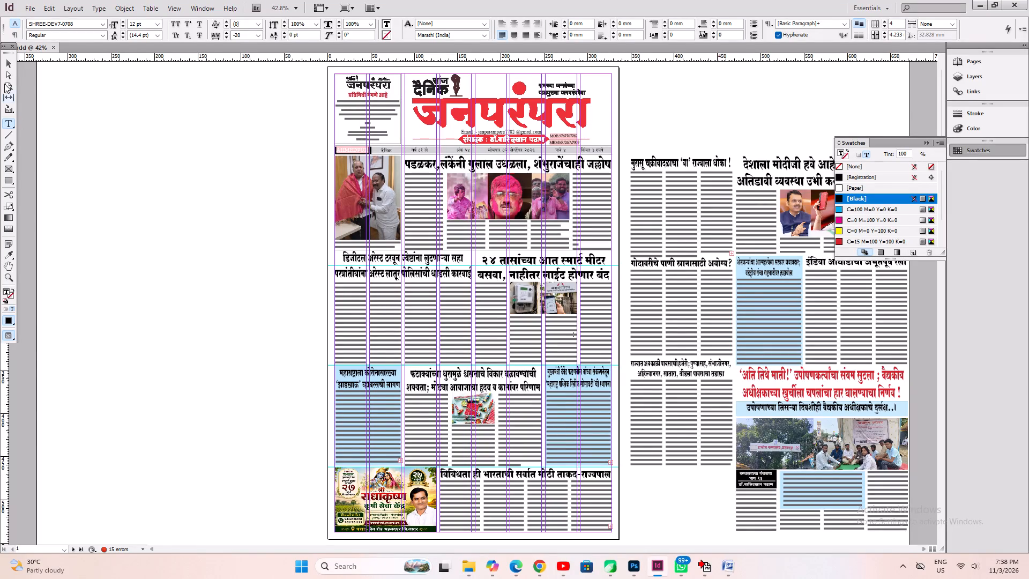
Flow the overset text of page 1's blue-shaded article above the राधाकृष्ण advertisement into a new frame in page 2's empty middle area.
{"action": "left_click", "coordinate": [5, 63]}
{"action": "scroll", "coordinate": [292, 237], "scroll_direction": "down", "scroll_amount": 4}
{"action": "left_click", "coordinate": [352, 255]}
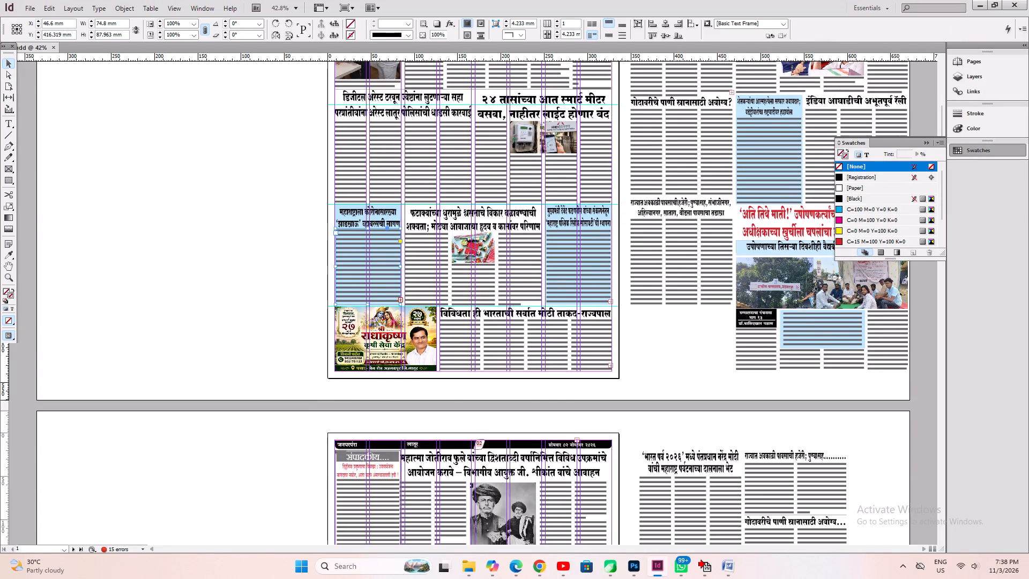
{"action": "left_click", "coordinate": [402, 301]}
{"action": "scroll", "coordinate": [402, 301], "scroll_direction": "down", "scroll_amount": 11}
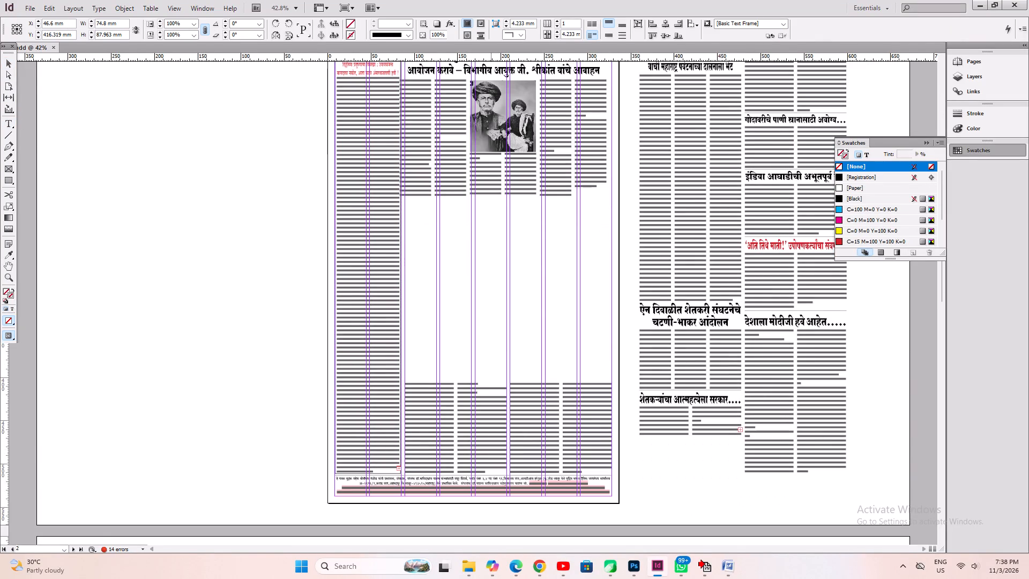
{"action": "left_click", "coordinate": [491, 232]}
Widen the continuation text frame on page 2 to about 117 mm, spanning three column guides, and fit its height to the text.
{"action": "left_click_drag", "start_coordinate": [505, 362], "coordinate": [592, 375]}
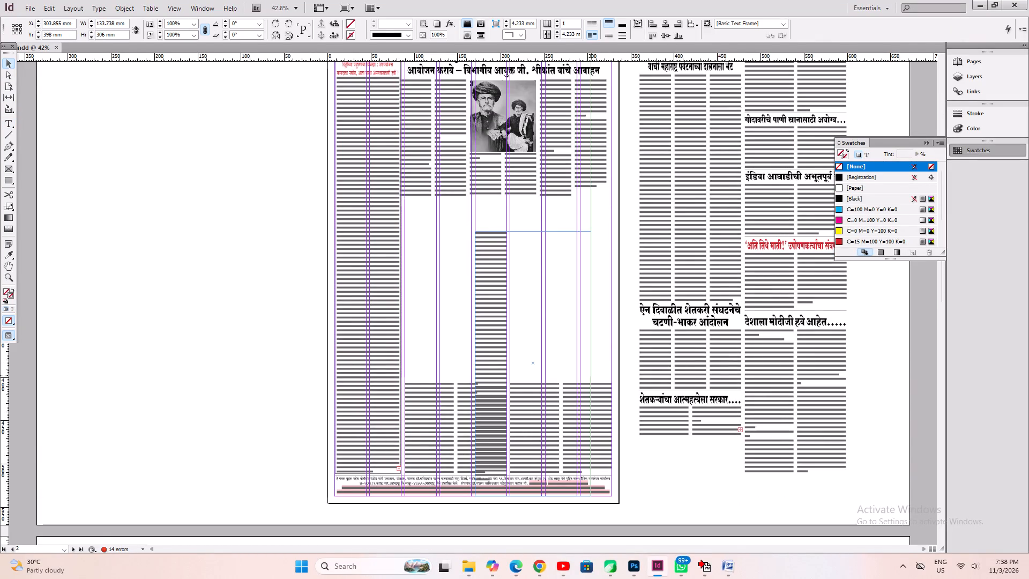
{"action": "left_click_drag", "start_coordinate": [592, 375], "coordinate": [579, 382]}
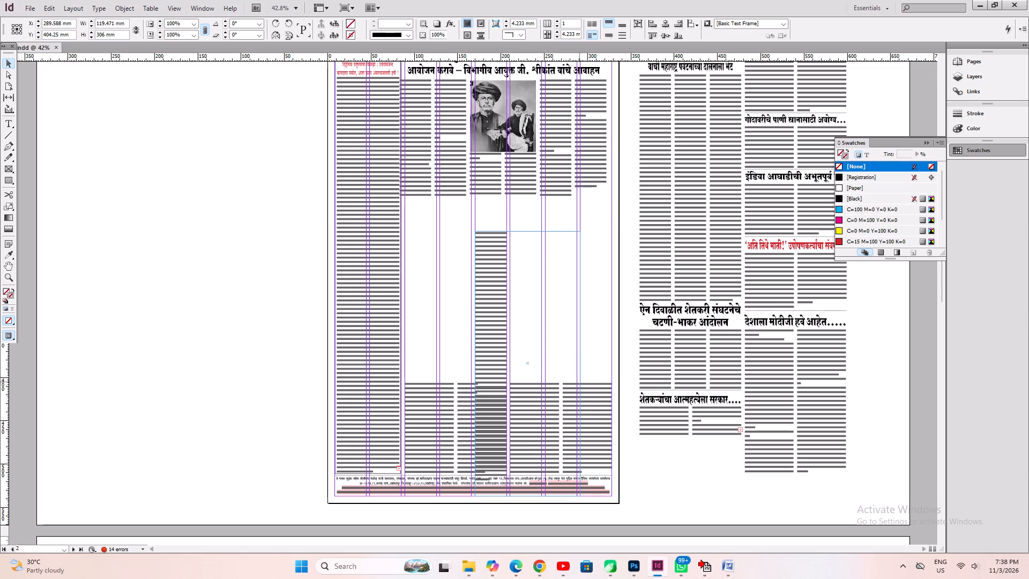
{"action": "left_click_drag", "start_coordinate": [579, 382], "coordinate": [577, 382]}
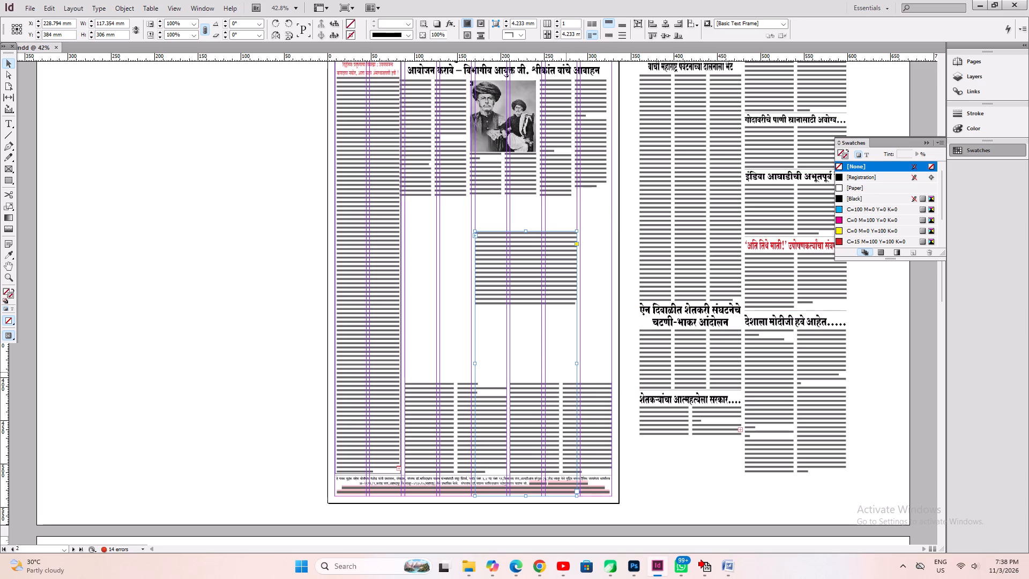
{"action": "key", "text": "ctrl+alt+c"}
Move the continuation frame beside the editorial column, aligned to the column guides just above the existing lower stories.
{"action": "key", "text": "ctrl+2"}
{"action": "key", "text": "ctrl+1"}
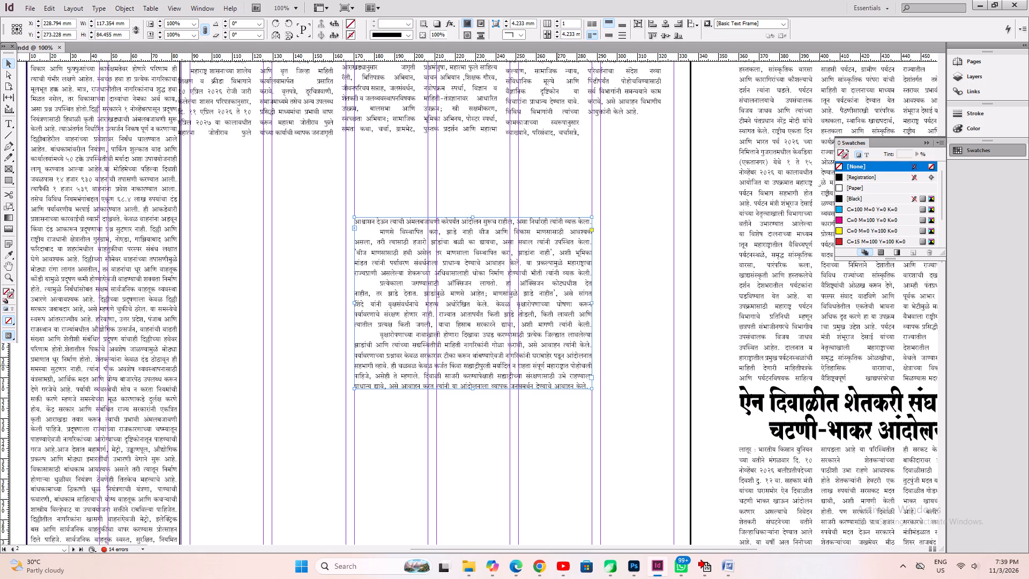
{"action": "scroll", "coordinate": [464, 345], "scroll_direction": "down", "scroll_amount": 5}
{"action": "left_click_drag", "start_coordinate": [481, 191], "coordinate": [312, 314]}
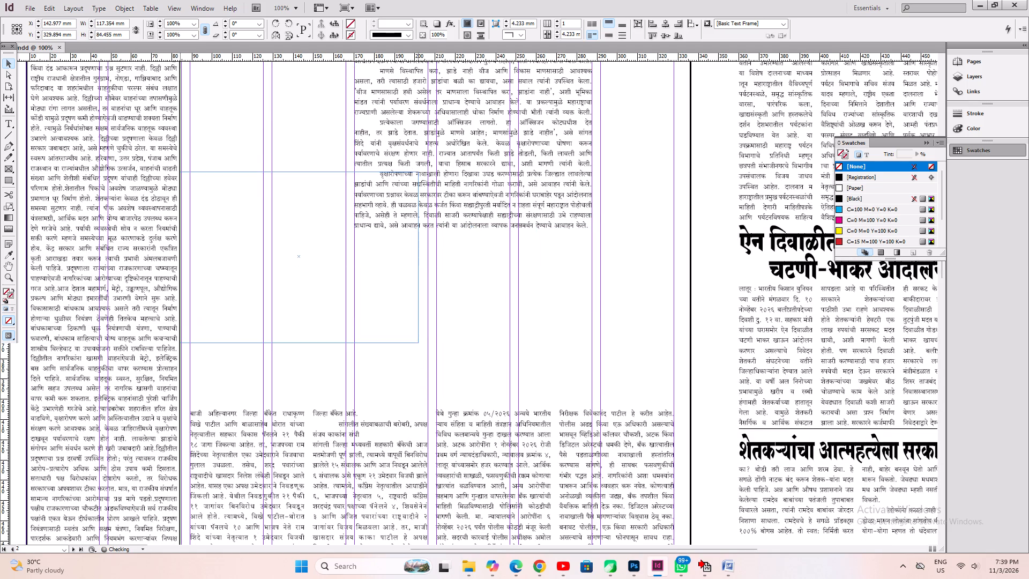
{"action": "left_click_drag", "start_coordinate": [312, 314], "coordinate": [317, 330]}
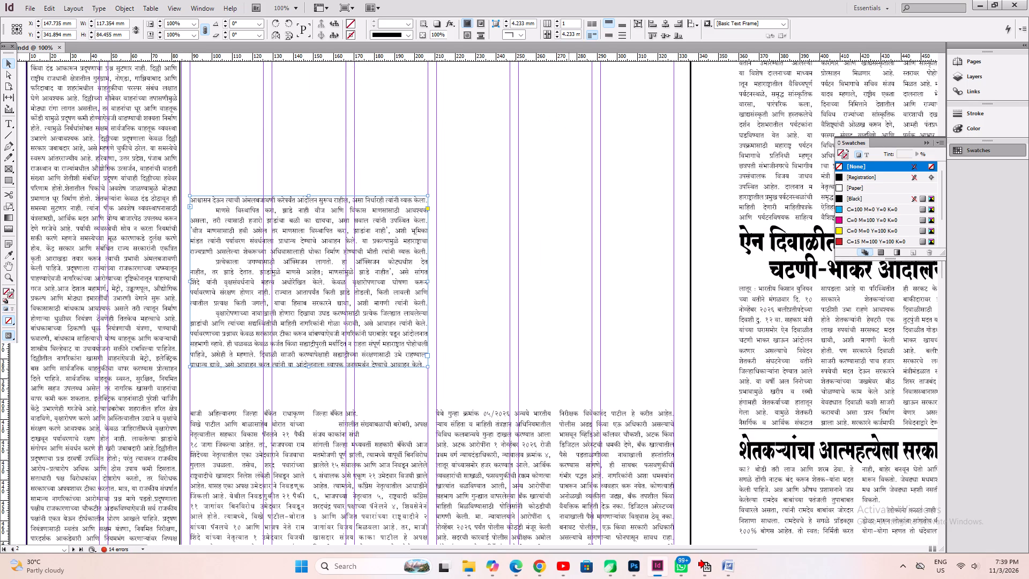
Set the continuation frame to two text columns and fit the frame to its content.
{"action": "left_click", "coordinate": [558, 19]}
{"action": "key", "text": "ctrl+alt+c"}
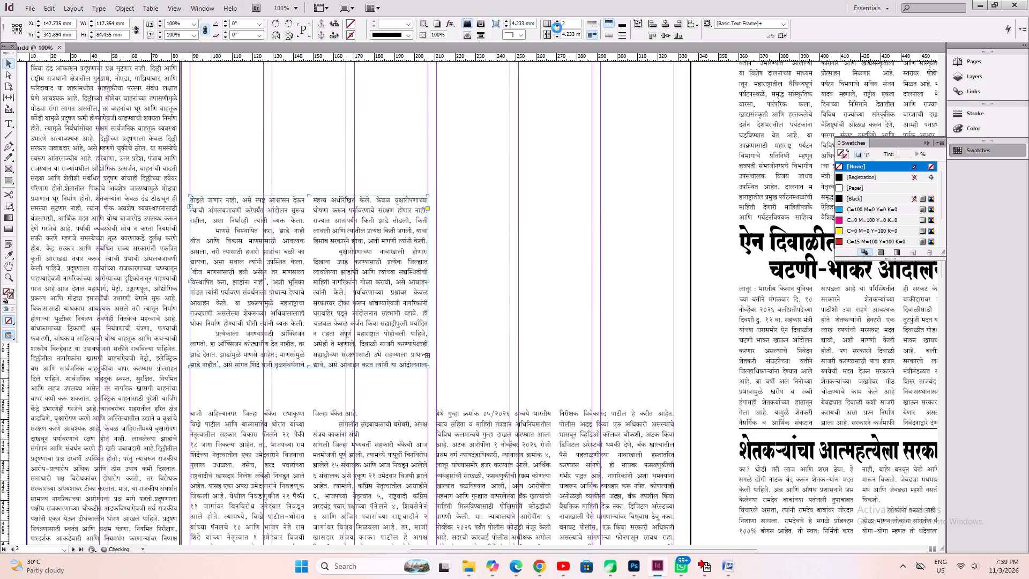
Save the newspaper document and fit the whole of page 2 in view.
{"action": "left_click", "coordinate": [378, 250], "text": "shift"}
{"action": "key", "text": "ctrl+s"}
{"action": "key", "text": "ctrl+0"}
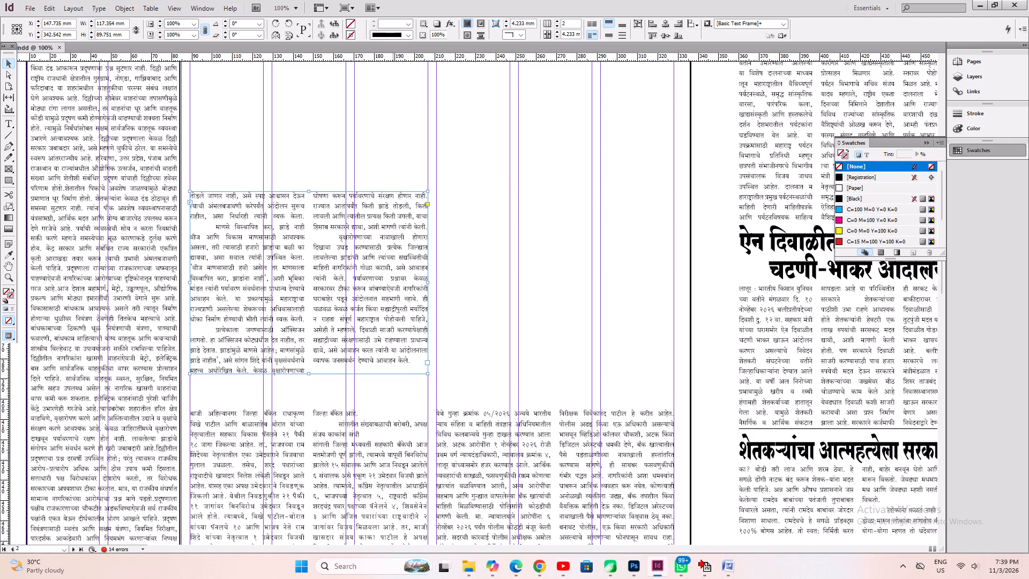
Pick up the overset text of the narrow blue-shaded story on page 1 and flow it into page 2's empty area beneath the lead story.
{"action": "key", "text": "ctrl+s"}
{"action": "scroll", "coordinate": [357, 247], "scroll_direction": "up", "scroll_amount": 13}
{"action": "left_click", "coordinate": [337, 221]}
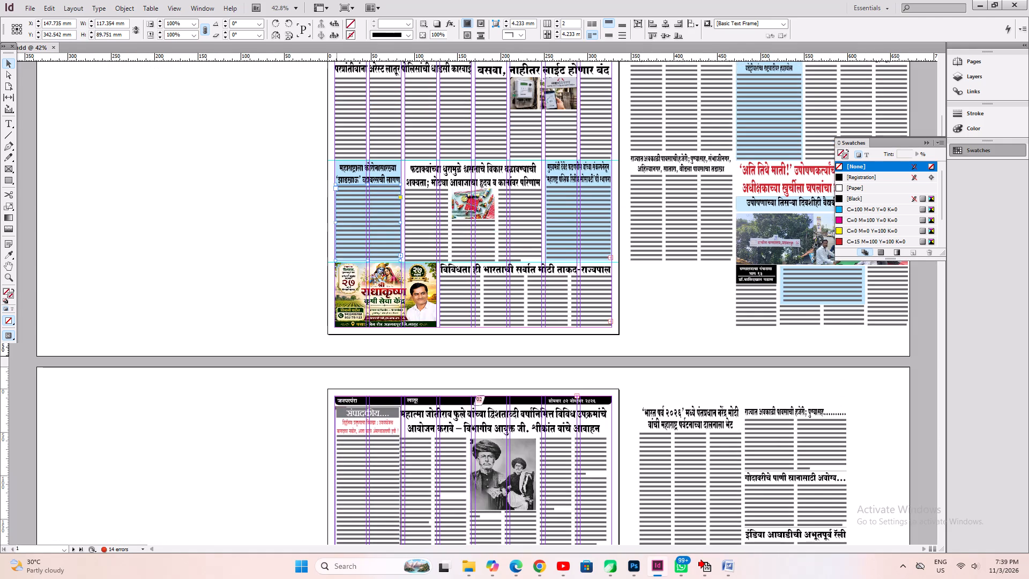
{"action": "left_click", "coordinate": [443, 241]}
{"action": "left_click", "coordinate": [598, 254]}
{"action": "left_click", "coordinate": [610, 258]}
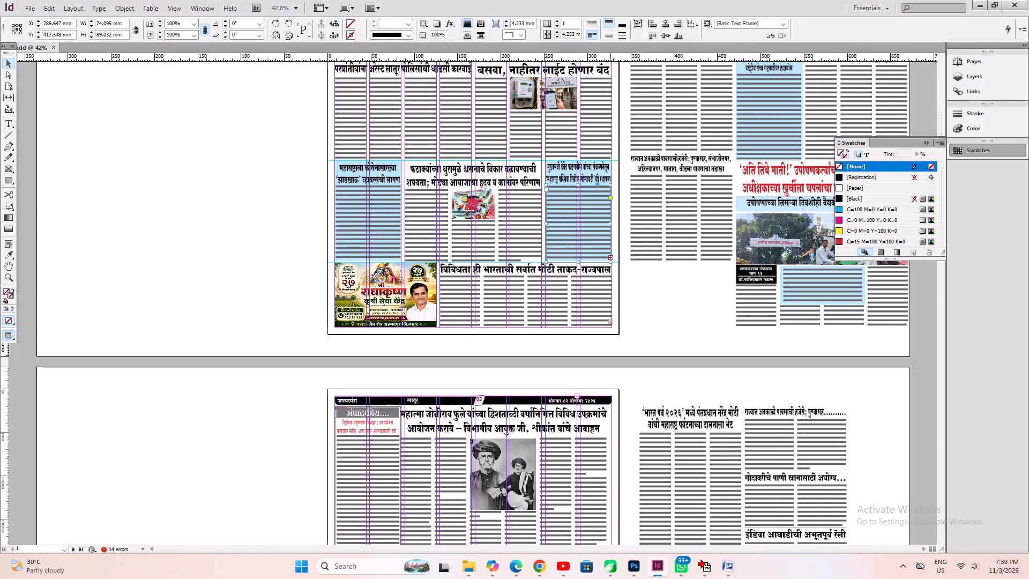
{"action": "scroll", "coordinate": [607, 271], "scroll_direction": "down", "scroll_amount": 10}
{"action": "left_click", "coordinate": [516, 247]}
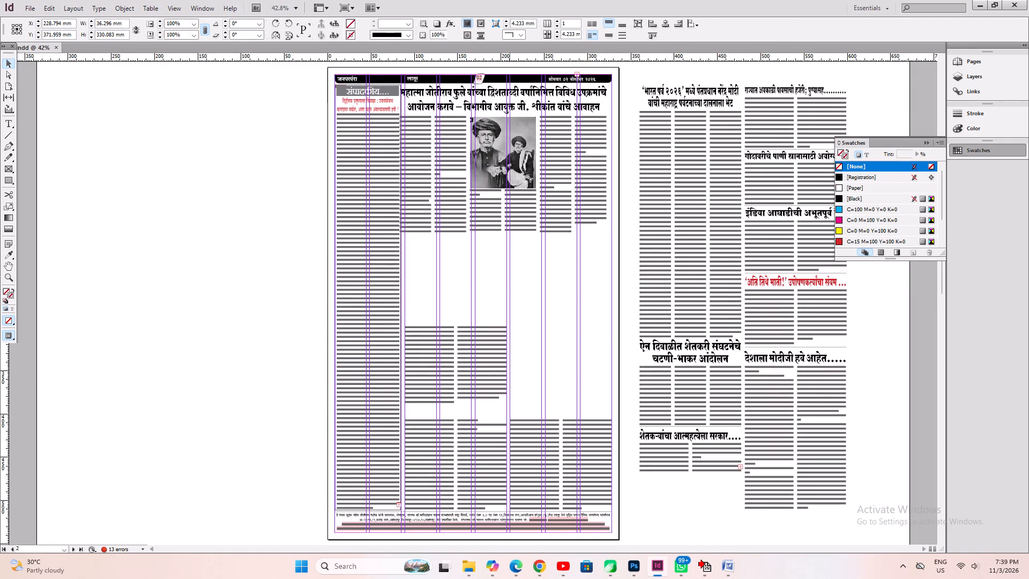
Widen the new text frame to the right margin, about 117 mm, set it to two columns and fit its height to the text.
{"action": "left_click_drag", "start_coordinate": [544, 390], "coordinate": [606, 393]}
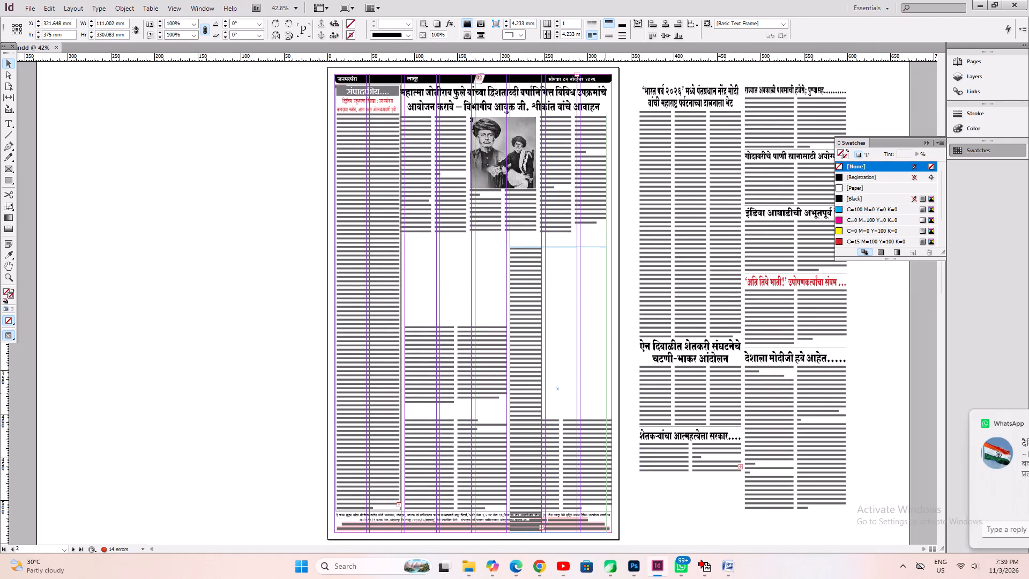
{"action": "left_click_drag", "start_coordinate": [606, 393], "coordinate": [613, 395]}
{"action": "key", "text": "ctrl+alt+c"}
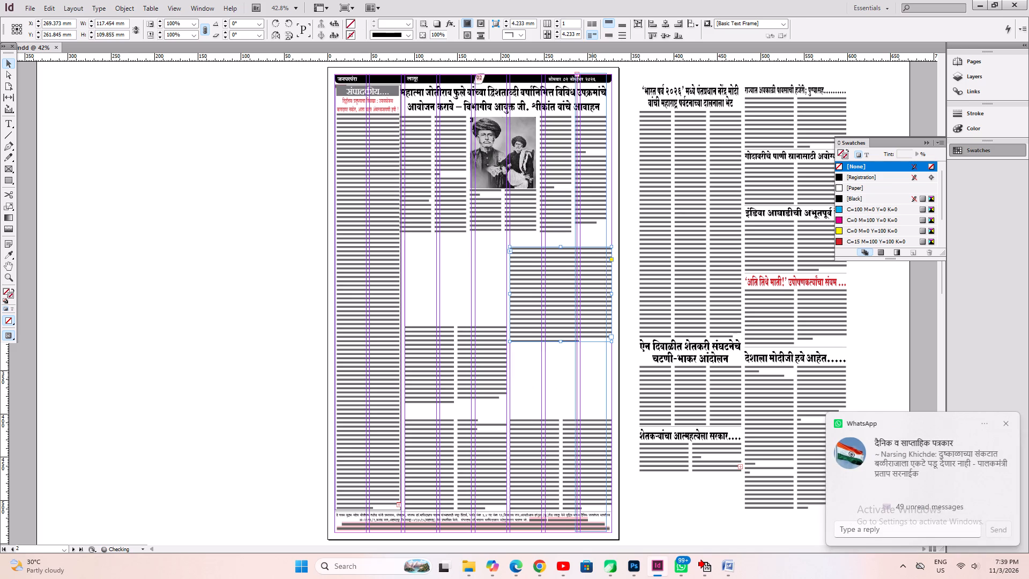
{"action": "left_click", "coordinate": [556, 21]}
{"action": "key", "text": "ctrl+alt+c"}
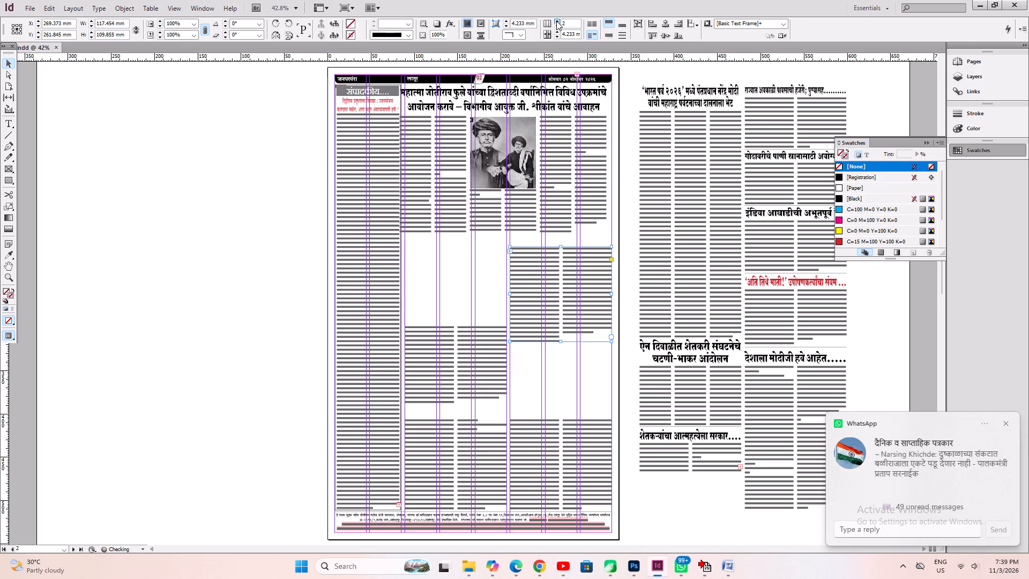
Move the new two-column frame down to just above the lower right story on page 2.
{"action": "left_click_drag", "start_coordinate": [562, 299], "coordinate": [567, 365], "text": "shift"}
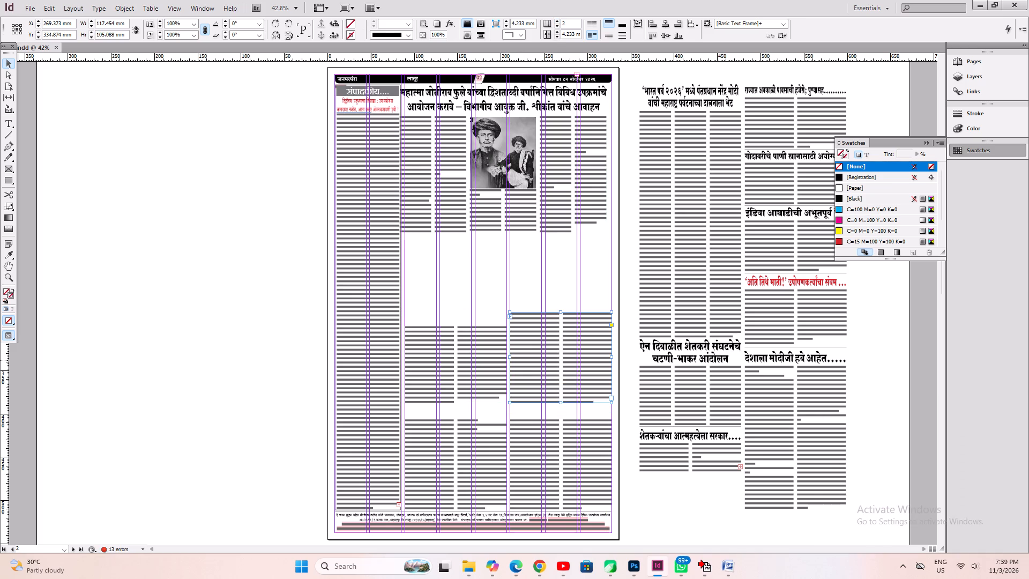
Nudge the neighbouring two-column continuation frame beside the editorial down about 4 mm to line it up with the new frame.
{"action": "left_click", "coordinate": [446, 377]}
{"action": "key", "text": "Down"}
{"action": "key", "text": "Down"}
{"action": "key", "text": "Down"}
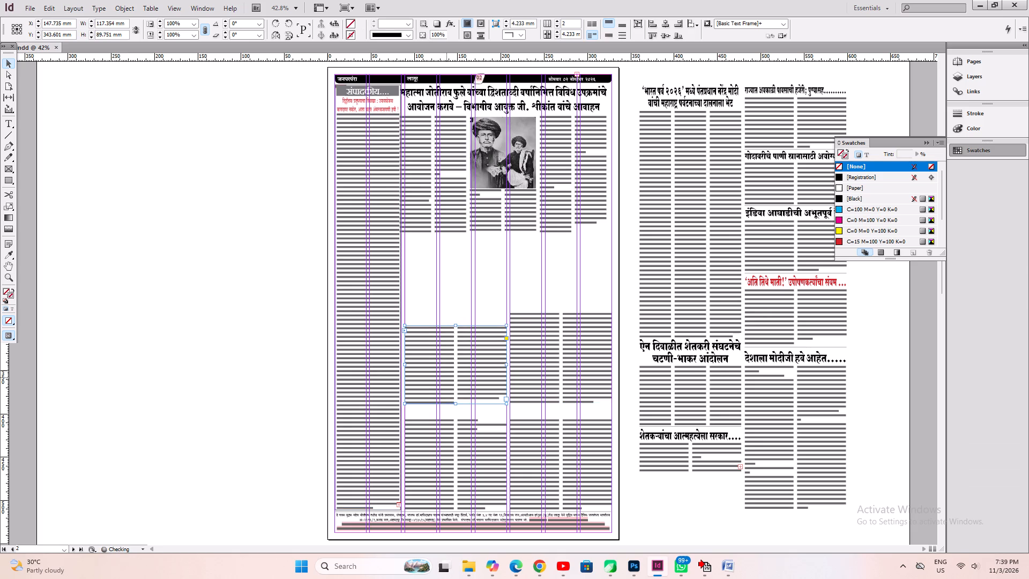
{"action": "key", "text": "Down"}
{"action": "key", "text": "Down"}
{"action": "key", "text": "Down"}
{"action": "key", "text": "Down"}
{"action": "key", "text": "Down"}
{"action": "key", "text": "Down"}
{"action": "key", "text": "Down"}
{"action": "key", "text": "Down"}
{"action": "key", "text": "Down"}
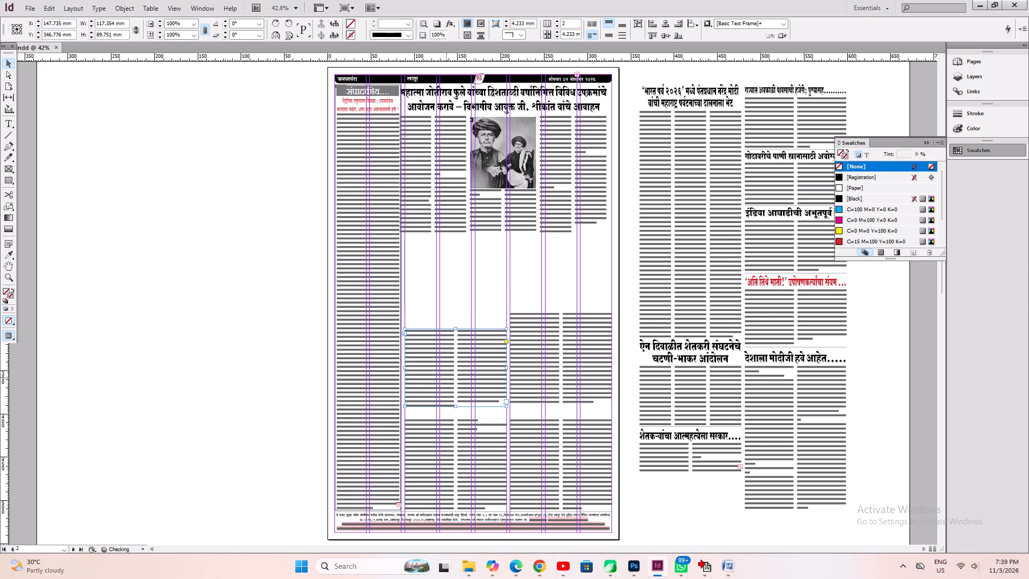
{"action": "key", "text": "Down"}
{"action": "key", "text": "Down"}
{"action": "key", "text": "Up"}
{"action": "key", "text": "Up"}
{"action": "key", "text": "Down"}
{"action": "key", "text": "Down"}
Select both two-column continuation frames and shift them up together by about 2 mm.
{"action": "left_click", "coordinate": [559, 274]}
{"action": "left_click_drag", "start_coordinate": [559, 274], "coordinate": [486, 374]}
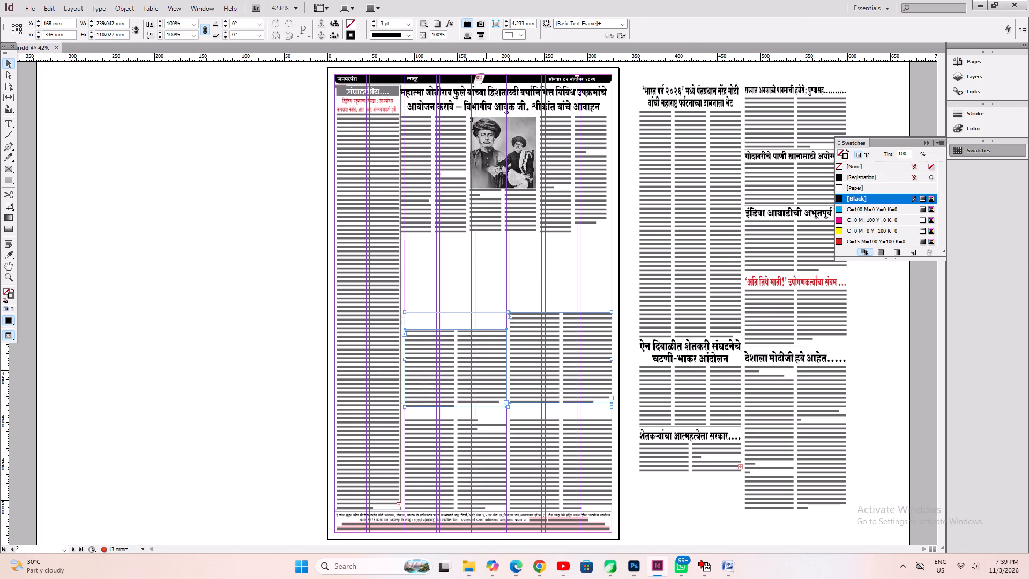
{"action": "left_click", "coordinate": [486, 374], "text": "shift"}
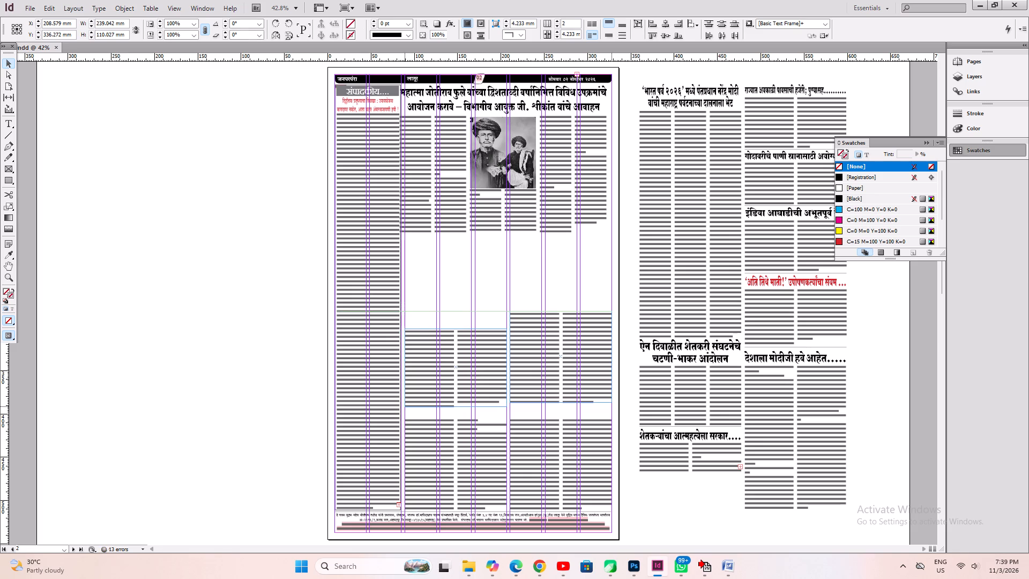
{"action": "left_click", "coordinate": [493, 378], "text": "shift"}
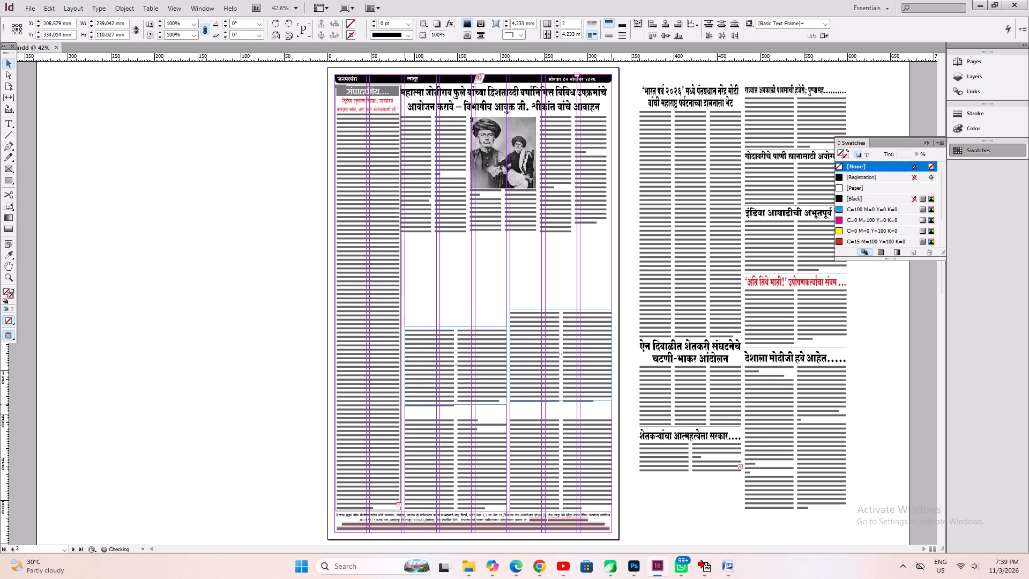
Select all objects on the page 2 spread to check the frames, deselect them and save the document.
{"action": "key", "text": "ctrl+s"}
{"action": "key", "text": "ctrl+a"}
{"action": "key", "text": "ctrl+s"}
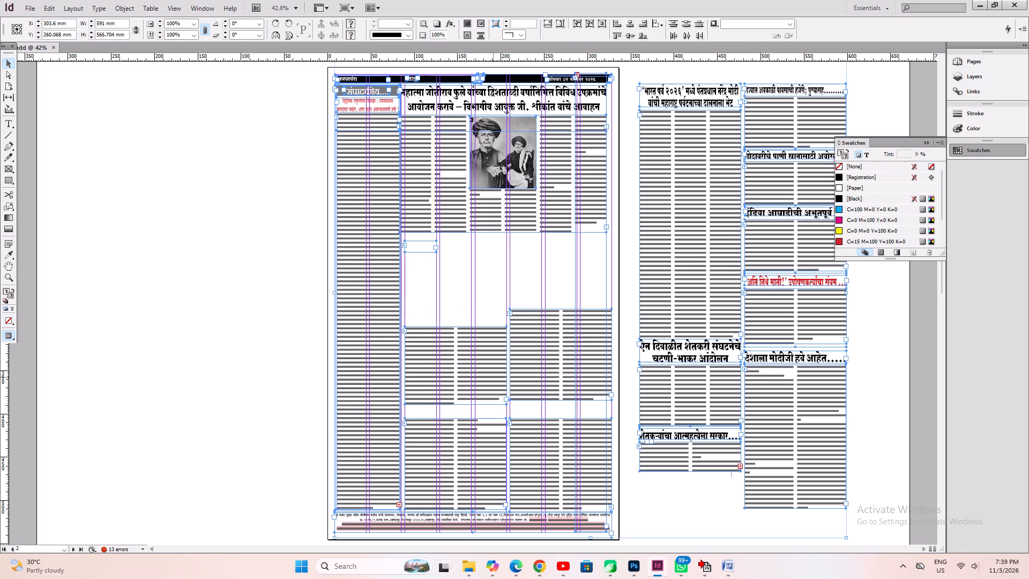
{"action": "left_click", "coordinate": [153, 401]}
{"action": "key", "text": "ctrl+s"}
Delete the small empty text frame in the blank area below the lead story on page 2 and save the document.
{"action": "left_click_drag", "start_coordinate": [478, 281], "coordinate": [423, 241]}
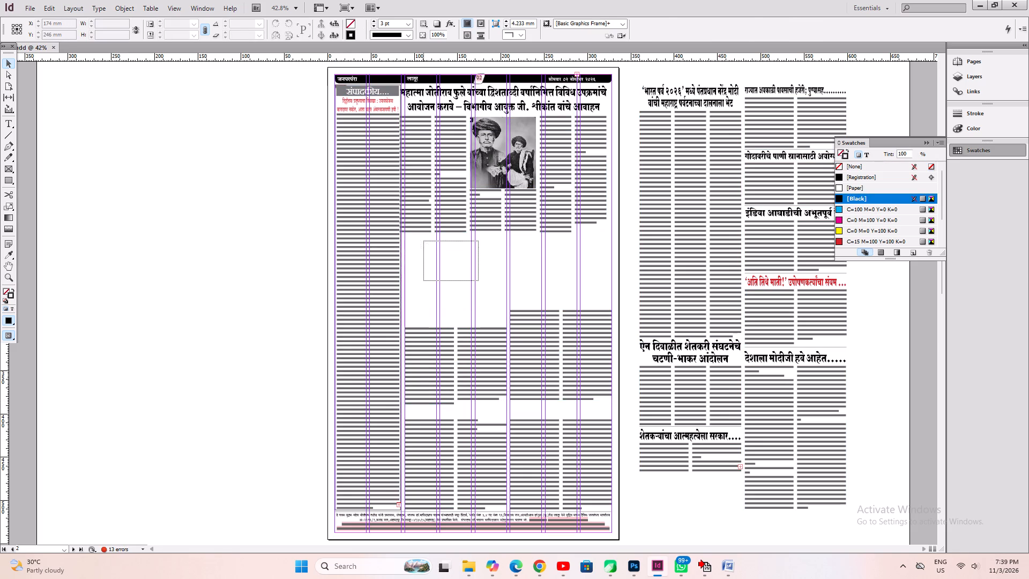
{"action": "left_click_drag", "start_coordinate": [423, 241], "coordinate": [412, 239]}
{"action": "key", "text": "Delete"}
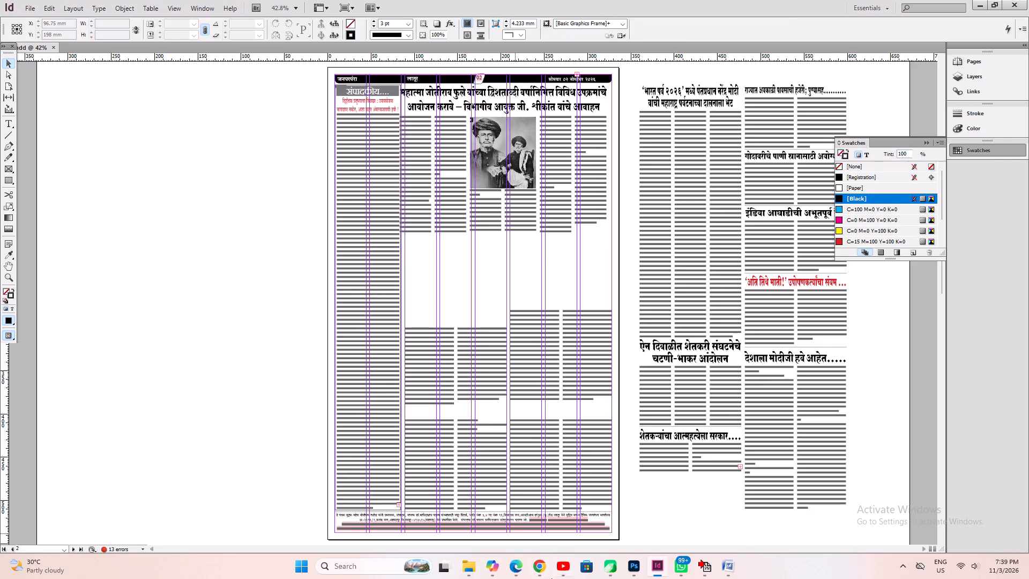
{"action": "key", "text": "ctrl+s"}
Switch to Google Chrome.
{"action": "left_click", "coordinate": [535, 560]}
{"action": "left_click", "coordinate": [535, 560]}
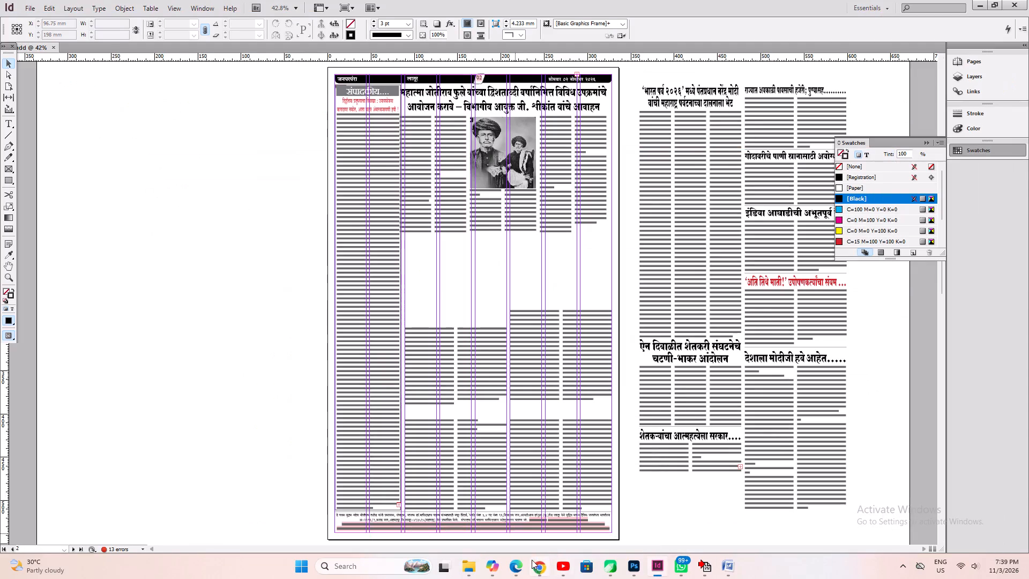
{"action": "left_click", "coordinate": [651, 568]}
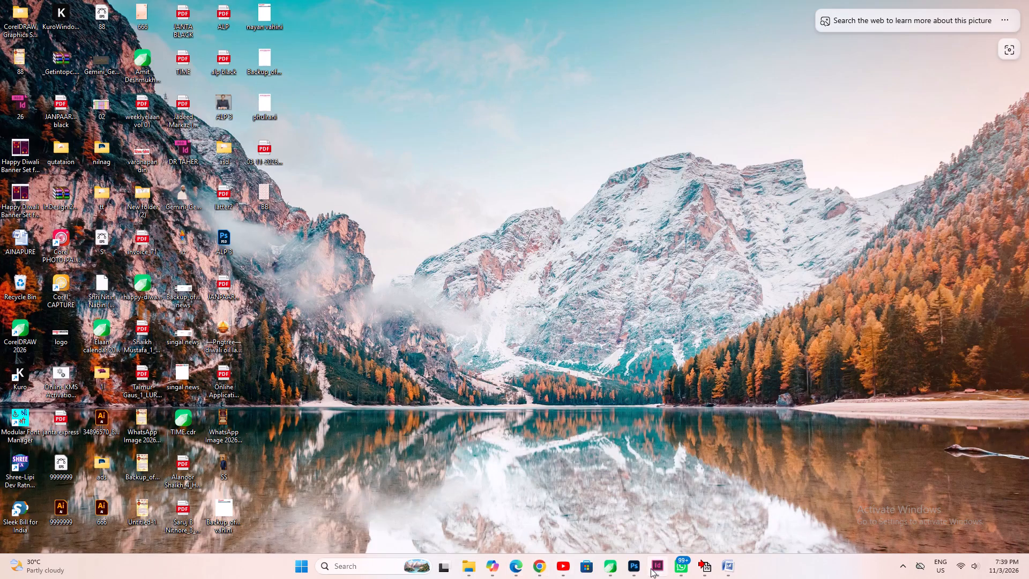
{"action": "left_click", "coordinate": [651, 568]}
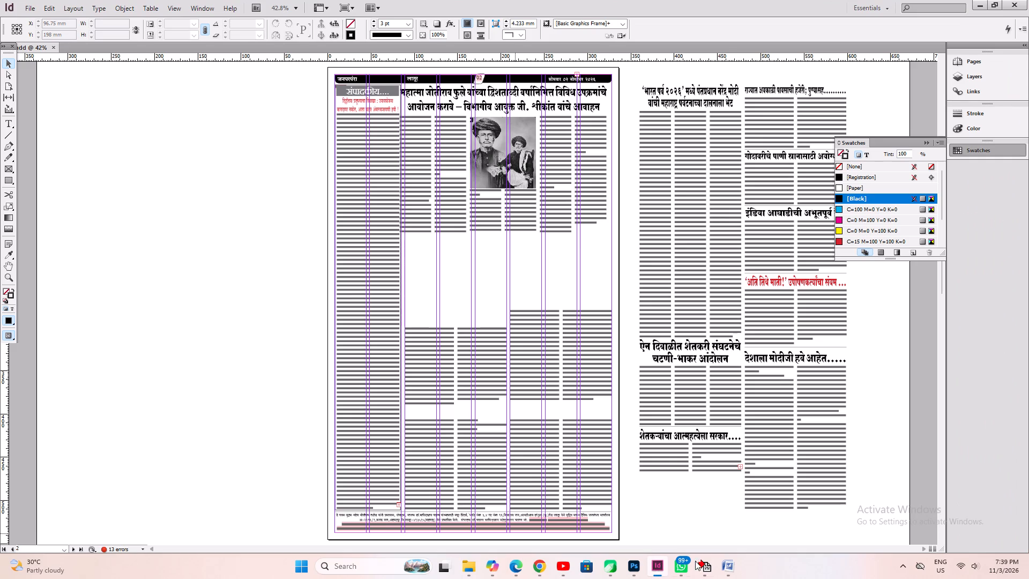
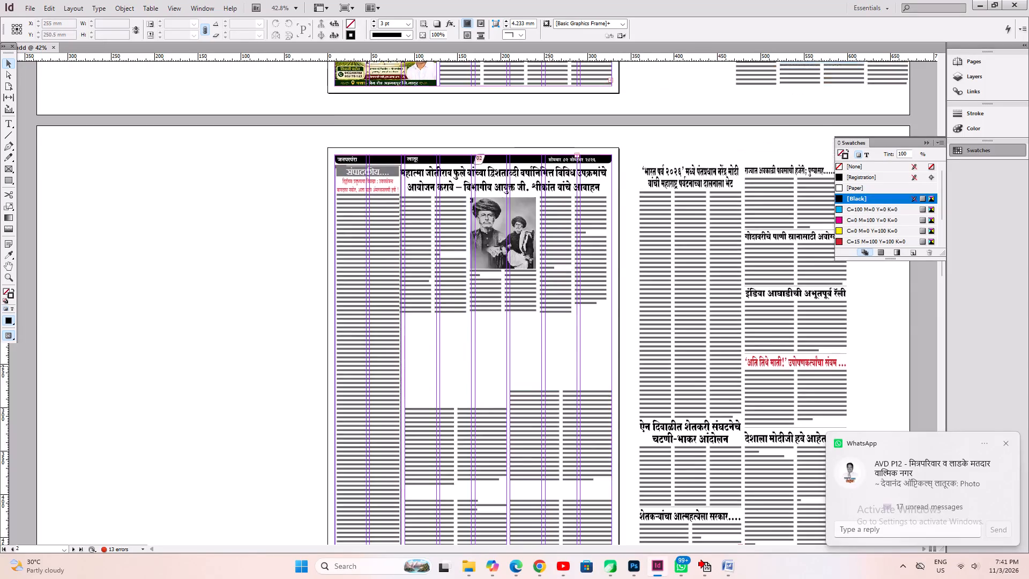
Load the overset text of page 1's bottom story, headed विविधता ही भारताची, and place it in the empty space on page 2.
{"action": "left_click", "coordinate": [564, 276]}
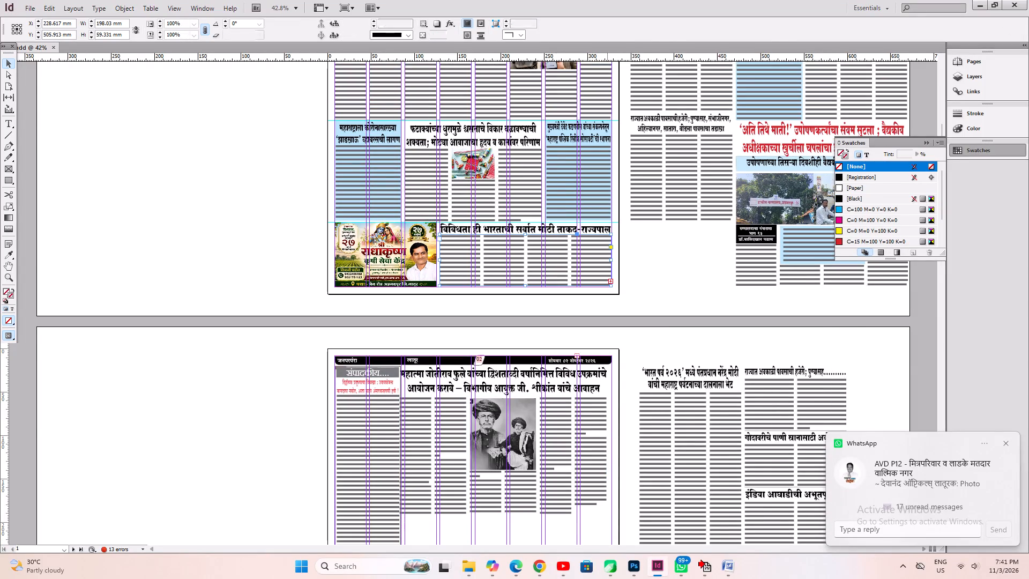
{"action": "left_click", "coordinate": [611, 280]}
{"action": "scroll", "coordinate": [624, 415], "scroll_direction": "down", "scroll_amount": 5}
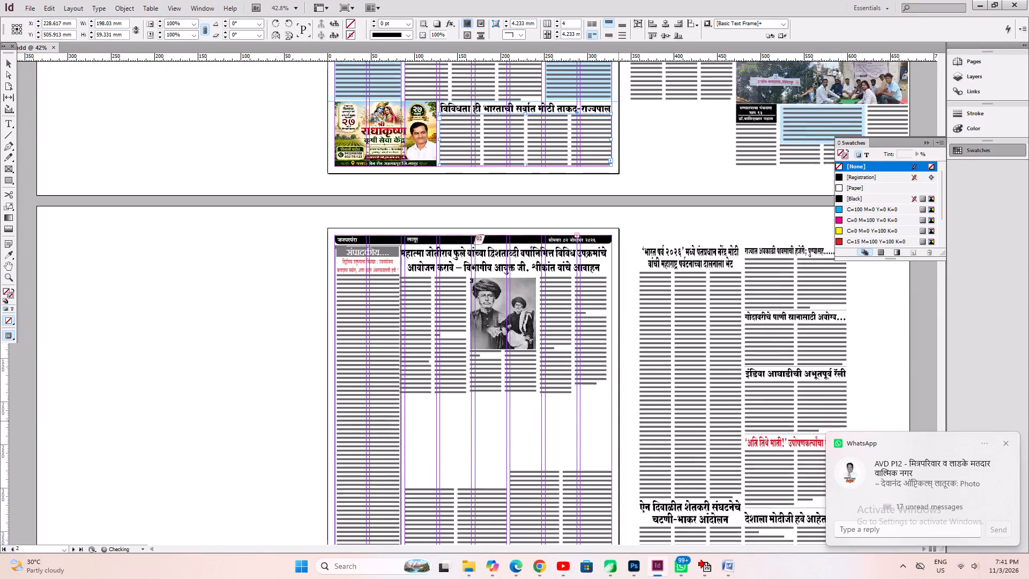
{"action": "scroll", "coordinate": [617, 421], "scroll_direction": "down", "scroll_amount": 2}
{"action": "left_click", "coordinate": [482, 280], "text": "shift"}
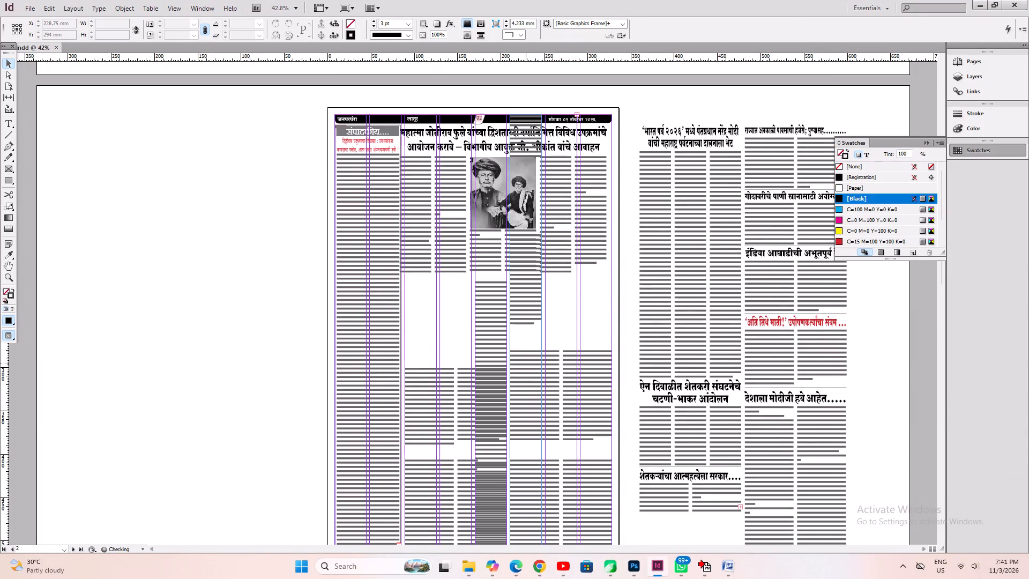
Move the placed text frame onto the pasteboard beside page 2, widen it to about 173 mm, and fit its height to the text.
{"action": "left_click_drag", "start_coordinate": [496, 356], "coordinate": [162, 355]}
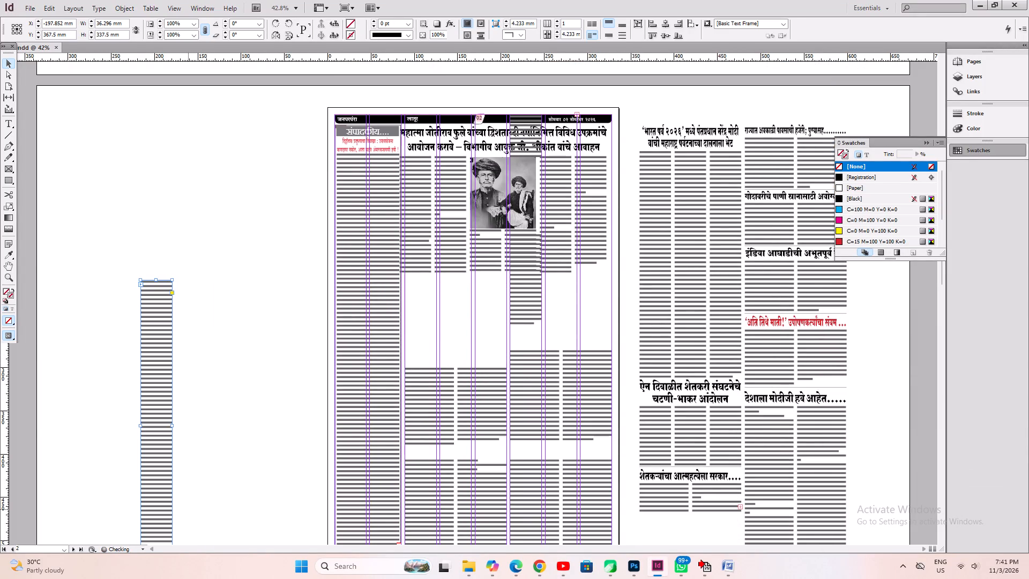
{"action": "key", "text": "ctrl+alt+c"}
{"action": "left_click_drag", "start_coordinate": [171, 423], "coordinate": [264, 437]}
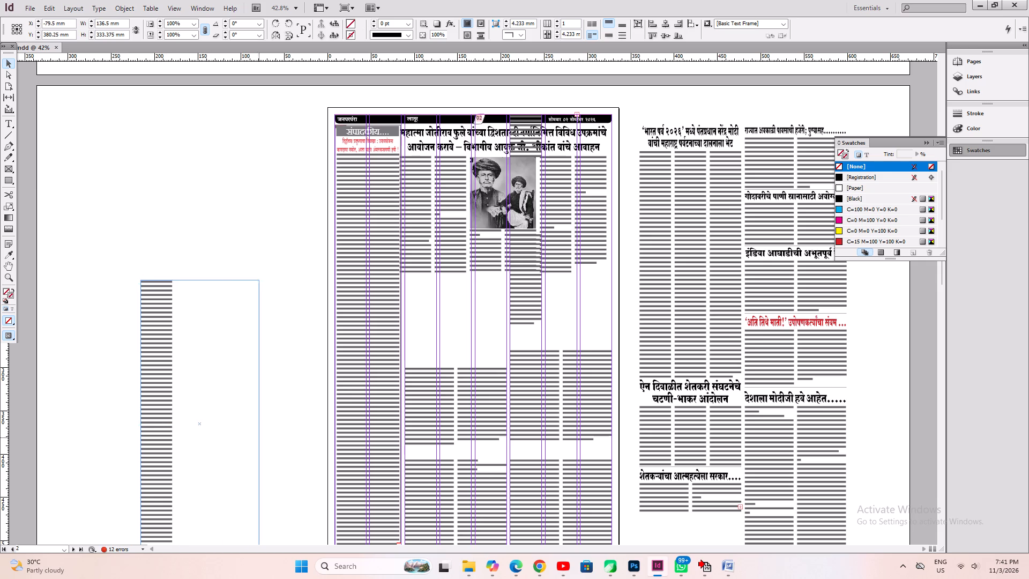
{"action": "left_click_drag", "start_coordinate": [264, 437], "coordinate": [290, 443]}
{"action": "key", "text": "ctrl+alt+c"}
Move the text frame into the gap below page 2's lead article, aligned to the column guide beside the editorial.
{"action": "left_click_drag", "start_coordinate": [228, 334], "coordinate": [526, 340]}
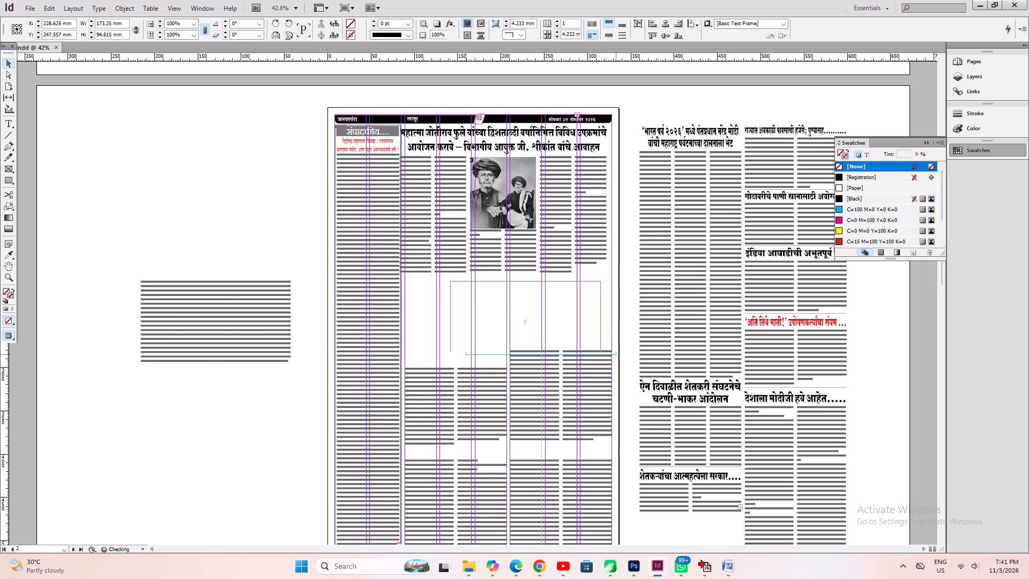
{"action": "left_click_drag", "start_coordinate": [526, 340], "coordinate": [492, 337]}
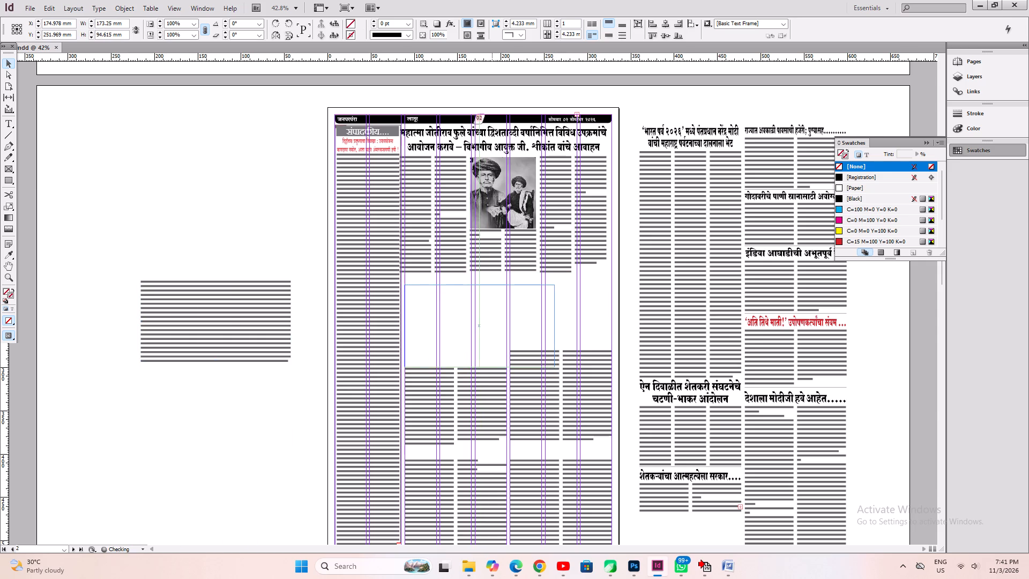
{"action": "key", "text": "ctrl+1"}
{"action": "left_click", "coordinate": [650, 305]}
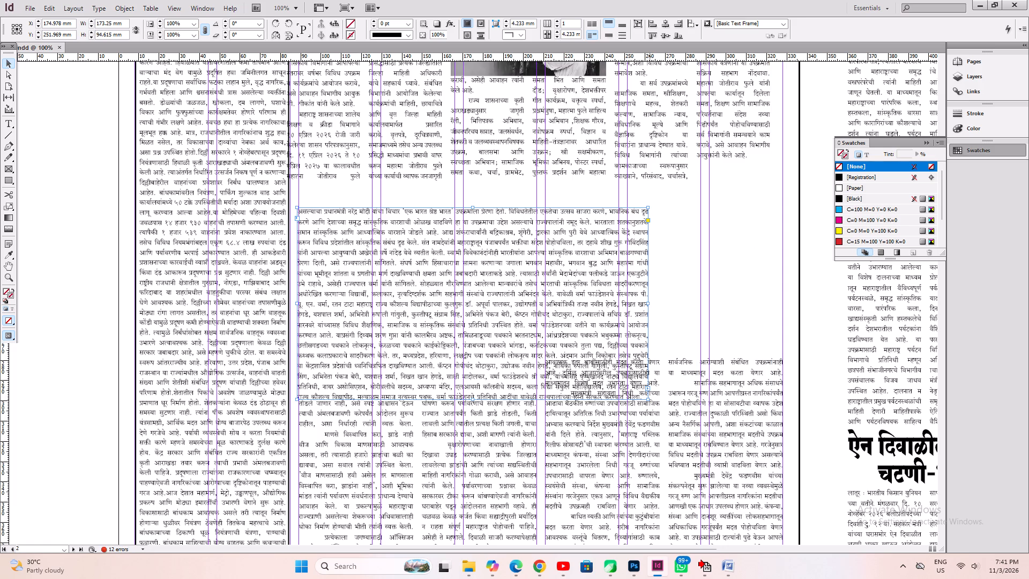
{"action": "left_click_drag", "start_coordinate": [650, 305], "coordinate": [778, 305]}
{"action": "left_click", "coordinate": [493, 315]}
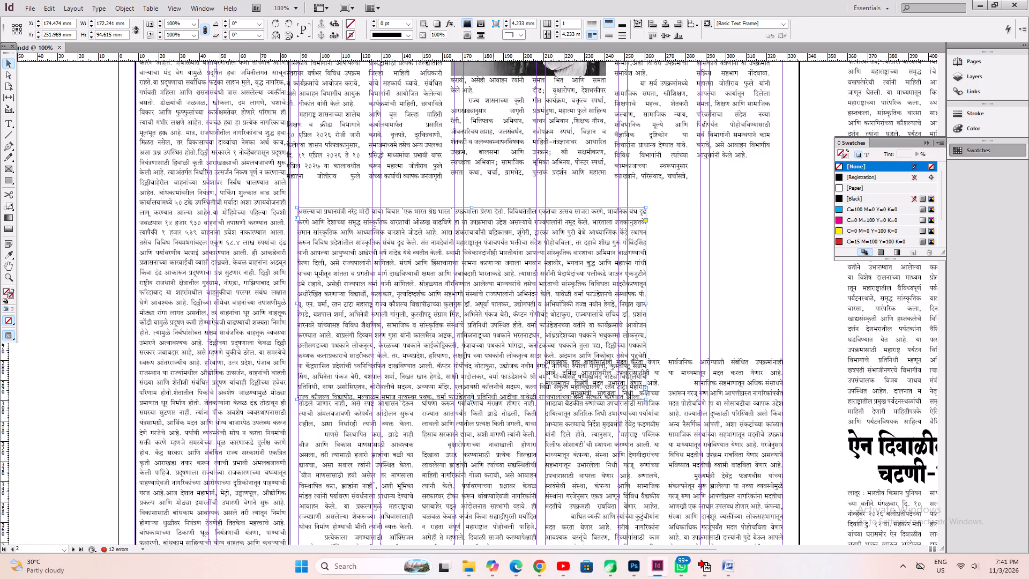
{"action": "left_click_drag", "start_coordinate": [603, 326], "coordinate": [603, 333]}
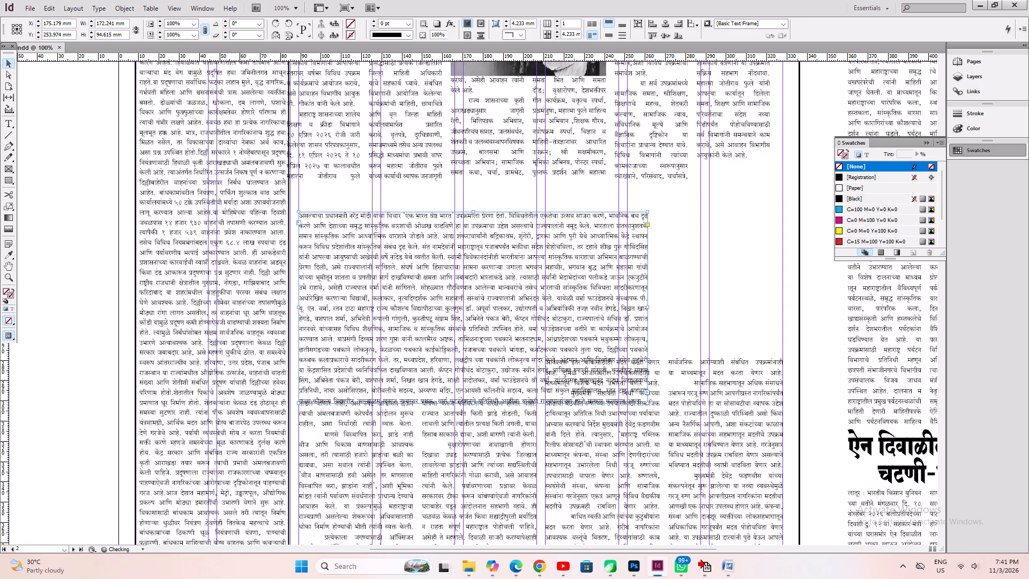
Shift the lead article on page 2 with its headline and photo away from the editorial to line up with the column guides.
{"action": "key", "text": "space"}
{"action": "key", "text": "space"}
{"action": "key", "text": "space"}
{"action": "key", "text": "space"}
{"action": "left_click_drag", "start_coordinate": [679, 232], "coordinate": [645, 509]}
{"action": "left_click_drag", "start_coordinate": [765, 138], "coordinate": [534, 365]}
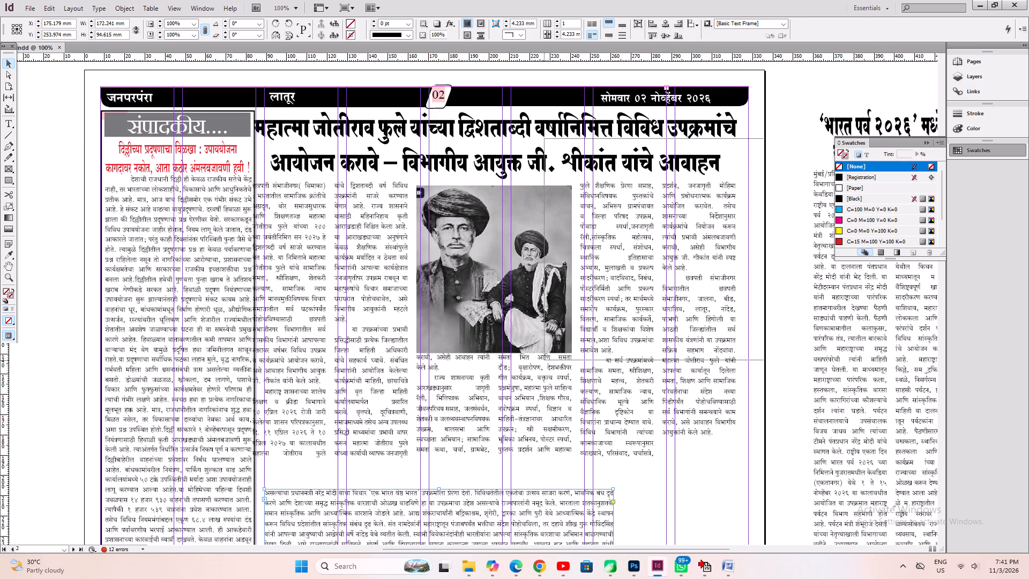
{"action": "left_click_drag", "start_coordinate": [534, 365], "coordinate": [515, 370]}
{"action": "left_click_drag", "start_coordinate": [454, 421], "coordinate": [466, 421], "text": "shift"}
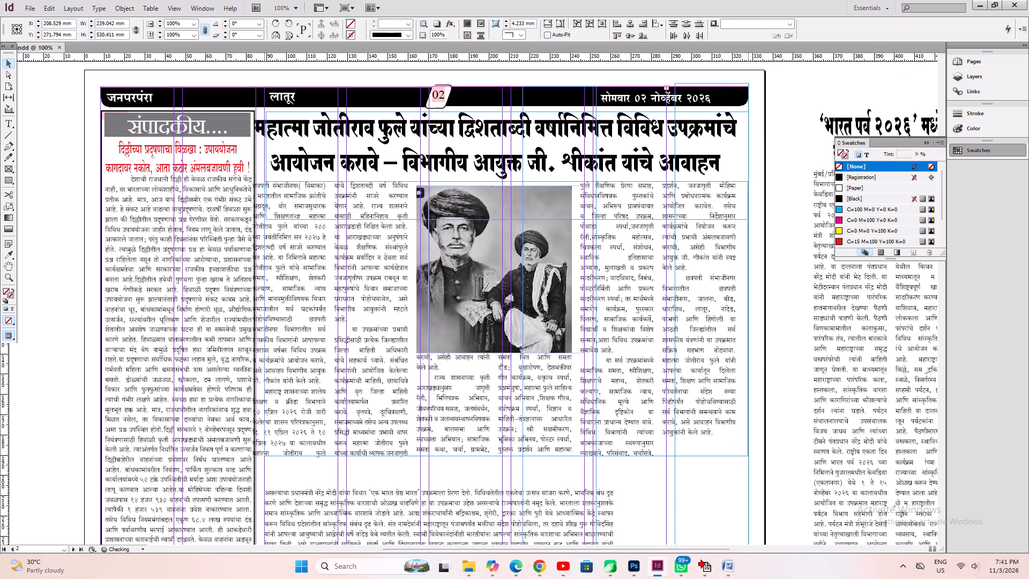
{"action": "left_click_drag", "start_coordinate": [466, 421], "coordinate": [465, 421], "text": "shift"}
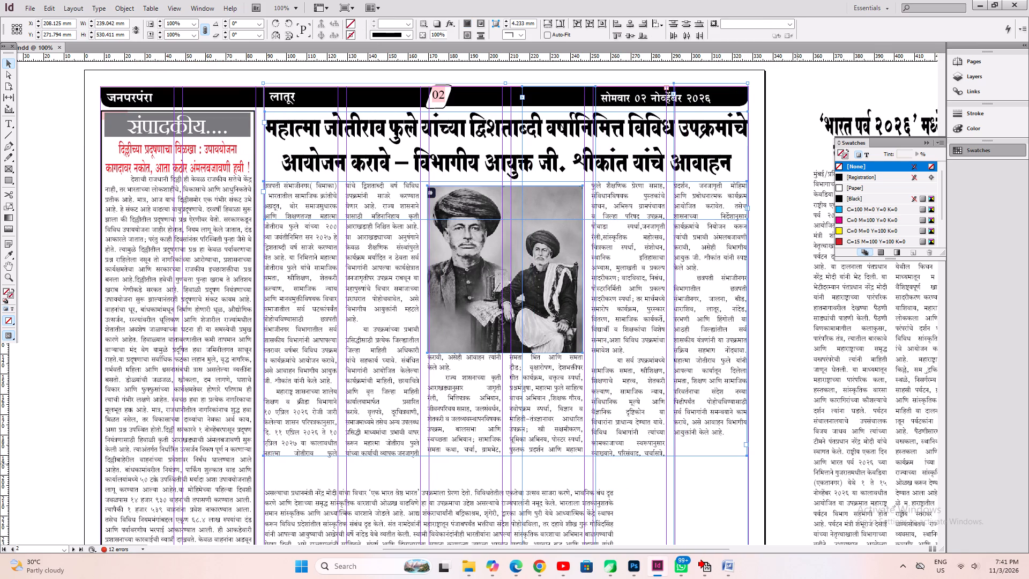
{"action": "left_click", "coordinate": [797, 464]}
{"action": "left_click", "coordinate": [773, 456]}
Widen the continuation frame below the lead article to about 239 mm, fit its height to the text, and save the document.
{"action": "scroll", "coordinate": [507, 352], "scroll_direction": "down", "scroll_amount": 4}
{"action": "left_click", "coordinate": [445, 405]}
{"action": "scroll", "coordinate": [497, 427], "scroll_direction": "down", "scroll_amount": 3}
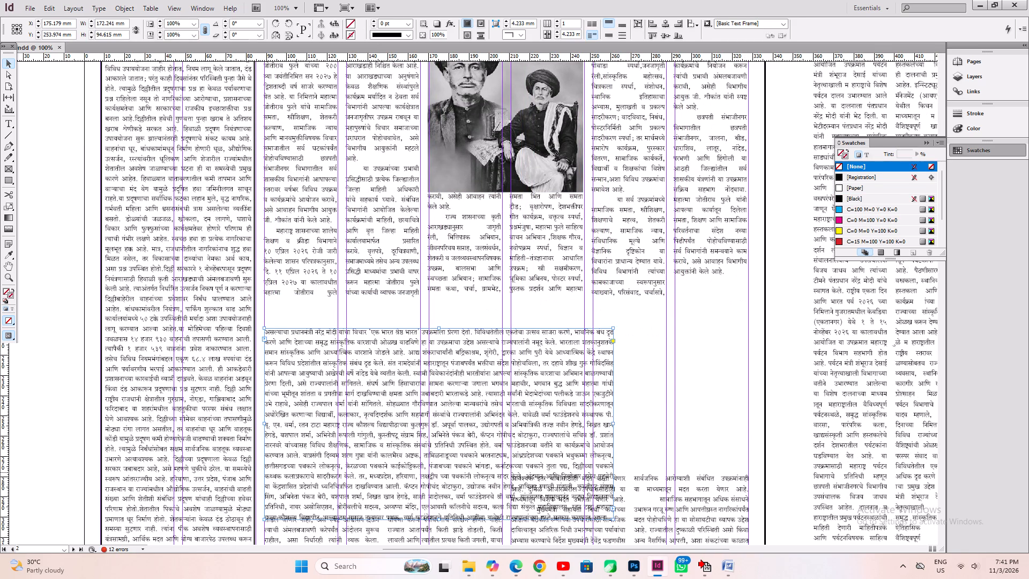
{"action": "left_click_drag", "start_coordinate": [615, 423], "coordinate": [749, 441]}
{"action": "key", "text": "ctrl+alt+c"}
{"action": "scroll", "coordinate": [467, 439], "scroll_direction": "up", "scroll_amount": 2}
{"action": "left_click", "coordinate": [473, 438], "text": "shift"}
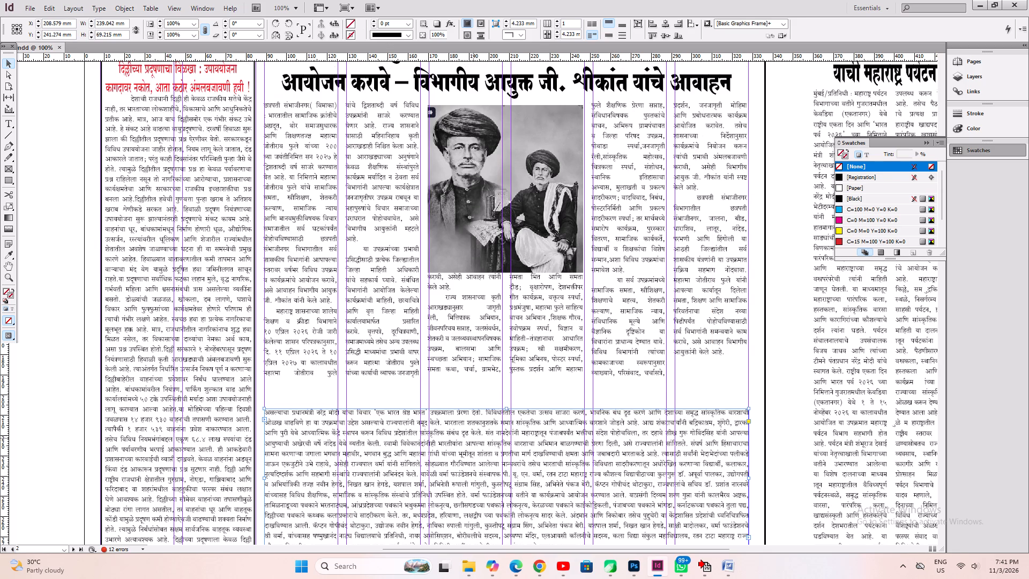
{"action": "left_click", "coordinate": [530, 309]}
{"action": "scroll", "coordinate": [602, 339], "scroll_direction": "up", "scroll_amount": 3}
{"action": "scroll", "coordinate": [603, 339], "scroll_direction": "down", "scroll_amount": 4}
{"action": "key", "text": "ctrl+s"}
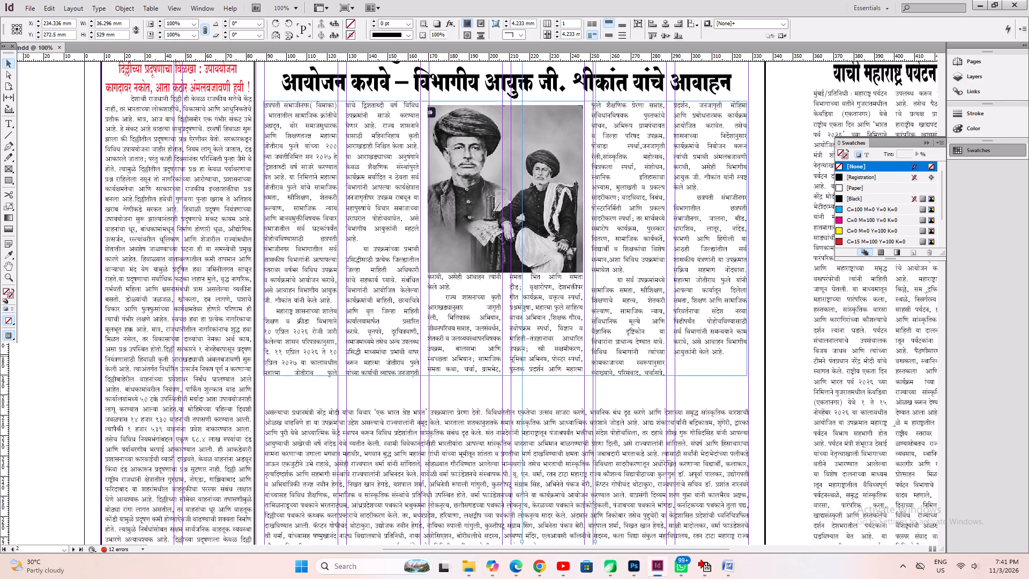
Set the wide continuation frame to six text columns and fit the frame to its content.
{"action": "key", "text": "ctrl+0"}
{"action": "left_click", "coordinate": [551, 293]}
{"action": "key", "text": "ctrl+1"}
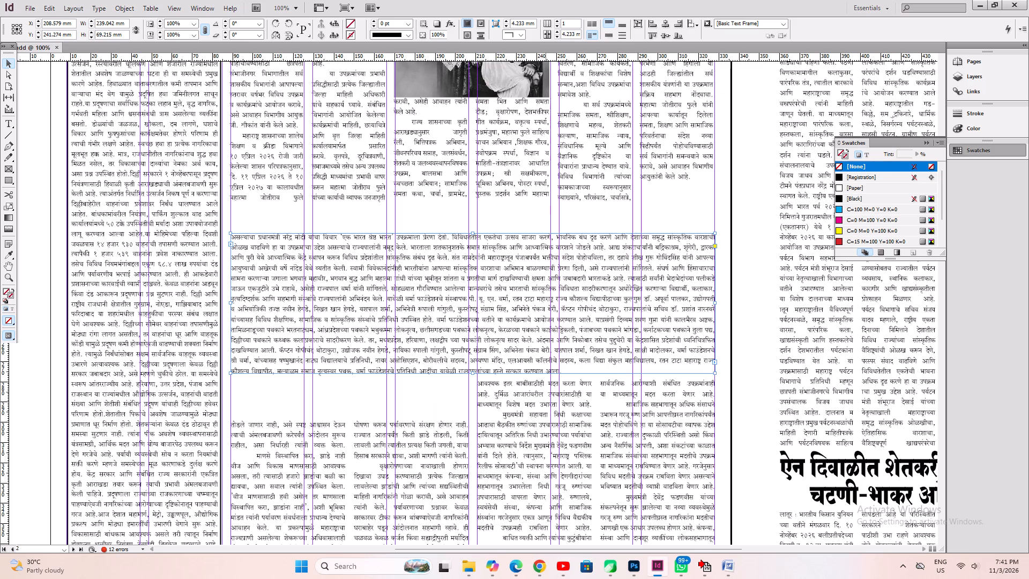
{"action": "key", "text": "ctrl+alt+c"}
{"action": "double_click", "coordinate": [558, 22]}
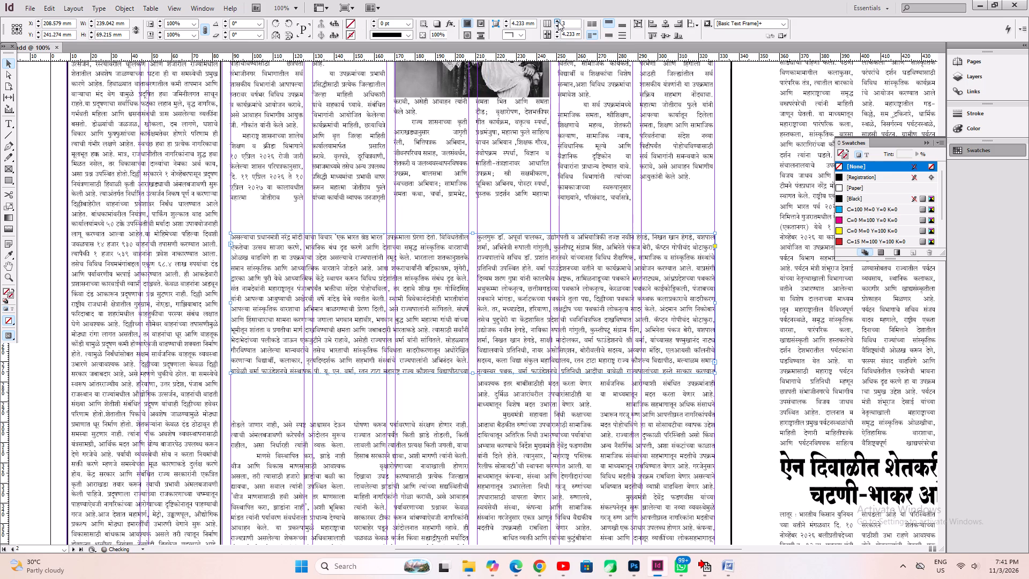
{"action": "left_click", "coordinate": [558, 21]}
{"action": "left_click", "coordinate": [558, 21]}
{"action": "left_click", "coordinate": [558, 21]}
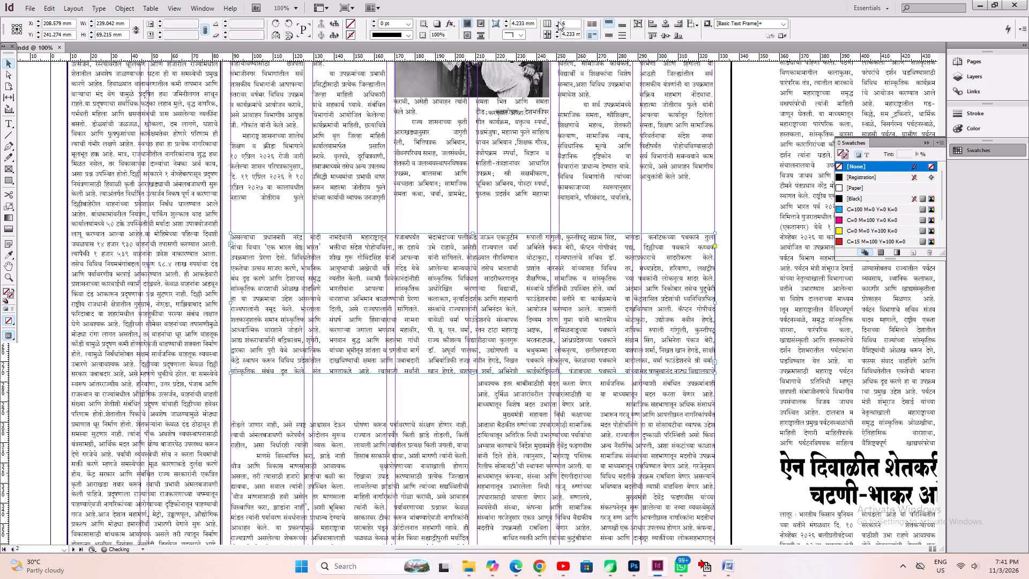
{"action": "key", "text": "ctrl+alt+c"}
{"action": "left_click", "coordinate": [506, 419]}
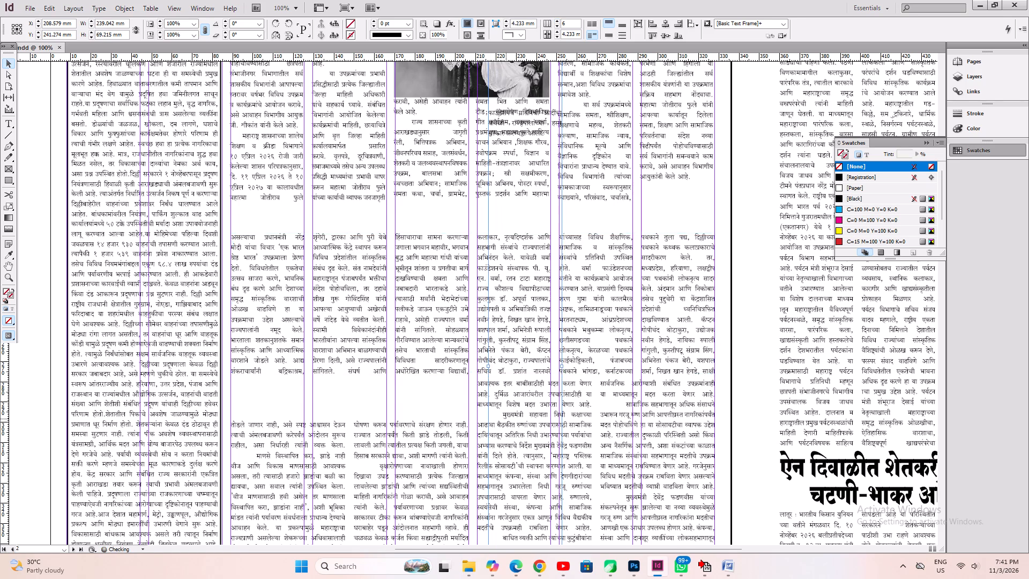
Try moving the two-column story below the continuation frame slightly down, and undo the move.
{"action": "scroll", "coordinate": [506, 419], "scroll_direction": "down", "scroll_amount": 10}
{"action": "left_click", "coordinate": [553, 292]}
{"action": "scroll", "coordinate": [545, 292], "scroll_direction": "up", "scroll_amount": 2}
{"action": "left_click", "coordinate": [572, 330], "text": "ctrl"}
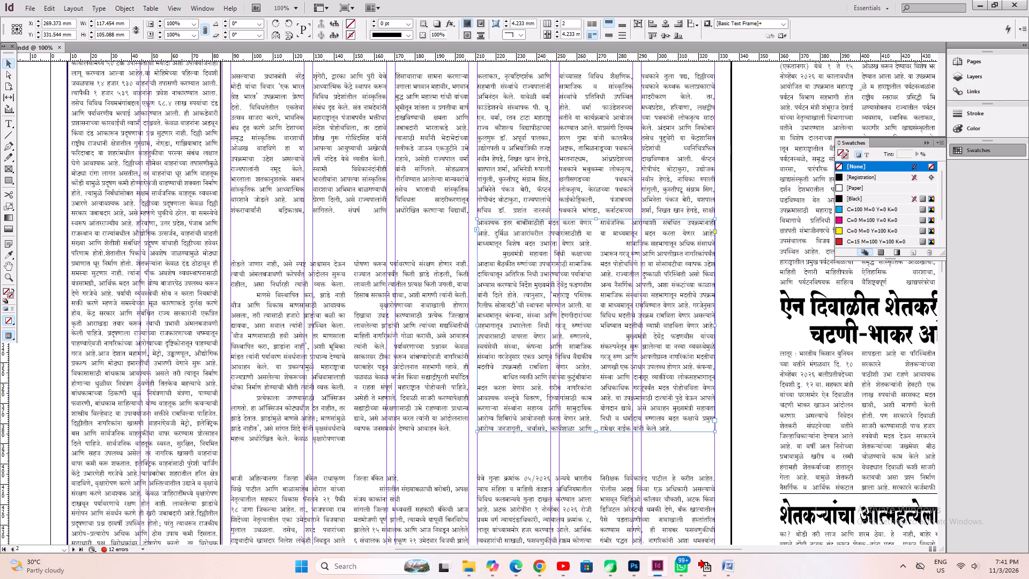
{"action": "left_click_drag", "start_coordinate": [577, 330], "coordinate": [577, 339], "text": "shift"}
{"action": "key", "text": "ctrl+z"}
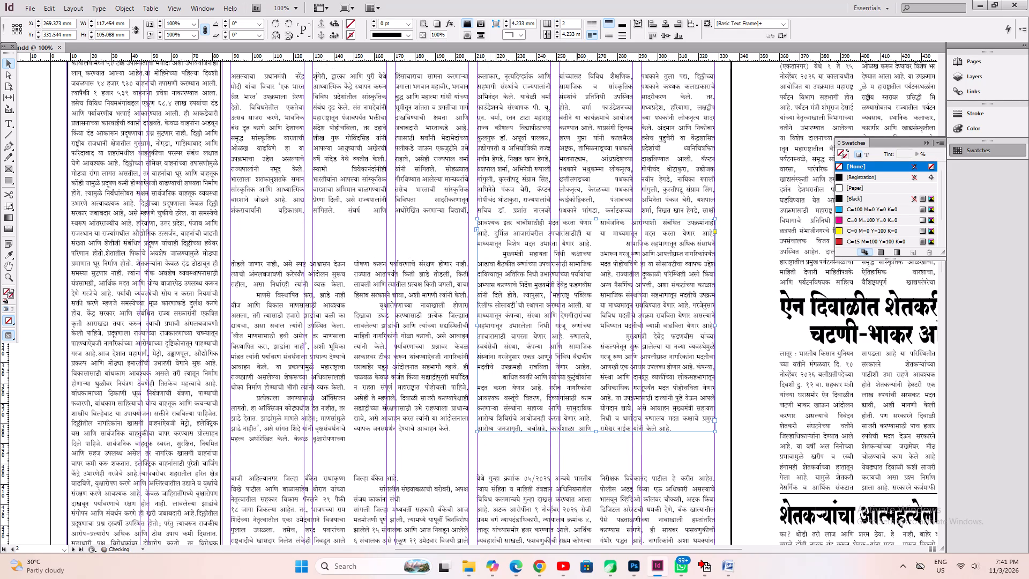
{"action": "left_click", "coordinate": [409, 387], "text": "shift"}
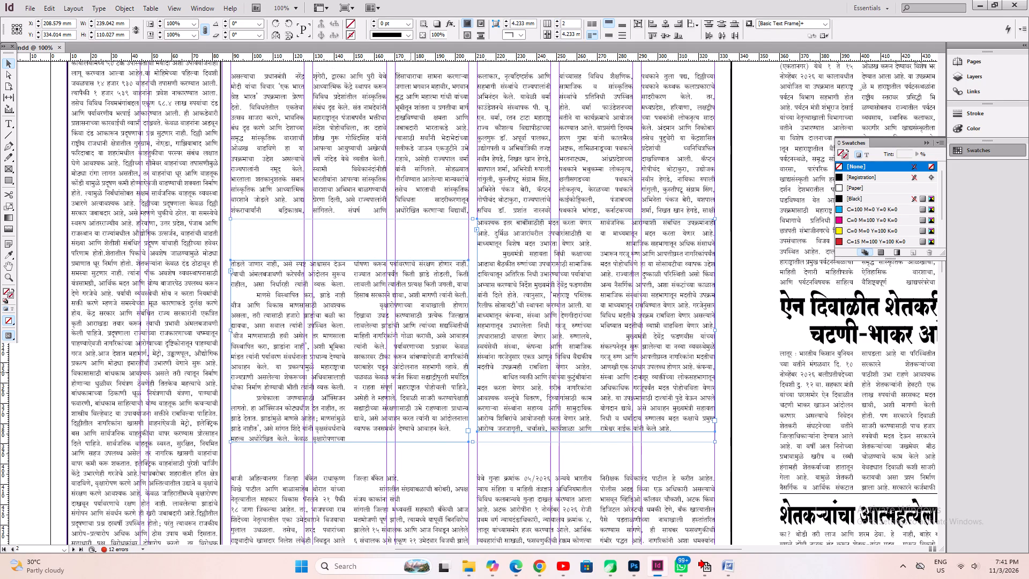
Insert a paragraph break after भारतीयांची at the end of page 1's bottom story, so the following words carry over to page 2.
{"action": "scroll", "coordinate": [458, 287], "scroll_direction": "up", "scroll_amount": 6}
{"action": "left_click", "coordinate": [437, 284]}
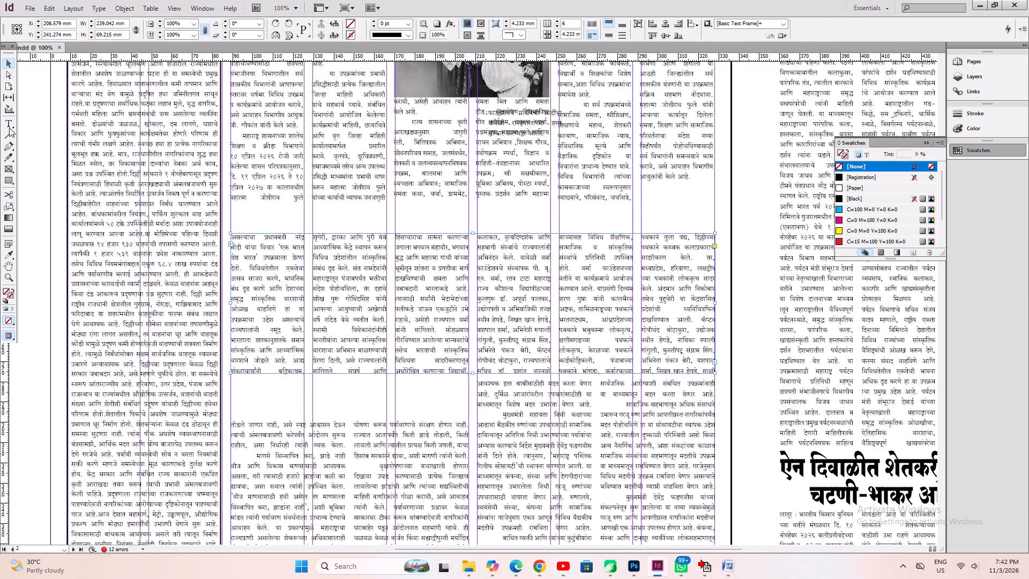
{"action": "left_click", "coordinate": [10, 125]}
{"action": "left_click", "coordinate": [251, 239]}
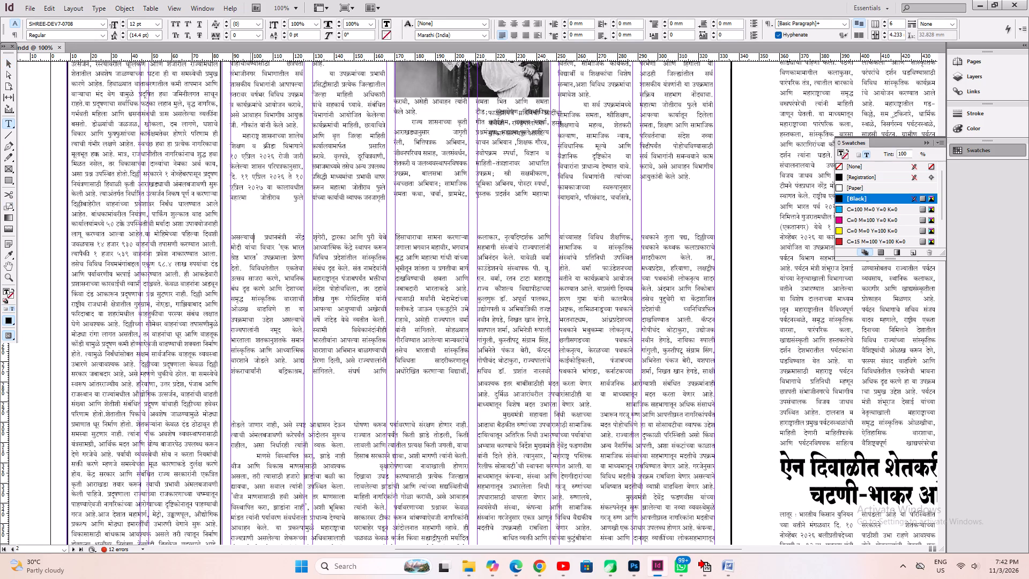
{"action": "key", "text": "Home"}
{"action": "key", "text": "Left"}
{"action": "key", "text": "Left"}
{"action": "key", "text": "Left"}
{"action": "key", "text": "Left"}
{"action": "key", "text": "Left"}
{"action": "key", "text": "Left"}
{"action": "key", "text": "Left"}
{"action": "key", "text": "Left"}
{"action": "key", "text": "Left"}
{"action": "key", "text": "Left"}
{"action": "key", "text": "Left"}
{"action": "key", "text": "Left"}
{"action": "key", "text": "Left"}
{"action": "key", "text": "Left"}
{"action": "key", "text": "Left"}
{"action": "key", "text": "Left"}
{"action": "key", "text": "Left"}
{"action": "key", "text": "Left"}
{"action": "key", "text": "Left"}
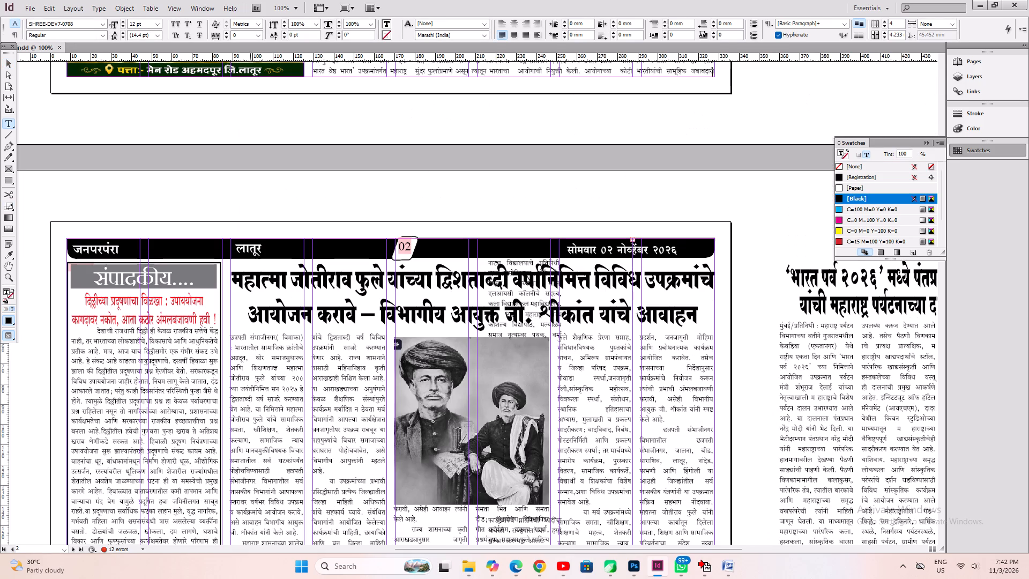
{"action": "key", "text": "Left"}
{"action": "key", "text": "Left"}
{"action": "key", "text": "Right"}
{"action": "key", "text": "Right"}
{"action": "key", "text": "Right"}
{"action": "key", "text": "Right"}
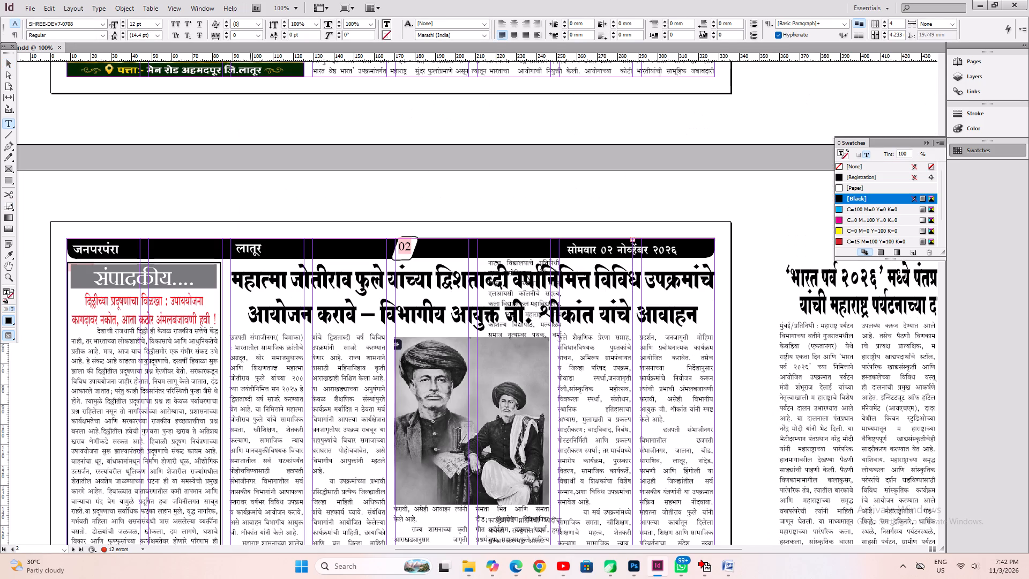
{"action": "key", "text": "Right"}
{"action": "key", "text": "Left"}
{"action": "key", "text": "Left"}
{"action": "key", "text": "Left"}
{"action": "key", "text": "Right"}
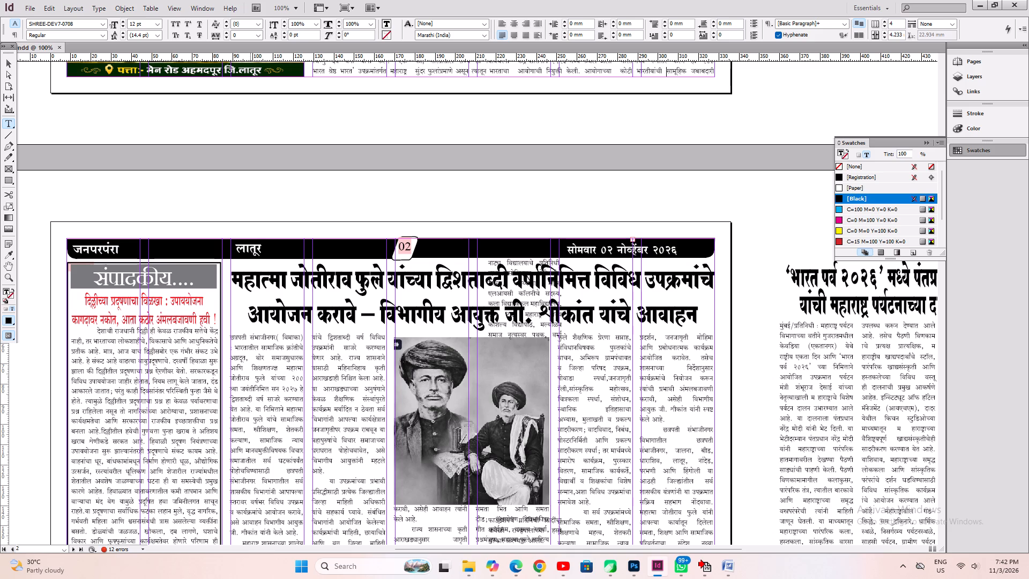
{"action": "key", "text": "Return"}
{"action": "key", "text": "Left"}
Add the jump line (पान २ वर) after भारतीयांची at the end of page 1's bottom story.
{"action": "key", "text": "ctrl+2"}
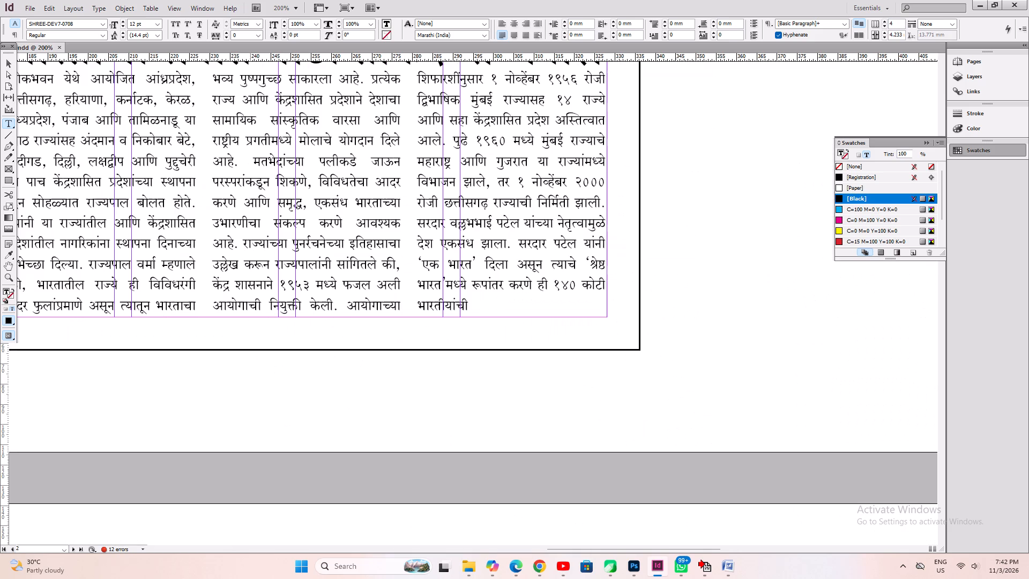
{"action": "type", "text": "()"}
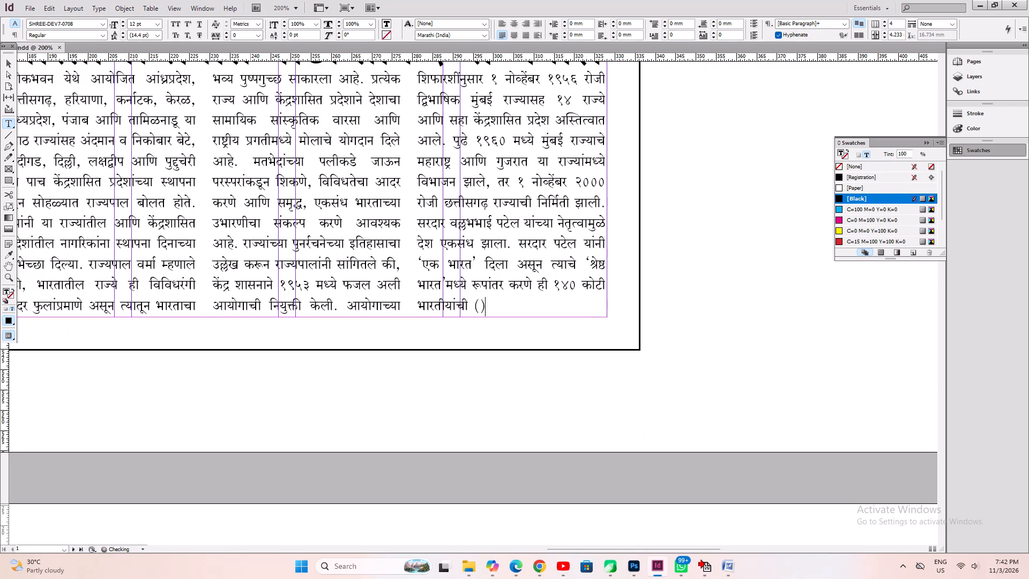
{"action": "key", "text": "ctrl+2"}
{"action": "type", "text": "IKU"}
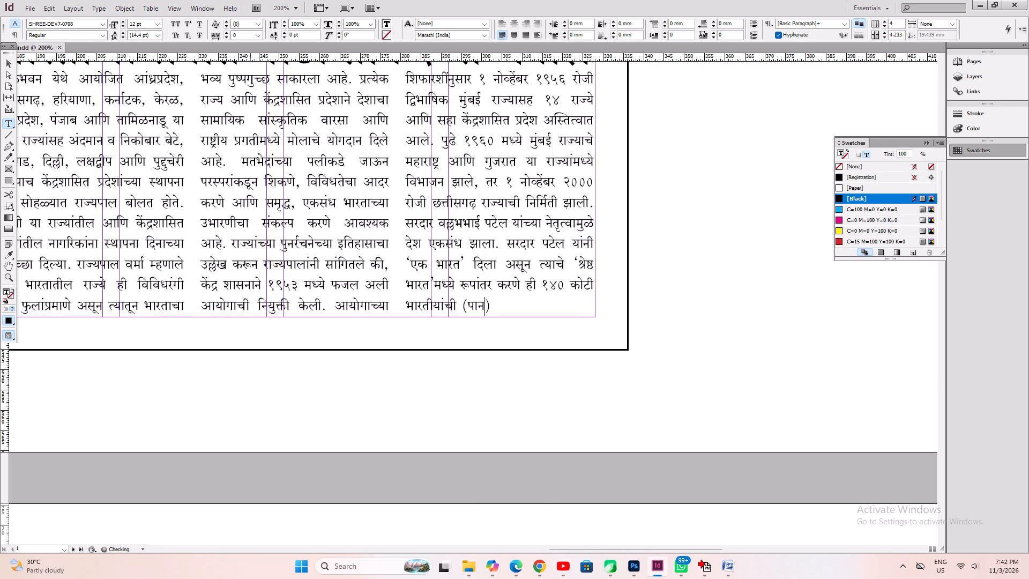
{"action": "key", "text": "space"}
{"action": "type", "text": "2 OJ"}
Insert three extra spaces before the opening parenthesis of the jump line and save the document.
{"action": "key", "text": "Left"}
{"action": "key", "text": "Left"}
{"action": "key", "text": "Left"}
{"action": "key", "text": "Left"}
{"action": "key", "text": "Left"}
{"action": "key", "text": "Left"}
{"action": "key", "text": "Left"}
{"action": "key", "text": "Right"}
{"action": "key", "text": "Left"}
{"action": "key", "text": "Left"}
{"action": "key", "text": "Left"}
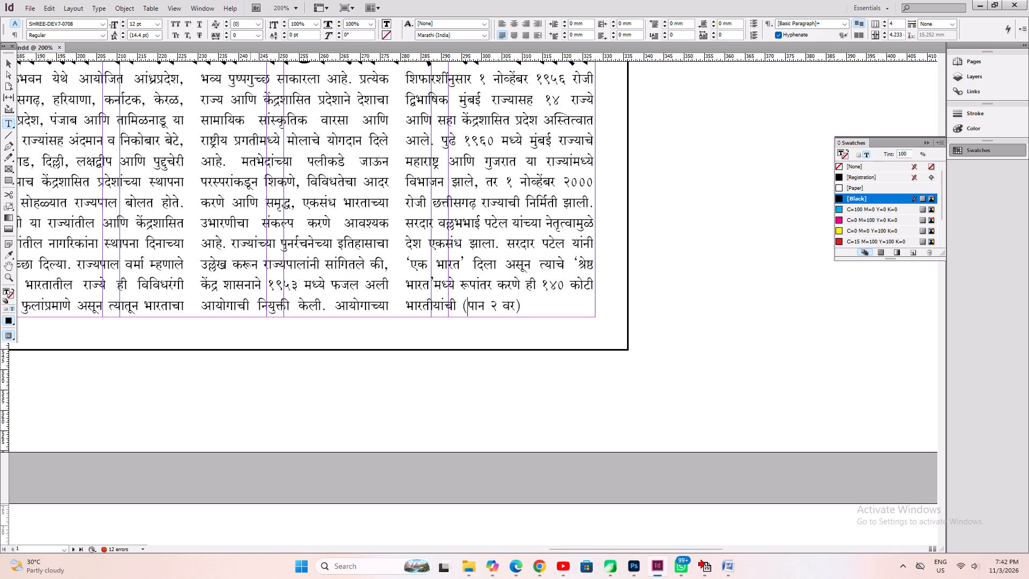
{"action": "key", "text": "space"}
{"action": "key", "text": "space"}
{"action": "key", "text": "space"}
{"action": "key", "text": "ctrl+s"}
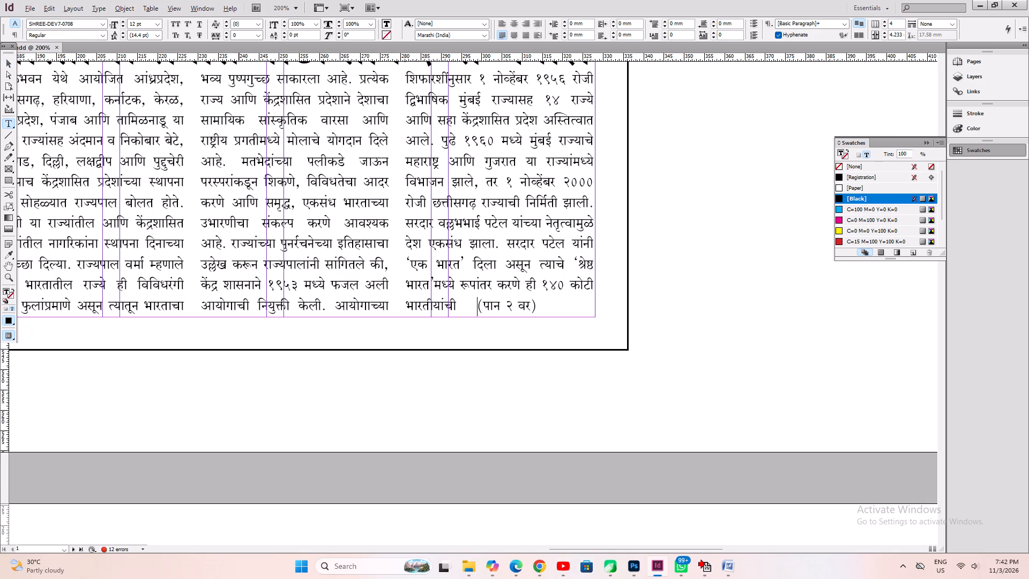
Copy the full headline विविधता ही भारताची सर्वात मोठी ताकद-राज्यपाल of page 1's bottom story.
{"action": "left_click_drag", "start_coordinate": [164, 167], "coordinate": [384, 410], "text": "alt"}
{"action": "left_click_drag", "start_coordinate": [348, 256], "coordinate": [348, 286], "text": "alt"}
{"action": "left_click_drag", "start_coordinate": [279, 320], "coordinate": [355, 237], "text": "alt"}
{"action": "left_click", "coordinate": [337, 244]}
{"action": "key", "text": "ctrl+a"}
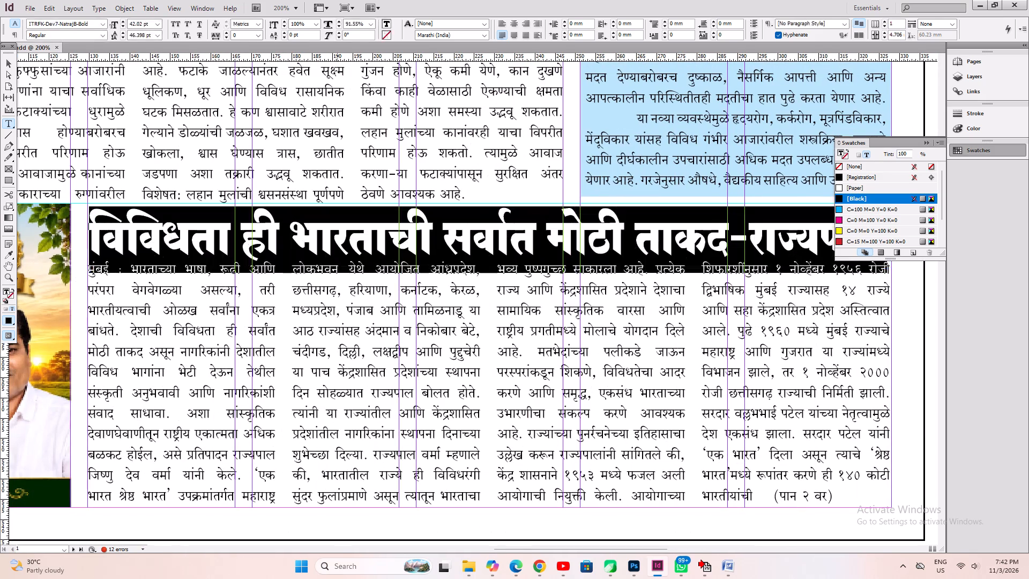
{"action": "key", "text": "ctrl+c"}
Save the document and paste the copied headline into a new text frame about 142.5 × 90 mm on the pasteboard beside page 2.
{"action": "left_click_drag", "start_coordinate": [437, 325], "coordinate": [322, 236], "text": "alt"}
{"action": "left_click", "coordinate": [320, 240]}
{"action": "key", "text": "ctrl+a"}
{"action": "key", "text": "Down"}
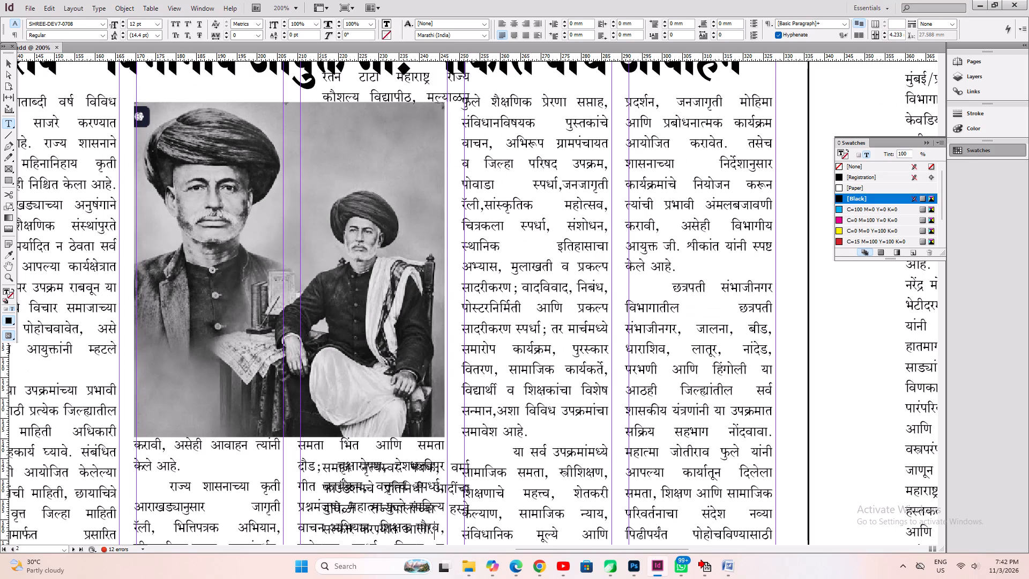
{"action": "key", "text": "ctrl+a"}
{"action": "key", "text": "ctrl+s"}
{"action": "left_click_drag", "start_coordinate": [354, 463], "coordinate": [504, 170], "text": "alt"}
{"action": "left_click_drag", "start_coordinate": [481, 343], "coordinate": [461, 146], "text": "alt"}
{"action": "left_click_drag", "start_coordinate": [592, 394], "coordinate": [568, 302], "text": "alt"}
{"action": "left_click", "coordinate": [484, 305]}
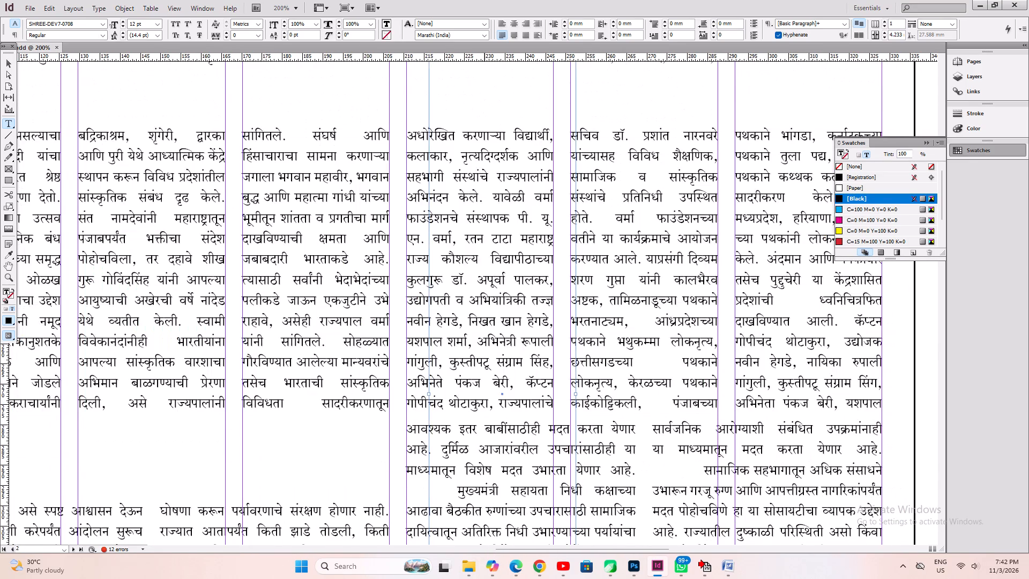
{"action": "key", "text": "ctrl+0"}
{"action": "left_click", "coordinate": [136, 295]}
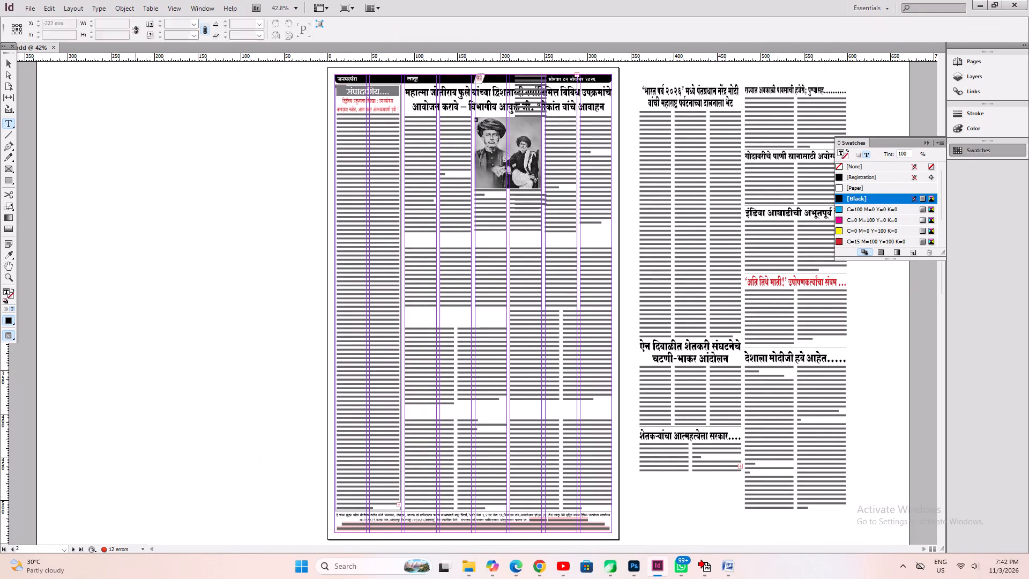
{"action": "left_click_drag", "start_coordinate": [116, 243], "coordinate": [240, 321]}
{"action": "key", "text": "ctrl+v"}
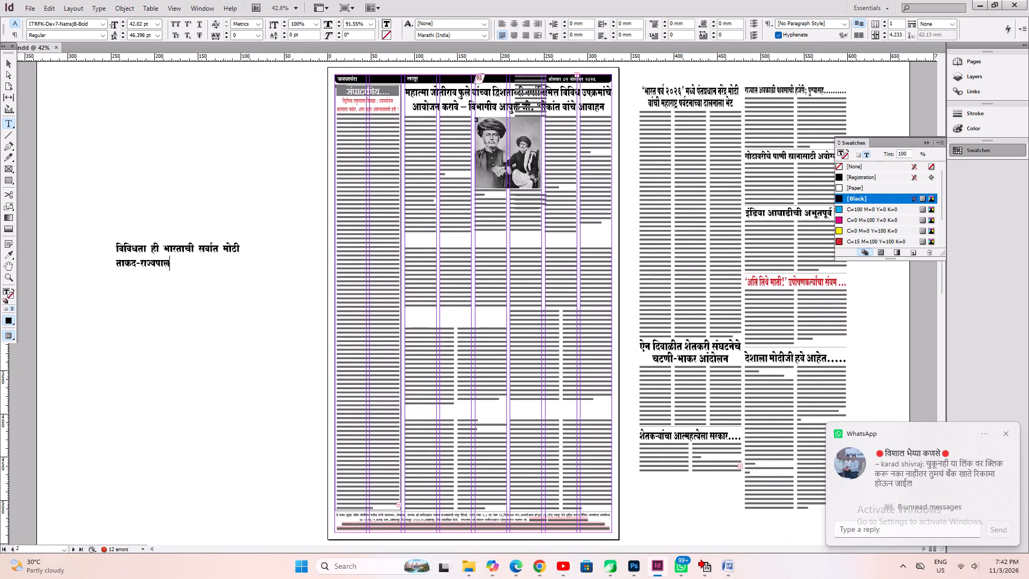
Move the pasted headline frame above page 2's continuation text and widen it to about 239 mm, spanning all the story's columns.
{"action": "left_click", "coordinate": [4, 64]}
{"action": "left_click_drag", "start_coordinate": [184, 273], "coordinate": [206, 279]}
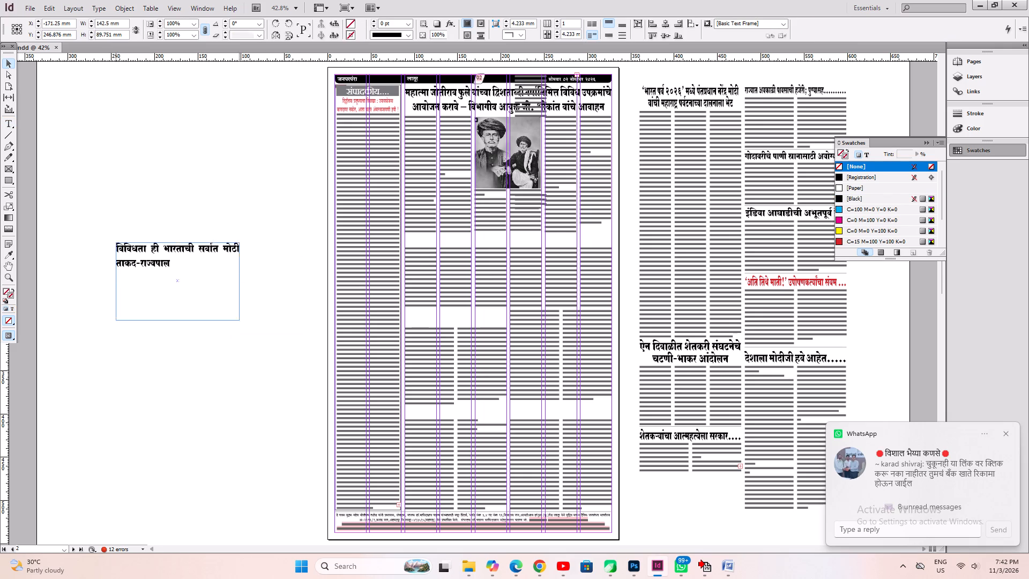
{"action": "left_click_drag", "start_coordinate": [206, 279], "coordinate": [473, 266]}
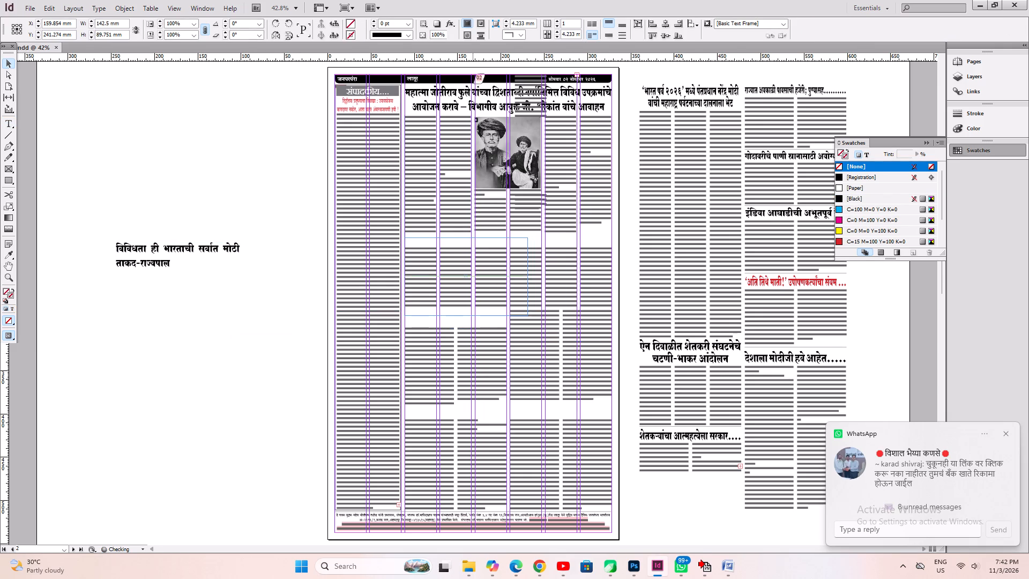
{"action": "key", "text": "ctrl+1"}
{"action": "key", "text": "space"}
{"action": "left_click_drag", "start_coordinate": [438, 254], "coordinate": [430, 408]}
{"action": "left_click_drag", "start_coordinate": [429, 384], "coordinate": [429, 375]}
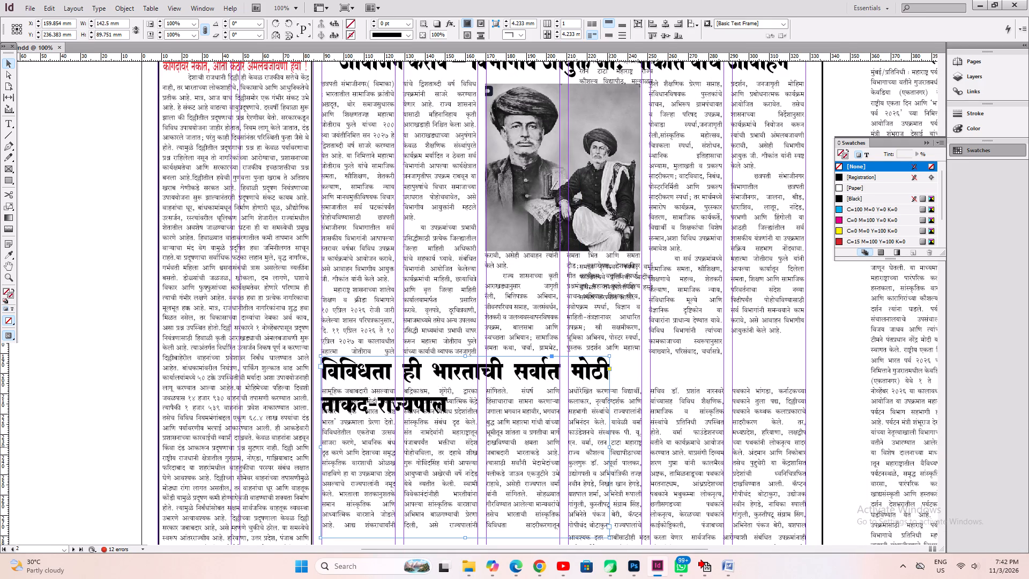
{"action": "left_click_drag", "start_coordinate": [609, 447], "coordinate": [805, 461]}
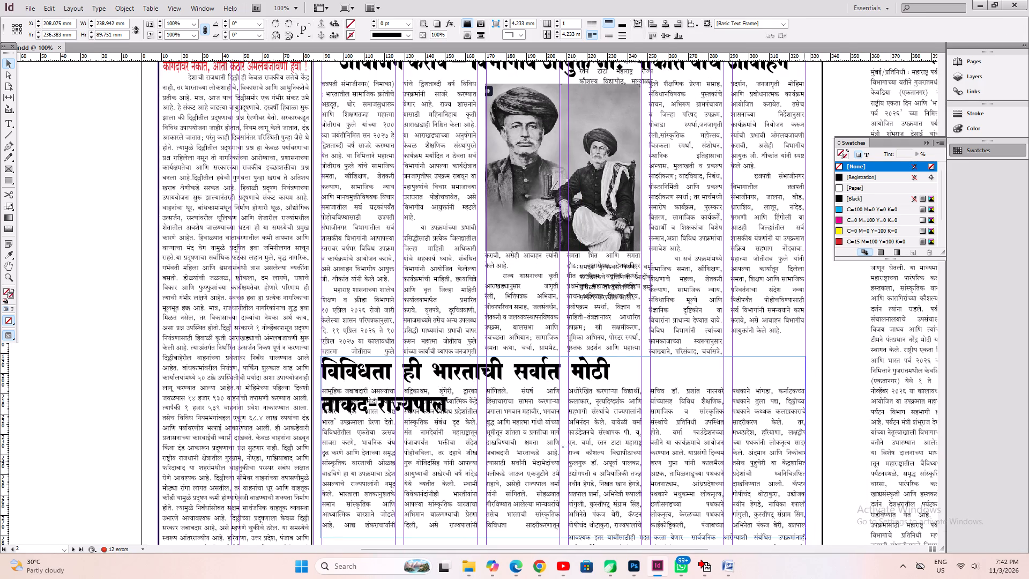
Set the horizontal scale of page 2's continuation headline to 100%.
{"action": "left_click", "coordinate": [10, 123]}
{"action": "left_click", "coordinate": [497, 367]}
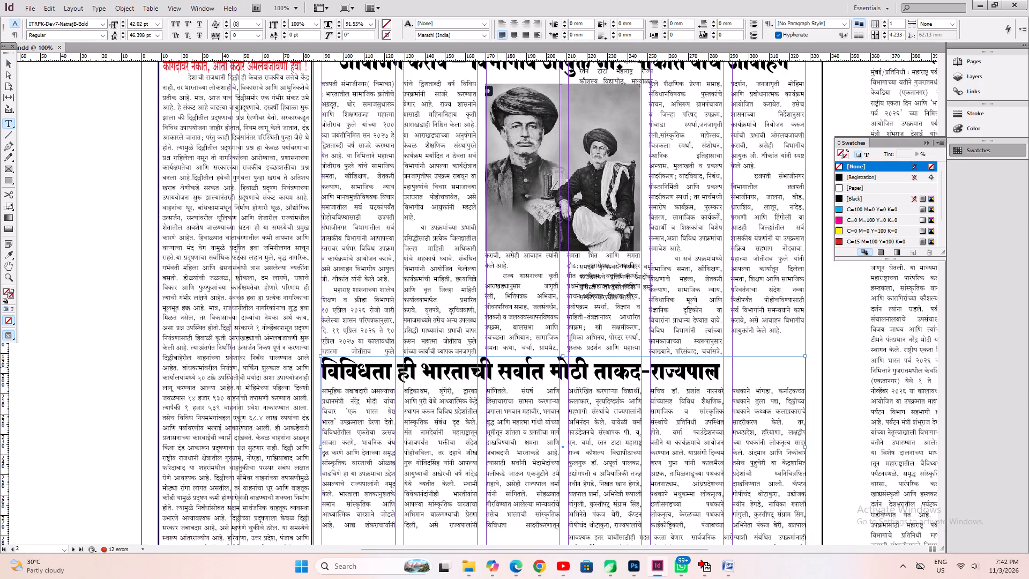
{"action": "key", "text": "ctrl+a"}
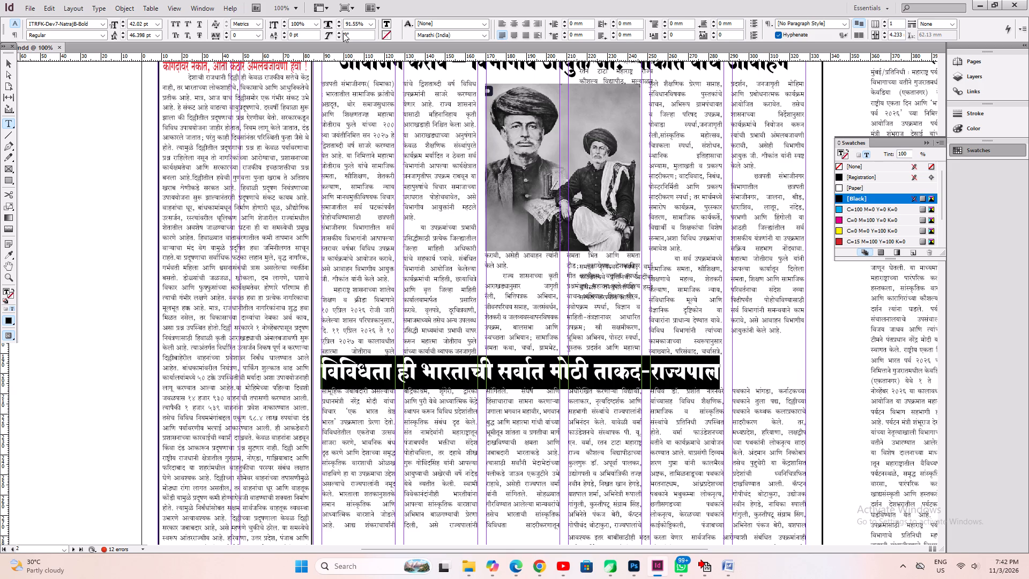
{"action": "triple_click", "coordinate": [361, 19]}
{"action": "type", "text": "100"}
{"action": "key", "text": "Return"}
{"action": "left_click", "coordinate": [722, 358]}
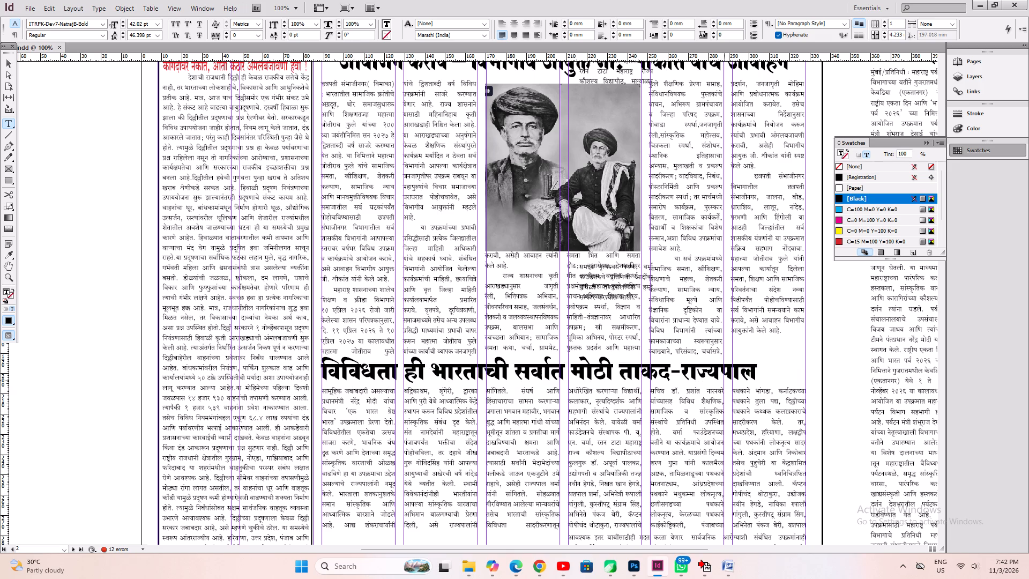
Replace -राज्यपाल at the end of page 2's continuation headline with four dots (....) and save the document.
{"action": "left_click_drag", "start_coordinate": [677, 373], "coordinate": [760, 436]}
{"action": "key", "text": "Left"}
{"action": "key", "text": "Left"}
{"action": "key", "text": "shift+Down"}
{"action": "key", "text": "BackSpace"}
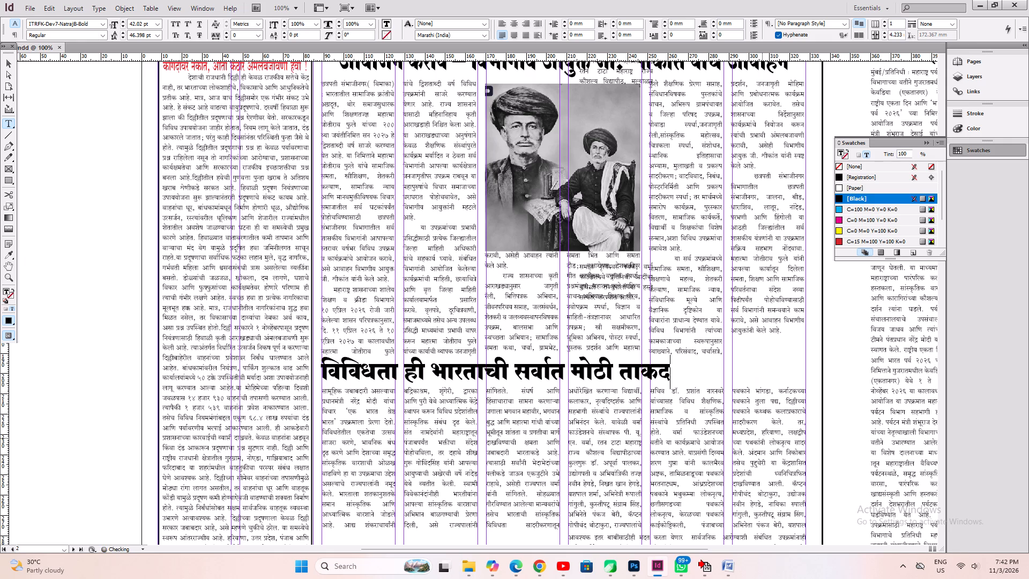
{"action": "type", "text": "...."}
{"action": "key", "text": "ctrl+s"}
Fit the continuation headline's frame to its text.
{"action": "key", "text": "ctrl+alt+c"}
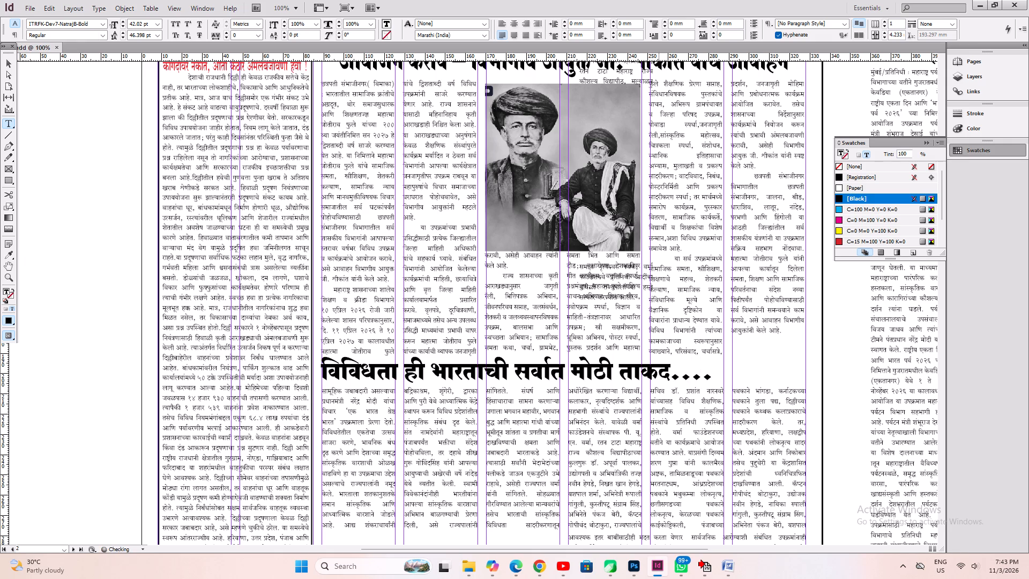
{"action": "left_click", "coordinate": [10, 69]}
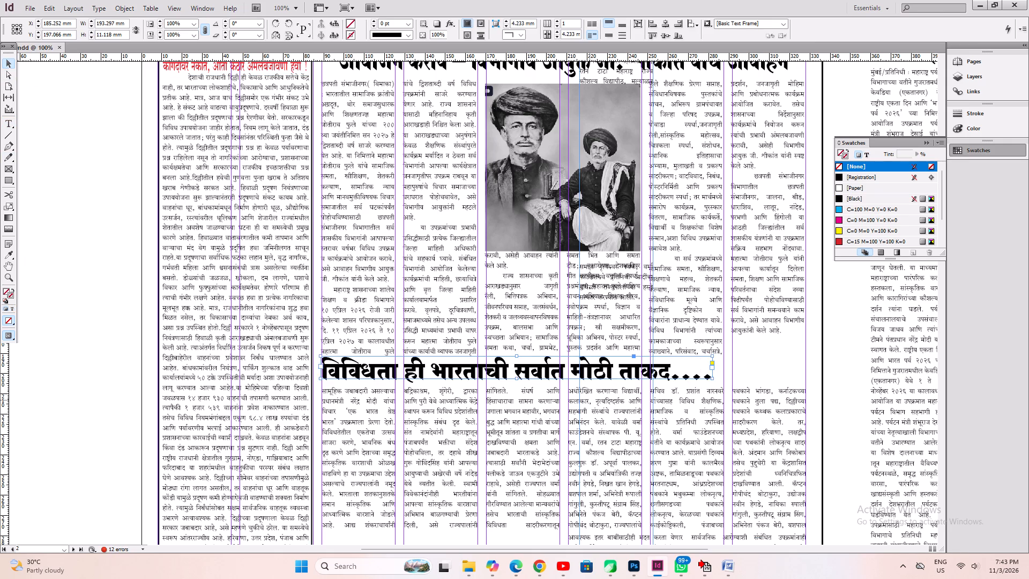
Select the tall narrow text frame in the continuation story and examine where it overlaps the lead story at the top of page 2.
{"action": "left_click", "coordinate": [590, 400]}
{"action": "left_click", "coordinate": [585, 436]}
{"action": "key", "text": "space"}
{"action": "key", "text": "space"}
{"action": "key", "text": "space"}
{"action": "key", "text": "space"}
{"action": "key", "text": "space"}
{"action": "key", "text": "space"}
{"action": "key", "text": "space"}
{"action": "key", "text": "space"}
{"action": "key", "text": "space"}
{"action": "key", "text": "space"}
{"action": "key", "text": "space"}
{"action": "key", "text": "space"}
{"action": "key", "text": "space"}
{"action": "key", "text": "space"}
{"action": "key", "text": "space"}
{"action": "key", "text": "space"}
{"action": "key", "text": "space"}
{"action": "key", "text": "space"}
{"action": "key", "text": "space"}
{"action": "key", "text": "space"}
{"action": "left_click_drag", "start_coordinate": [222, 345], "coordinate": [411, 469]}
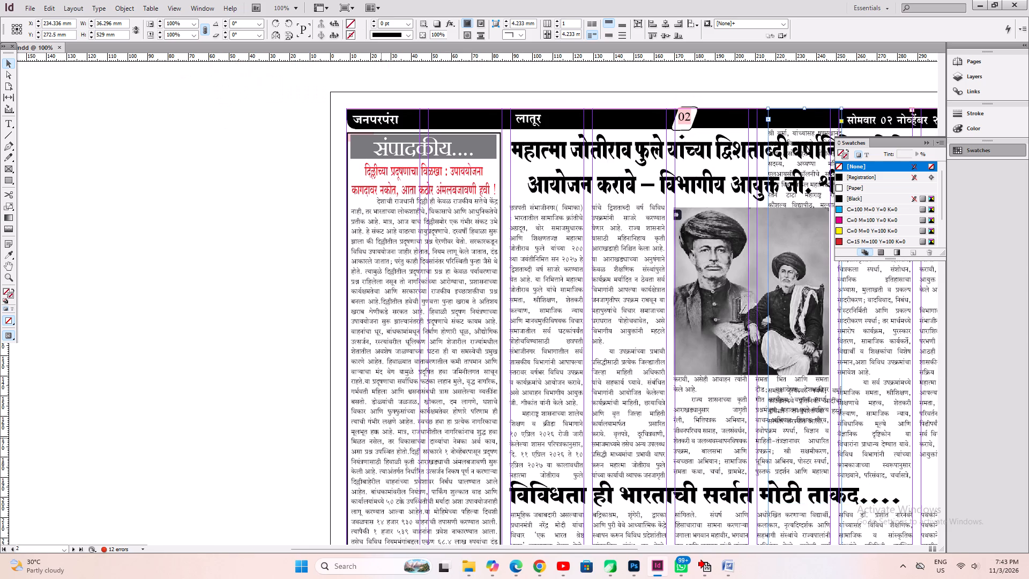
Switch to CorelDRAW and start a new text object in the empty area beside page 4 of BB.cdr.
{"action": "left_click", "coordinate": [610, 566]}
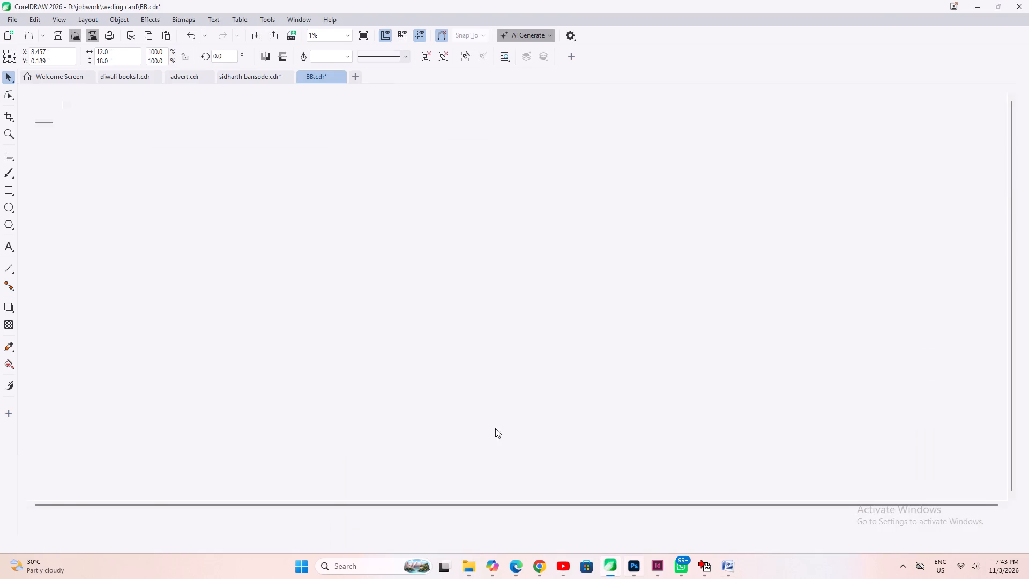
{"action": "left_click", "coordinate": [376, 296]}
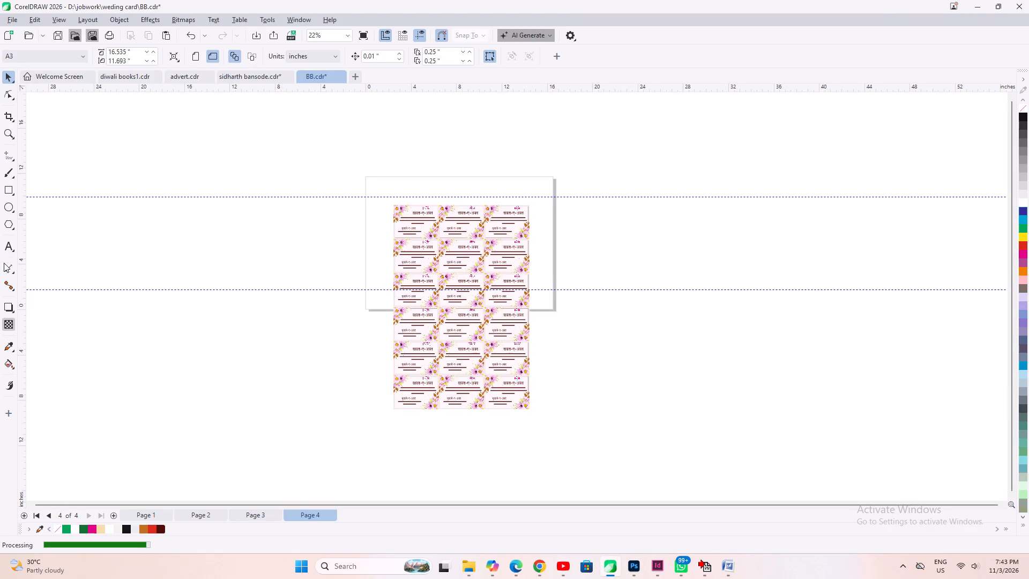
{"action": "left_click", "coordinate": [6, 249]}
{"action": "scroll", "coordinate": [206, 150], "scroll_direction": "up", "scroll_amount": 6}
{"action": "left_click", "coordinate": [225, 174]}
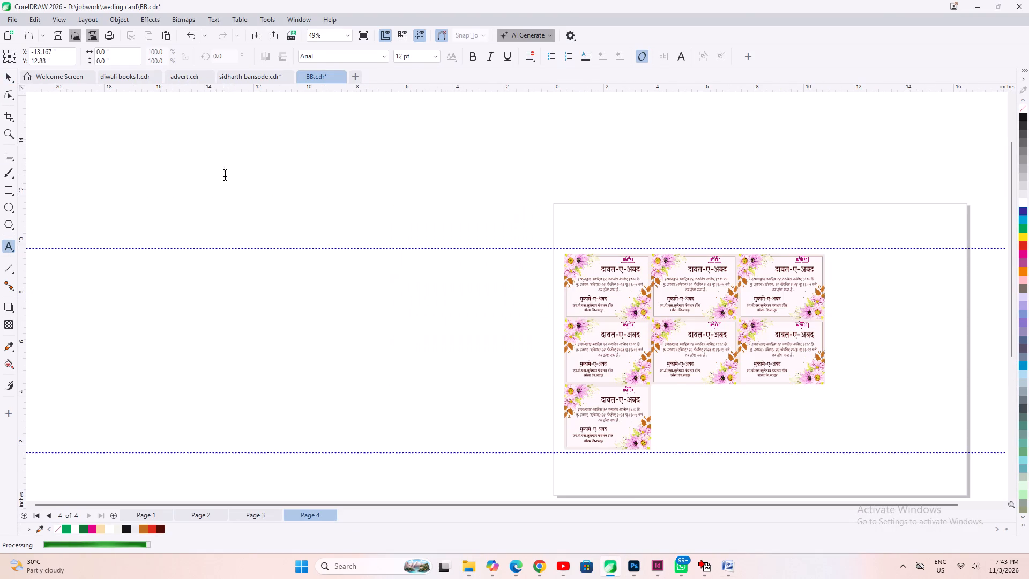
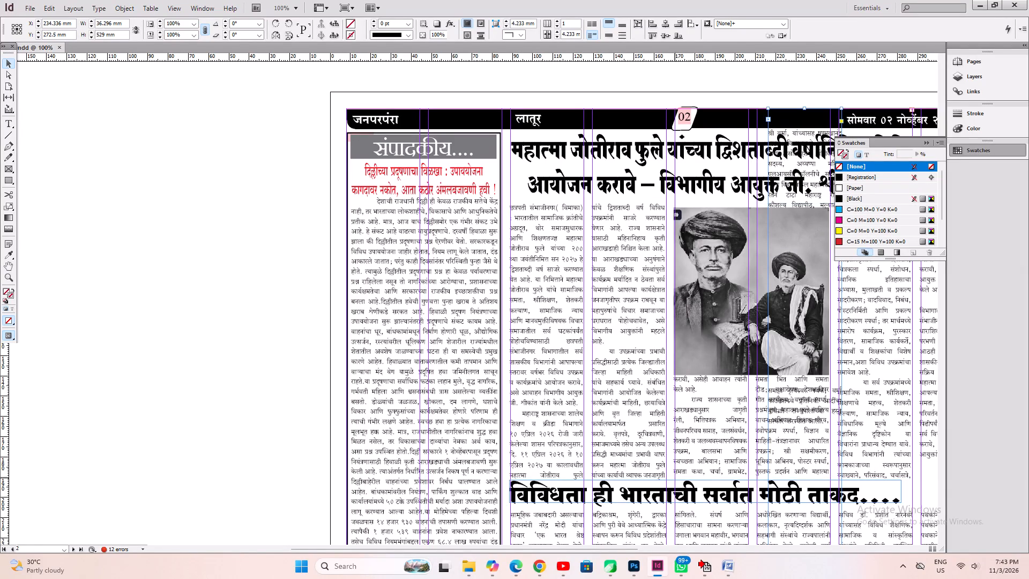
Join the paragraph beginning मुख्यमंत्री देवेंद्र फडणवीस to the preceding one in the two-column article below the continuation story on page 2.
{"action": "key", "text": "space"}
{"action": "key", "text": "space"}
{"action": "key", "text": "space"}
{"action": "key", "text": "space"}
{"action": "key", "text": "space"}
{"action": "key", "text": "space"}
{"action": "key", "text": "space"}
{"action": "key", "text": "space"}
{"action": "key", "text": "space"}
{"action": "key", "text": "space"}
{"action": "key", "text": "space"}
{"action": "key", "text": "space"}
{"action": "key", "text": "space"}
{"action": "key", "text": "space"}
{"action": "key", "text": "space"}
{"action": "key", "text": "space"}
{"action": "key", "text": "space"}
{"action": "key", "text": "space"}
{"action": "key", "text": "space"}
{"action": "key", "text": "space"}
{"action": "left_click_drag", "start_coordinate": [760, 535], "coordinate": [453, 243]}
{"action": "left_click", "coordinate": [564, 452]}
{"action": "key", "text": "space"}
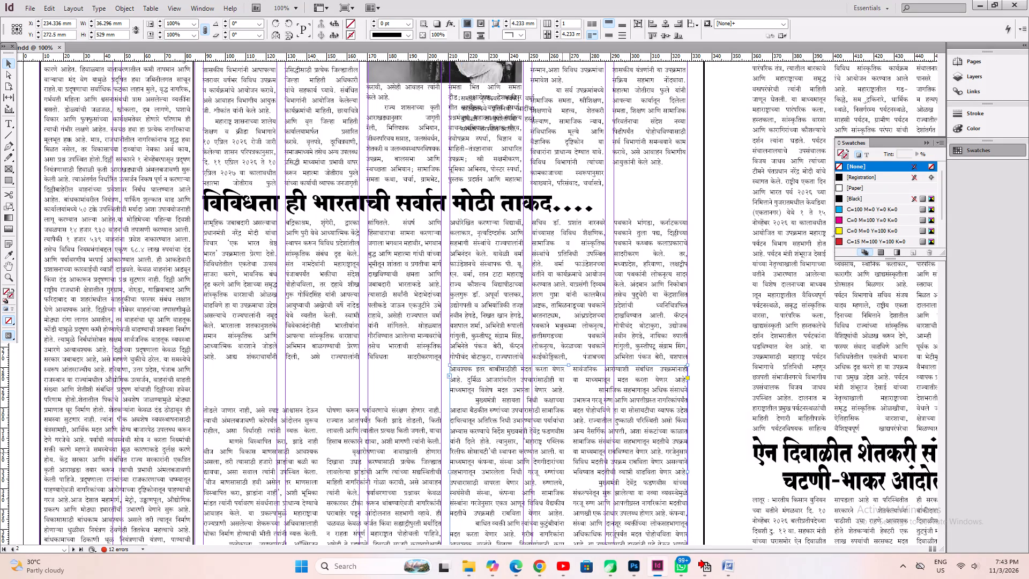
{"action": "key", "text": "space"}
{"action": "key", "text": "space"}
{"action": "key", "text": "space"}
{"action": "key", "text": "space"}
{"action": "key", "text": "space"}
{"action": "key", "text": "space"}
{"action": "key", "text": "space"}
{"action": "key", "text": "space"}
{"action": "key", "text": "space"}
{"action": "key", "text": "space"}
{"action": "left_click_drag", "start_coordinate": [548, 489], "coordinate": [545, 338]}
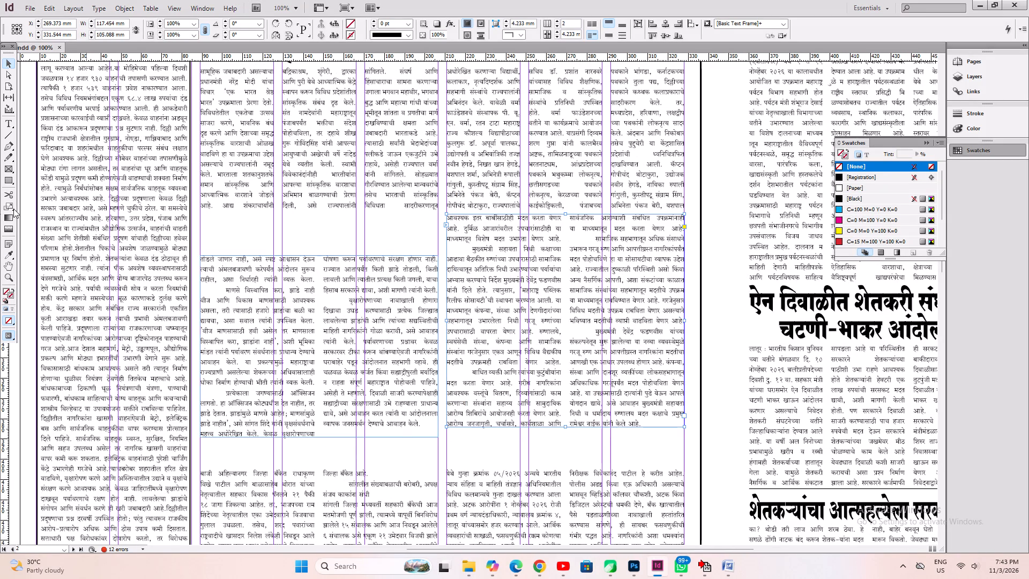
{"action": "left_click", "coordinate": [3, 122]}
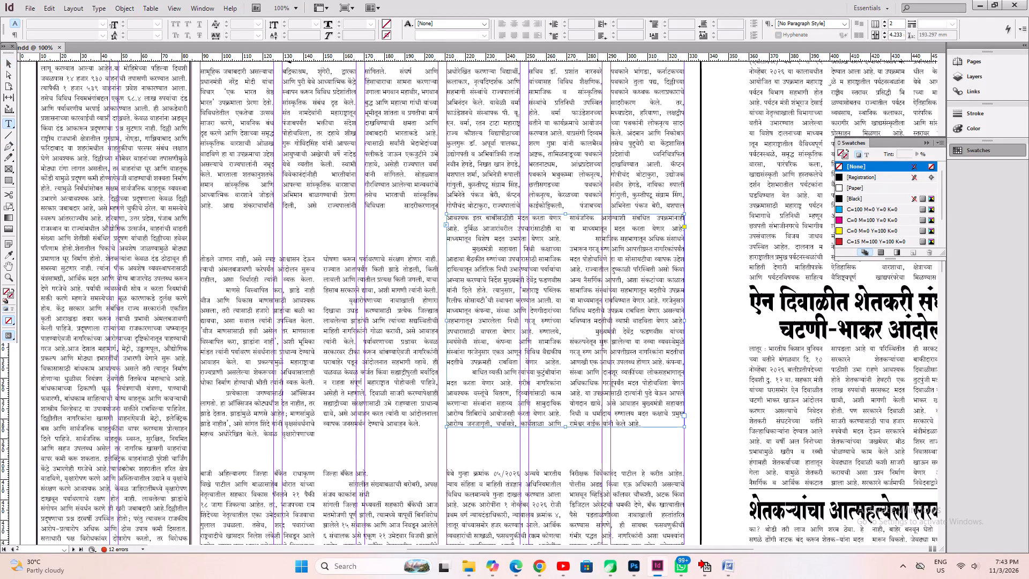
{"action": "left_click", "coordinate": [595, 334]}
{"action": "key", "text": "BackSpace"}
{"action": "key", "text": "BackSpace"}
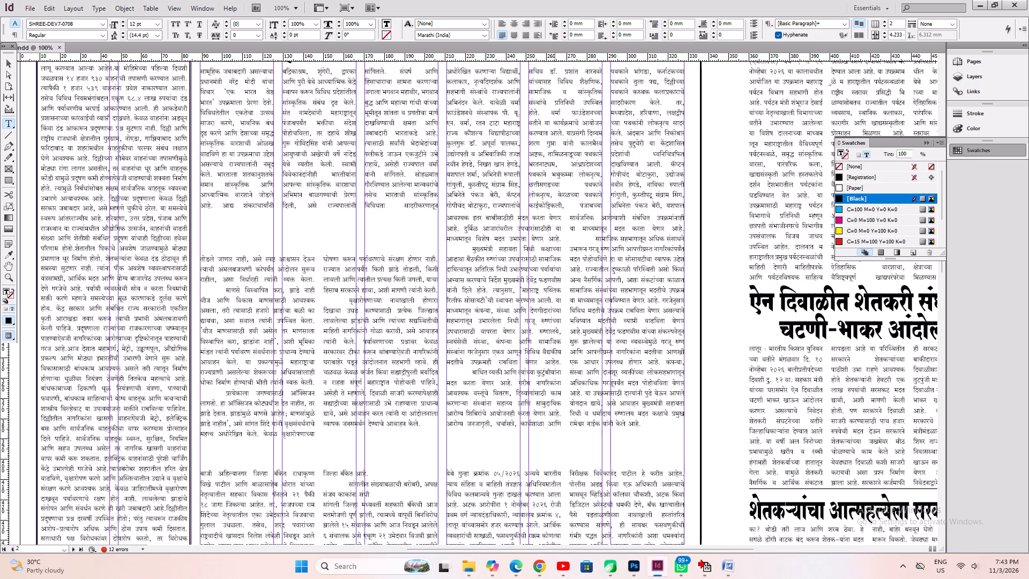
Move the two-column article's text frame about 16 mm down, away from the continuation story above it.
{"action": "left_click", "coordinate": [6, 60]}
{"action": "left_click", "coordinate": [534, 373]}
{"action": "left_click_drag", "start_coordinate": [534, 373], "coordinate": [531, 400], "text": "shift"}
{"action": "left_click", "coordinate": [5, 65]}
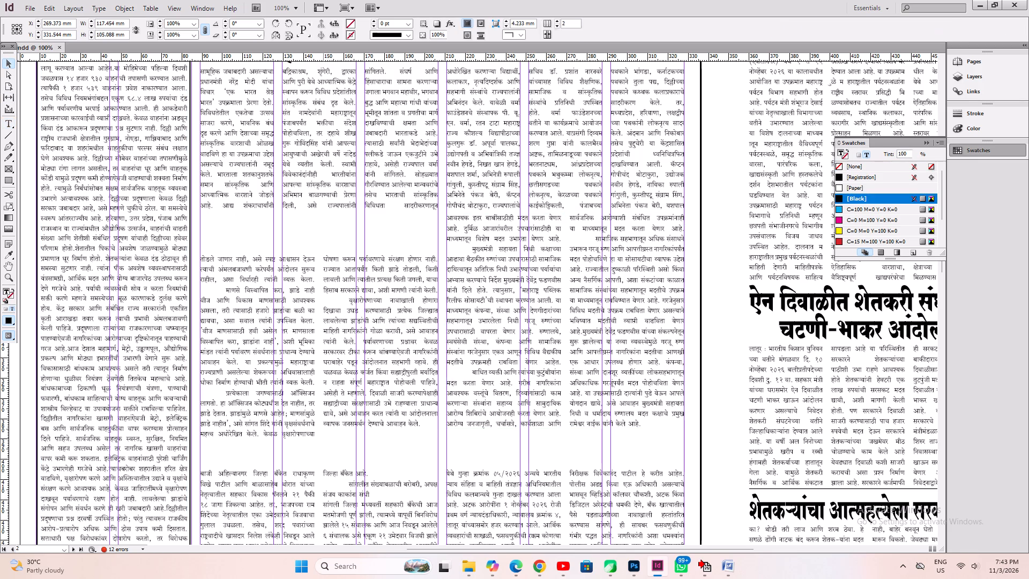
{"action": "left_click", "coordinate": [517, 349]}
{"action": "left_click_drag", "start_coordinate": [513, 323], "coordinate": [513, 356], "text": "shift"}
{"action": "key", "text": "space"}
{"action": "key", "text": "space"}
{"action": "left_click_drag", "start_coordinate": [379, 295], "coordinate": [408, 436]}
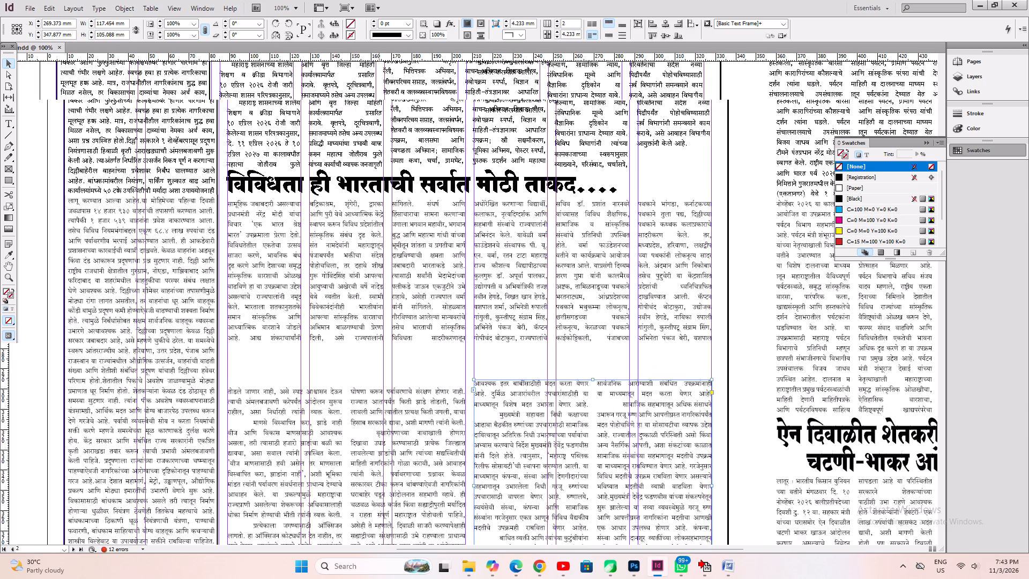
{"action": "left_click_drag", "start_coordinate": [408, 436], "coordinate": [408, 437]}
Select the tall narrow text frame in the continuation story and examine the space between its columns and the articles below.
{"action": "left_click", "coordinate": [528, 280]}
{"action": "key", "text": "space"}
{"action": "key", "text": "space"}
{"action": "key", "text": "space"}
{"action": "key", "text": "space"}
{"action": "key", "text": "space"}
{"action": "key", "text": "space"}
{"action": "key", "text": "space"}
{"action": "key", "text": "space"}
{"action": "key", "text": "space"}
{"action": "key", "text": "space"}
{"action": "key", "text": "space"}
{"action": "key", "text": "space"}
{"action": "key", "text": "space"}
{"action": "key", "text": "space"}
{"action": "key", "text": "space"}
{"action": "key", "text": "space"}
{"action": "left_click_drag", "start_coordinate": [369, 395], "coordinate": [565, 279]}
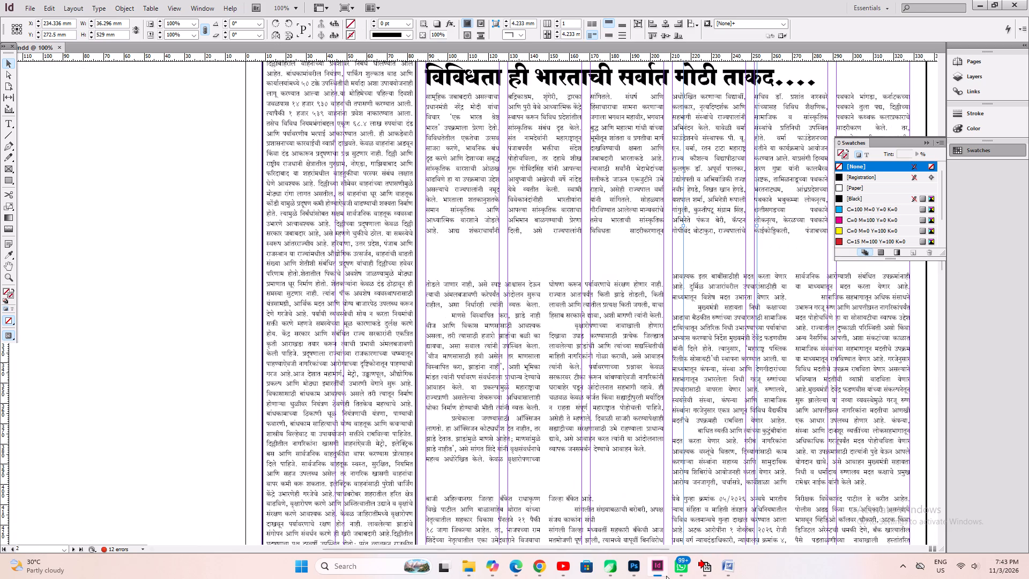
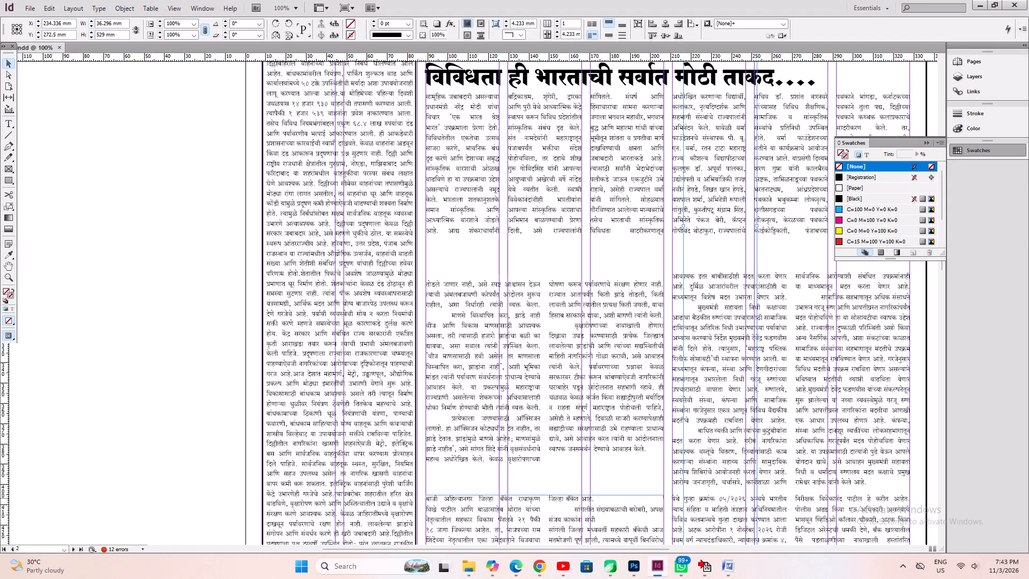
Switch to CorelDRAW and set the Shree-Lipi keyboard handler's script font layout to Unicode.
{"action": "left_click", "coordinate": [609, 573]}
{"action": "left_click", "coordinate": [253, 361]}
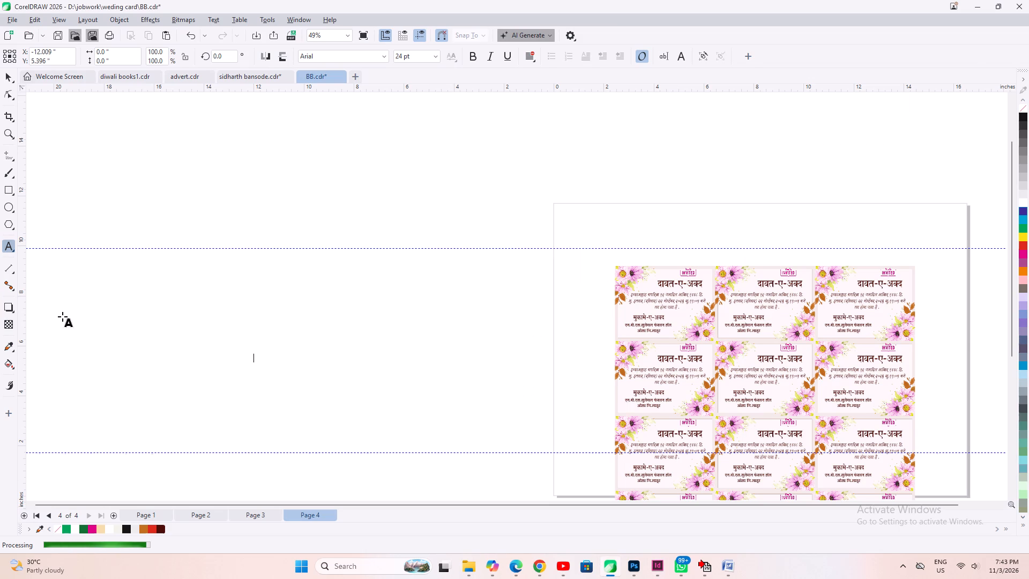
{"action": "scroll", "coordinate": [250, 345], "scroll_direction": "up", "scroll_amount": 2}
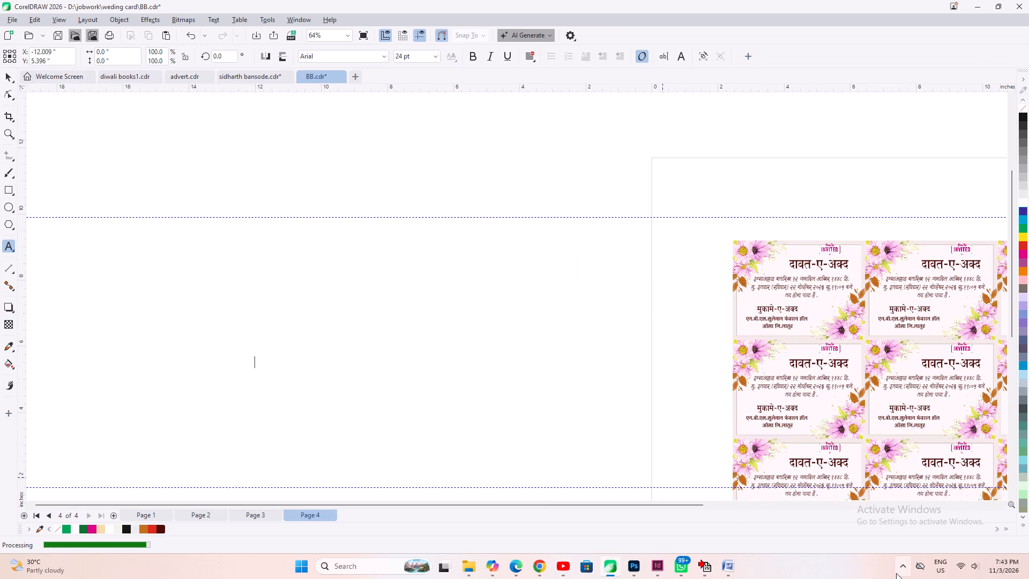
{"action": "left_click", "coordinate": [902, 573]}
{"action": "double_click", "coordinate": [887, 512]}
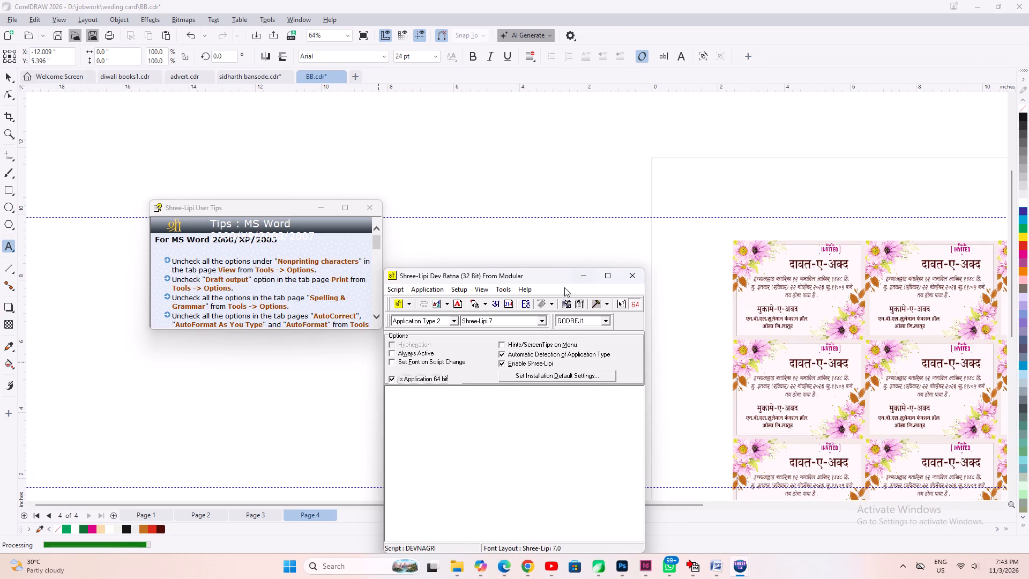
{"action": "left_click", "coordinate": [592, 277]}
{"action": "scroll", "coordinate": [458, 326], "scroll_direction": "down", "scroll_amount": 1}
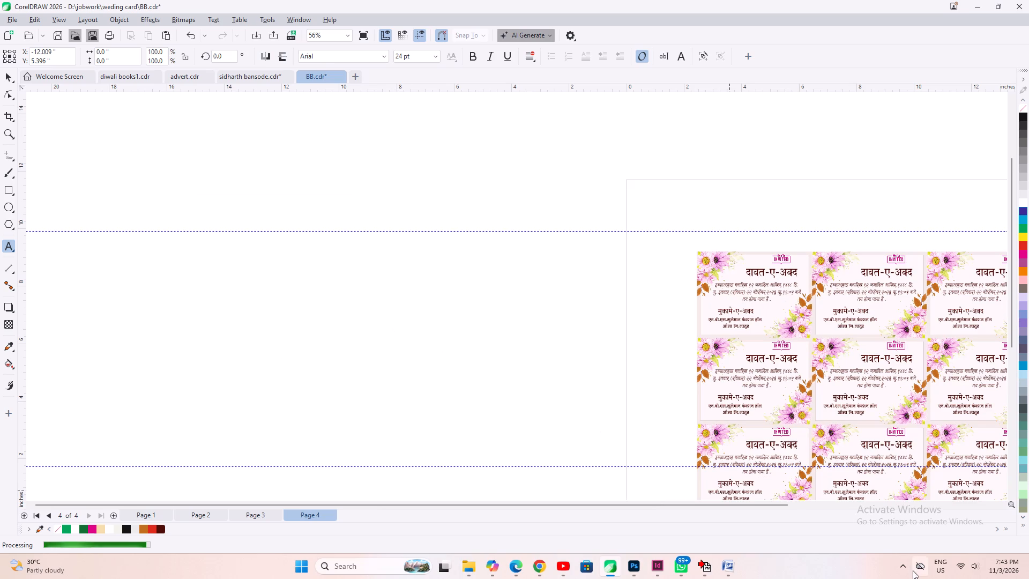
{"action": "left_click", "coordinate": [903, 568]}
{"action": "double_click", "coordinate": [880, 516]}
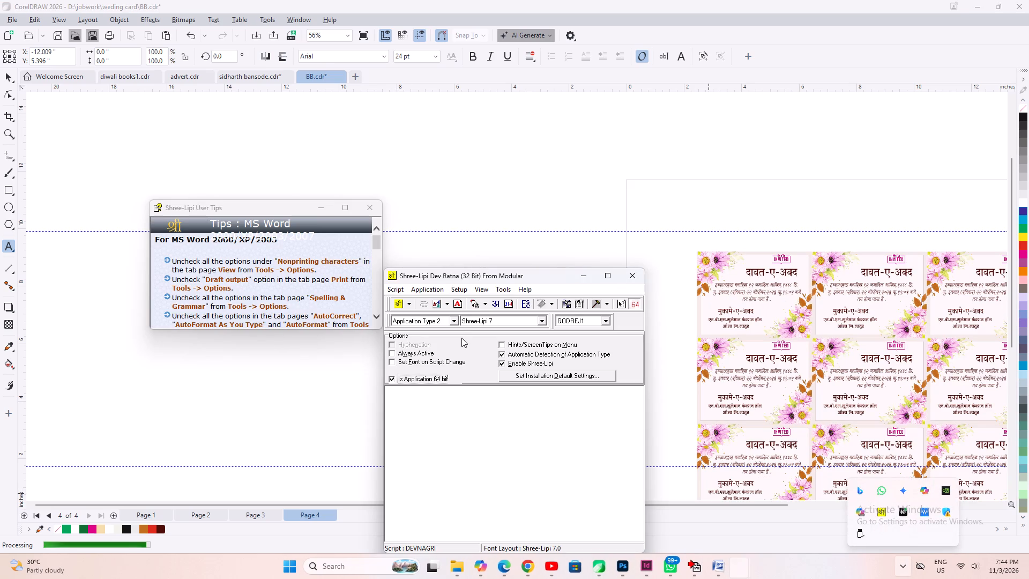
{"action": "left_click", "coordinate": [456, 288]}
{"action": "left_click", "coordinate": [461, 296]}
{"action": "left_click", "coordinate": [616, 313]}
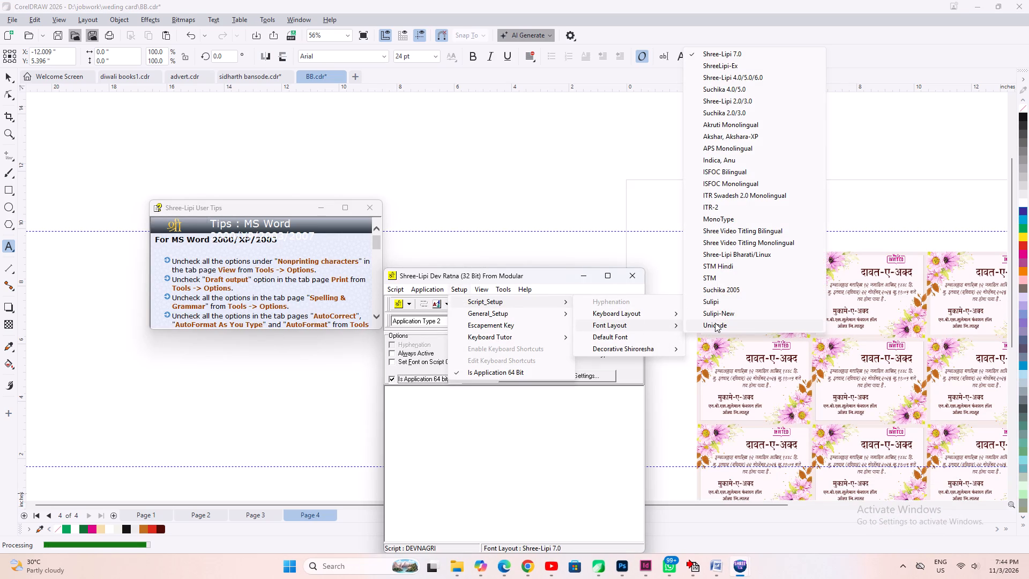
{"action": "left_click", "coordinate": [715, 323]}
{"action": "left_click", "coordinate": [584, 279]}
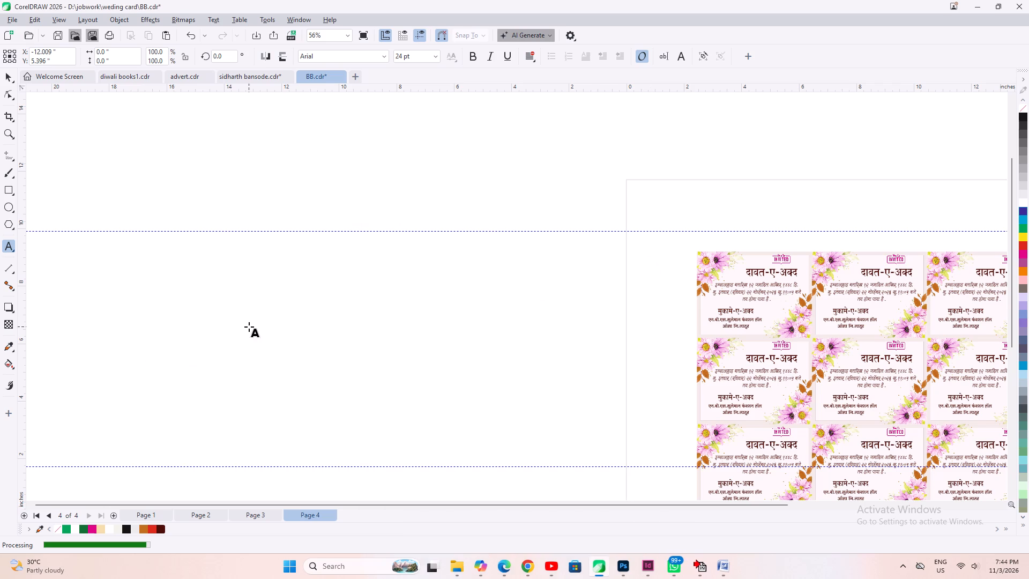
Start a text object with the word लातूर in the empty area beside the invitation card page.
{"action": "scroll", "coordinate": [251, 326], "scroll_direction": "down", "scroll_amount": 3}
{"action": "scroll", "coordinate": [334, 333], "scroll_direction": "up", "scroll_amount": 3}
{"action": "left_click", "coordinate": [330, 333]}
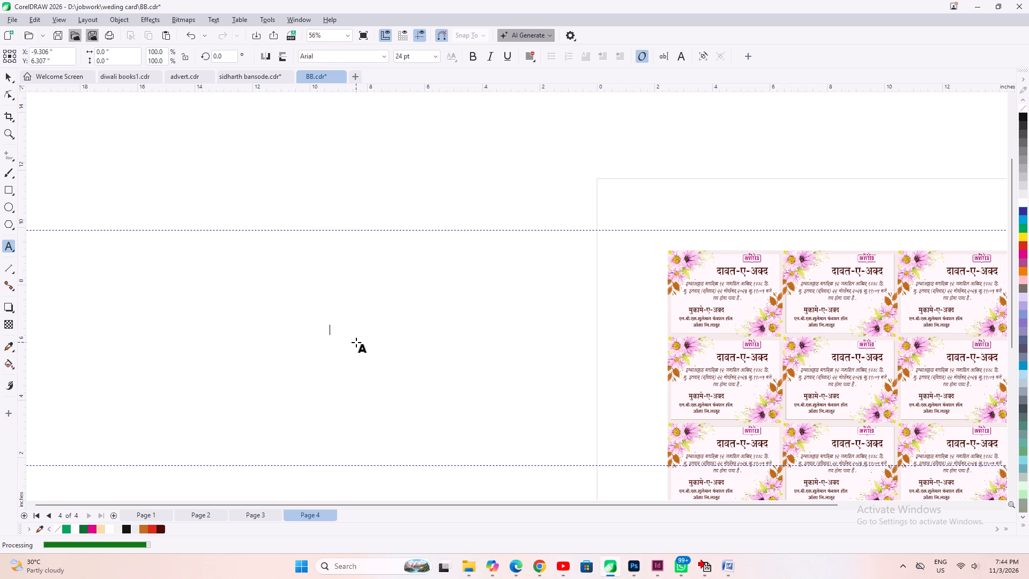
{"action": "type", "text": "YKRWJ"}
{"action": "left_click", "coordinate": [203, 283]}
{"action": "scroll", "coordinate": [462, 292], "scroll_direction": "down", "scroll_amount": 2}
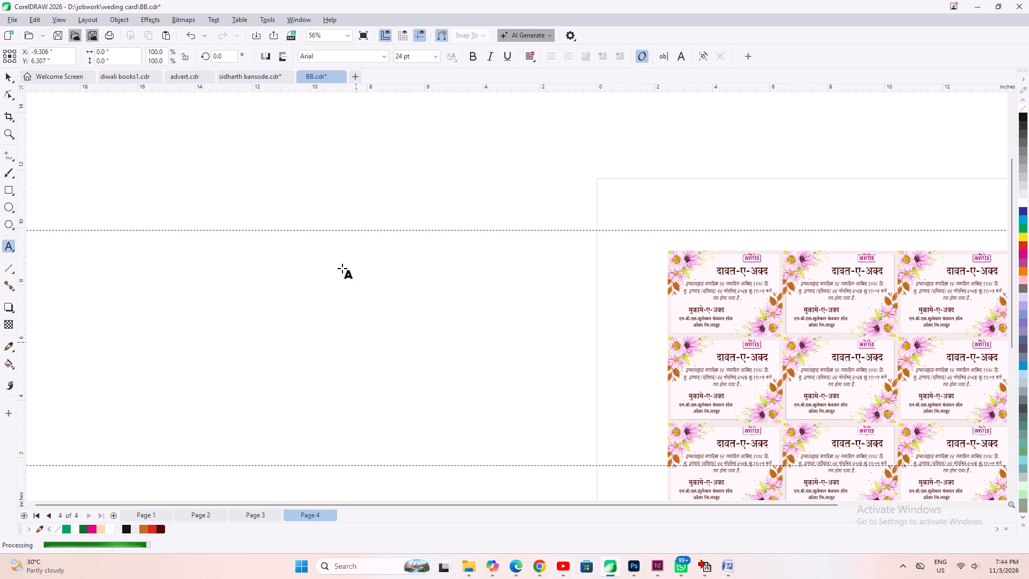
{"action": "scroll", "coordinate": [341, 269], "scroll_direction": "down", "scroll_amount": 4}
{"action": "scroll", "coordinate": [377, 331], "scroll_direction": "up", "scroll_amount": 9}
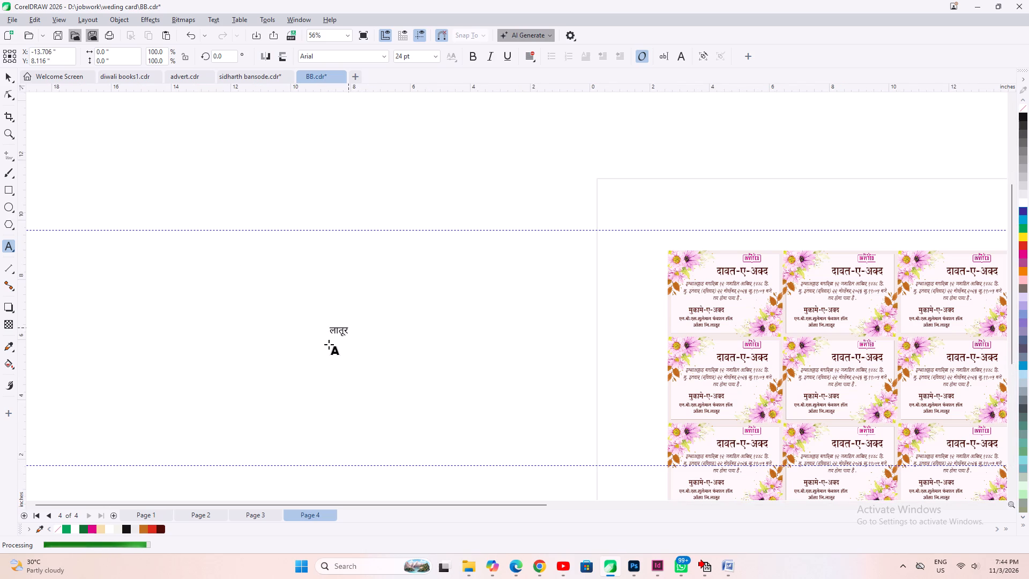
{"action": "scroll", "coordinate": [329, 344], "scroll_direction": "up", "scroll_amount": 2}
{"action": "left_click", "coordinate": [307, 297]}
{"action": "left_click", "coordinate": [302, 315]}
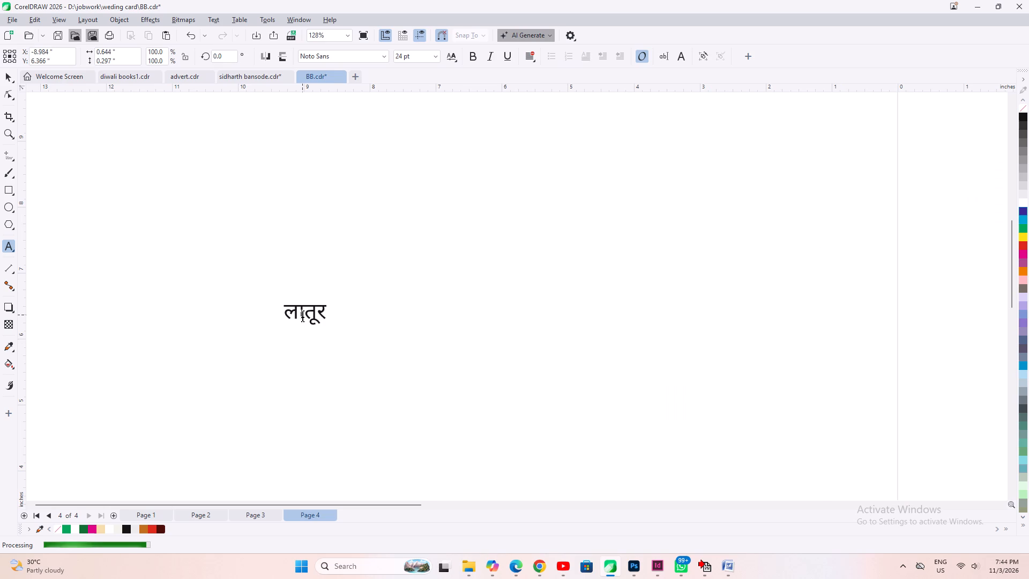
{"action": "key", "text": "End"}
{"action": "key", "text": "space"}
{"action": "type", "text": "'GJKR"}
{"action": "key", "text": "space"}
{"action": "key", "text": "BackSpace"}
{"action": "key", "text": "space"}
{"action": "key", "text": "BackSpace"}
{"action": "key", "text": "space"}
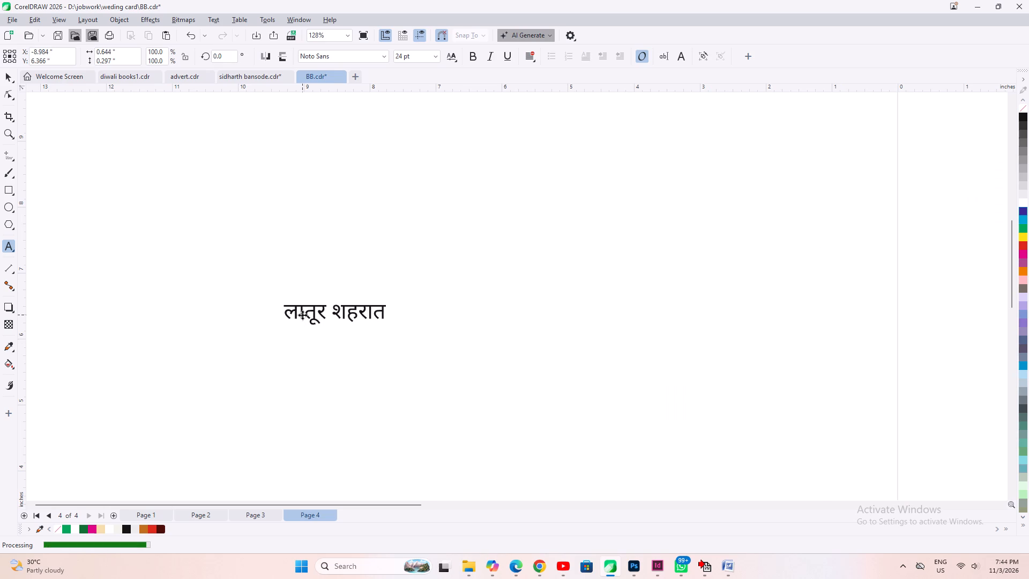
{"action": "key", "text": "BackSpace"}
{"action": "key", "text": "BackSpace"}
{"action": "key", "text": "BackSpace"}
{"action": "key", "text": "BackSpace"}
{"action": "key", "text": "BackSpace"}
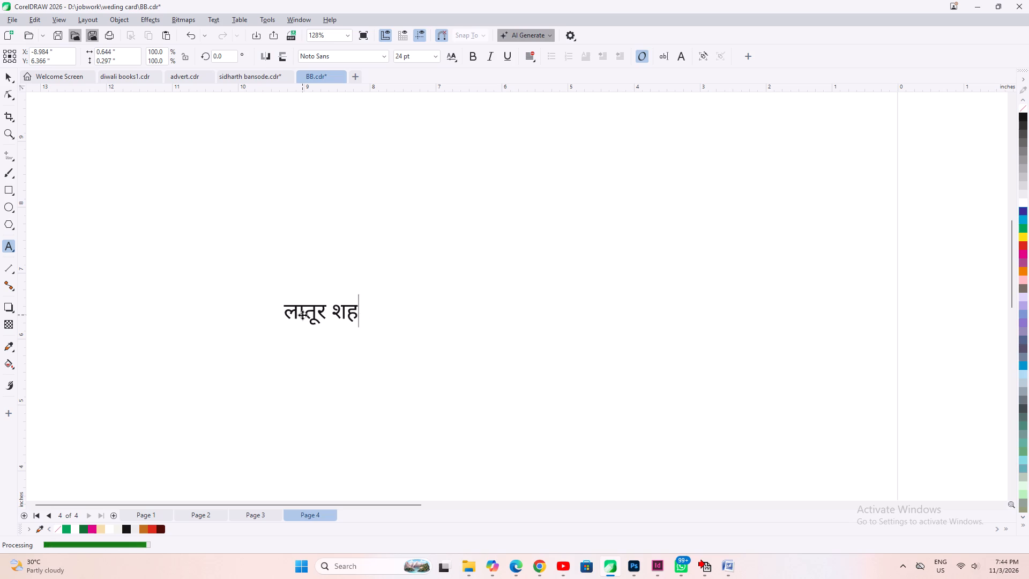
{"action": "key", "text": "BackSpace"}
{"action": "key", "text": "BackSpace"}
Continue the text with दुष्काळाच्या यादीत तरी लातूर महानगर पालिकेची टॅक्स वसुली सक्तीची या विषयावर जवळपास 800 शब्दात ज्वलंत.
{"action": "key", "text": "space"}
{"action": "type", "text": "NQ\"`FK"}
{"action": "key", "text": "BackSpace"}
{"action": "key", "text": "BackSpace"}
{"action": "key", "text": "BackSpace"}
{"action": "key", "text": "BackSpace"}
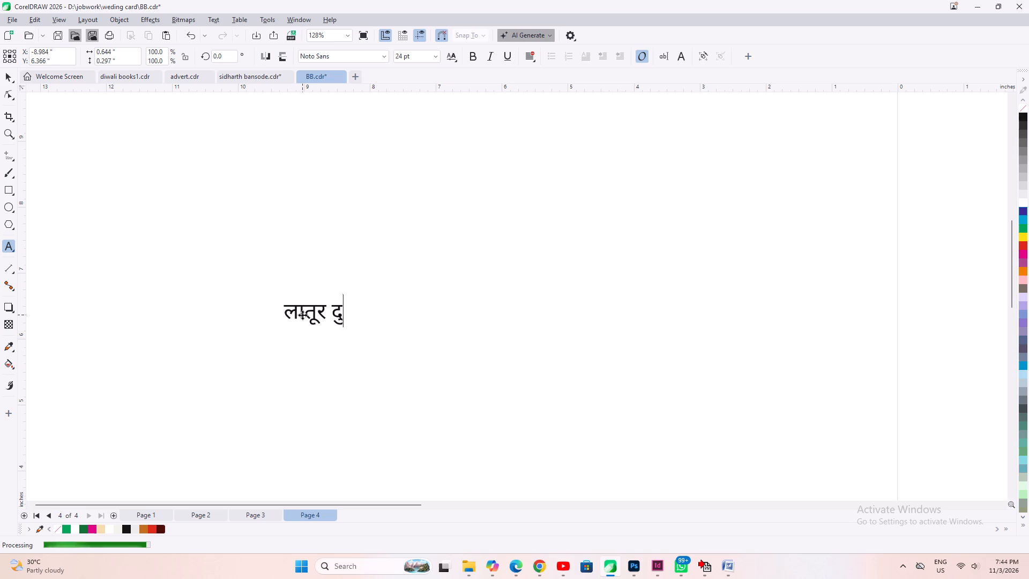
{"action": "key", "text": "shift+quotedbl"}
{"action": "key", "text": "grave"}
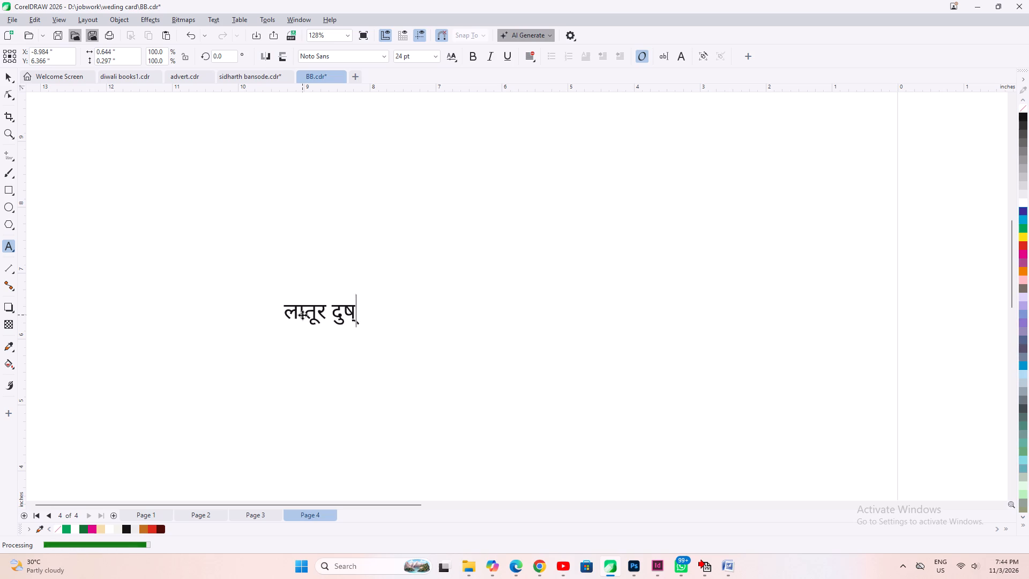
{"action": "type", "text": "DKgKP`;K ;KNHR"}
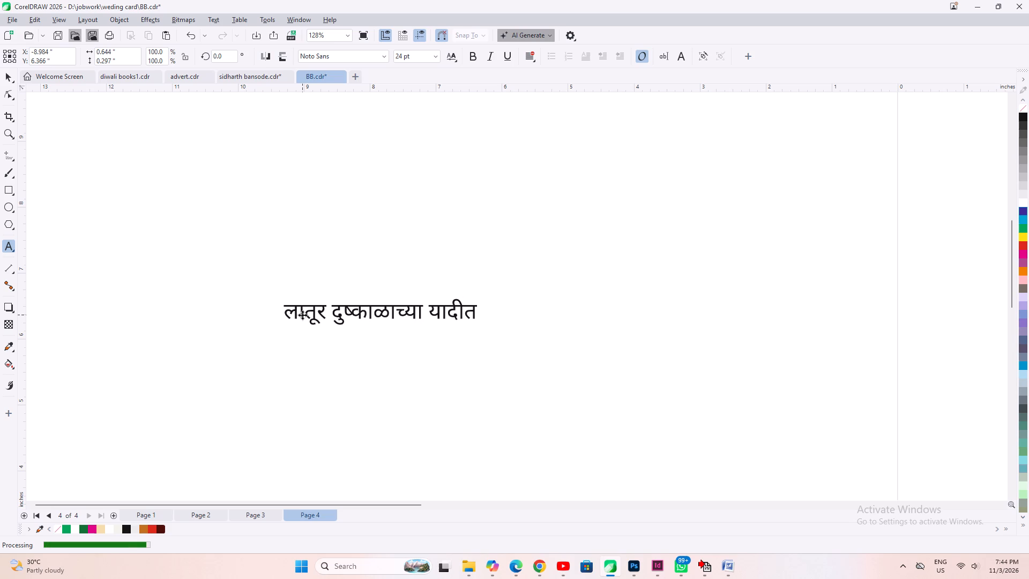
Continue the text after यादीत with तरी लातूर महानगर पालिकेची.
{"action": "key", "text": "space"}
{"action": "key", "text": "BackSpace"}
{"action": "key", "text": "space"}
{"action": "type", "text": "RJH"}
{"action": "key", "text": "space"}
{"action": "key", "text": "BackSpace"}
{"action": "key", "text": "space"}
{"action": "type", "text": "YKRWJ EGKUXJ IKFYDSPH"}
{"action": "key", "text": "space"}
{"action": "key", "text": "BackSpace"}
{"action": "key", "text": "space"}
Complete the first line after पालिकेची with टॅक्स वसुली सक्तीची.
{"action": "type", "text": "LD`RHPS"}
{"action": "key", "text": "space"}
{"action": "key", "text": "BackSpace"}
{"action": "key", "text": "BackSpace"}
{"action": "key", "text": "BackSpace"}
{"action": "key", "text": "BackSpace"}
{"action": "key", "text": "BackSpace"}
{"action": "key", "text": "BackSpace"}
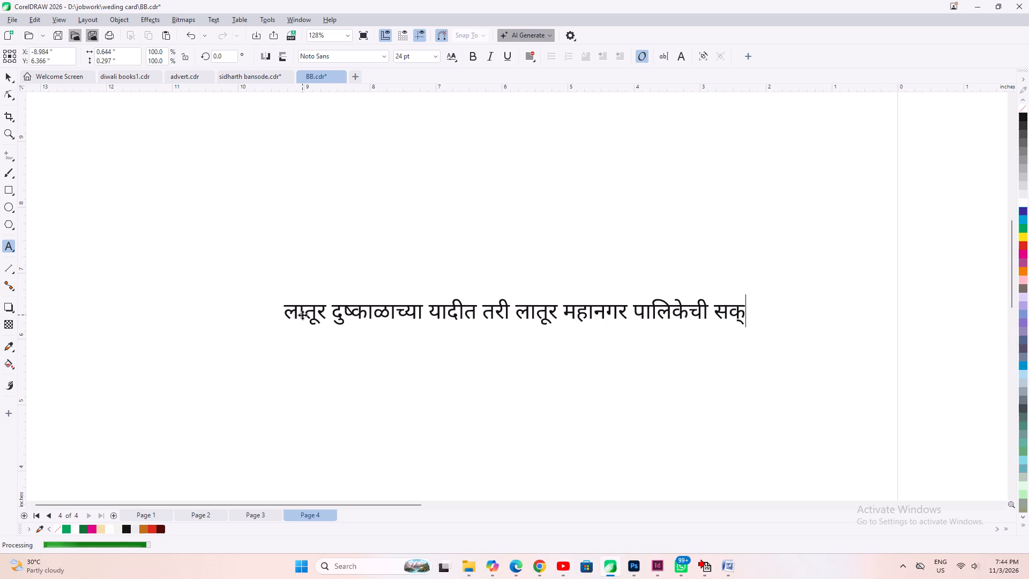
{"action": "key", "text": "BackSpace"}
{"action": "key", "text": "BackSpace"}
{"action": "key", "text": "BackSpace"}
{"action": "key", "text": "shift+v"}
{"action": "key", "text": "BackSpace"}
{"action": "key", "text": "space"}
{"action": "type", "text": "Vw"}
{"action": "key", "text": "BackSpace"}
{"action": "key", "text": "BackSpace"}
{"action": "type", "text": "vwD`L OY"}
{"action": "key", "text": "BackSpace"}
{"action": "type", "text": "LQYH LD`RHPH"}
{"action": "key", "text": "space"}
Start a second line of the text reading या विषयावर जवळपास 800 शब्दात.
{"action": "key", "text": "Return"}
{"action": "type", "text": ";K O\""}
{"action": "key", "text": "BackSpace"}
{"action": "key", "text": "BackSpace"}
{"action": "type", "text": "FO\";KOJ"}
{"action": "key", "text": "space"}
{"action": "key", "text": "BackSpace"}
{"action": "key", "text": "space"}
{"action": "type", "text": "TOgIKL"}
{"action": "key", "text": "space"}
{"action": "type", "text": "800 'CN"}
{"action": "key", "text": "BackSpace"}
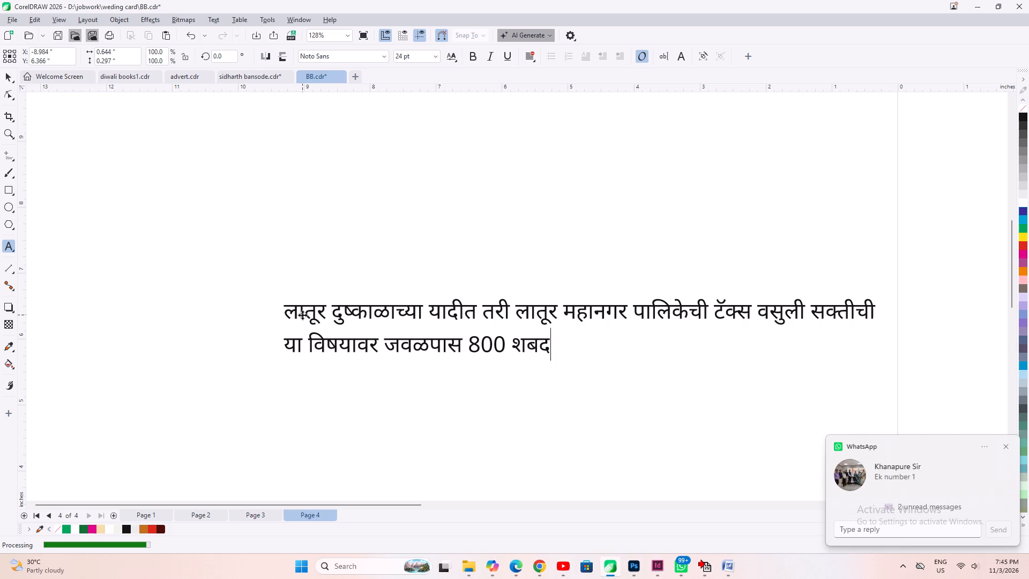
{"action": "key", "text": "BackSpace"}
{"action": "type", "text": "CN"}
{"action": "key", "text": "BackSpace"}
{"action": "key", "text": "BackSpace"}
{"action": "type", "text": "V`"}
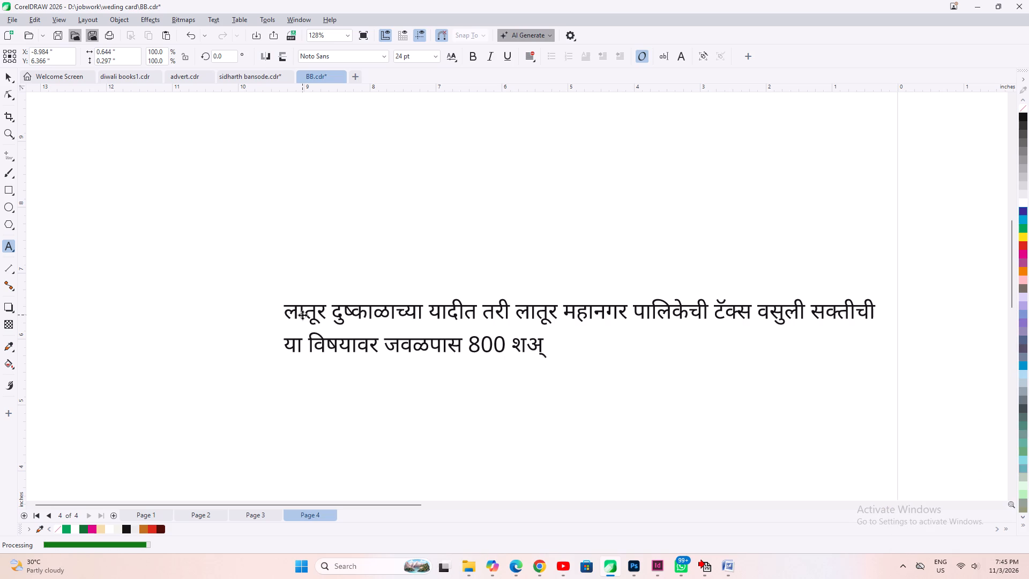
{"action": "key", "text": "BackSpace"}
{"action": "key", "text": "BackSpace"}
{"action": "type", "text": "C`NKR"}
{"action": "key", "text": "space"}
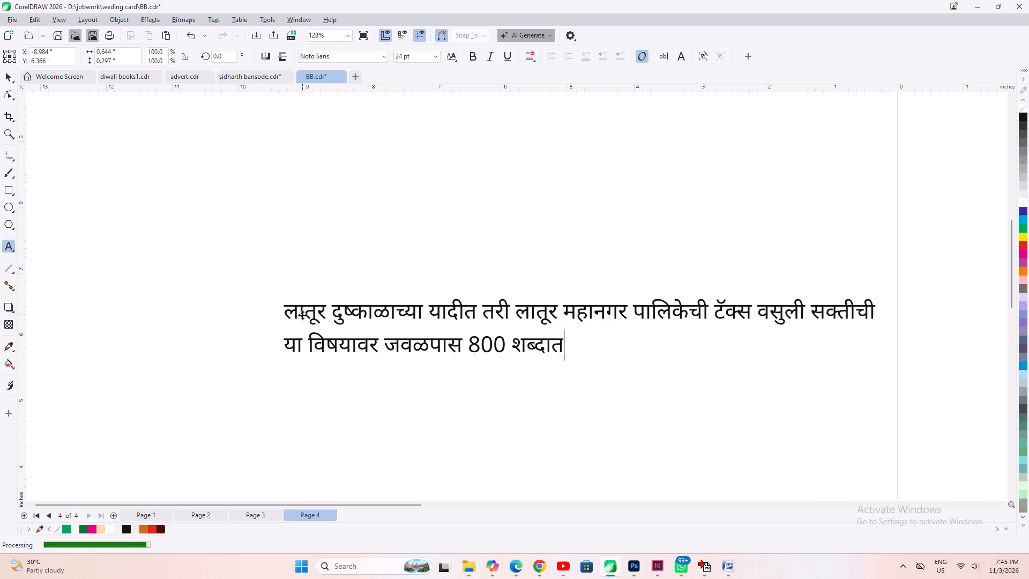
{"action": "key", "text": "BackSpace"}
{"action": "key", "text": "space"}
Add the word ज्वलंत after शब्दात on the second line.
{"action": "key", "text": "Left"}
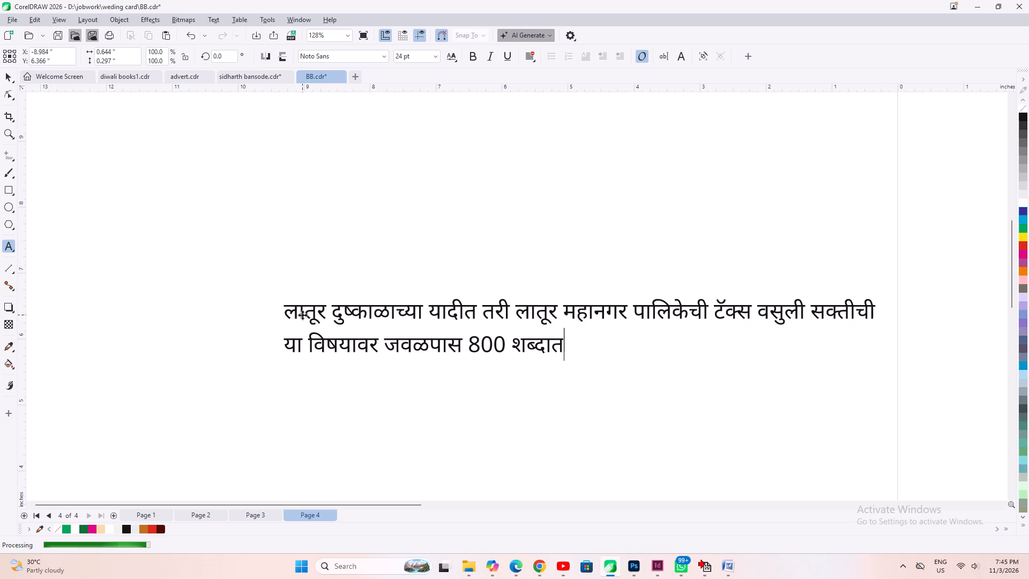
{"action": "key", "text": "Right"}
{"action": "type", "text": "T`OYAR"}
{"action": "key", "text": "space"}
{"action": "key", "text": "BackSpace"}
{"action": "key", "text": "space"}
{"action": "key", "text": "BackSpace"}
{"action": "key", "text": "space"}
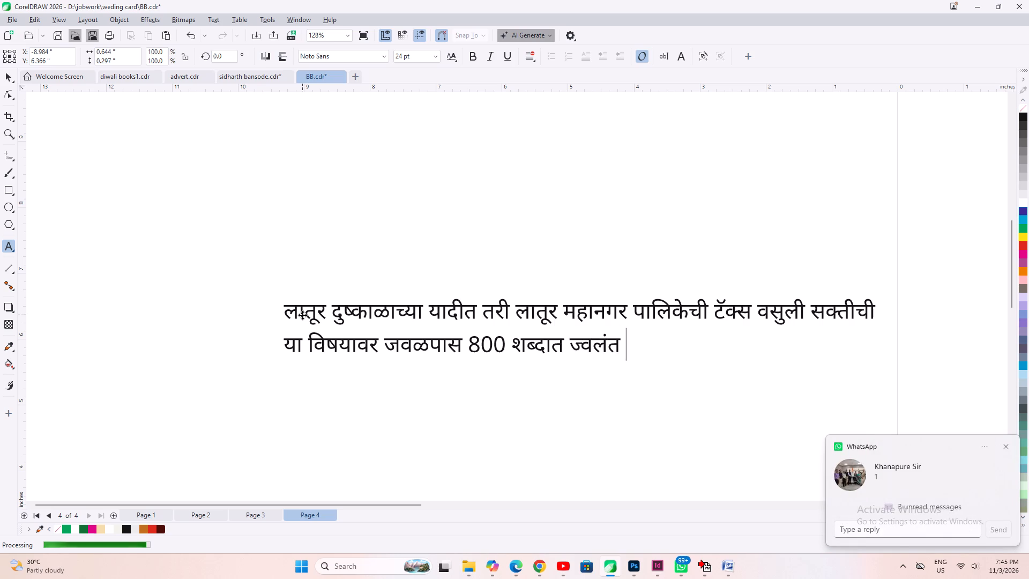
Finish the editorial request with the words व कडक भाषेत संपादकीय लिहा.
{"action": "type", "text": "FO\""}
{"action": "key", "text": "BackSpace"}
{"action": "key", "text": "BackSpace"}
{"action": "key", "text": "BackSpace"}
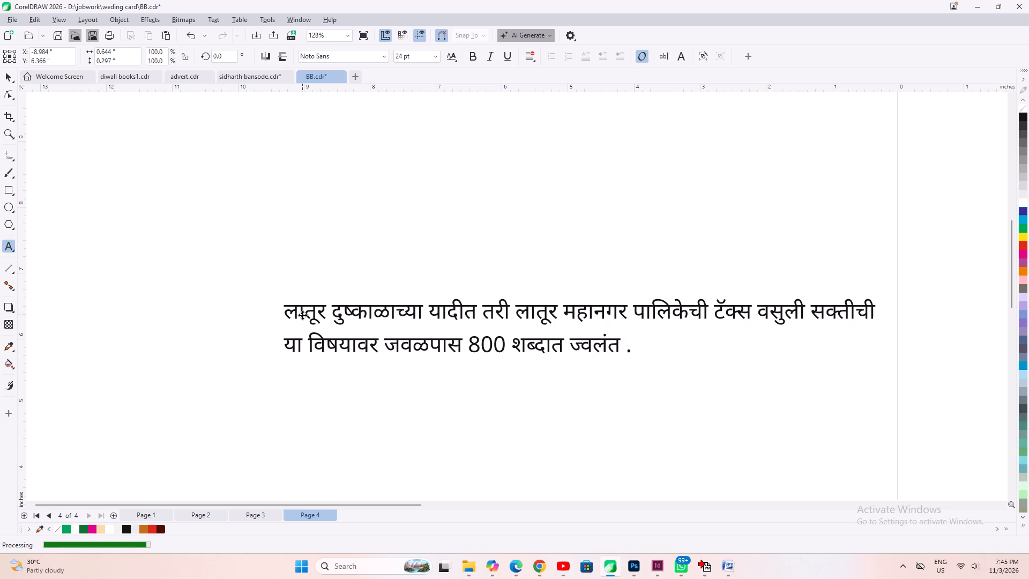
{"action": "key", "text": "BackSpace"}
{"action": "key", "text": "BackSpace"}
{"action": "key", "text": "space"}
{"action": "type", "text": "O DmD"}
{"action": "key", "text": "space"}
{"action": "key", "text": "BackSpace"}
{"action": "key", "text": "space"}
{"action": "type", "text": "hK\"SR"}
{"action": "key", "text": "space"}
{"action": "key", "text": "BackSpace"}
{"action": "key", "text": "space"}
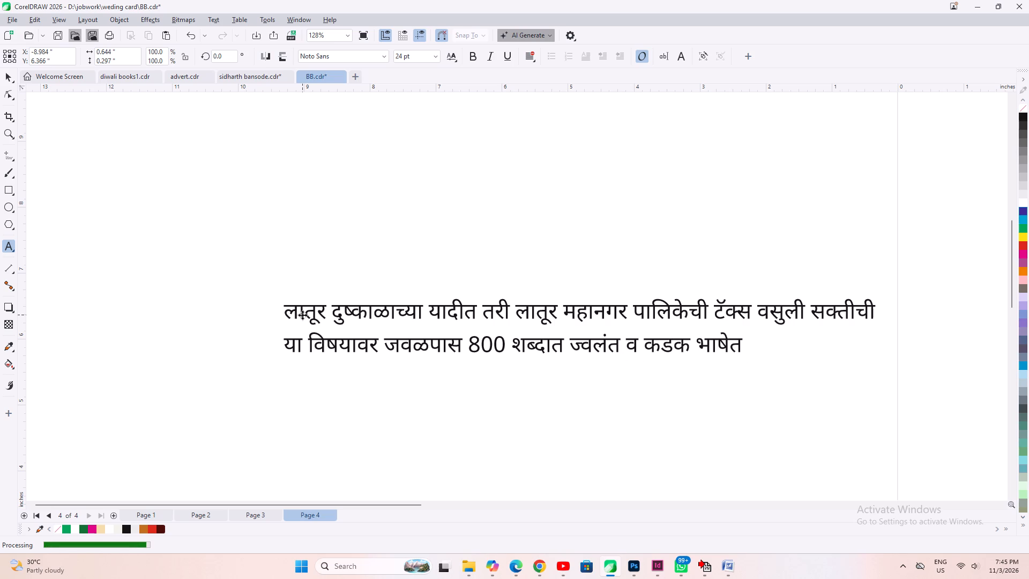
{"action": "type", "text": "LAIKNH"}
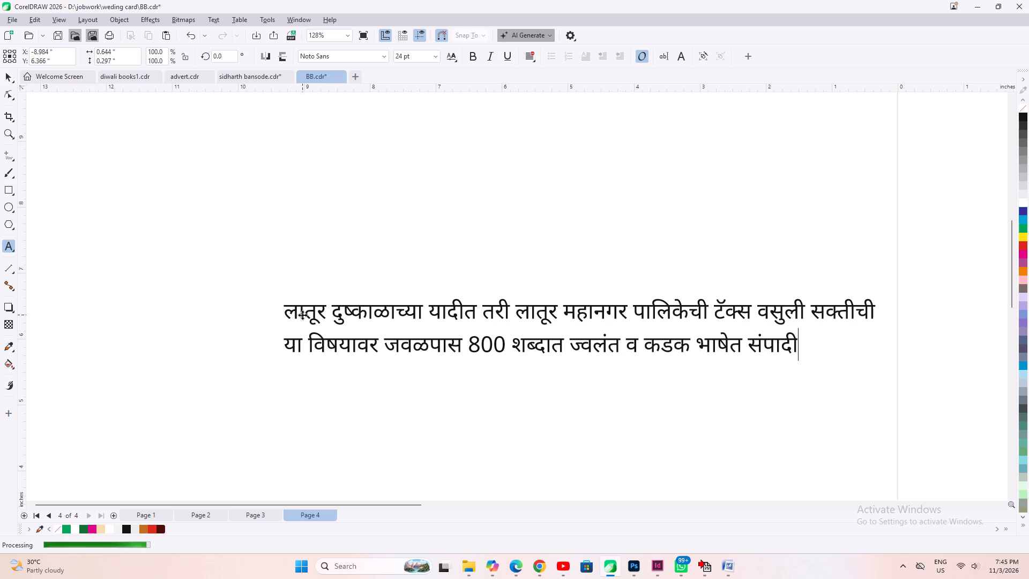
{"action": "key", "text": "BackSpace"}
{"action": "type", "text": "DH"}
{"action": "key", "text": "space"}
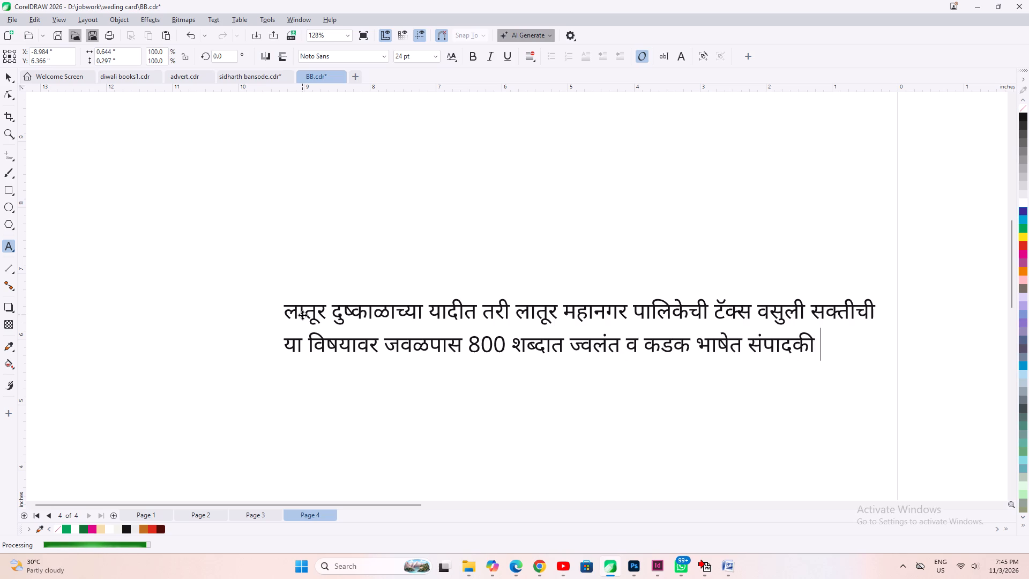
{"action": "key", "text": "BackSpace"}
{"action": "type", "text": "; FYGK"}
{"action": "key", "text": "space"}
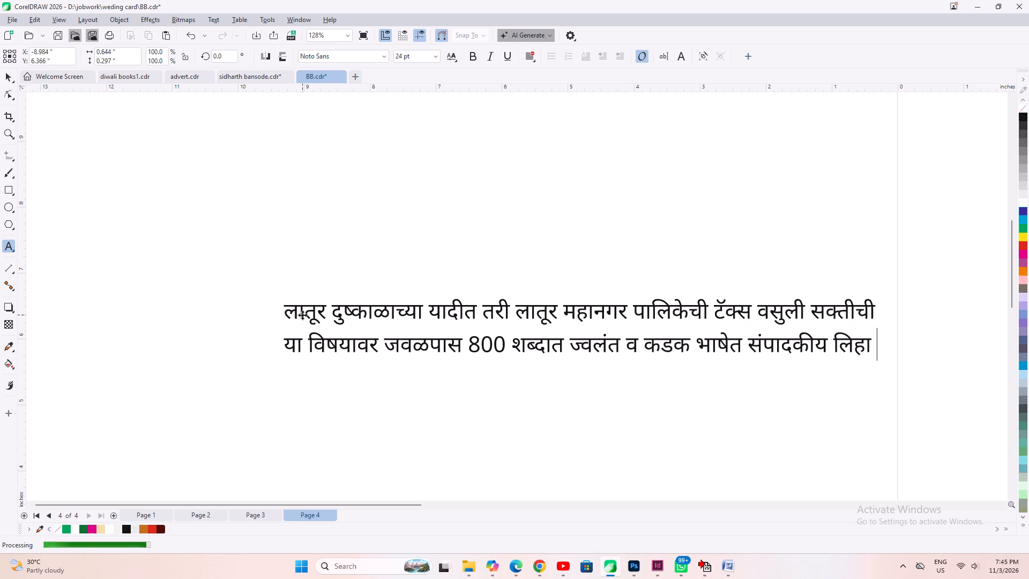
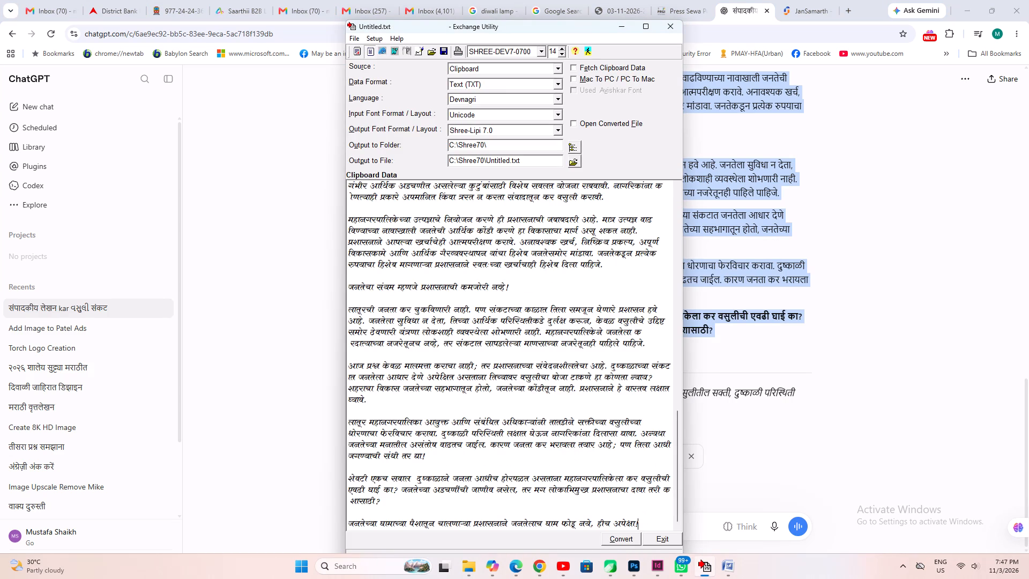
In InDesign, replace the whole editorial body under the red headline with the converted article and fit the frame to its content.
{"action": "left_click", "coordinate": [655, 571]}
{"action": "left_click", "coordinate": [326, 426]}
{"action": "key", "text": "ctrl+a"}
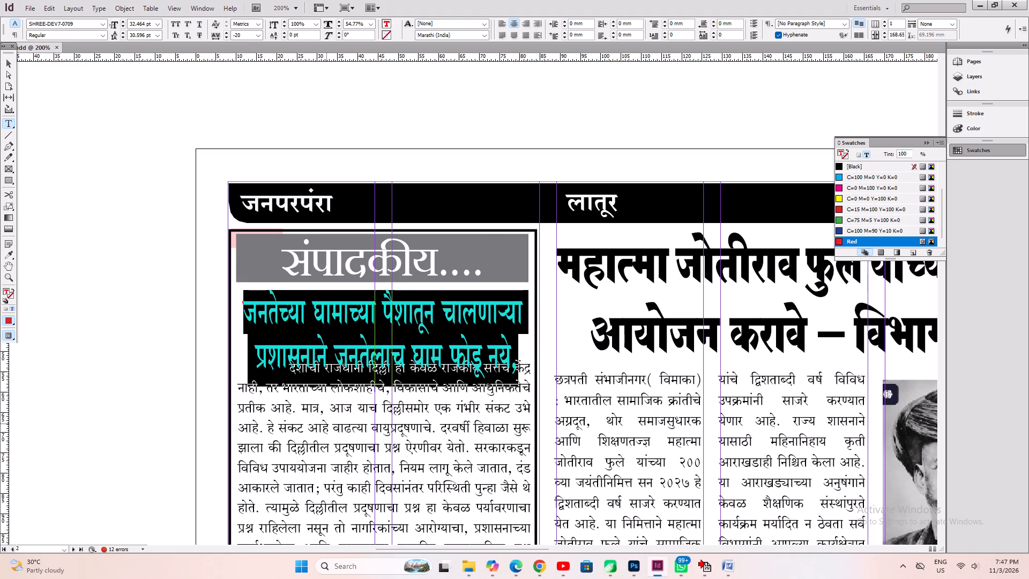
{"action": "left_click", "coordinate": [304, 477], "text": "ctrl"}
{"action": "left_click", "coordinate": [302, 497]}
{"action": "key", "text": "ctrl+a"}
{"action": "key", "text": "ctrl+v"}
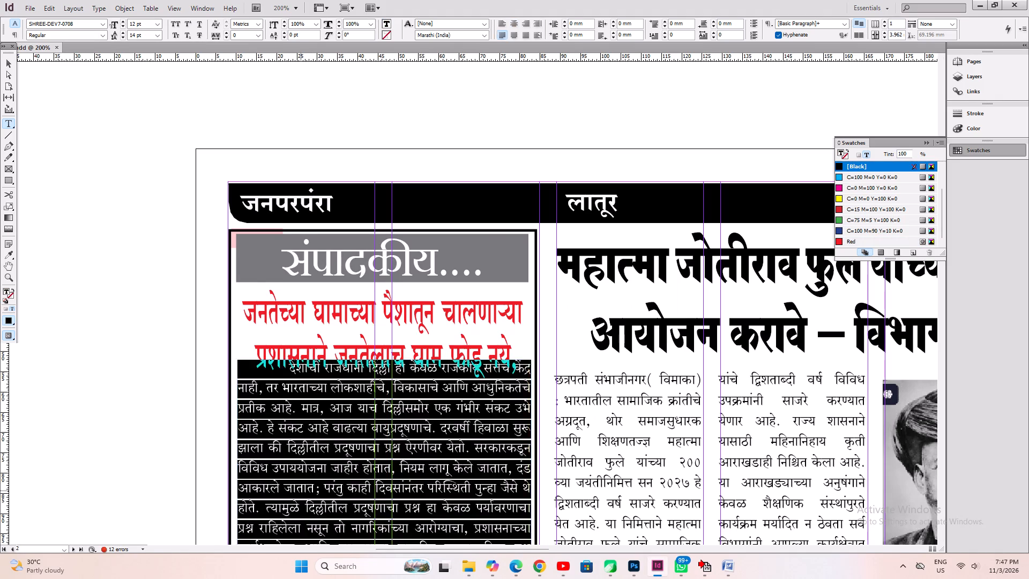
{"action": "key", "text": "ctrl+a"}
{"action": "key", "text": "ctrl+alt+c"}
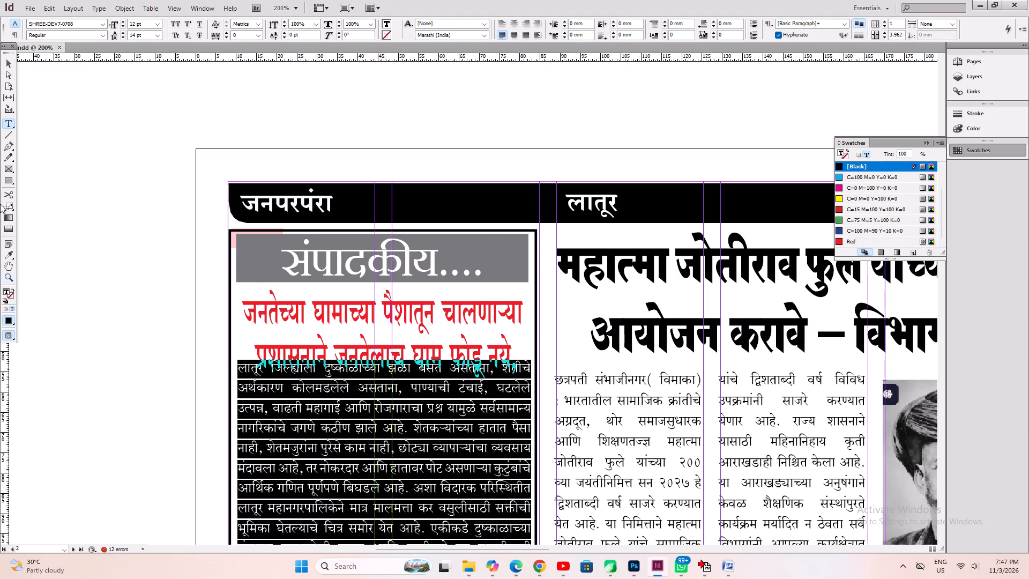
Move the editorial body frame down slightly so it clears the second line of the red headline.
{"action": "left_click", "coordinate": [2, 63]}
{"action": "scroll", "coordinate": [465, 497], "scroll_direction": "down", "scroll_amount": 3}
{"action": "left_click_drag", "start_coordinate": [411, 405], "coordinate": [411, 422], "text": "shift"}
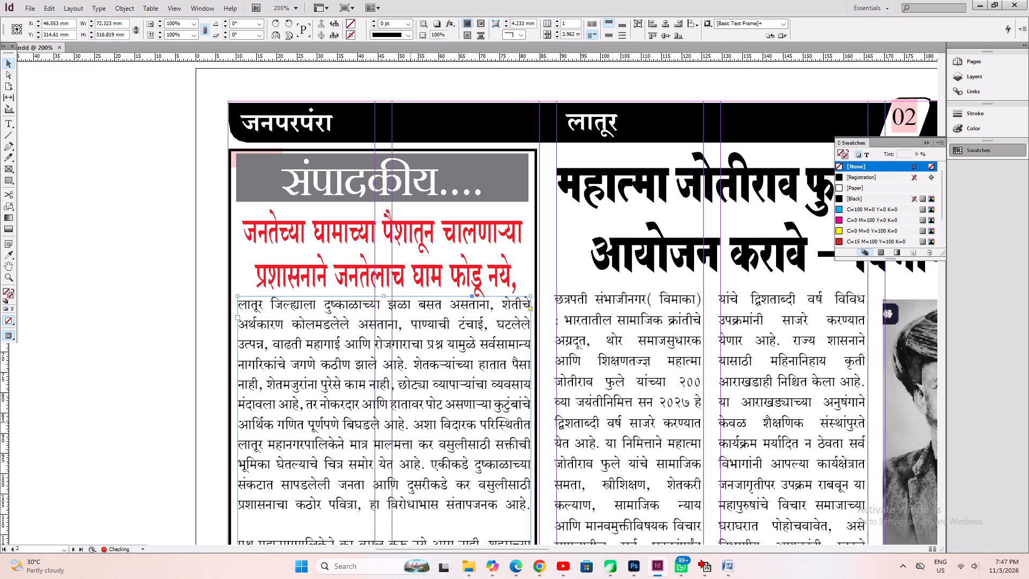
Remove the blank lines before the प्रश्न महानगरपालिकेने paragraph and both before and after the दुष्काळ जनतेच्या दारात subheading.
{"action": "scroll", "coordinate": [388, 390], "scroll_direction": "down", "scroll_amount": 4}
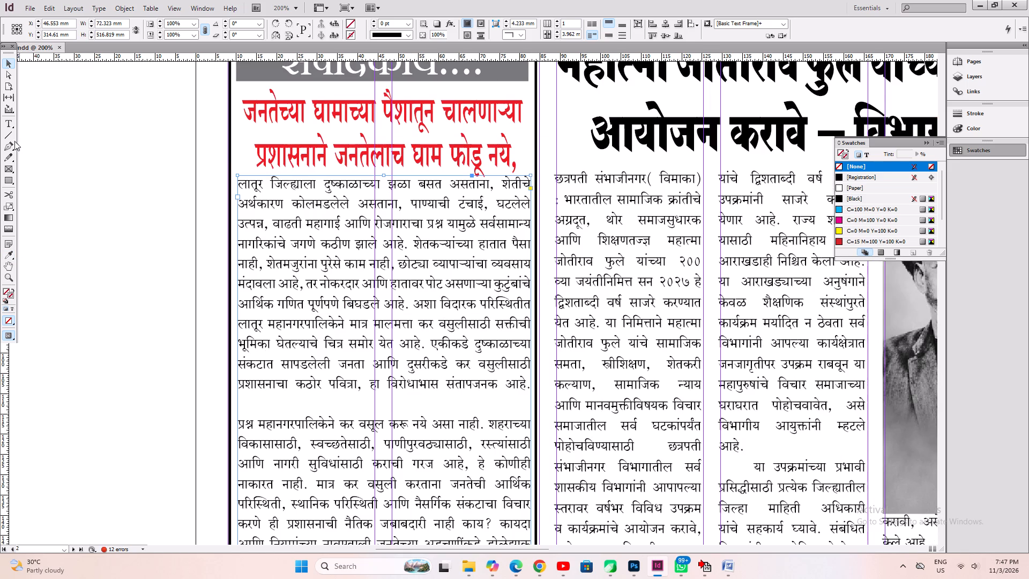
{"action": "left_click", "coordinate": [9, 127]}
{"action": "left_click", "coordinate": [270, 414]}
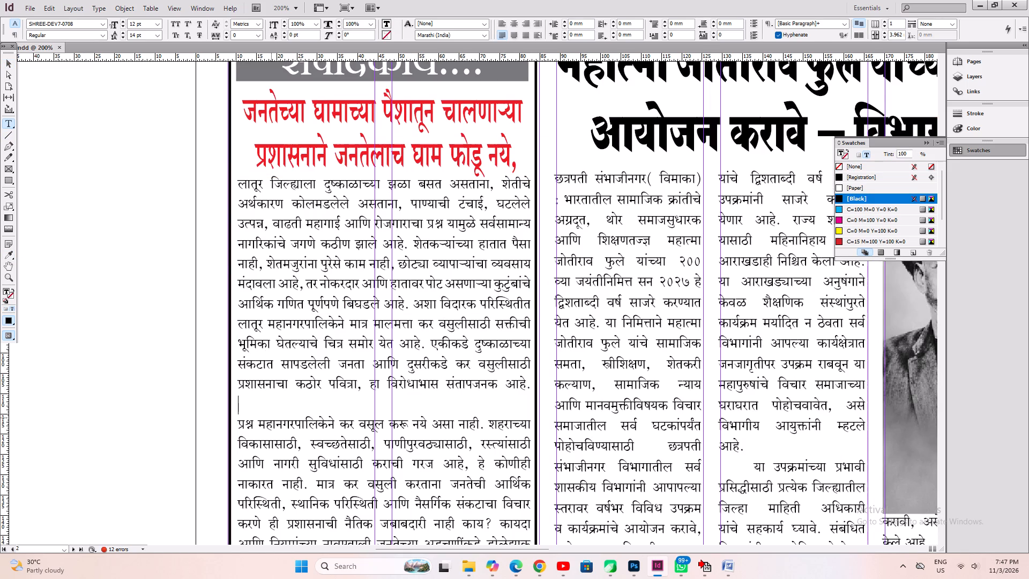
{"action": "key", "text": "Delete"}
{"action": "scroll", "coordinate": [271, 418], "scroll_direction": "down", "scroll_amount": 5}
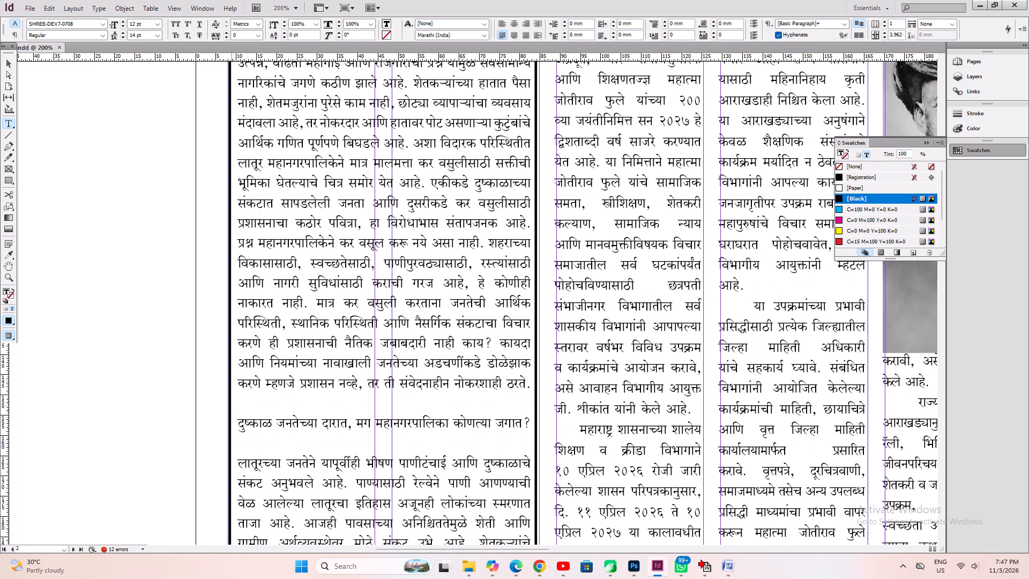
{"action": "left_click", "coordinate": [280, 401]}
{"action": "key", "text": "Delete"}
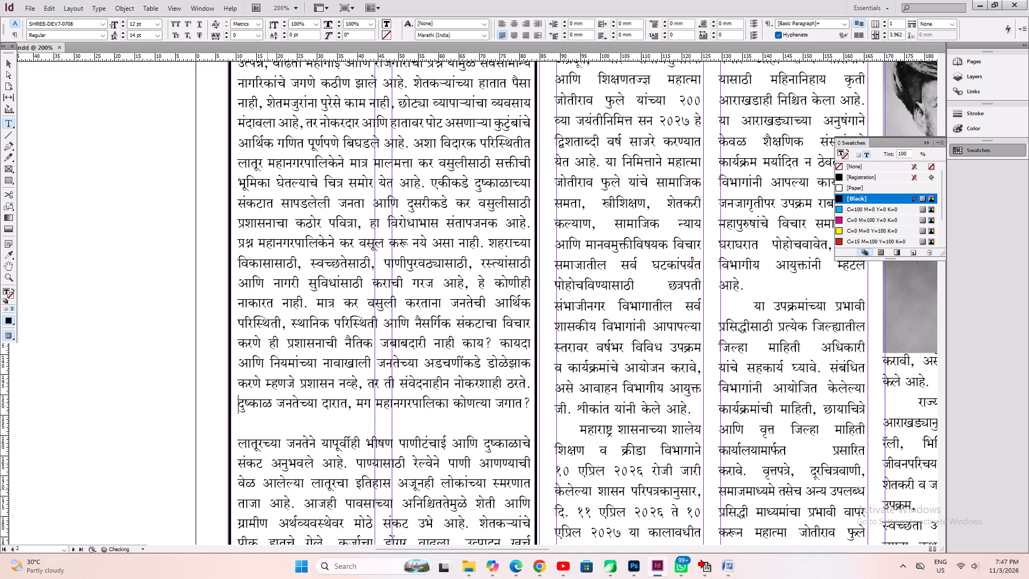
{"action": "left_click", "coordinate": [264, 436]}
{"action": "left_click", "coordinate": [264, 428]}
{"action": "key", "text": "Delete"}
Remove the blank lines before the मात्र महानगरपालिकेच्या paragraph and before the कर घेता, मग सुविधा कुठे आहेत? subheading.
{"action": "scroll", "coordinate": [265, 428], "scroll_direction": "down", "scroll_amount": 4}
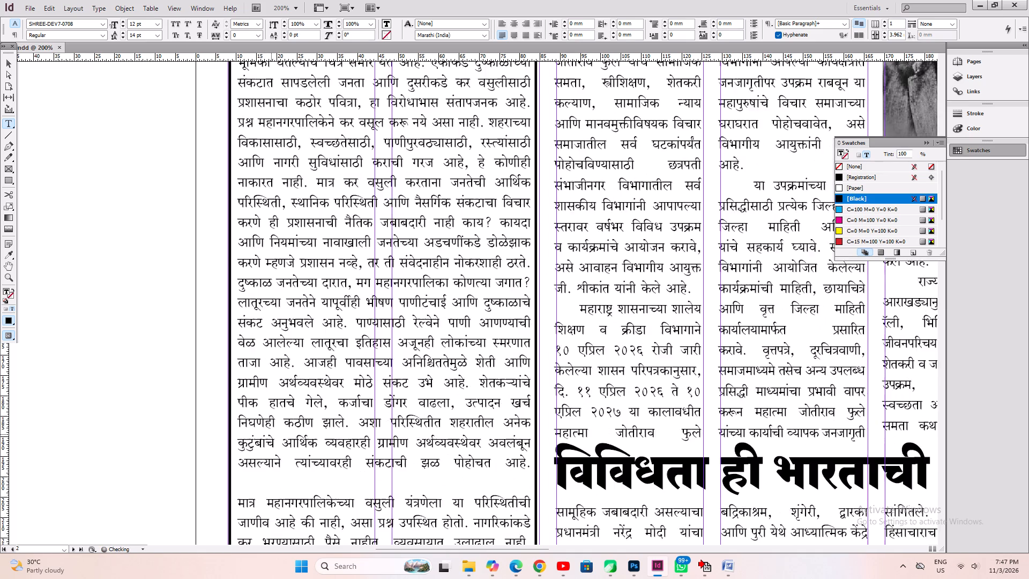
{"action": "scroll", "coordinate": [272, 435], "scroll_direction": "down", "scroll_amount": 3}
{"action": "left_click", "coordinate": [276, 366]}
{"action": "key", "text": "Delete"}
{"action": "scroll", "coordinate": [293, 409], "scroll_direction": "down", "scroll_amount": 2}
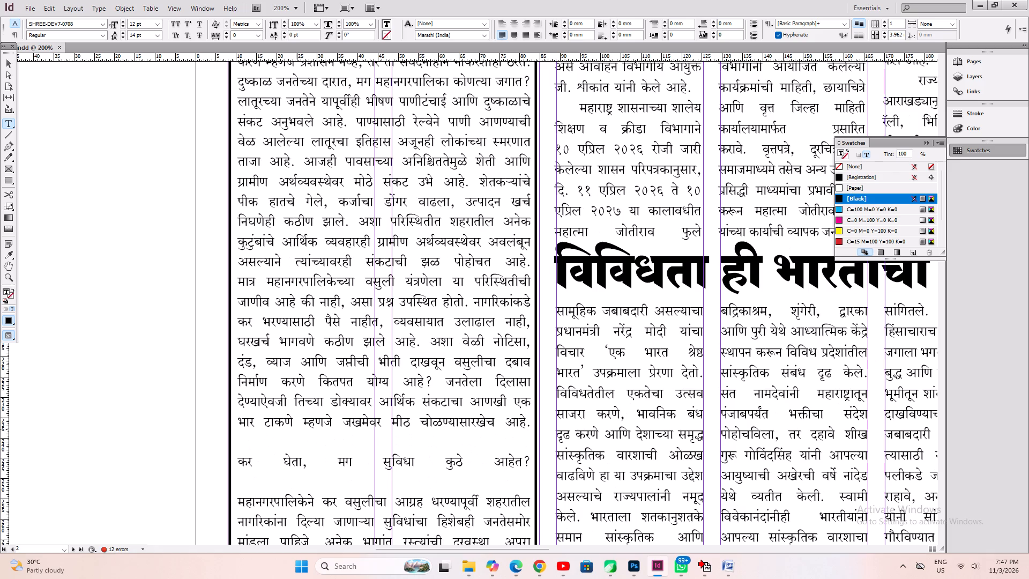
{"action": "left_click", "coordinate": [286, 427]}
{"action": "left_click", "coordinate": [274, 450]}
{"action": "key", "text": "Delete"}
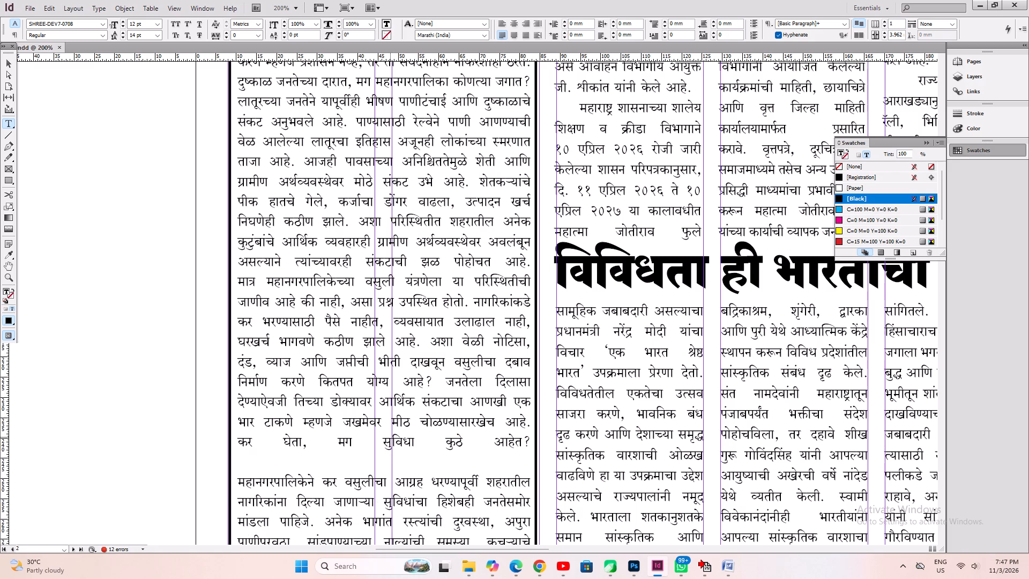
End the कर घेता subheading with a paragraph break, remove the blank lines below it, and tab-indent the following महानगरपालिकेने paragraph.
{"action": "left_click", "coordinate": [389, 439]}
{"action": "left_click", "coordinate": [387, 445]}
{"action": "key", "text": "End"}
{"action": "key", "text": "Return"}
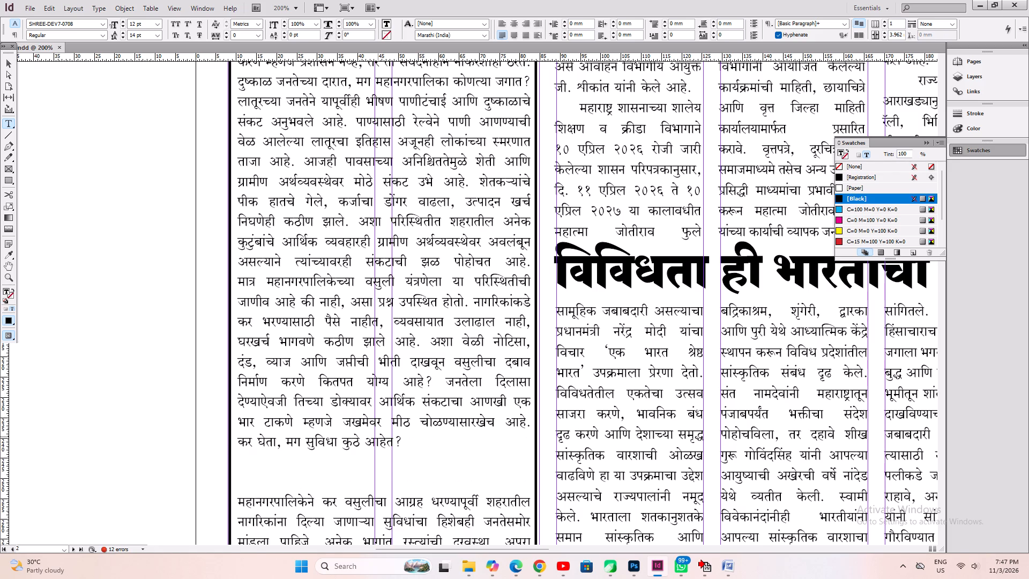
{"action": "key", "text": "Delete"}
{"action": "key", "text": "Delete"}
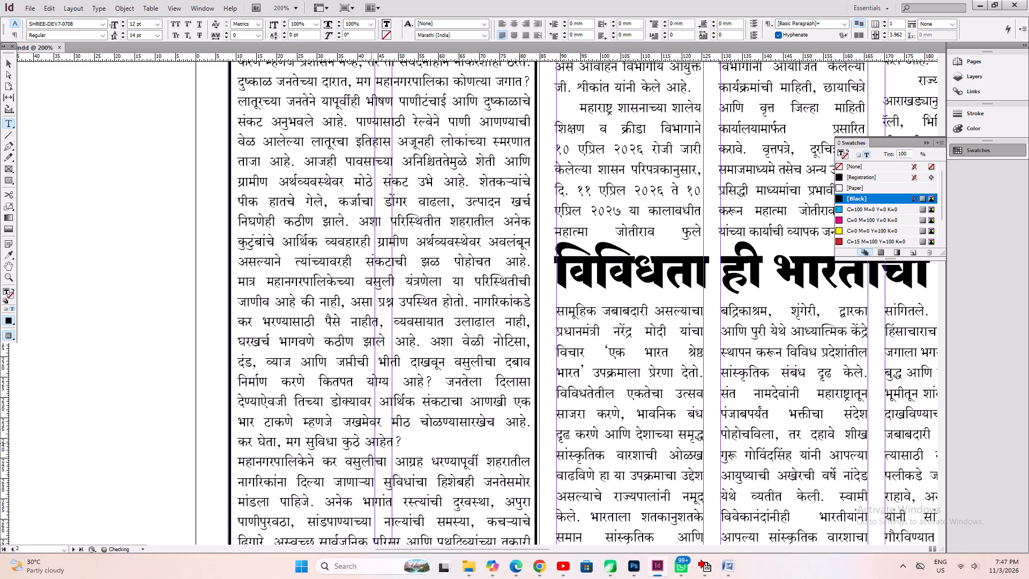
{"action": "key", "text": "Tab"}
Remove the blank lines before the कर वसुलीच्या वेळी paragraph and before the वसुलीचा दंडुका श्रीमंतांवरही चालतो का? subheading.
{"action": "scroll", "coordinate": [353, 443], "scroll_direction": "down", "scroll_amount": 6}
{"action": "left_click", "coordinate": [302, 369]}
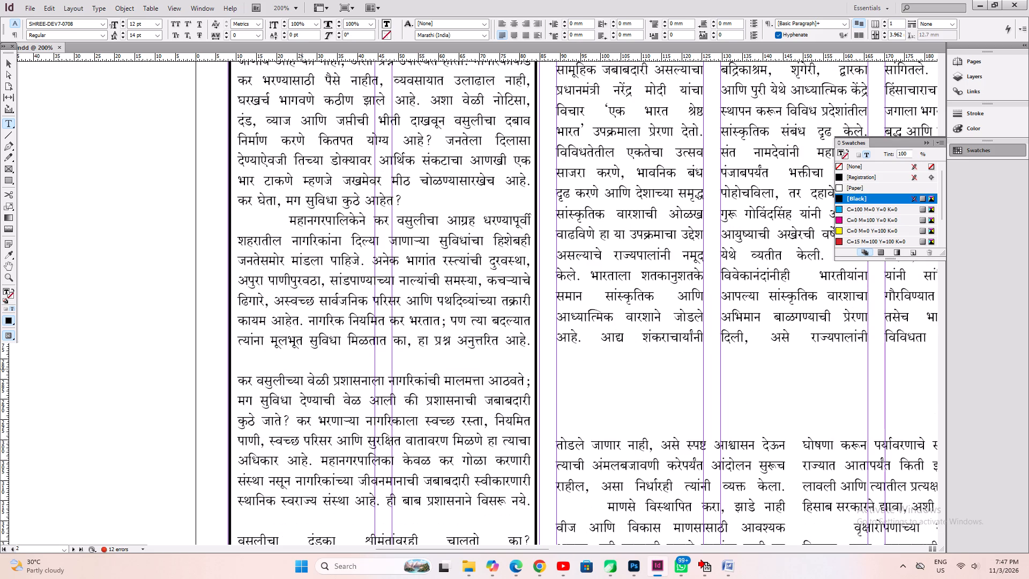
{"action": "key", "text": "Delete"}
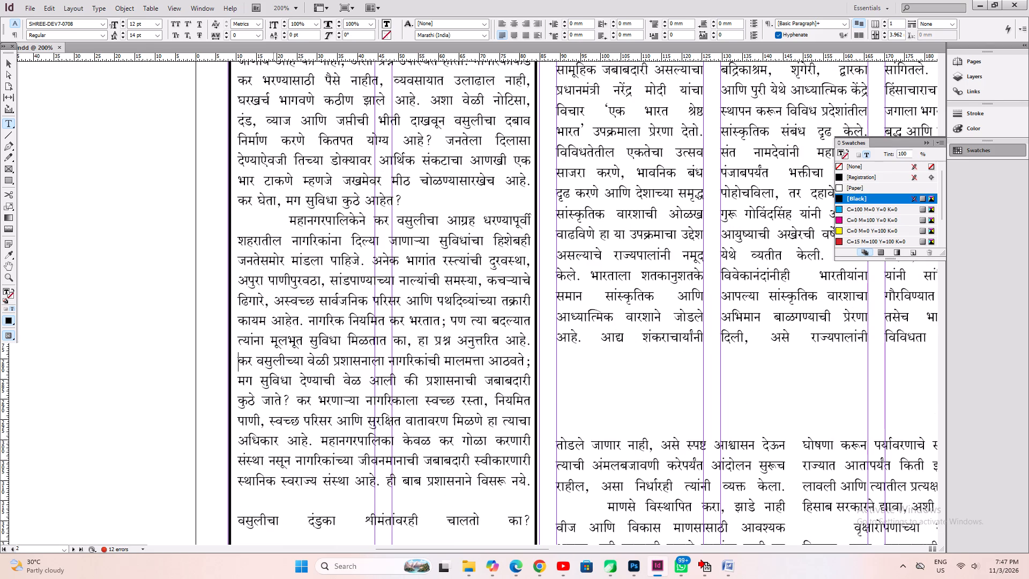
{"action": "left_click", "coordinate": [269, 511]}
{"action": "key", "text": "Delete"}
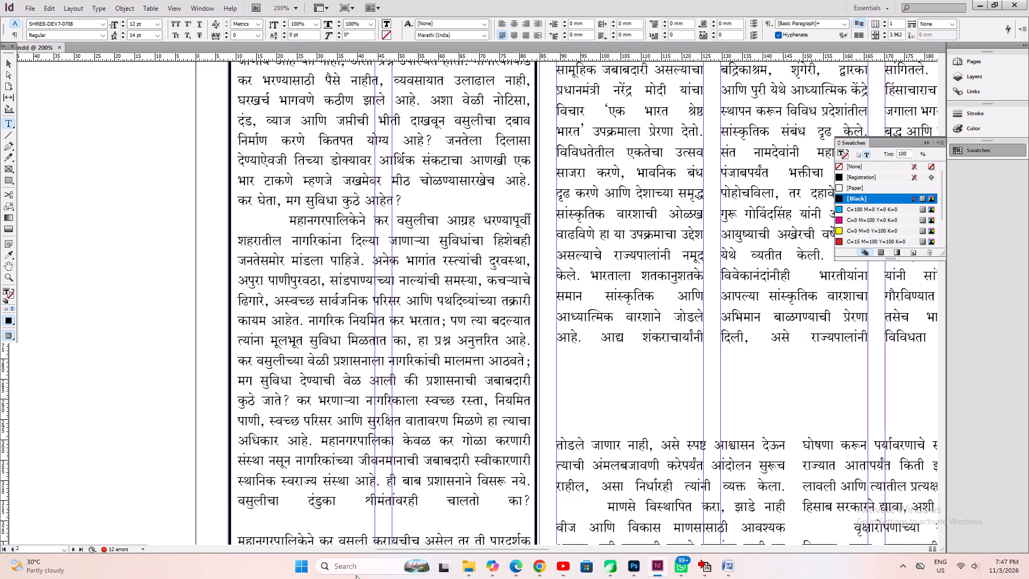
End the वसुलीचा दंडुका subheading with a paragraph break, close the gap below it, and tab-indent the following महानगरपालिकेने paragraph.
{"action": "scroll", "coordinate": [356, 575], "scroll_direction": "down", "scroll_amount": 4}
{"action": "key", "text": "End"}
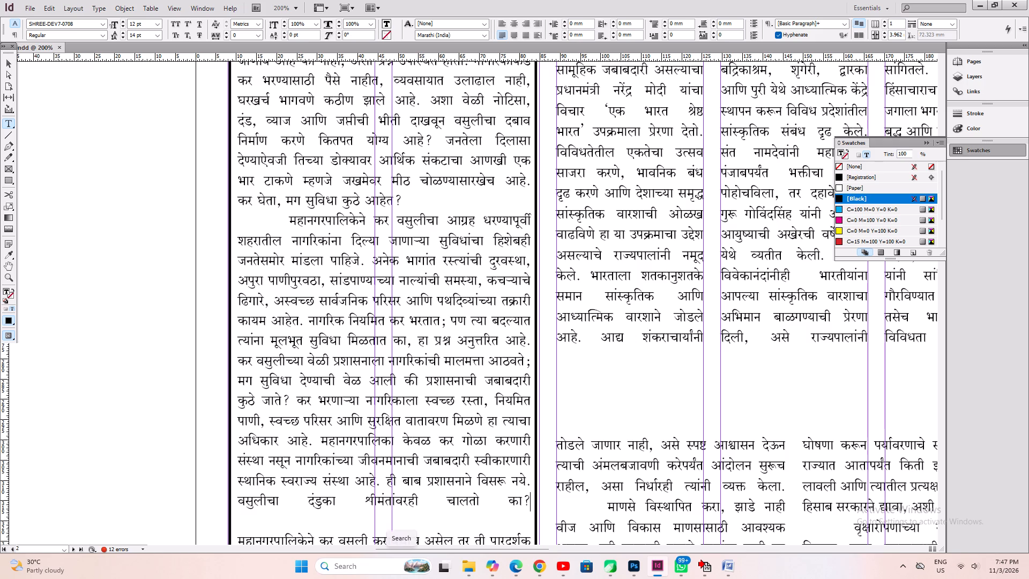
{"action": "key", "text": "Return"}
{"action": "scroll", "coordinate": [358, 489], "scroll_direction": "down", "scroll_amount": 4}
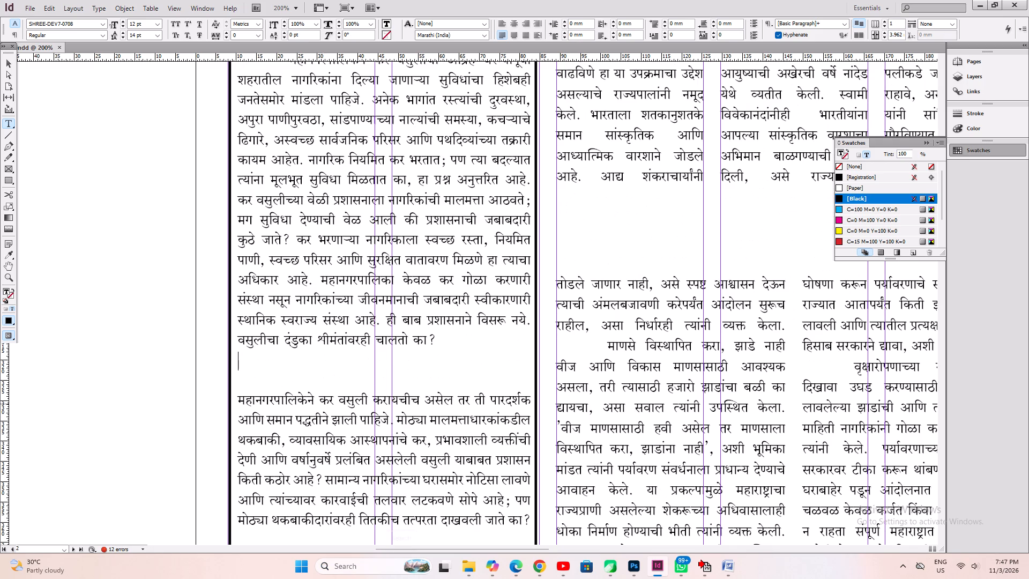
{"action": "left_click", "coordinate": [324, 402]}
{"action": "key", "text": "Home"}
{"action": "key", "text": "BackSpace"}
{"action": "key", "text": "BackSpace"}
{"action": "key", "text": "Tab"}
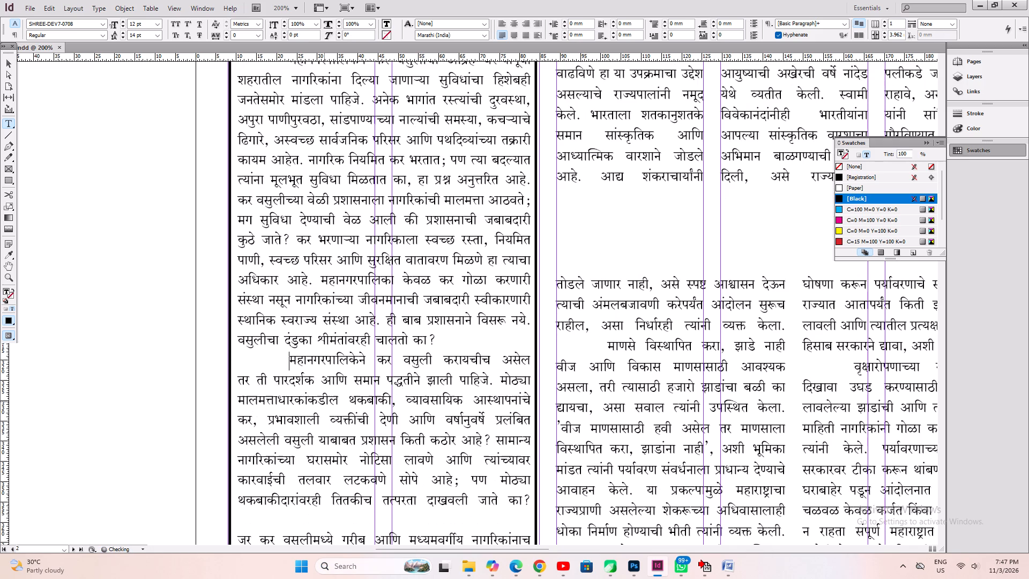
Join the जर कर वसुलीमध्ये paragraph to the end of the preceding paragraph, separated by a space.
{"action": "scroll", "coordinate": [327, 403], "scroll_direction": "down", "scroll_amount": 5}
{"action": "left_click", "coordinate": [295, 340]}
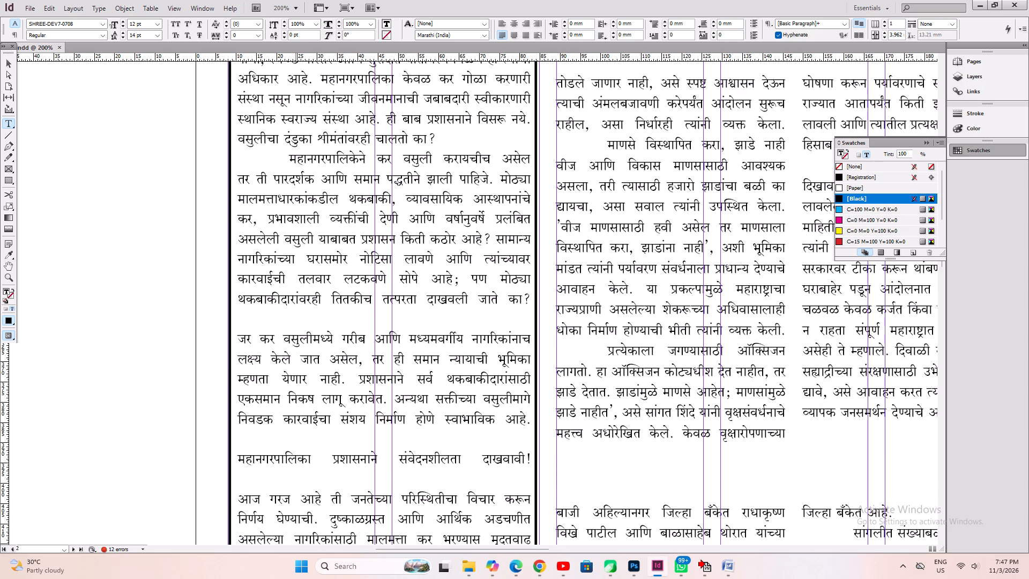
{"action": "key", "text": "Home"}
{"action": "key", "text": "BackSpace"}
{"action": "key", "text": "BackSpace"}
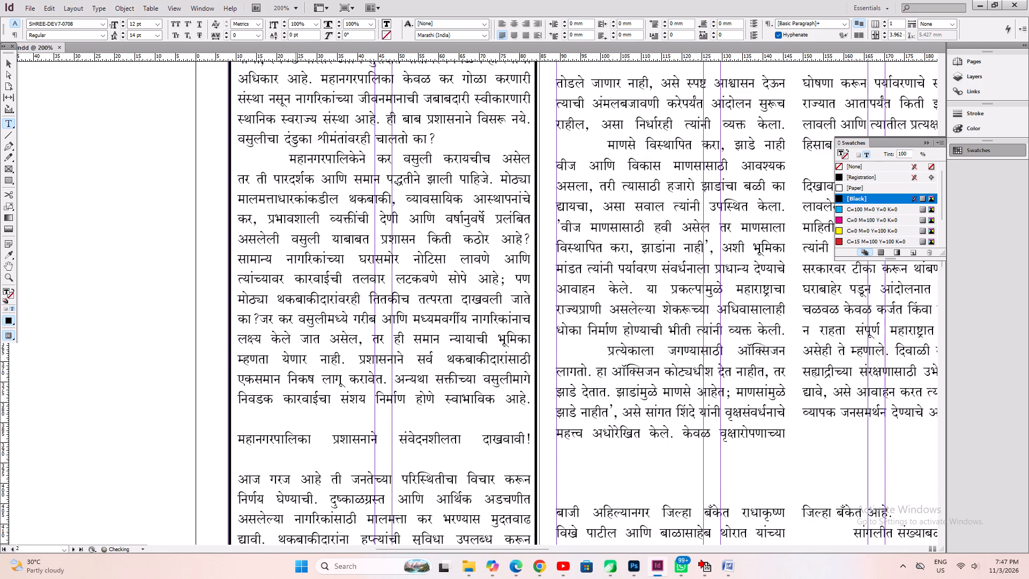
{"action": "key", "text": "space"}
Close the gaps around the महानगरपालिका प्रशासनाने संवेदनशीलता दाखवावी! subheading, end it with a paragraph break, and tab-indent the आज गरज आहे paragraph.
{"action": "scroll", "coordinate": [314, 377], "scroll_direction": "down", "scroll_amount": 3}
{"action": "left_click", "coordinate": [279, 295]}
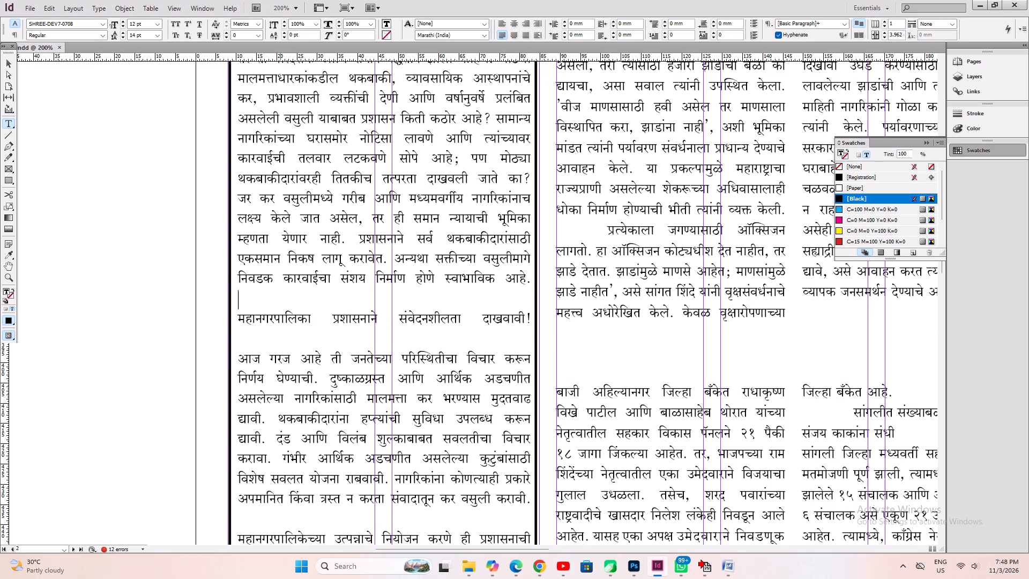
{"action": "key", "text": "Delete"}
{"action": "left_click", "coordinate": [302, 300]}
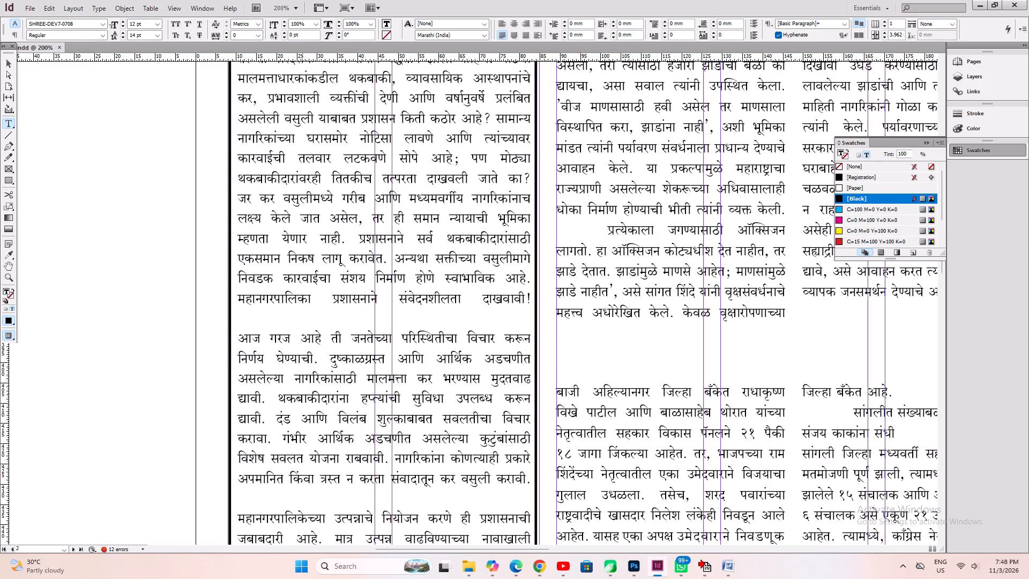
{"action": "key", "text": "End"}
{"action": "key", "text": "Return"}
{"action": "key", "text": "Down"}
{"action": "key", "text": "Down"}
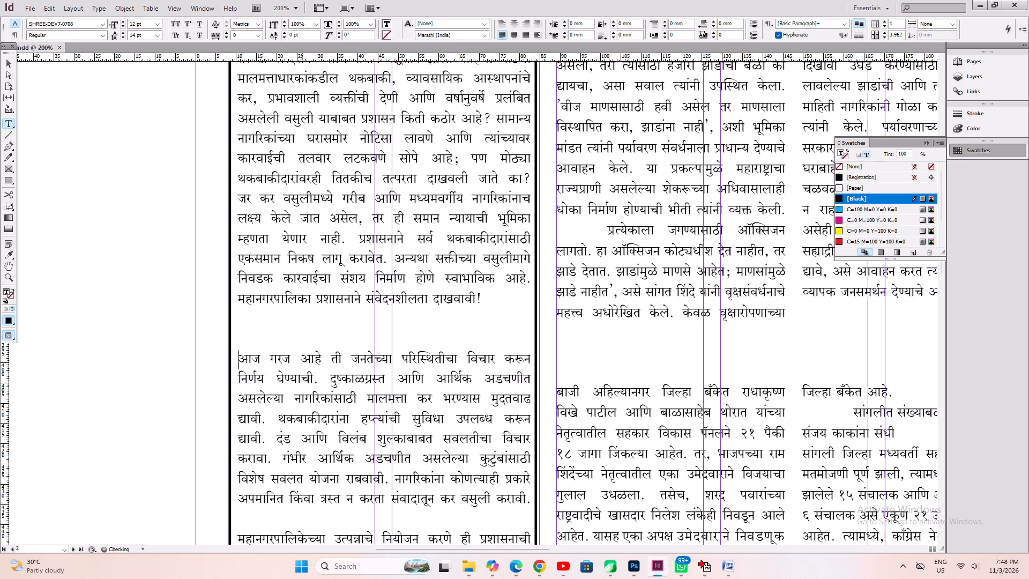
{"action": "key", "text": "BackSpace"}
{"action": "key", "text": "BackSpace"}
{"action": "key", "text": "Tab"}
Join the महानगरपालिकेच्या उत्पन्नाचे paragraph directly to the end of the preceding paragraph.
{"action": "left_click", "coordinate": [300, 480]}
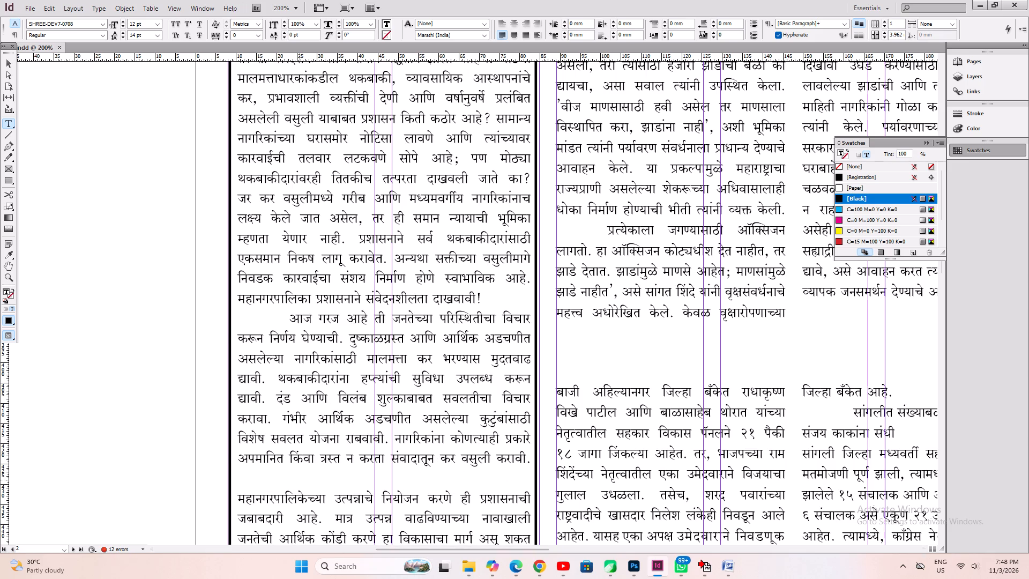
{"action": "key", "text": "Delete"}
{"action": "key", "text": "BackSpace"}
Close the gaps around the जनतेचा संयम म्हणजे प्रशासनाची कमजोरी नव्हे! subheading and end it with a paragraph break before the लातूरची जनता paragraph.
{"action": "scroll", "coordinate": [294, 482], "scroll_direction": "down", "scroll_amount": 10}
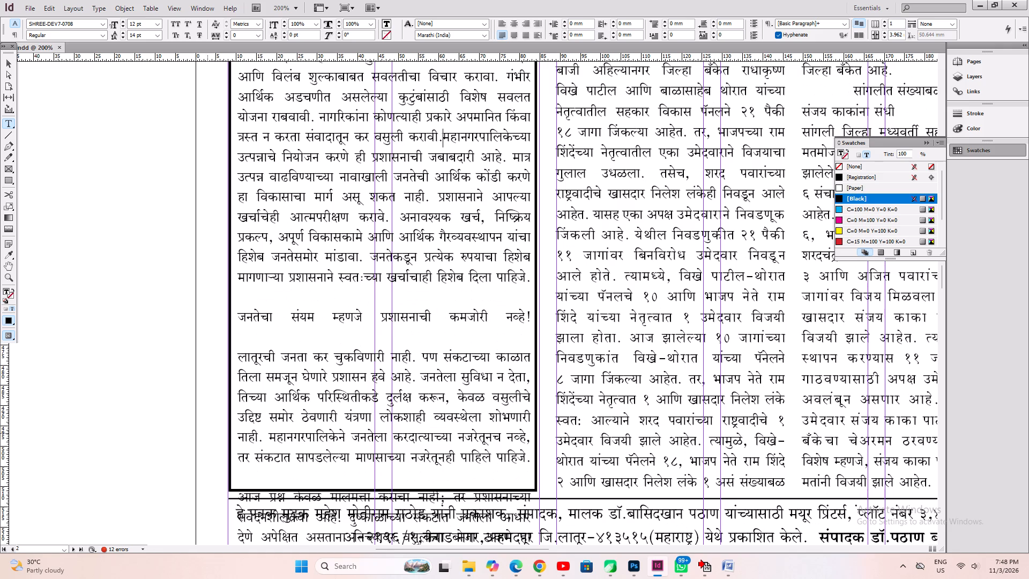
{"action": "left_click", "coordinate": [271, 297]}
{"action": "key", "text": "Delete"}
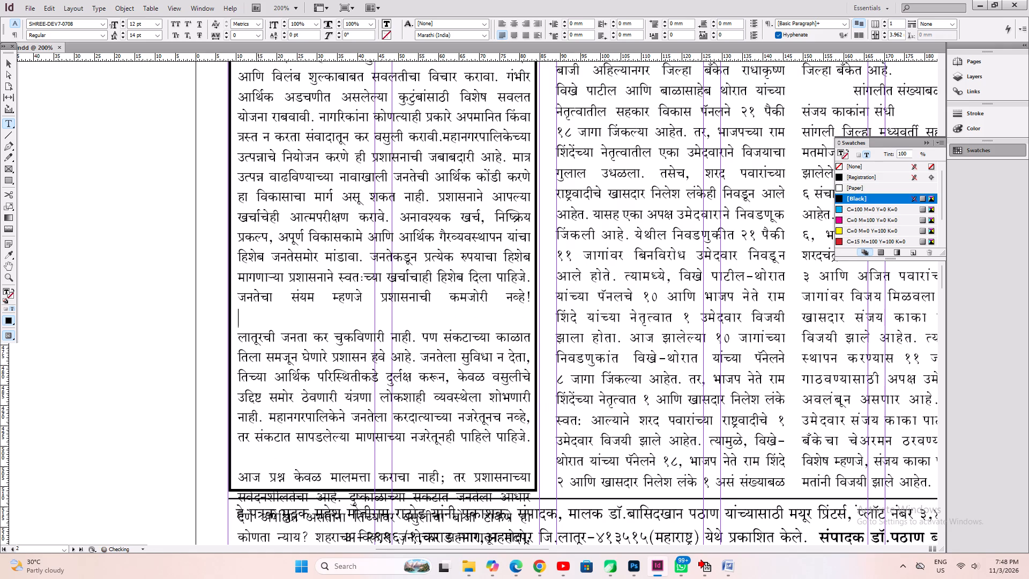
{"action": "left_click", "coordinate": [258, 310]}
{"action": "left_click", "coordinate": [287, 294]}
{"action": "key", "text": "End"}
{"action": "key", "text": "Return"}
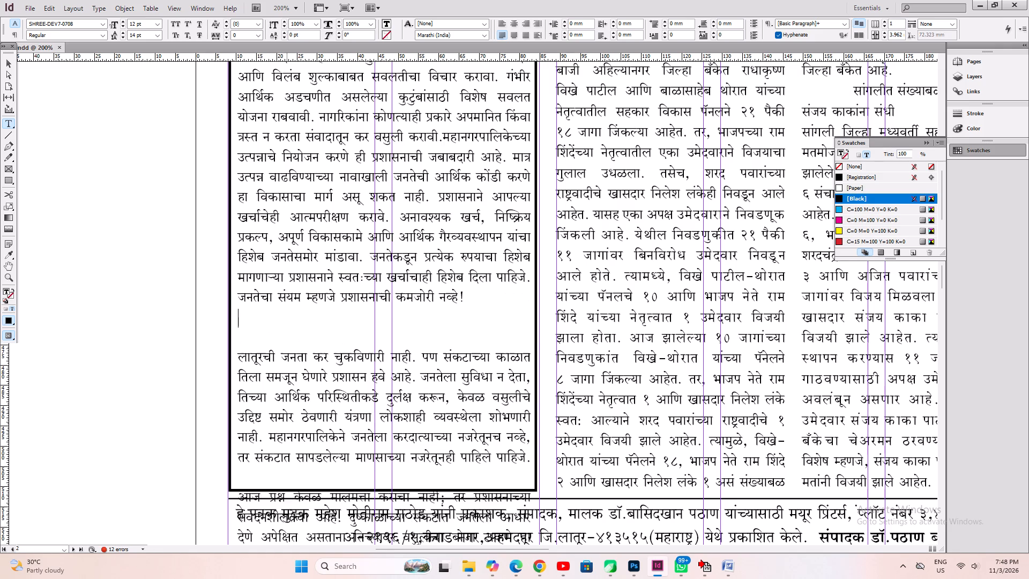
{"action": "key", "text": "Down"}
{"action": "key", "text": "Down"}
{"action": "key", "text": "BackSpace"}
{"action": "key", "text": "BackSpace"}
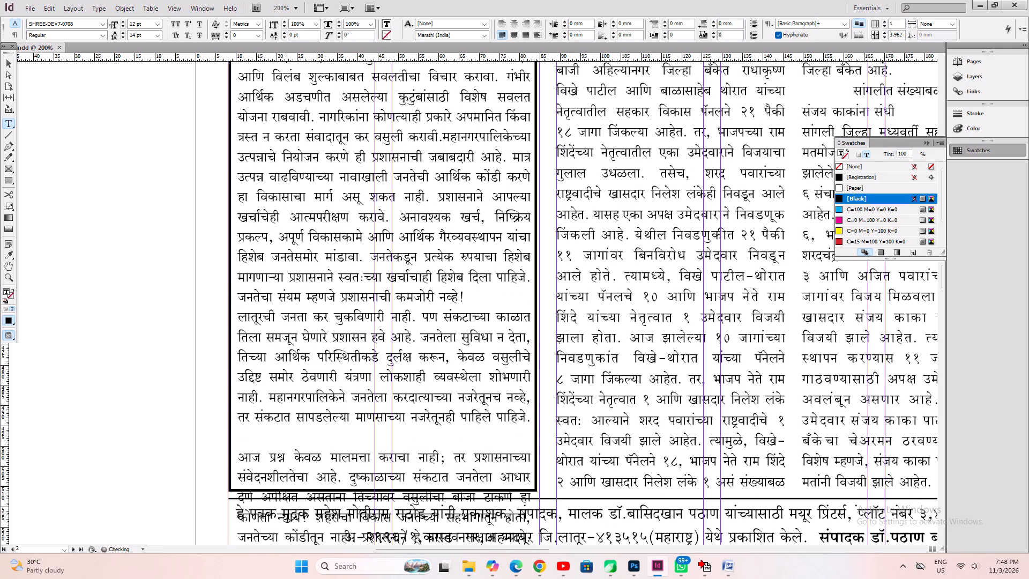
Remove the blank line above the आज प्रश्न केवळ paragraph, keeping it as a separate paragraph.
{"action": "key", "text": "Down"}
{"action": "key", "text": "Down"}
{"action": "key", "text": "Down"}
{"action": "key", "text": "Down"}
{"action": "key", "text": "Down"}
{"action": "key", "text": "Down"}
{"action": "key", "text": "Delete"}
{"action": "key", "text": "BackSpace"}
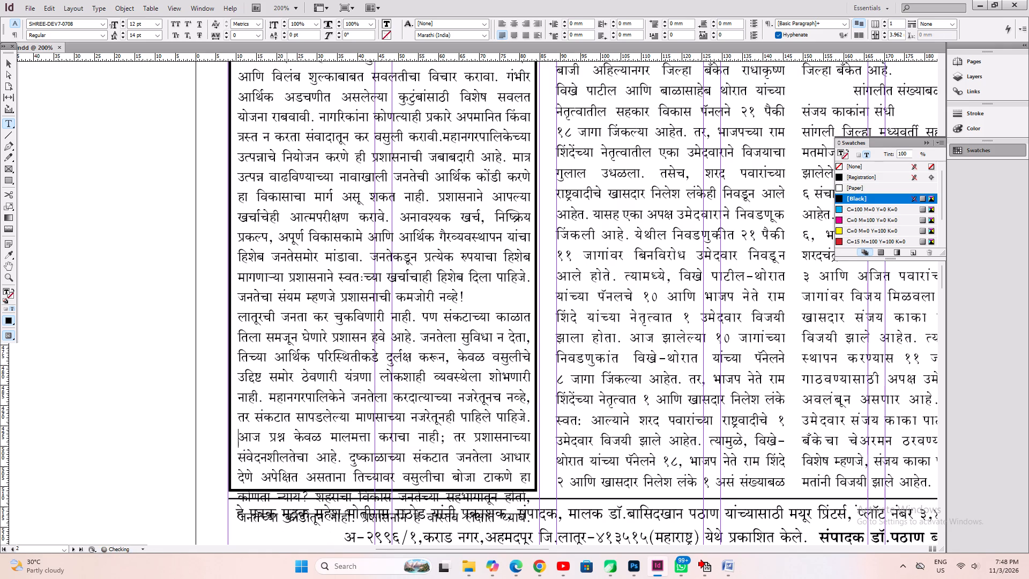
Set the leading of the entire editorial column text to 13 pt.
{"action": "scroll", "coordinate": [287, 294], "scroll_direction": "down", "scroll_amount": 5}
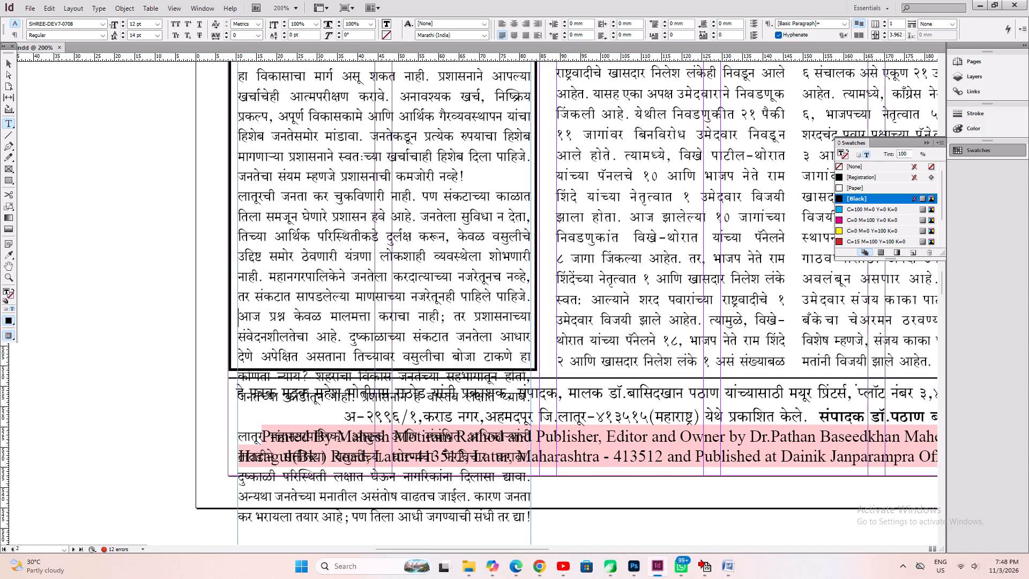
{"action": "key", "text": "ctrl+a"}
{"action": "left_click_drag", "start_coordinate": [148, 35], "coordinate": [12, 35]}
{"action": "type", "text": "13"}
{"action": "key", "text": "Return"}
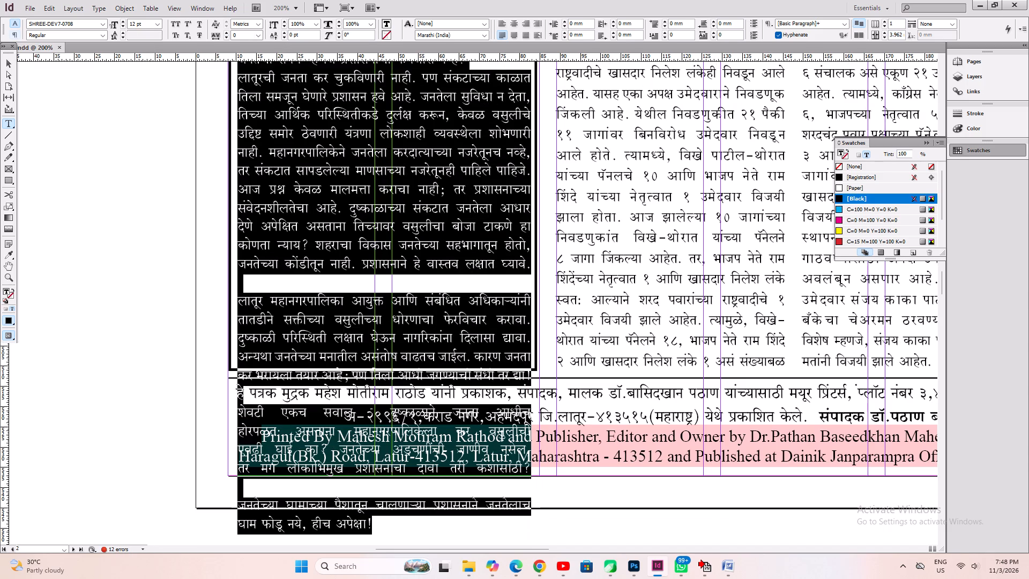
Remove the blank line above the लातूर महानगरपालिका आयुक्त paragraph, keeping it as a separate paragraph.
{"action": "left_click", "coordinate": [293, 300]}
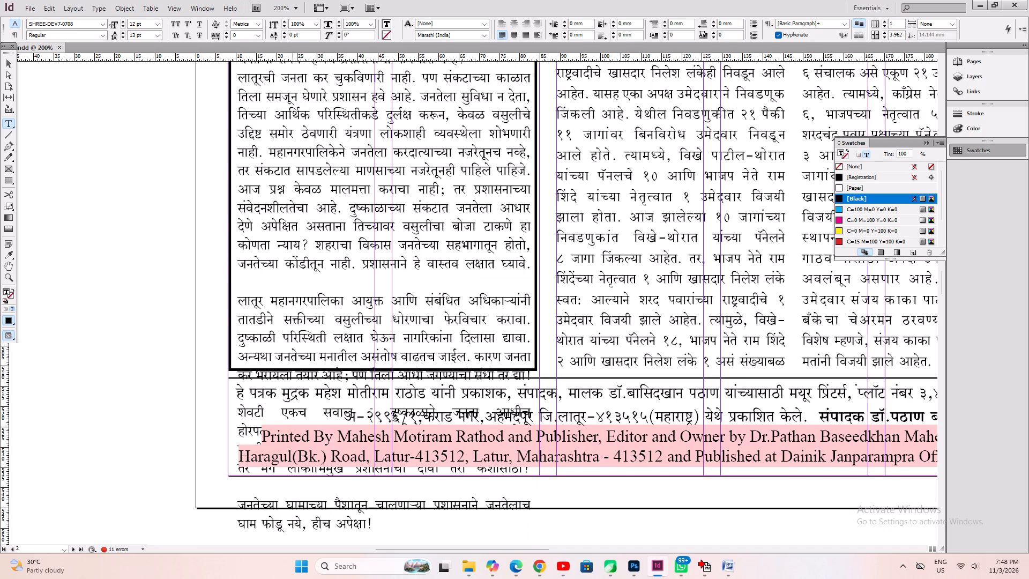
{"action": "key", "text": "Home"}
{"action": "key", "text": "BackSpace"}
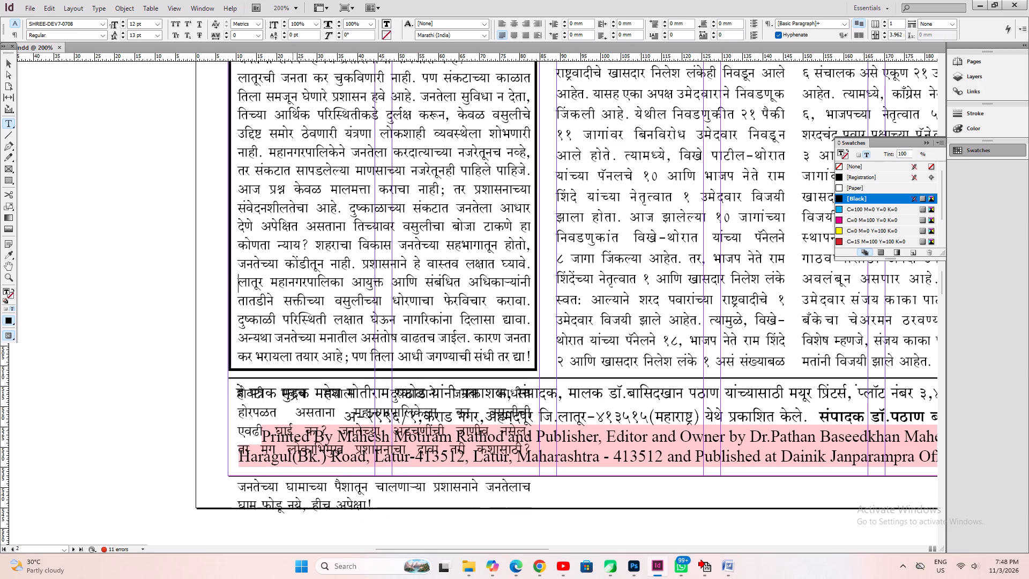
Delete all the editorial text that follows the sentence ending संधी तर द्या!, including the शेवटी एकच सवाल and जनतेच्या घामाच्या paragraphs.
{"action": "key", "text": "Down"}
{"action": "key", "text": "Down"}
{"action": "key", "text": "Down"}
{"action": "key", "text": "Down"}
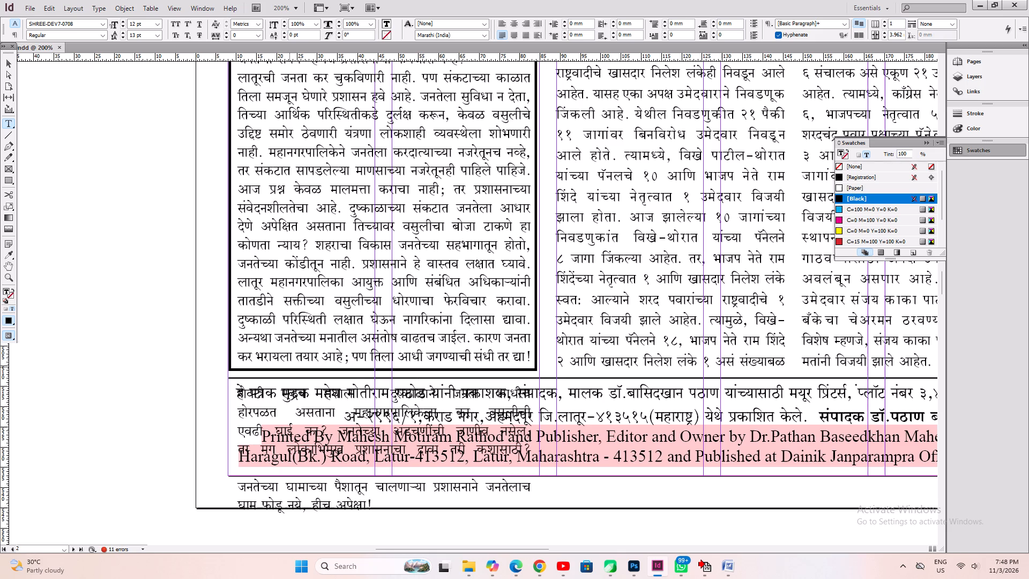
{"action": "left_click", "coordinate": [450, 357]}
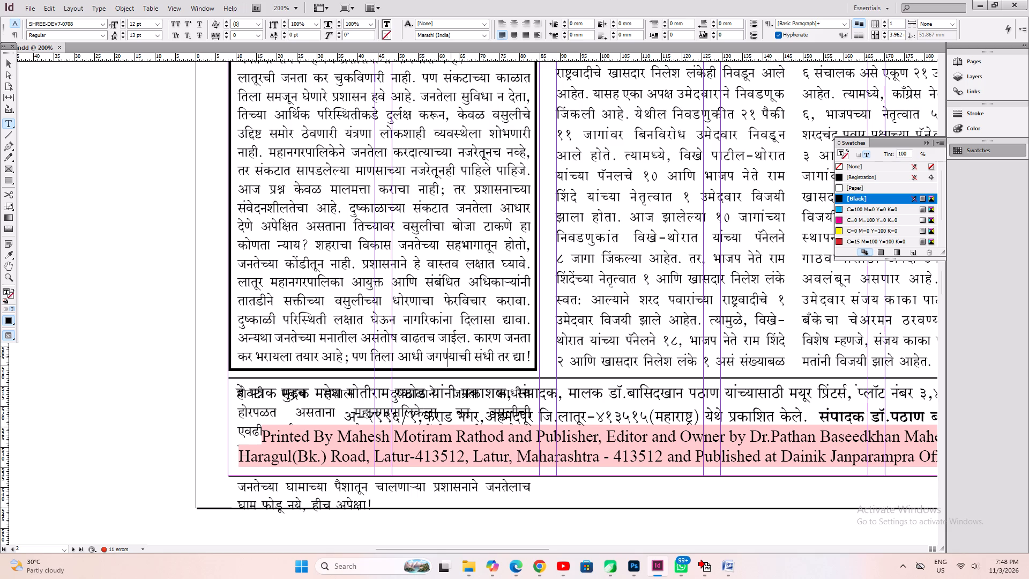
{"action": "key", "text": "End"}
{"action": "key", "text": "shift+Down"}
{"action": "key", "text": "shift+Down"}
{"action": "key", "text": "shift+Down"}
{"action": "key", "text": "shift+Down"}
{"action": "key", "text": "shift+Down"}
{"action": "key", "text": "shift+Down"}
{"action": "key", "text": "shift+Down"}
{"action": "key", "text": "shift+Down"}
{"action": "key", "text": "shift+Down"}
{"action": "key", "text": "shift+Down"}
{"action": "key", "text": "shift+Down"}
{"action": "key", "text": "shift+Down"}
{"action": "key", "text": "shift+Down"}
{"action": "key", "text": "shift+Down"}
{"action": "key", "text": "shift+Down"}
{"action": "key", "text": "shift+Down"}
{"action": "key", "text": "shift+Down"}
{"action": "key", "text": "shift+Down"}
{"action": "key", "text": "shift+Down"}
{"action": "key", "text": "shift+Down"}
{"action": "key", "text": "BackSpace"}
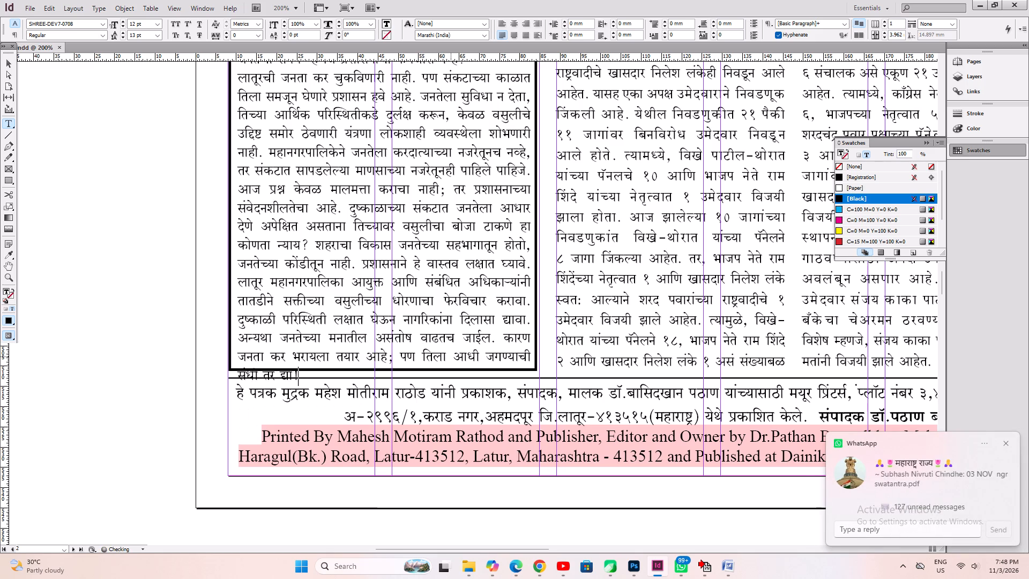
{"action": "key", "text": "shift+Down"}
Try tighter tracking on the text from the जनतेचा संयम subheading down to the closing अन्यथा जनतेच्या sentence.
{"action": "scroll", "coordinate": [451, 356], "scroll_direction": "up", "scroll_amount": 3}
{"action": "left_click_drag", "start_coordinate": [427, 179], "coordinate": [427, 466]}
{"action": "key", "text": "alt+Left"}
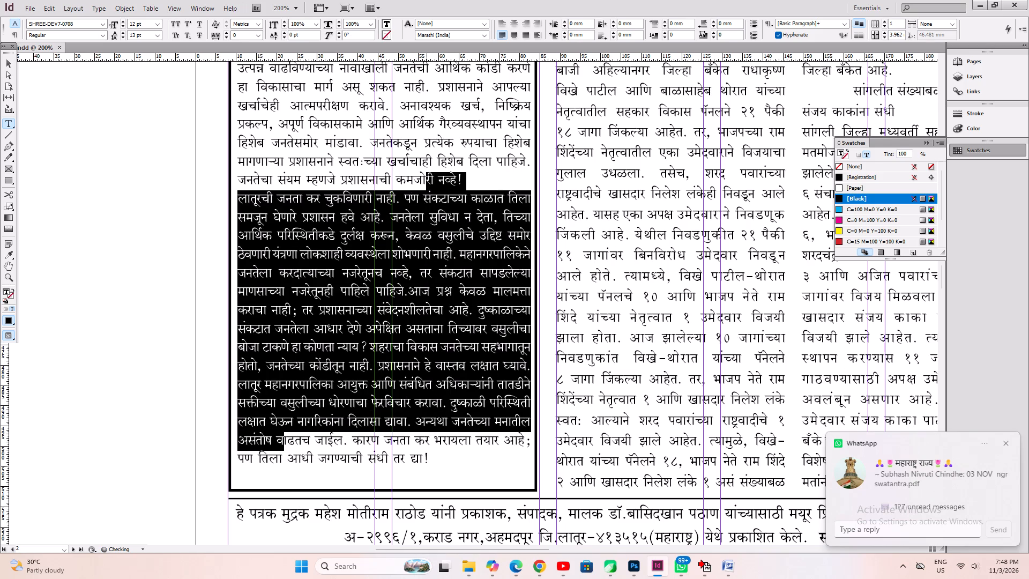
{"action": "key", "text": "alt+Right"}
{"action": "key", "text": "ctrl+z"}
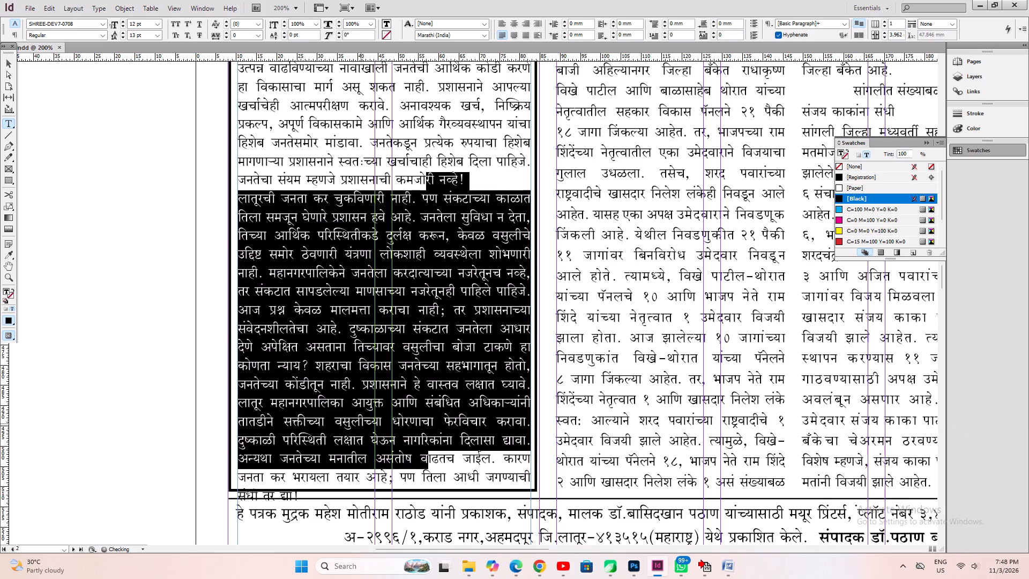
Tighten the tracking to -20 from दुष्काळाच्या संकटात through the end of the editorial.
{"action": "left_click", "coordinate": [371, 336]}
{"action": "left_click_drag", "start_coordinate": [359, 325], "coordinate": [436, 530]}
{"action": "key", "text": "alt+Left"}
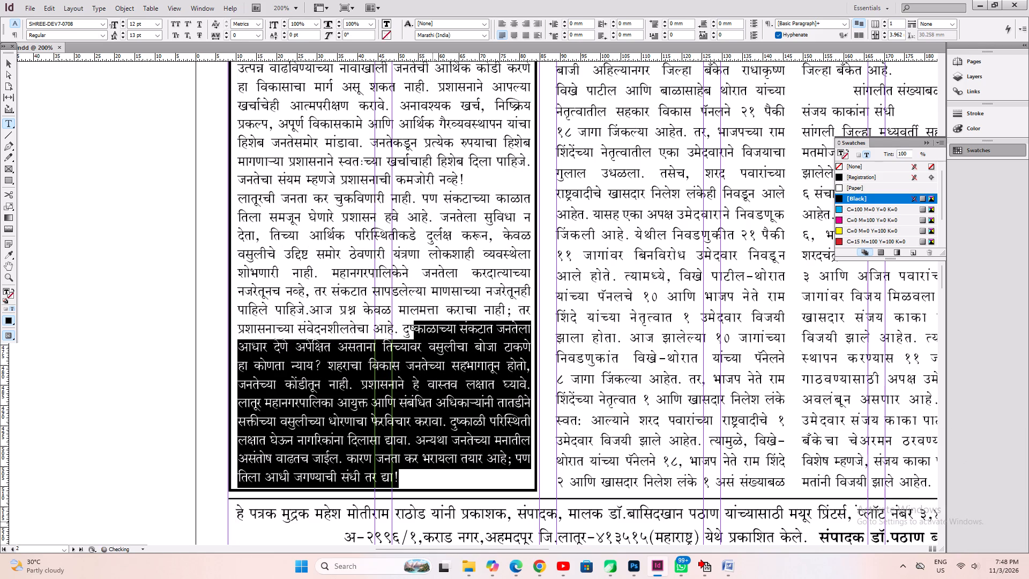
Save the newspaper document and fit the whole of page 2 in view.
{"action": "key", "text": "ctrl+s"}
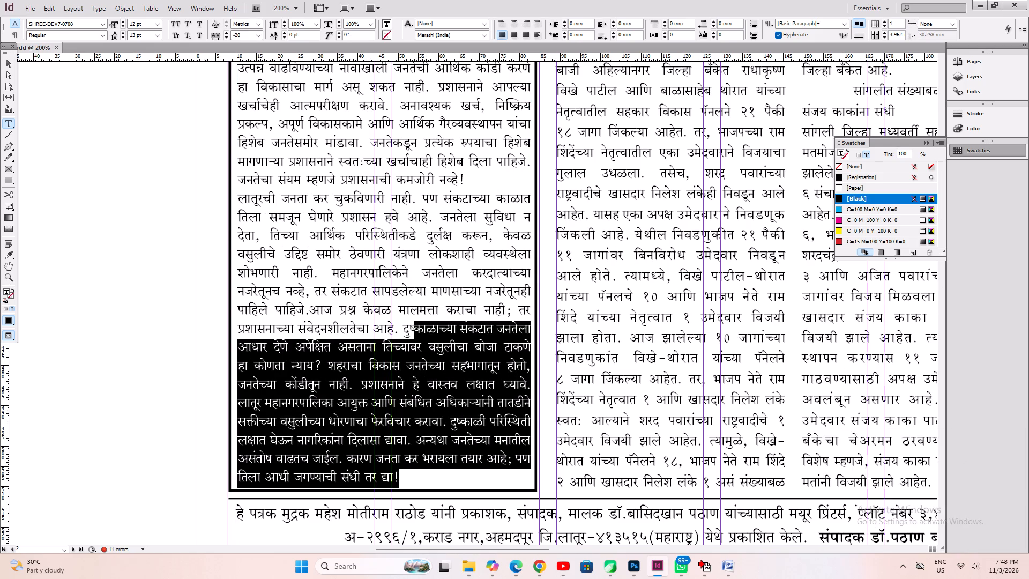
{"action": "left_click", "coordinate": [406, 430]}
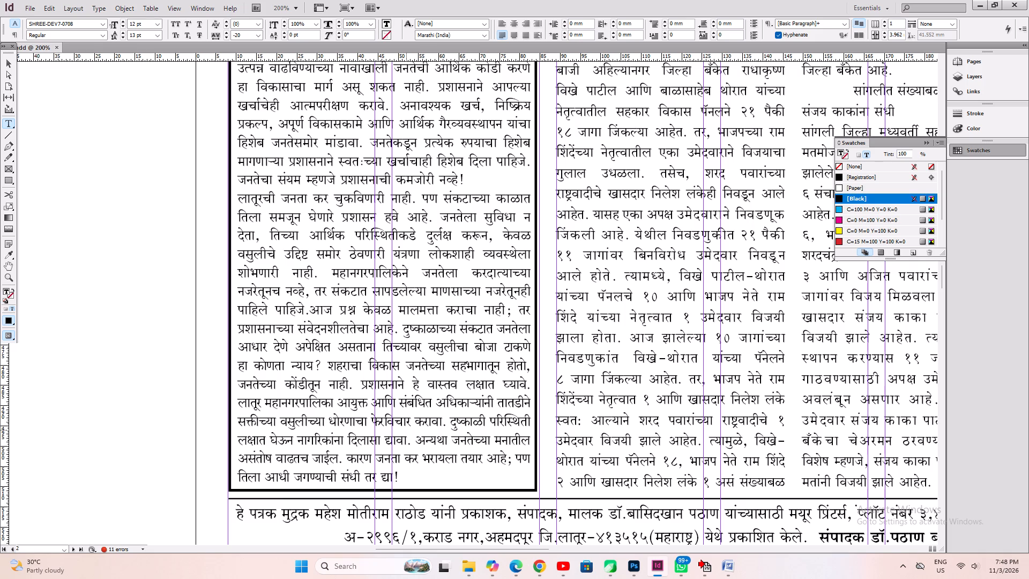
{"action": "key", "text": "ctrl+s"}
{"action": "key", "text": "ctrl+0"}
{"action": "key", "text": "ctrl+s"}
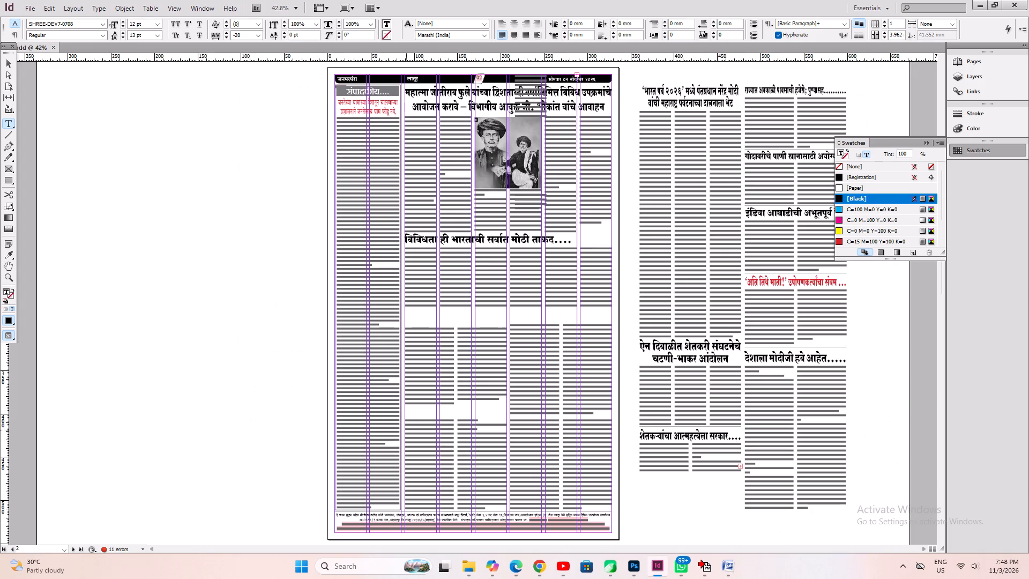
{"action": "key", "text": "ctrl+s"}
Move the stray narrow text frame overlapping the महात्मा जोतीराव फुले headline off page 2 onto the pasteboard beside the editorial.
{"action": "scroll", "coordinate": [568, 211], "scroll_direction": "up", "scroll_amount": 5}
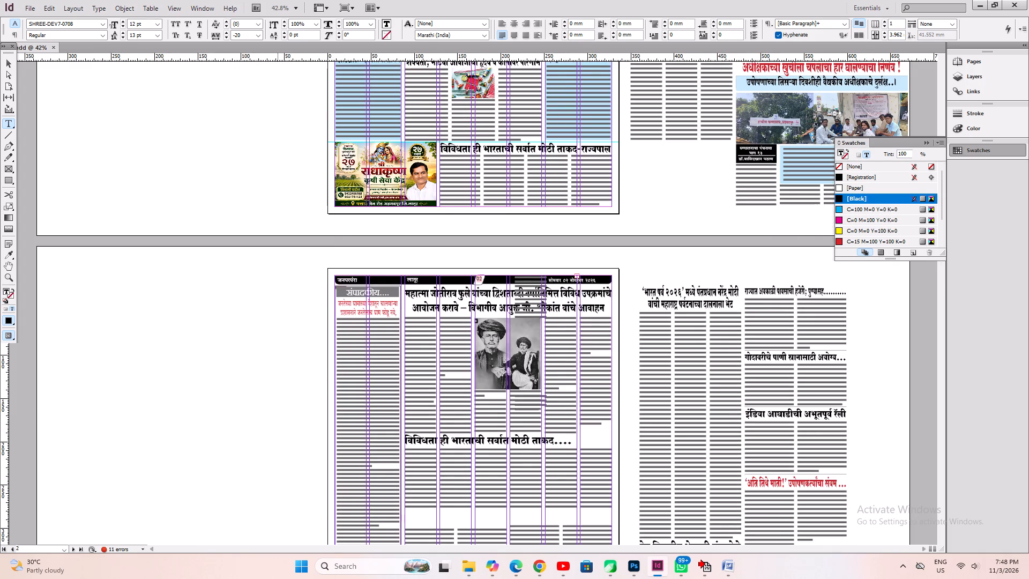
{"action": "scroll", "coordinate": [51, 147], "scroll_direction": "down", "scroll_amount": 3}
{"action": "left_click", "coordinate": [9, 64]}
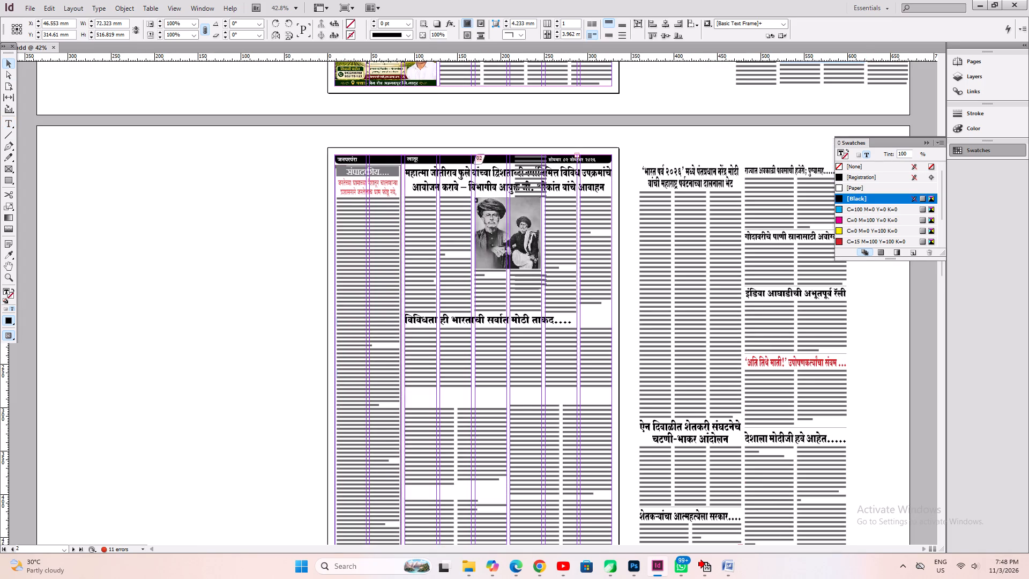
{"action": "left_click", "coordinate": [604, 480]}
{"action": "left_click", "coordinate": [532, 388]}
{"action": "key", "text": "ctrl+alt+c"}
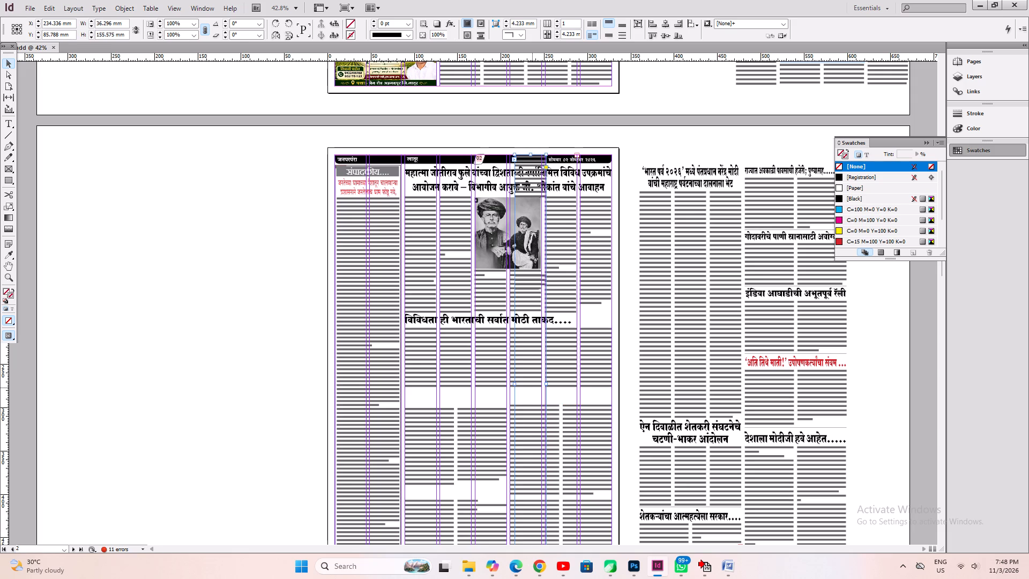
{"action": "left_click_drag", "start_coordinate": [528, 181], "coordinate": [217, 230]}
Resize the six-column body frame under the विविधता ही भारताची सर्वात मोठी ताकद.... headline to a height of about 83 mm.
{"action": "left_click", "coordinate": [536, 367]}
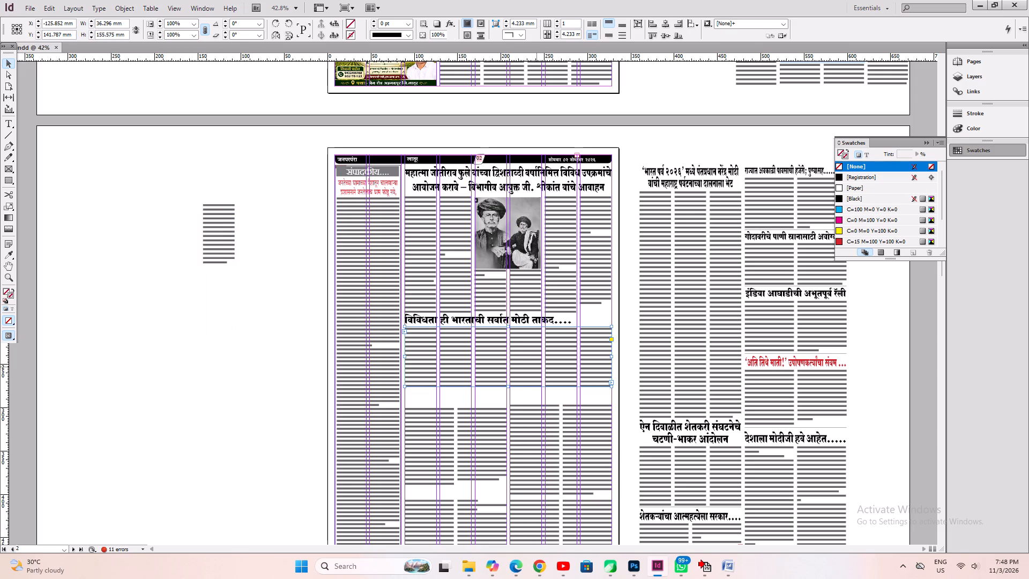
{"action": "key", "text": "ctrl+alt+c"}
{"action": "key", "text": "ctrl+1"}
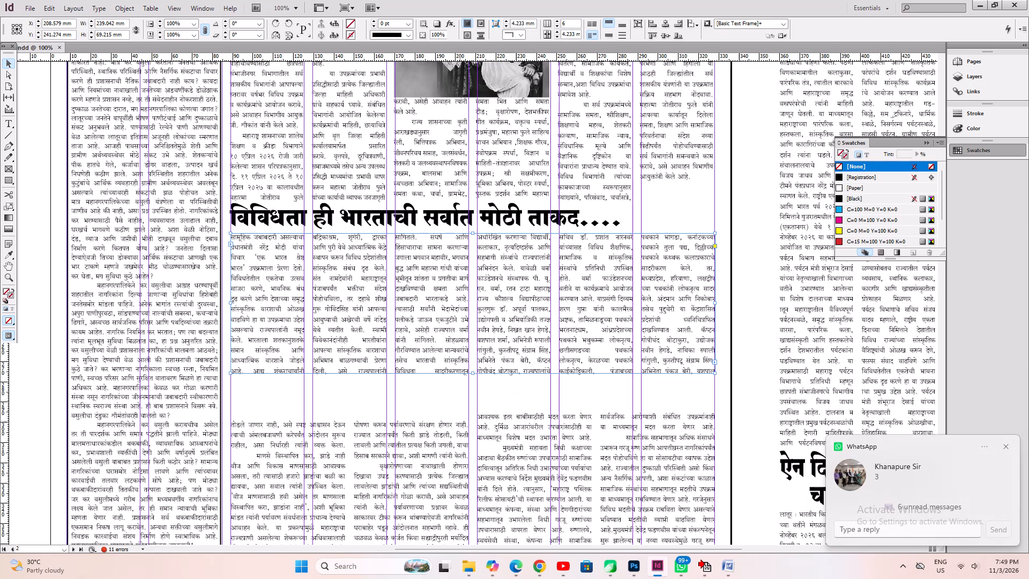
{"action": "left_click_drag", "start_coordinate": [473, 374], "coordinate": [472, 409]}
{"action": "key", "text": "space"}
{"action": "key", "text": "space"}
{"action": "key", "text": "space"}
{"action": "key", "text": "space"}
{"action": "key", "text": "space"}
{"action": "key", "text": "space"}
{"action": "key", "text": "space"}
{"action": "key", "text": "space"}
{"action": "key", "text": "space"}
{"action": "key", "text": "space"}
{"action": "key", "text": "space"}
{"action": "key", "text": "space"}
{"action": "key", "text": "space"}
{"action": "key", "text": "space"}
{"action": "key", "text": "space"}
{"action": "key", "text": "space"}
{"action": "key", "text": "space"}
{"action": "key", "text": "space"}
{"action": "left_click_drag", "start_coordinate": [535, 338], "coordinate": [525, 390]}
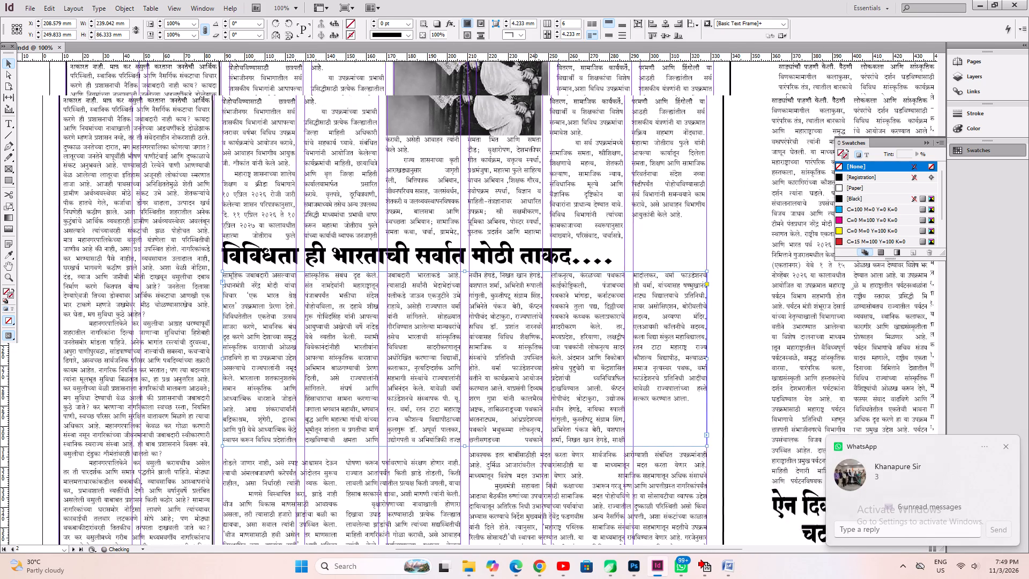
{"action": "left_click_drag", "start_coordinate": [525, 390], "coordinate": [521, 404]}
{"action": "left_click_drag", "start_coordinate": [521, 402], "coordinate": [521, 381]}
{"action": "left_click_drag", "start_coordinate": [459, 454], "coordinate": [459, 447]}
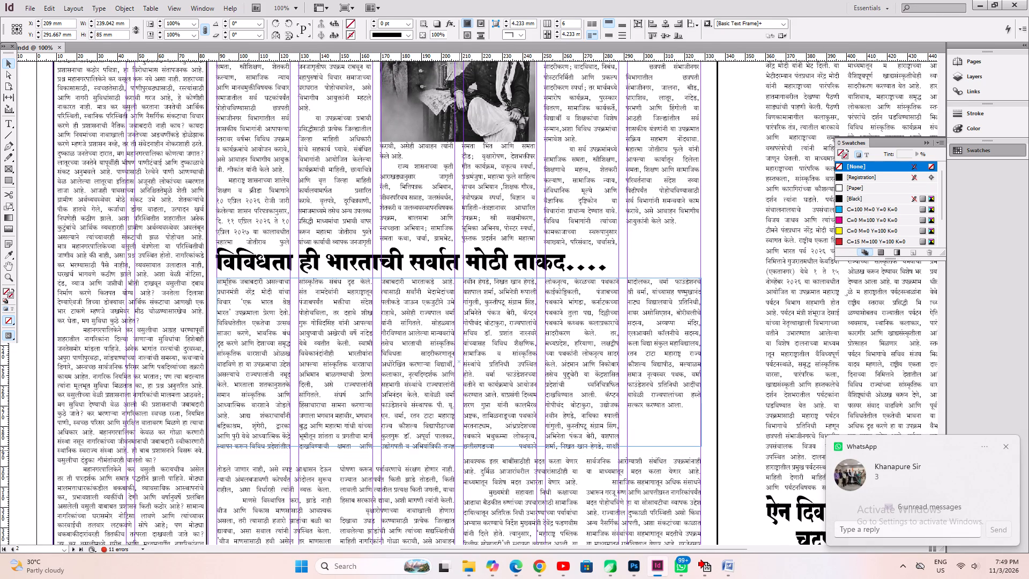
{"action": "left_click_drag", "start_coordinate": [459, 447], "coordinate": [459, 447]}
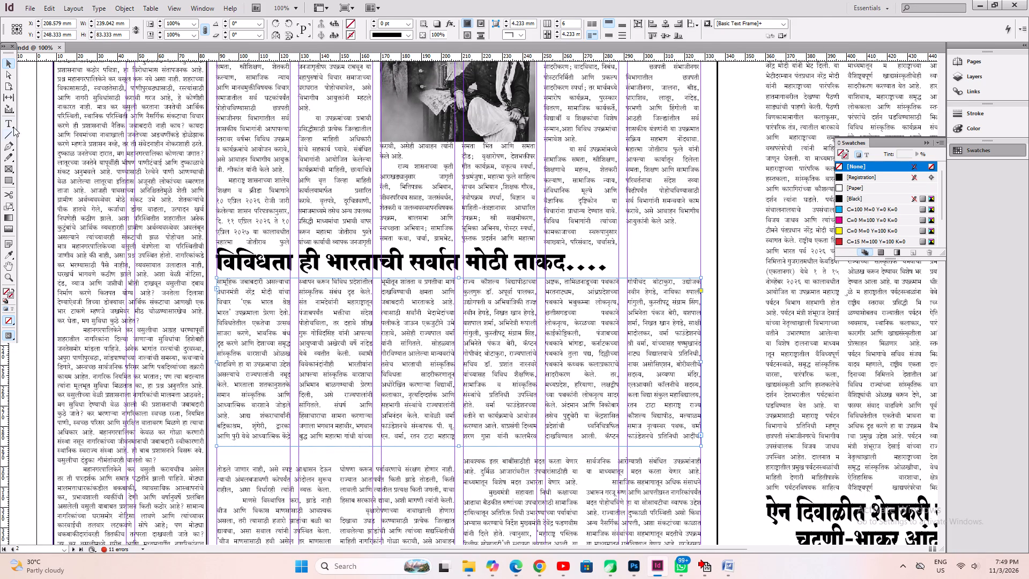
Tighten the tracking of a passage in the third column of the विविधता story to -40.
{"action": "left_click", "coordinate": [13, 124]}
{"action": "left_click", "coordinate": [7, 123]}
{"action": "left_click_drag", "start_coordinate": [412, 323], "coordinate": [427, 430]}
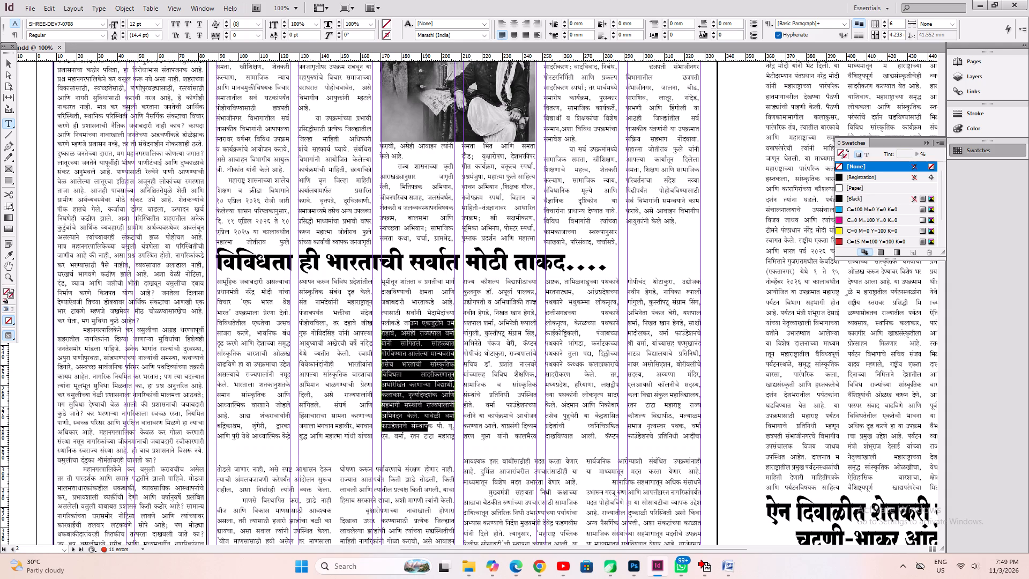
{"action": "key", "text": "alt+Left"}
{"action": "key", "text": "alt+Left"}
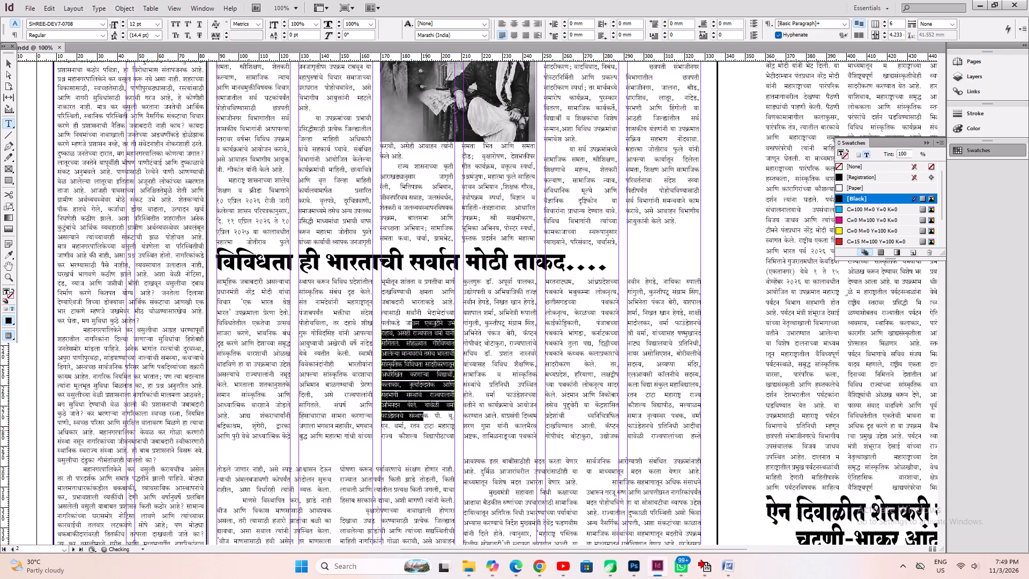
{"action": "left_click", "coordinate": [578, 321]}
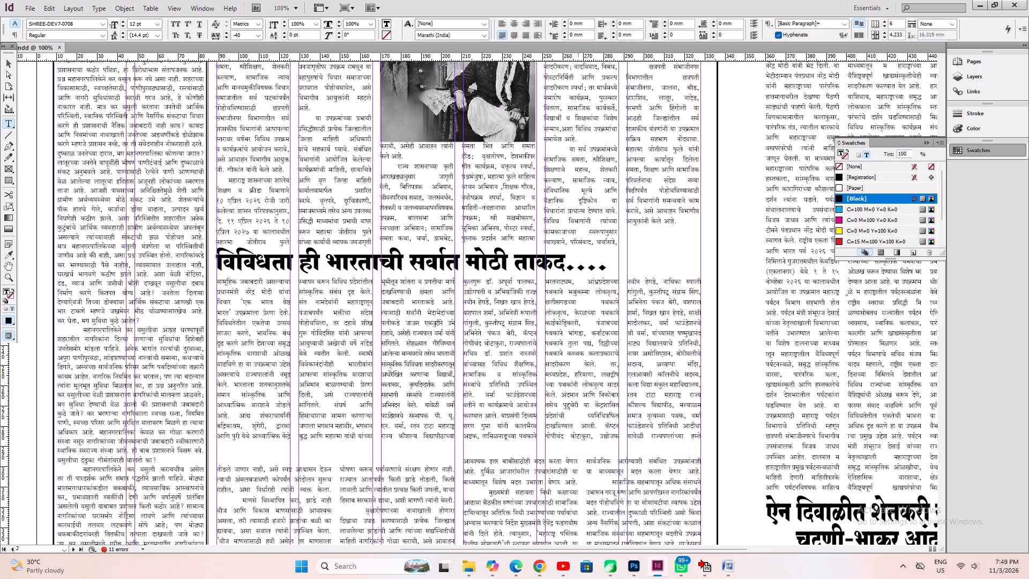
Tighten the tracking of a passage in the fifth column of the विविधता story to -20 and save the document.
{"action": "left_click_drag", "start_coordinate": [578, 312], "coordinate": [596, 456]}
{"action": "key", "text": "alt+Left"}
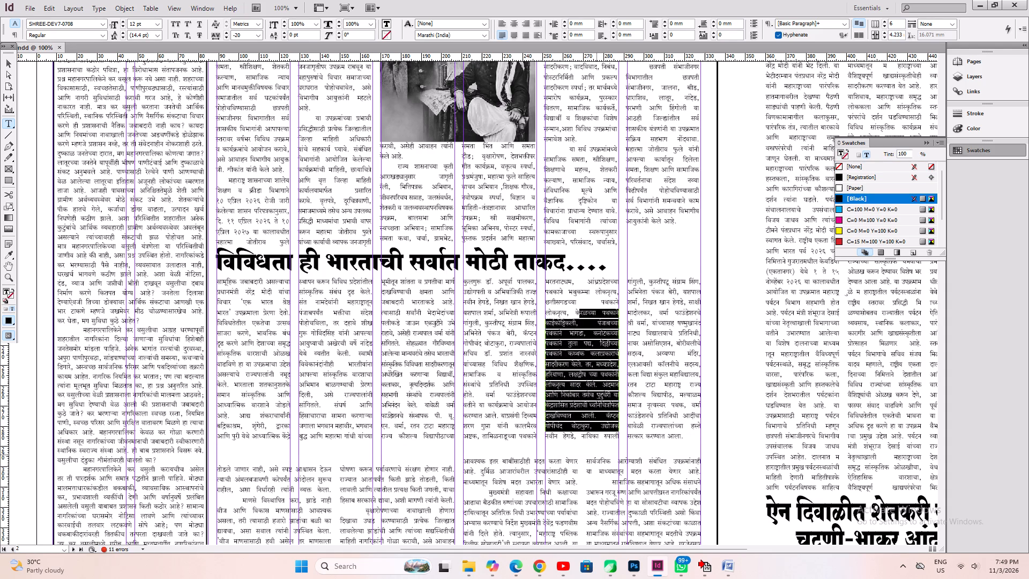
{"action": "key", "text": "ctrl+s"}
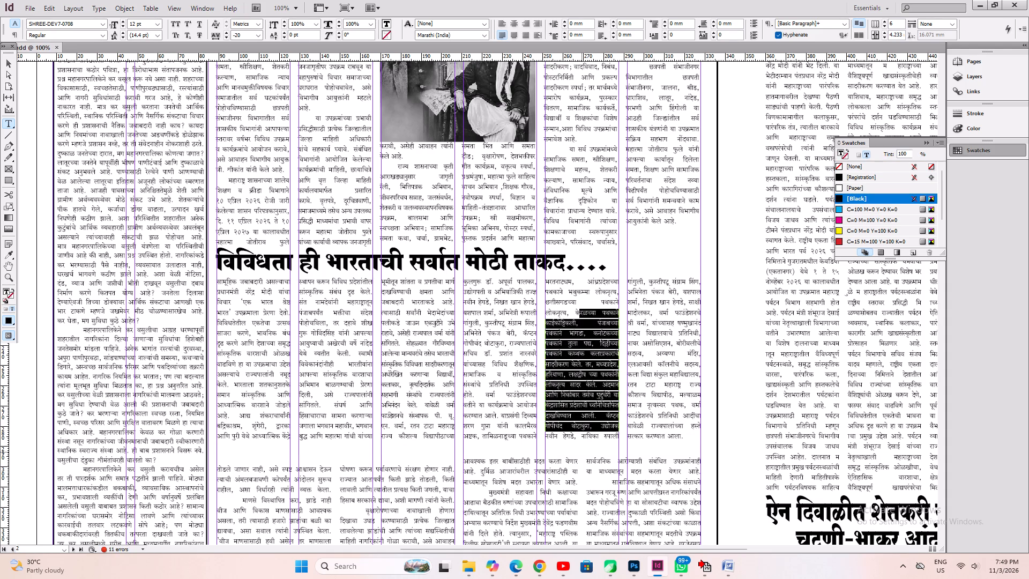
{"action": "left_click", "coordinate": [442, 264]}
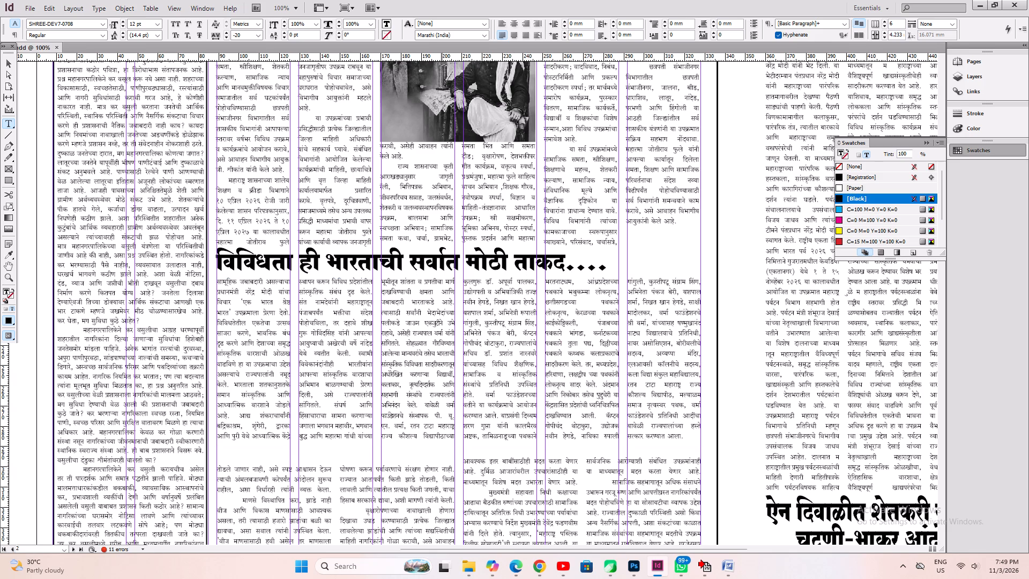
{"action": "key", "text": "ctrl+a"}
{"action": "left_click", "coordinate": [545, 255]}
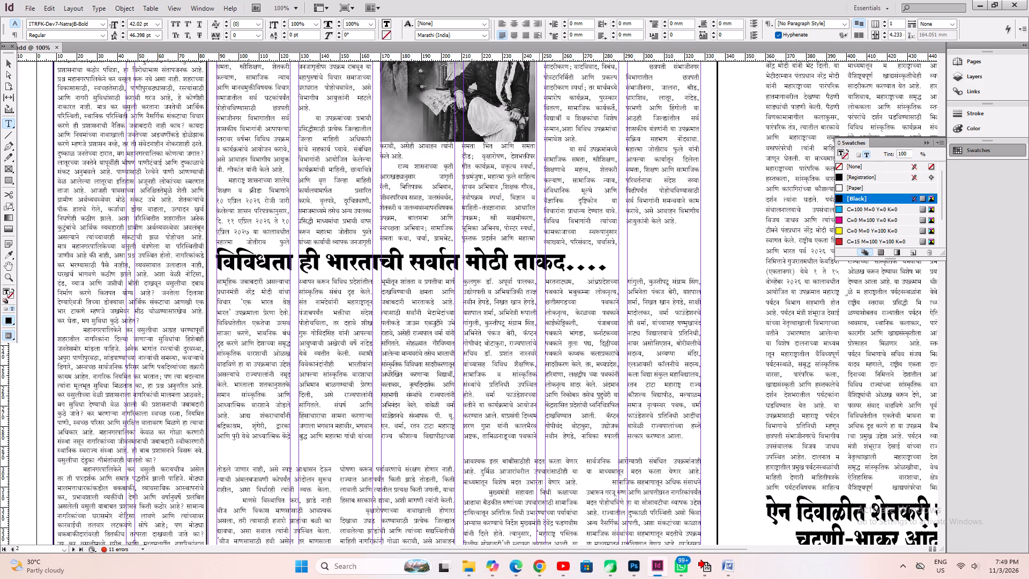
Save the document and fit the frame of the विविधता ही भारताची सर्वात मोठी ताकद.... headline to its text.
{"action": "key", "text": "ctrl+s"}
{"action": "left_click", "coordinate": [6, 65]}
{"action": "key", "text": "ctrl+alt+c"}
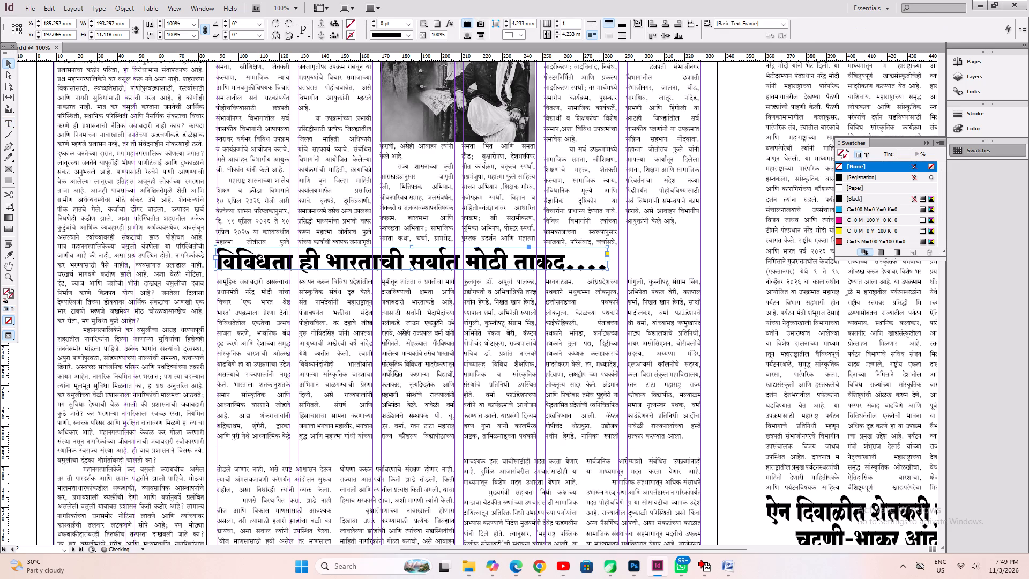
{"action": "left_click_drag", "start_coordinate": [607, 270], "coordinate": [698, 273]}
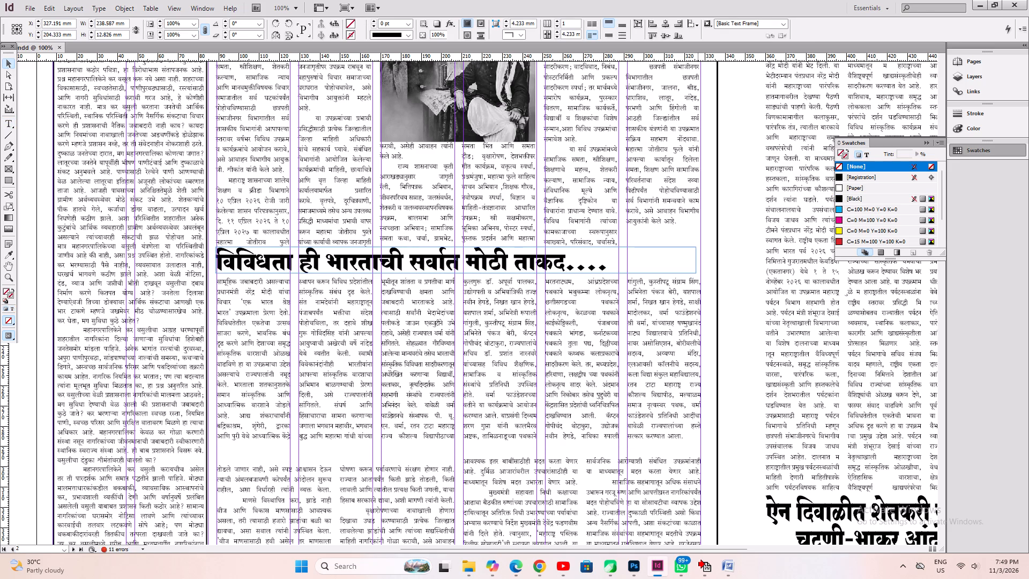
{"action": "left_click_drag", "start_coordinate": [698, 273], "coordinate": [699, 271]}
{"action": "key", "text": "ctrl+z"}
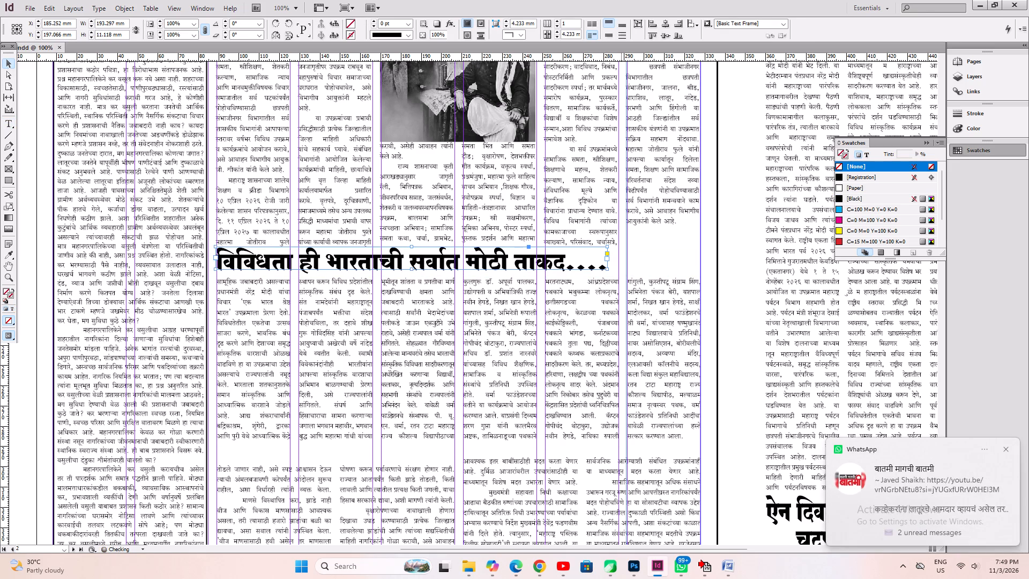
Scale the विविधता headline text together with its frame so it spans the full width of the six-column story.
{"action": "left_click_drag", "start_coordinate": [608, 268], "coordinate": [700, 270], "text": "ctrl"}
Nudge the six-column विविधता body frame up about 2 mm, closer to its headline.
{"action": "left_click", "coordinate": [580, 314], "text": "ctrl"}
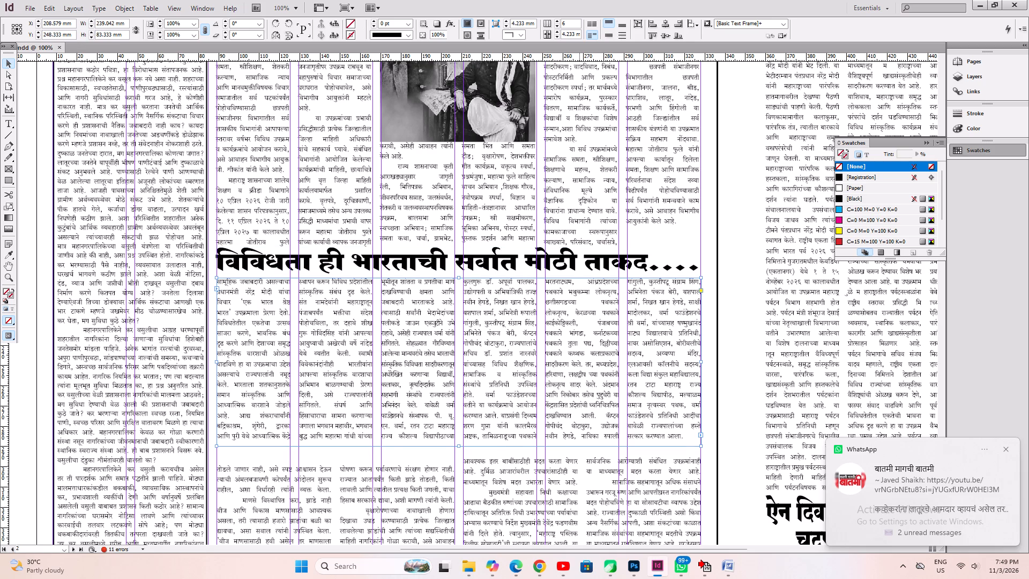
{"action": "key", "text": "Up"}
{"action": "key", "text": "Up"}
{"action": "key", "text": "Up"}
{"action": "key", "text": "Up"}
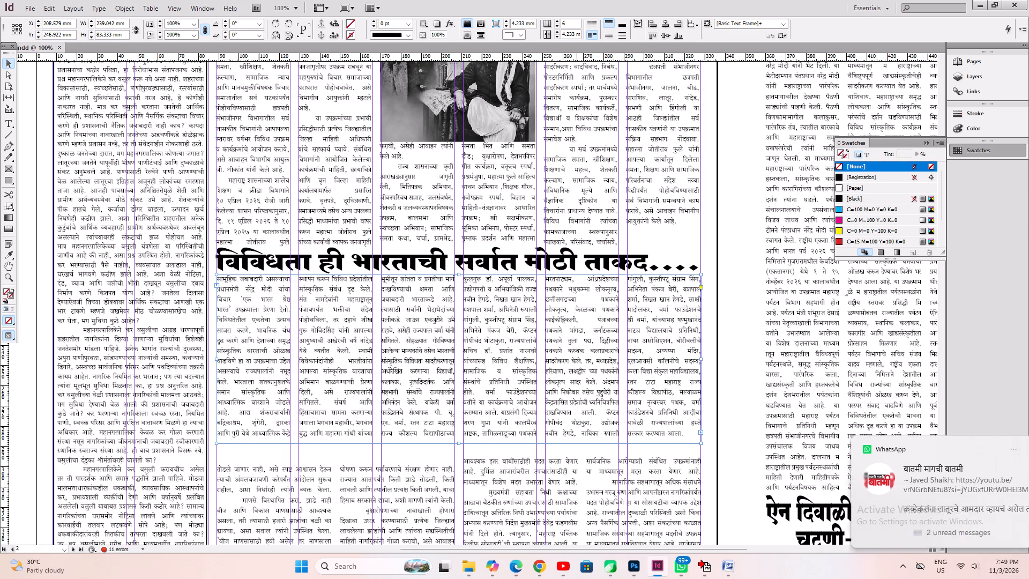
{"action": "key", "text": "Up"}
{"action": "key", "text": "Up"}
Nudge the two-column tree-cutting story frame below the विविधता story down about 4 mm.
{"action": "scroll", "coordinate": [573, 306], "scroll_direction": "down", "scroll_amount": 10}
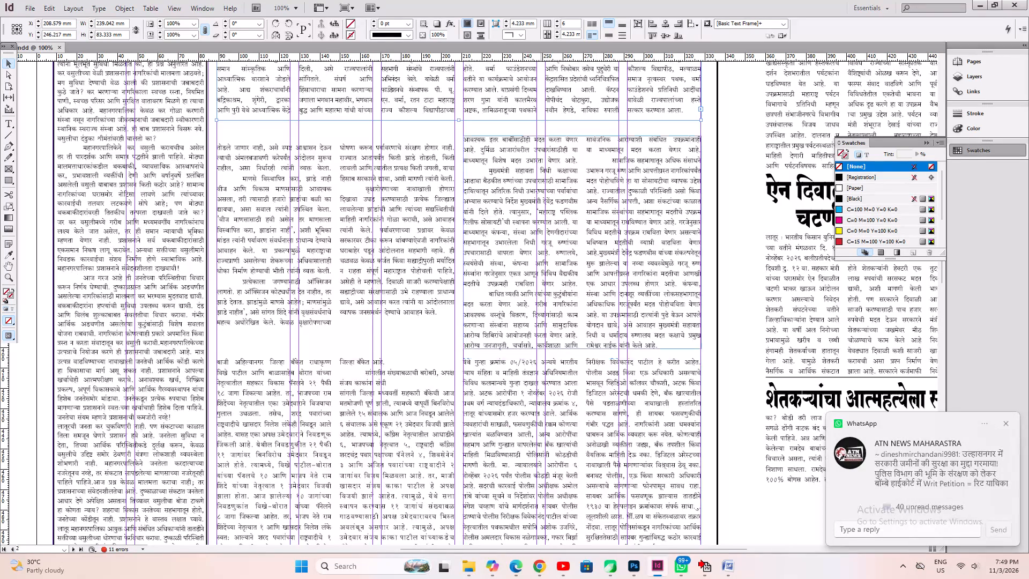
{"action": "left_click", "coordinate": [408, 289]}
{"action": "key", "text": "Down"}
{"action": "key", "text": "Down"}
{"action": "key", "text": "Down"}
{"action": "key", "text": "Down"}
{"action": "key", "text": "Down"}
{"action": "key", "text": "Down"}
{"action": "key", "text": "Down"}
{"action": "key", "text": "Down"}
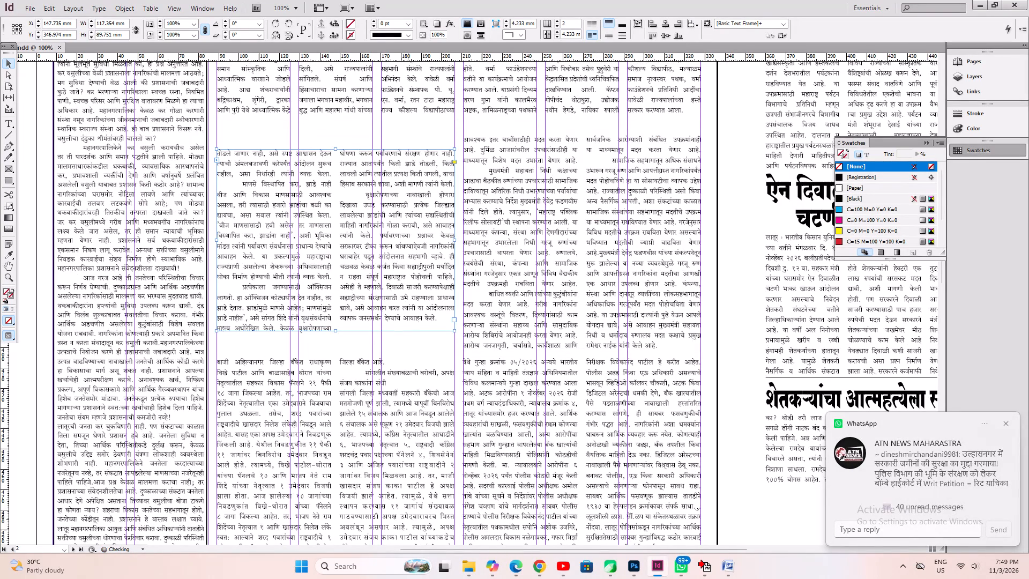
{"action": "key", "text": "Down"}
{"action": "key", "text": "Down"}
{"action": "key", "text": "Down"}
{"action": "key", "text": "Down"}
Trace the continued tree-cutting story from its first line on page 2 back to its part on page 1 at 200% zoom.
{"action": "scroll", "coordinate": [371, 291], "scroll_direction": "up", "scroll_amount": 1}
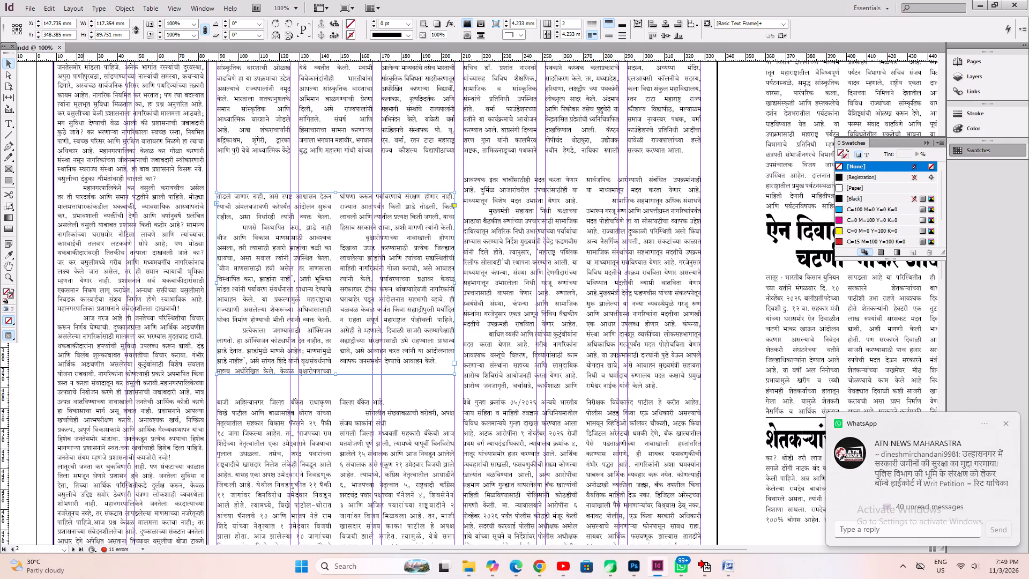
{"action": "left_click", "coordinate": [10, 124]}
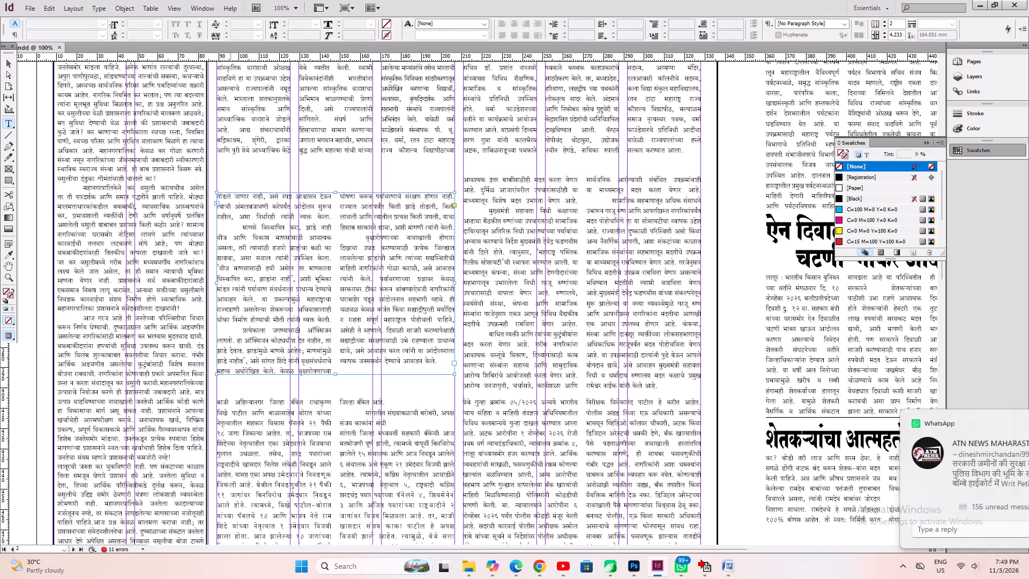
{"action": "left_click", "coordinate": [230, 198]}
{"action": "key", "text": "ctrl+2"}
{"action": "key", "text": "Left"}
{"action": "key", "text": "Left"}
{"action": "key", "text": "Left"}
{"action": "key", "text": "Left"}
{"action": "key", "text": "Left"}
{"action": "key", "text": "Left"}
{"action": "key", "text": "Left"}
{"action": "key", "text": "Left"}
{"action": "key", "text": "Left"}
{"action": "key", "text": "Left"}
{"action": "key", "text": "Left"}
{"action": "key", "text": "Left"}
{"action": "key", "text": "Left"}
{"action": "key", "text": "Left"}
{"action": "key", "text": "Left"}
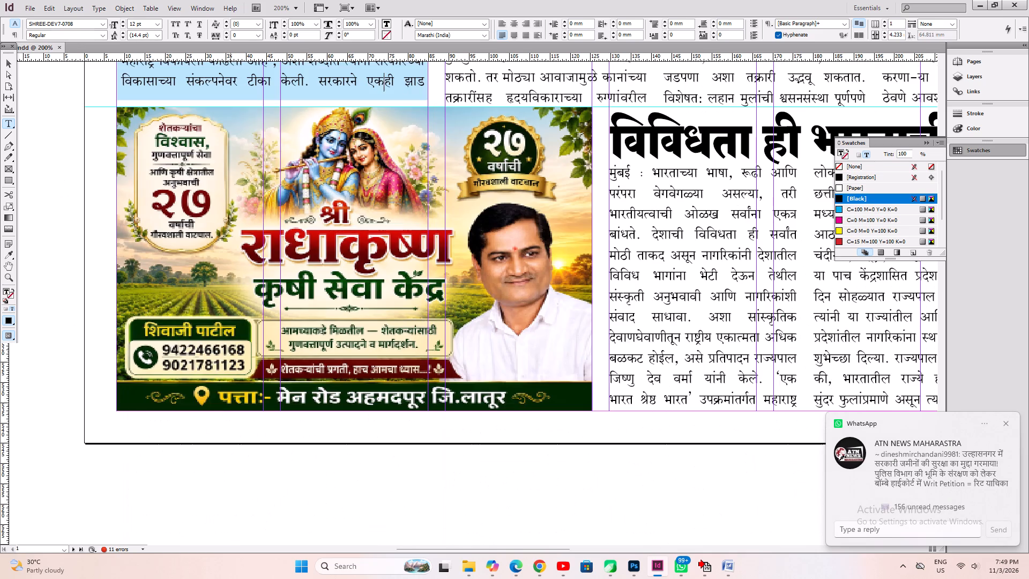
On page 1, insert a paragraph break before सरकारने एकही झाड and add empty parentheses after टीका केली. above the advertisement.
{"action": "key", "text": "Left"}
{"action": "key", "text": "Left"}
{"action": "key", "text": "Left"}
{"action": "key", "text": "Left"}
{"action": "key", "text": "Left"}
{"action": "key", "text": "Left"}
{"action": "key", "text": "Left"}
{"action": "key", "text": "Left"}
{"action": "key", "text": "Left"}
{"action": "key", "text": "Left"}
{"action": "key", "text": "Left"}
{"action": "key", "text": "Left"}
{"action": "key", "text": "Return"}
{"action": "key", "text": "Left"}
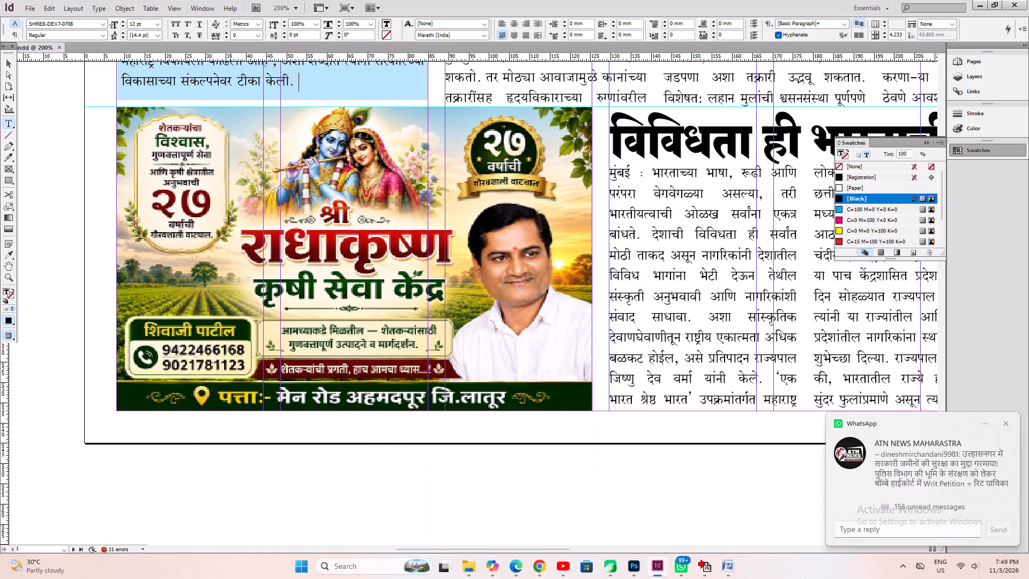
{"action": "type", "text": "()"}
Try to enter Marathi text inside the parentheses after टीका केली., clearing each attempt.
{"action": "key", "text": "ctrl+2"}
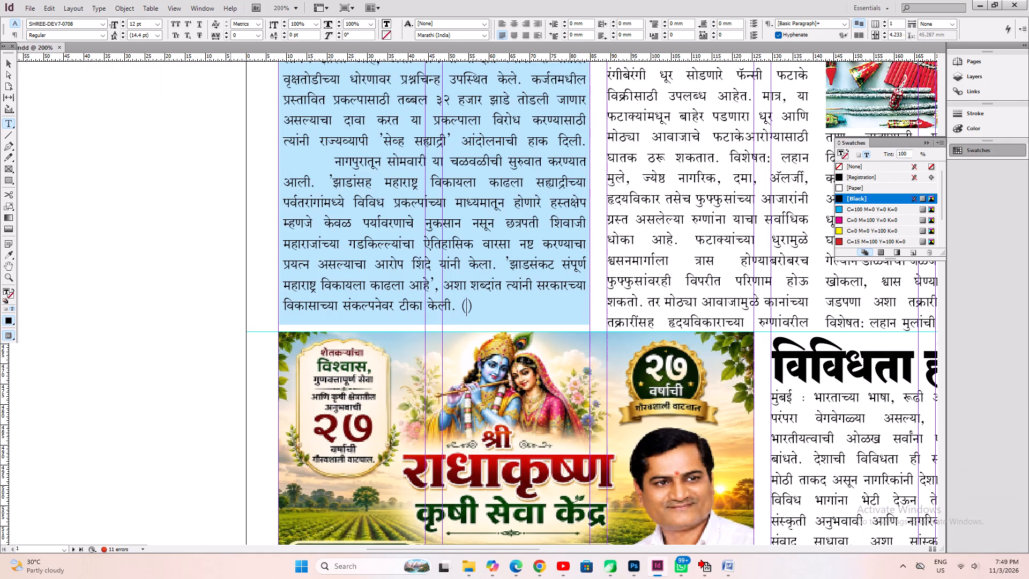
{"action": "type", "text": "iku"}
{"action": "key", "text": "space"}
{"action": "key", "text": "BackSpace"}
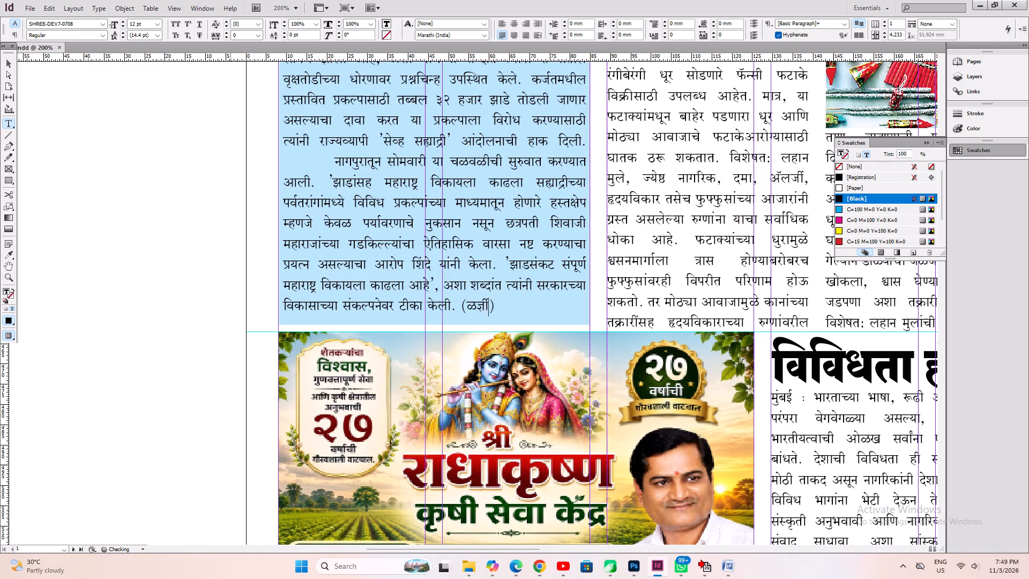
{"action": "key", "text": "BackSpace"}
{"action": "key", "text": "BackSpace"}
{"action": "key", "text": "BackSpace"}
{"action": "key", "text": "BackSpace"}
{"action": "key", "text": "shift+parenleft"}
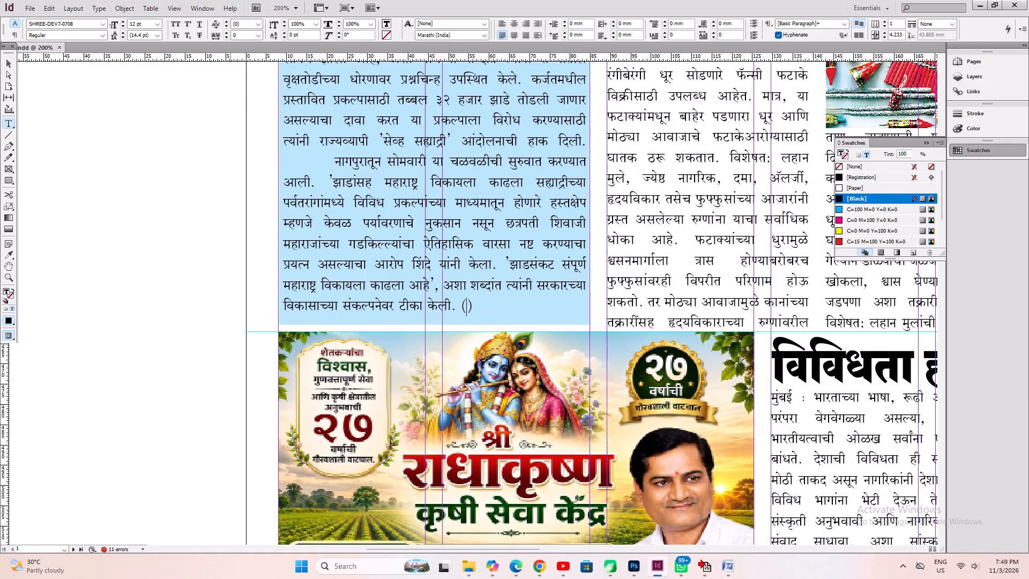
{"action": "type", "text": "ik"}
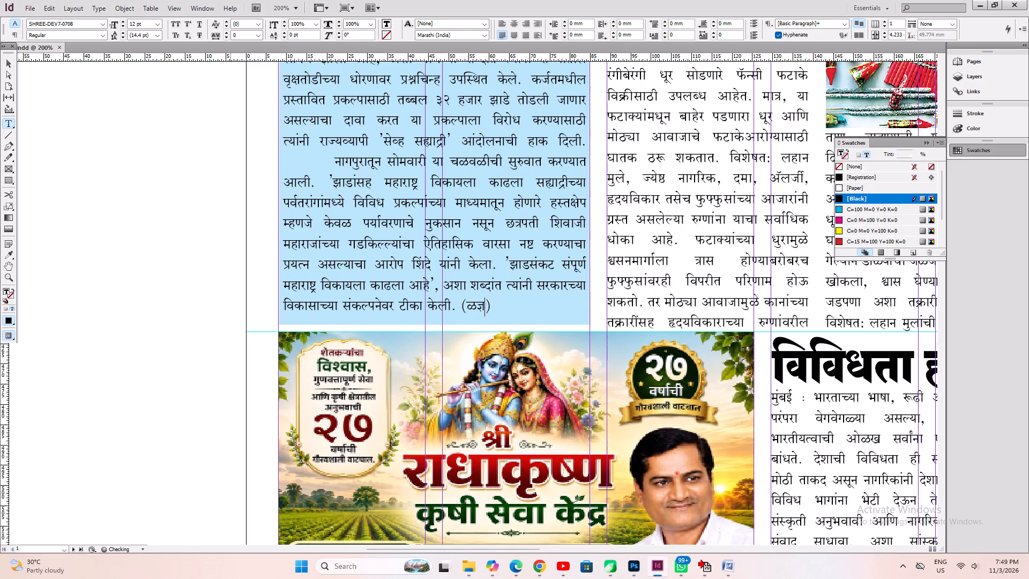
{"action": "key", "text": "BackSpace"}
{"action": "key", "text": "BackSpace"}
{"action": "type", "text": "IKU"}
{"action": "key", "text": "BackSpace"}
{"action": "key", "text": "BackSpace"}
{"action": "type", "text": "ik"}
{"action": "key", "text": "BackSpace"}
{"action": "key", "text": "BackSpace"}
Switch to Shree-Lipi, set its font layout to Shree-Lipi 7.0, turn off the 64-bit application option, and minimise it.
{"action": "left_click", "coordinate": [903, 568]}
{"action": "double_click", "coordinate": [884, 514]}
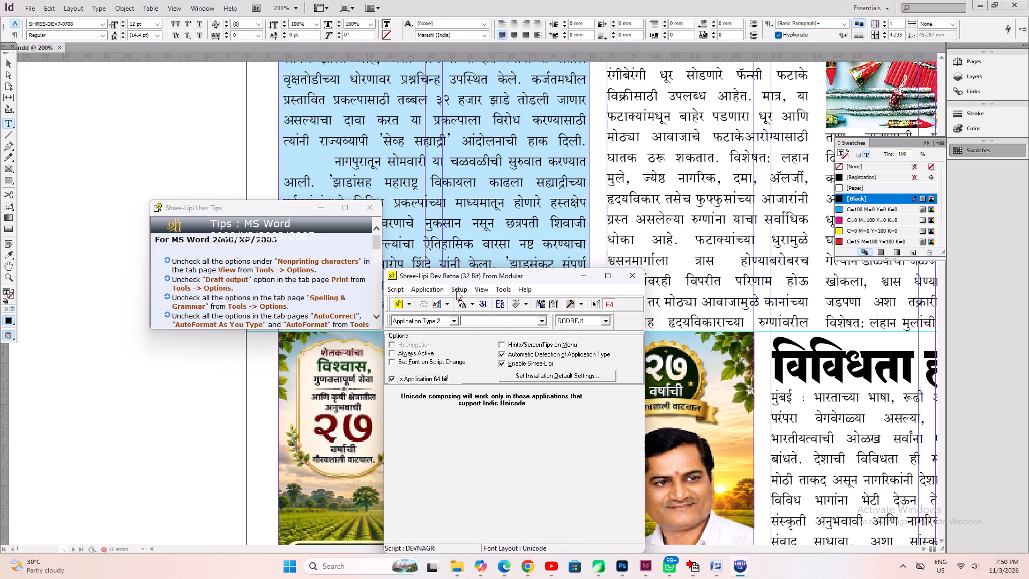
{"action": "left_click", "coordinate": [456, 291]}
{"action": "left_click", "coordinate": [467, 305]}
{"action": "left_click", "coordinate": [651, 320]}
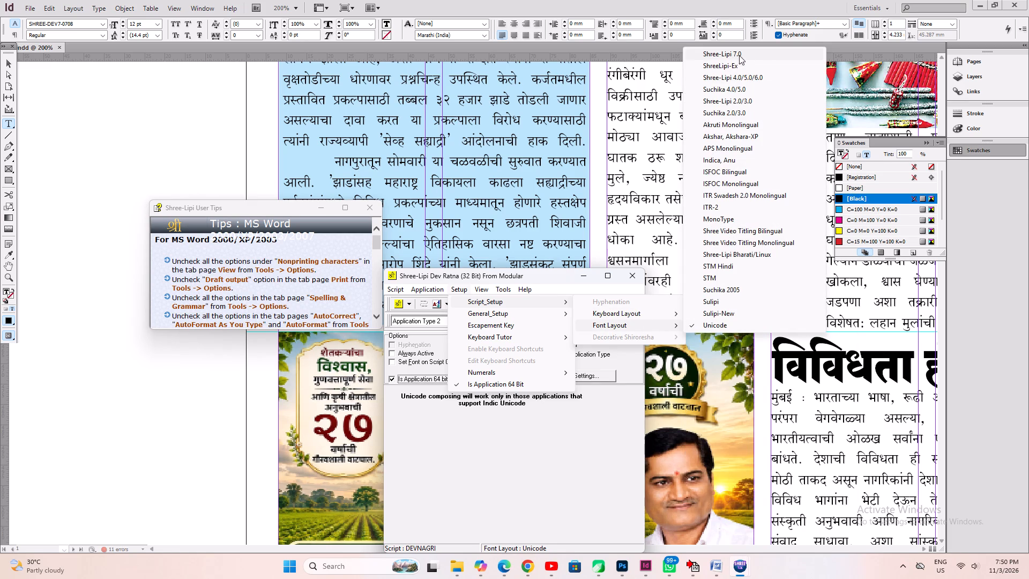
{"action": "left_click", "coordinate": [739, 55]}
{"action": "left_click", "coordinate": [471, 281]}
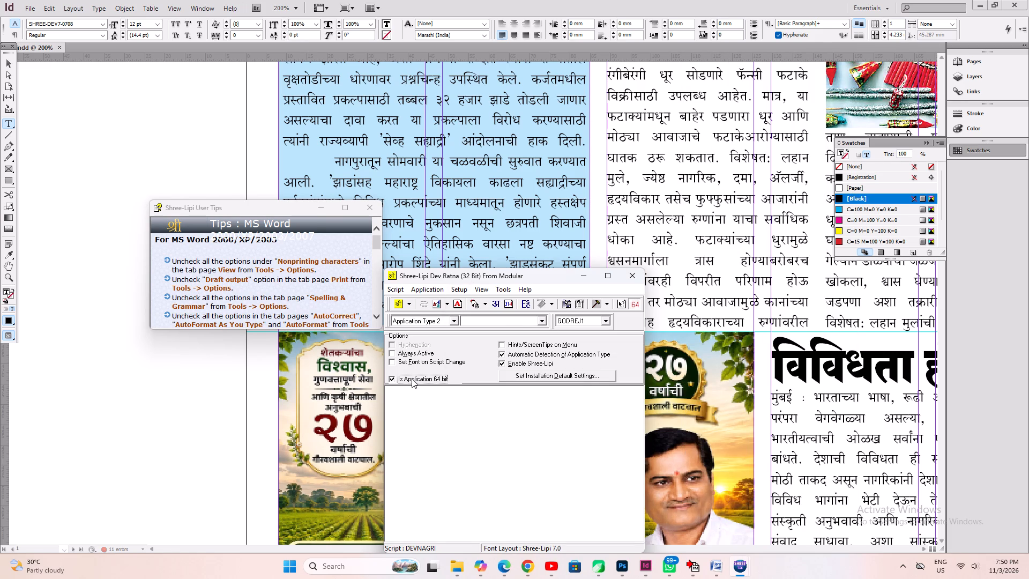
{"action": "left_click", "coordinate": [412, 378]}
{"action": "left_click", "coordinate": [474, 275]}
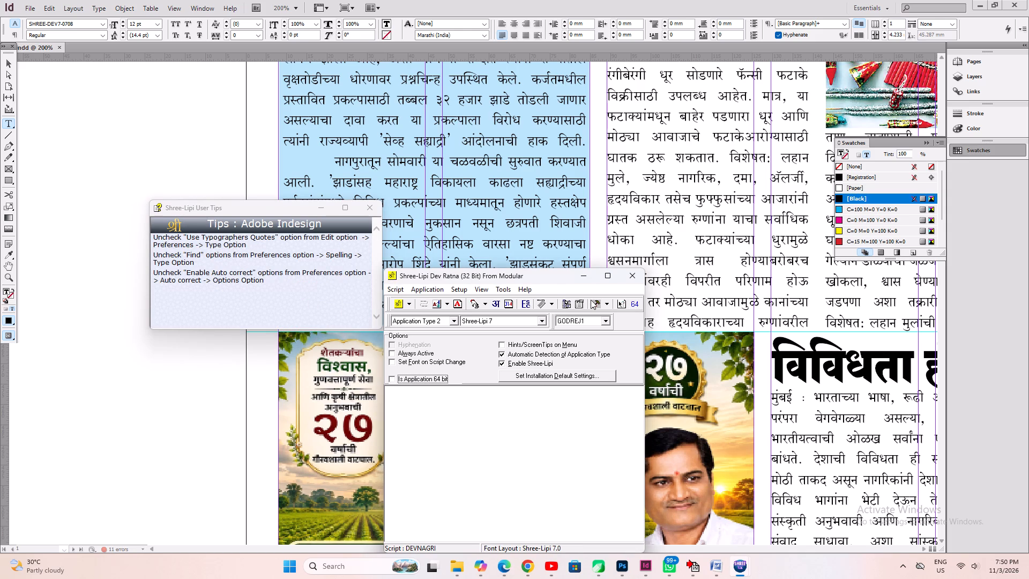
{"action": "left_click", "coordinate": [585, 280]}
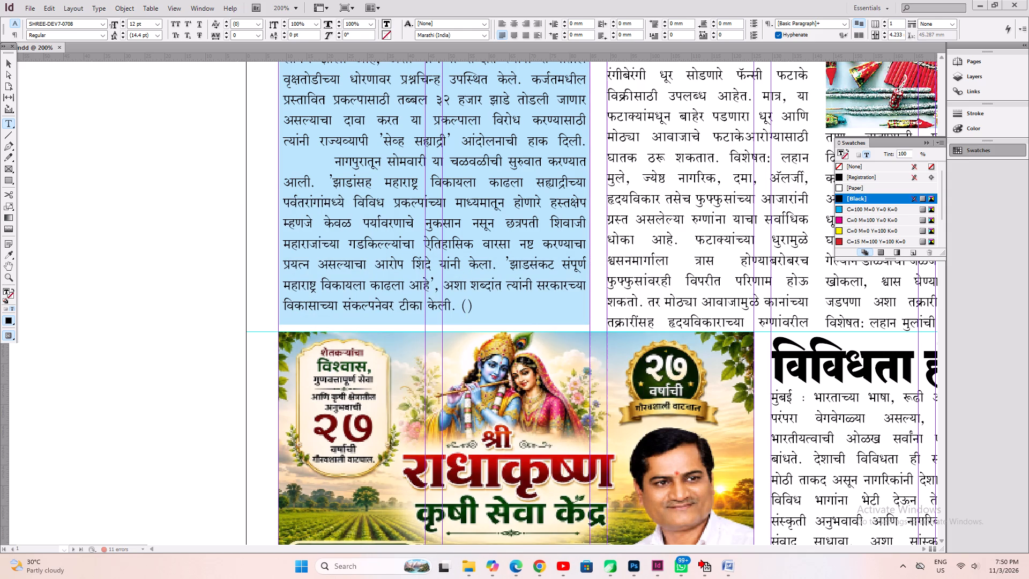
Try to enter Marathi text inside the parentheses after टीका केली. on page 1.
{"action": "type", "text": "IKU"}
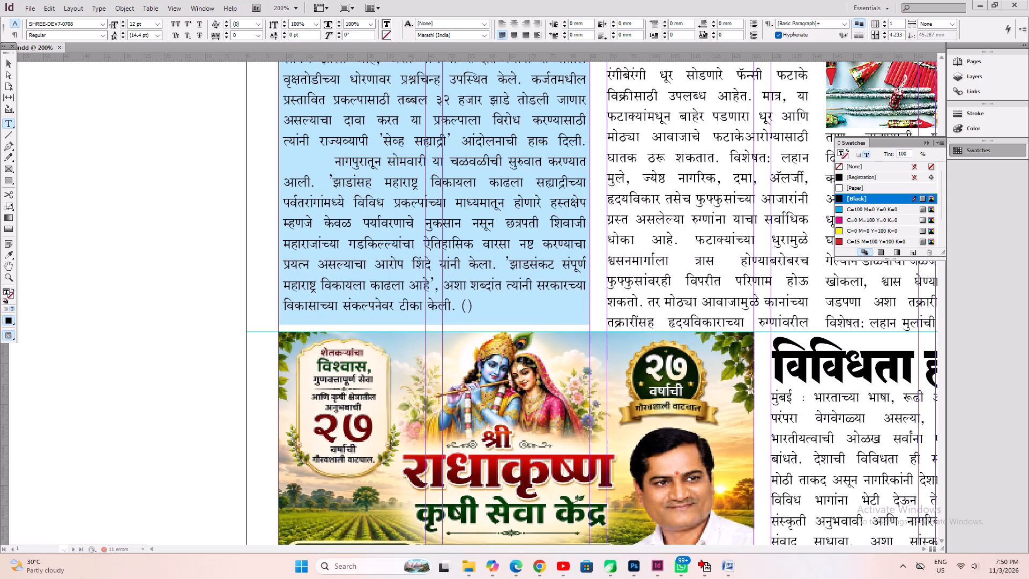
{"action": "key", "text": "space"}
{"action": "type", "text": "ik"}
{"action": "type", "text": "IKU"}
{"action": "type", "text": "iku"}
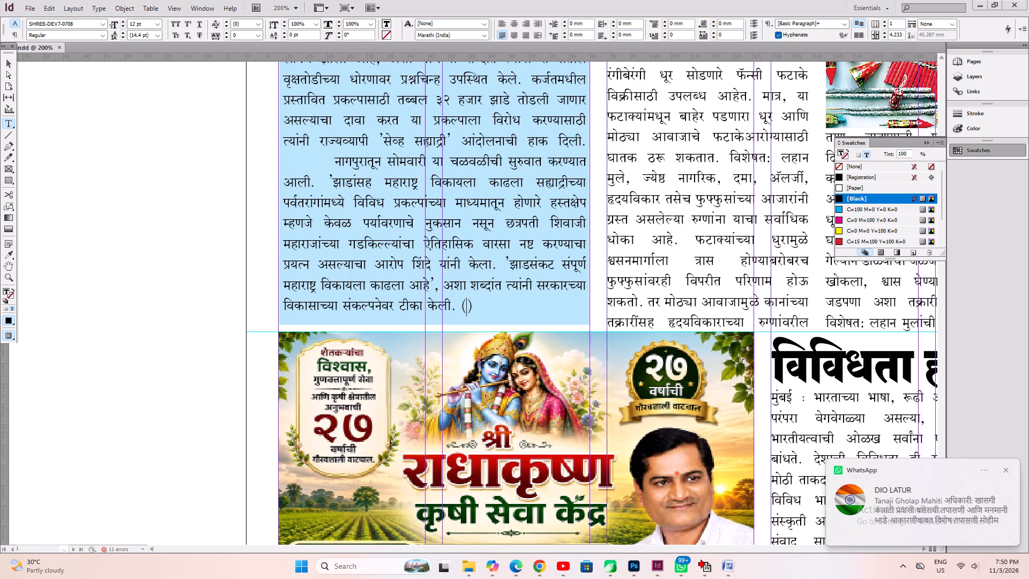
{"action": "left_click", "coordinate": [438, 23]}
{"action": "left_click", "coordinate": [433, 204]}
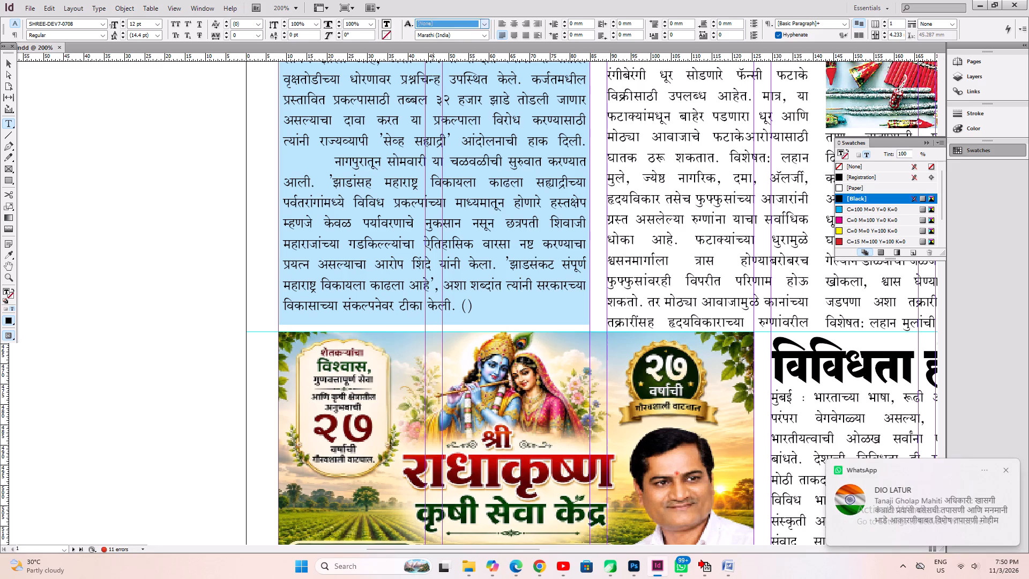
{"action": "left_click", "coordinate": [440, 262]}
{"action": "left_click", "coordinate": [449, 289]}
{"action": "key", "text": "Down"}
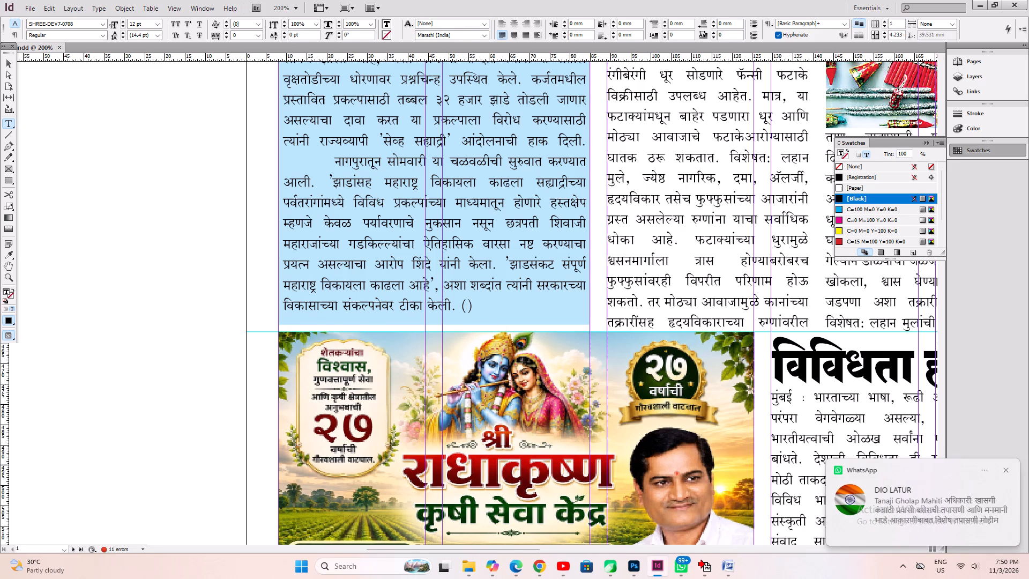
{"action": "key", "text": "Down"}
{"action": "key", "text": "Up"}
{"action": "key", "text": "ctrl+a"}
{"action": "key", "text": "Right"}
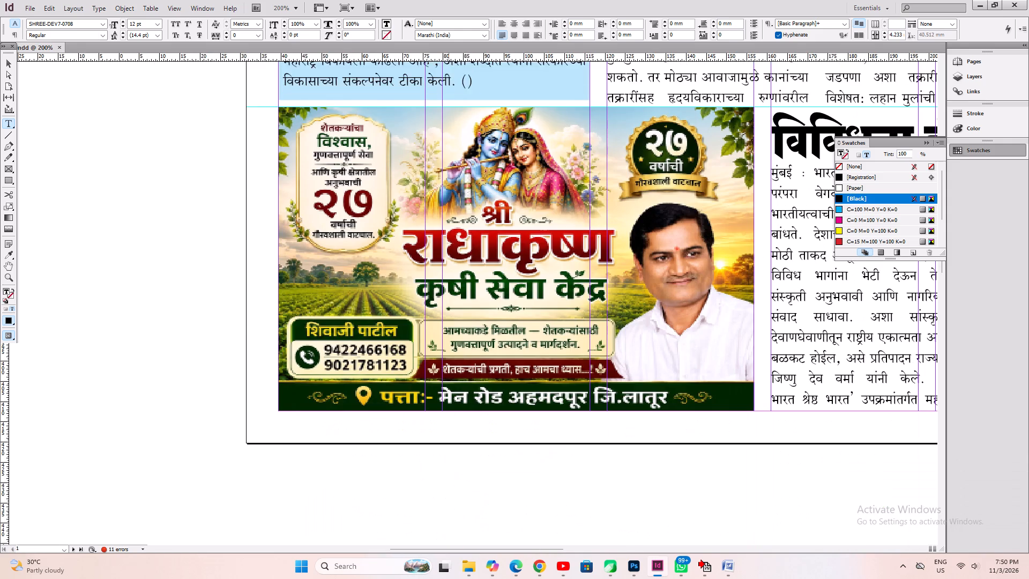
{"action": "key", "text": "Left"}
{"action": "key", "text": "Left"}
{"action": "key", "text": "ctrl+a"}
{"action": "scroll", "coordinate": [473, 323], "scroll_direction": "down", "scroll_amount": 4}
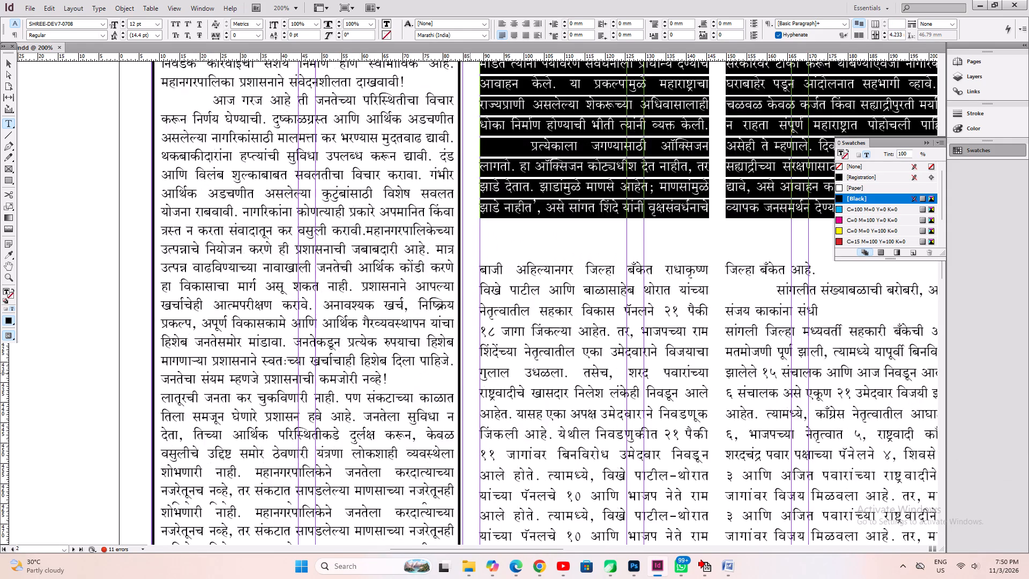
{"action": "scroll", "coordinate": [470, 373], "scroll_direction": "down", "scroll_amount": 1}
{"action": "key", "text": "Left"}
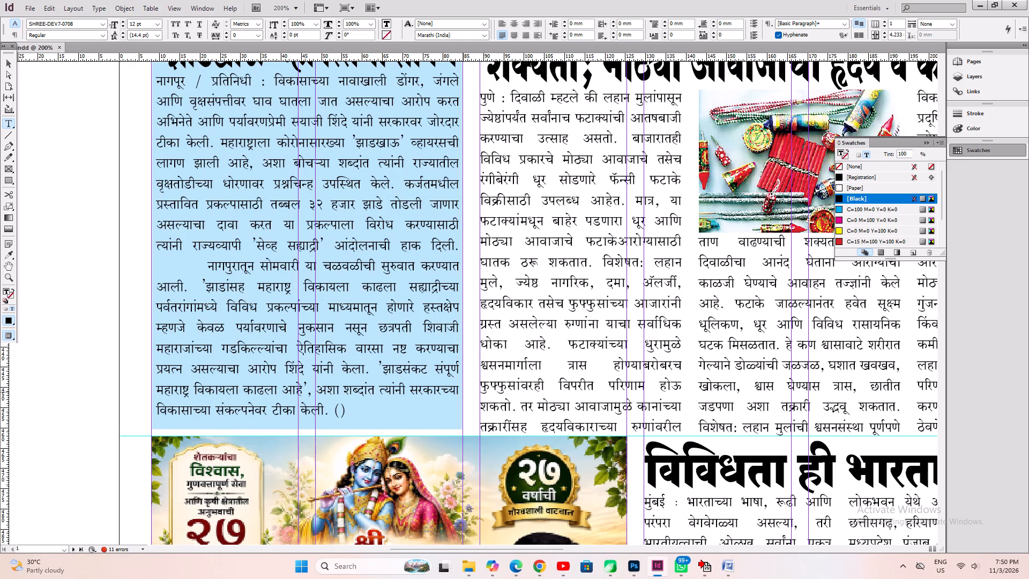
Enter the continuation note पान २ वर inside the empty parentheses after टीका केली. on page 1.
{"action": "left_click", "coordinate": [341, 401]}
{"action": "key", "text": "Down"}
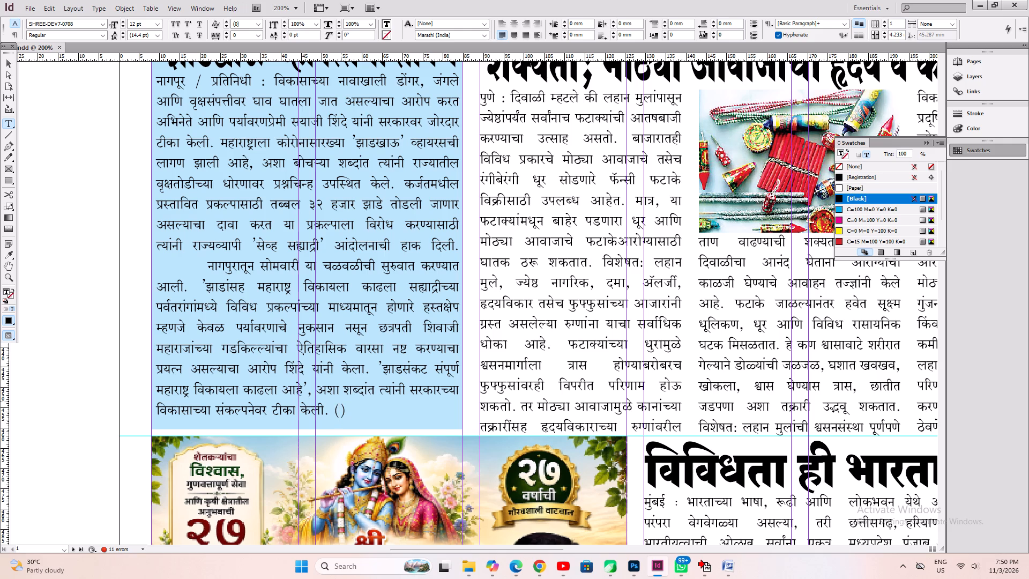
{"action": "type", "text": "iku"}
{"action": "key", "text": "space"}
{"action": "key", "text": "shift+Left"}
{"action": "key", "text": "shift+Left"}
{"action": "key", "text": "shift+Left"}
{"action": "key", "text": "shift+Left"}
{"action": "type", "text": "IKU"}
{"action": "key", "text": "space"}
{"action": "type", "text": "2 OJ"}
Insert ten spaces before (पान २ वर) to push the note towards the end of its line.
{"action": "key", "text": "Left"}
{"action": "key", "text": "Left"}
{"action": "key", "text": "Left"}
{"action": "key", "text": "Left"}
{"action": "key", "text": "Left"}
{"action": "key", "text": "Left"}
{"action": "key", "text": "Left"}
{"action": "key", "text": "Left"}
{"action": "key", "text": "Left"}
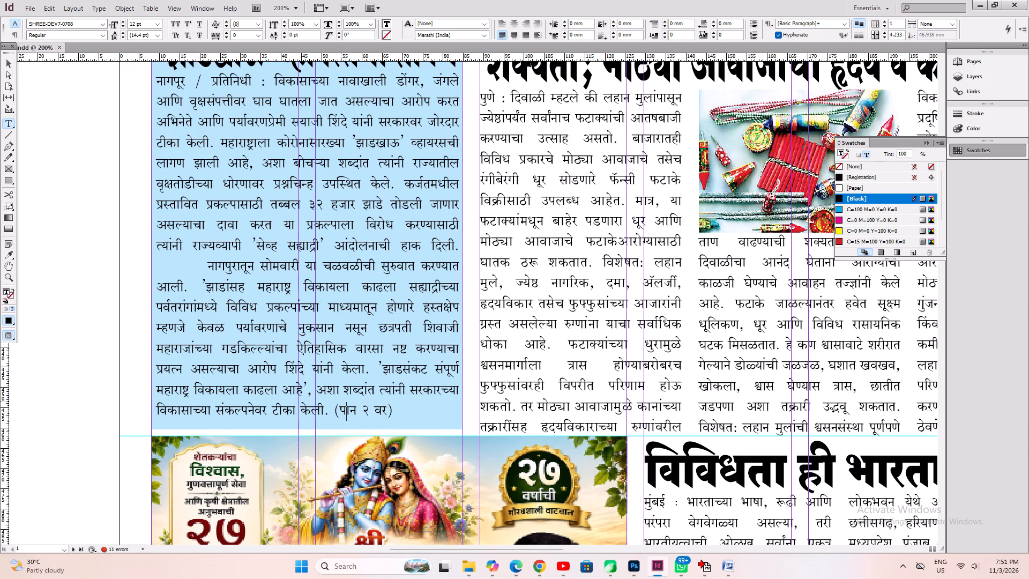
{"action": "key", "text": "space"}
{"action": "key", "text": "space"}
{"action": "key", "text": "space"}
{"action": "key", "text": "space"}
{"action": "key", "text": "space"}
{"action": "key", "text": "space"}
{"action": "key", "text": "space"}
{"action": "key", "text": "space"}
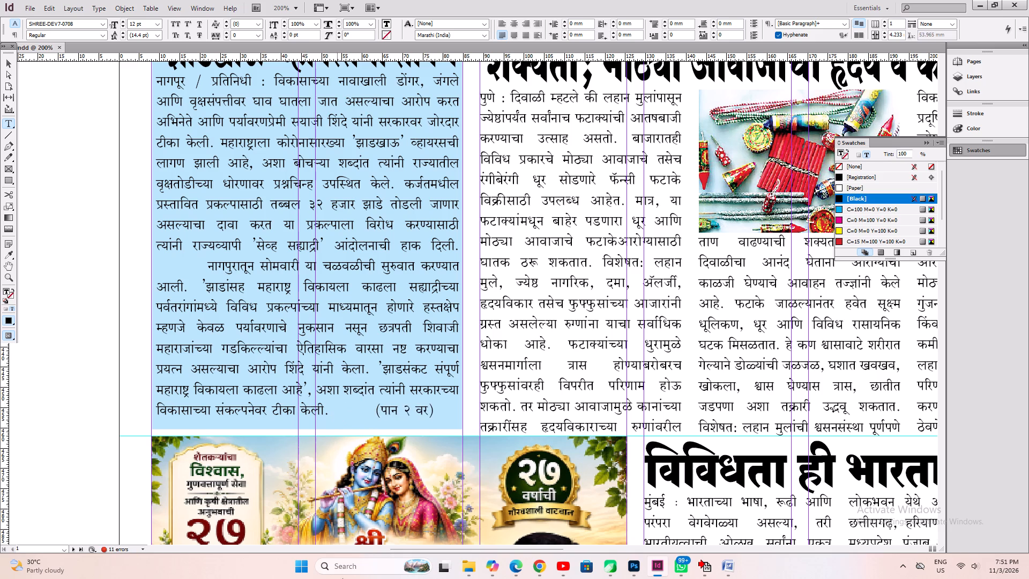
{"action": "key", "text": "space"}
{"action": "key", "text": "space"}
Copy the headline महाराष्ट्राला कोरोनासारख्या ‘झाडखाऊ’ व्हायरसची लागण of the blue-background story on page 1.
{"action": "left_click_drag", "start_coordinate": [339, 275], "coordinate": [337, 461], "text": "alt"}
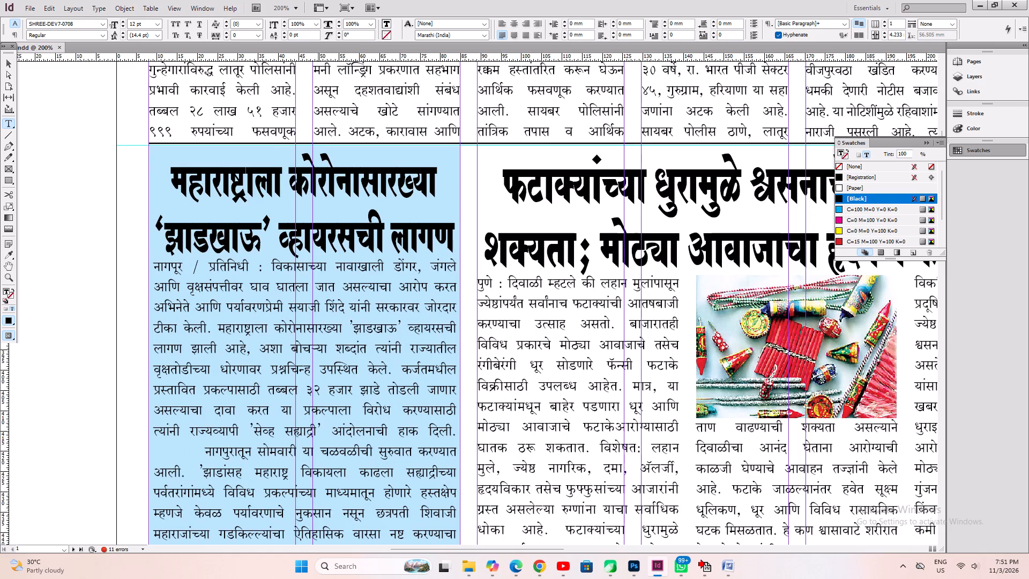
{"action": "left_click", "coordinate": [314, 232]}
{"action": "key", "text": "ctrl+a"}
{"action": "key", "text": "ctrl+c"}
Trace the झाडखाऊ story's body text to its continuation on page 2 and save the document.
{"action": "left_click", "coordinate": [314, 354]}
{"action": "key", "text": "ctrl+a"}
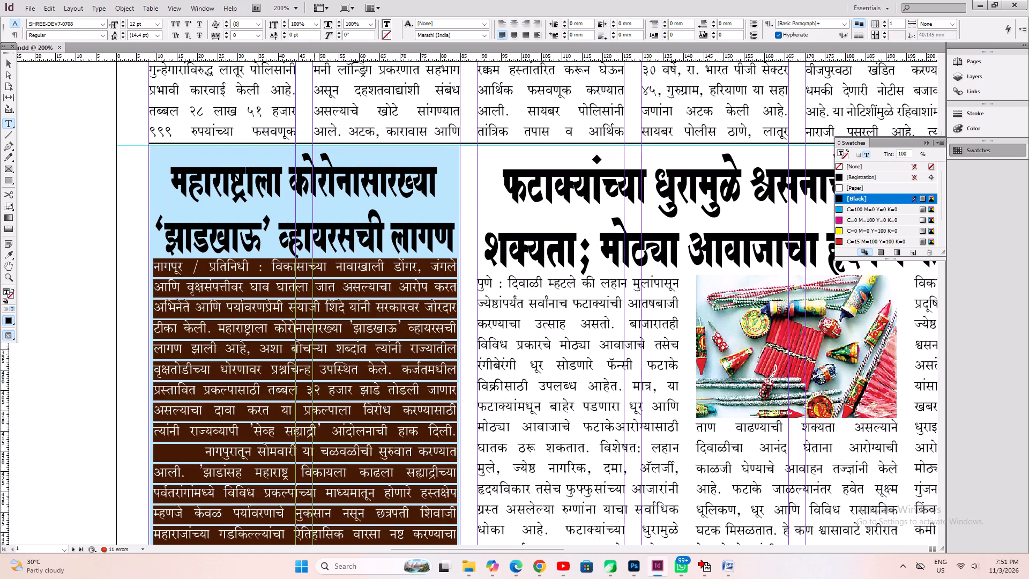
{"action": "key", "text": "Down"}
{"action": "key", "text": "ctrl+a"}
{"action": "key", "text": "ctrl+s"}
{"action": "left_click_drag", "start_coordinate": [638, 421], "coordinate": [109, 226], "text": "alt"}
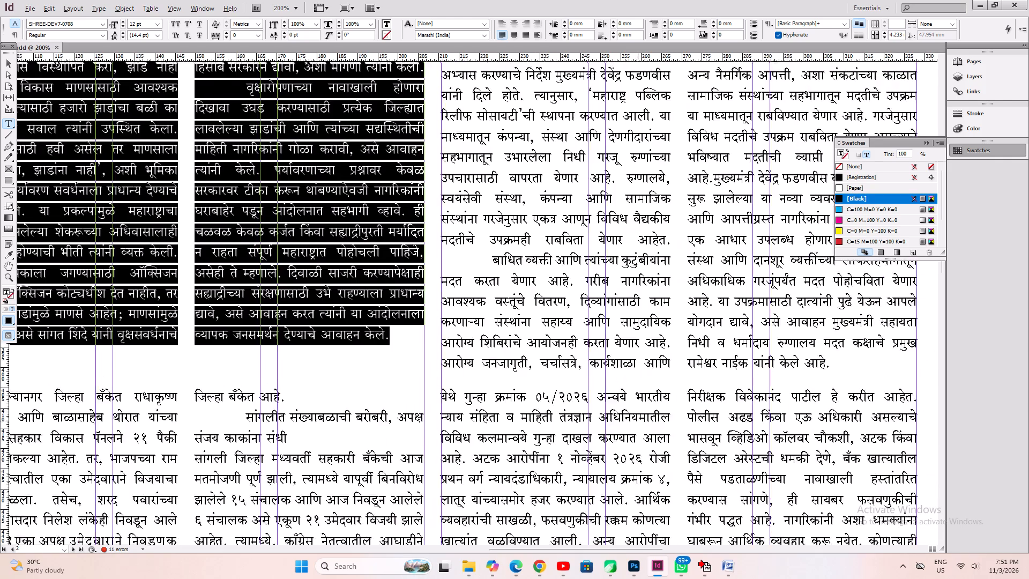
{"action": "left_click_drag", "start_coordinate": [294, 352], "coordinate": [426, 461], "text": "alt"}
{"action": "left_click", "coordinate": [419, 412]}
{"action": "key", "text": "ctrl+s"}
{"action": "key", "text": "ctrl+0"}
{"action": "key", "text": "ctrl+s"}
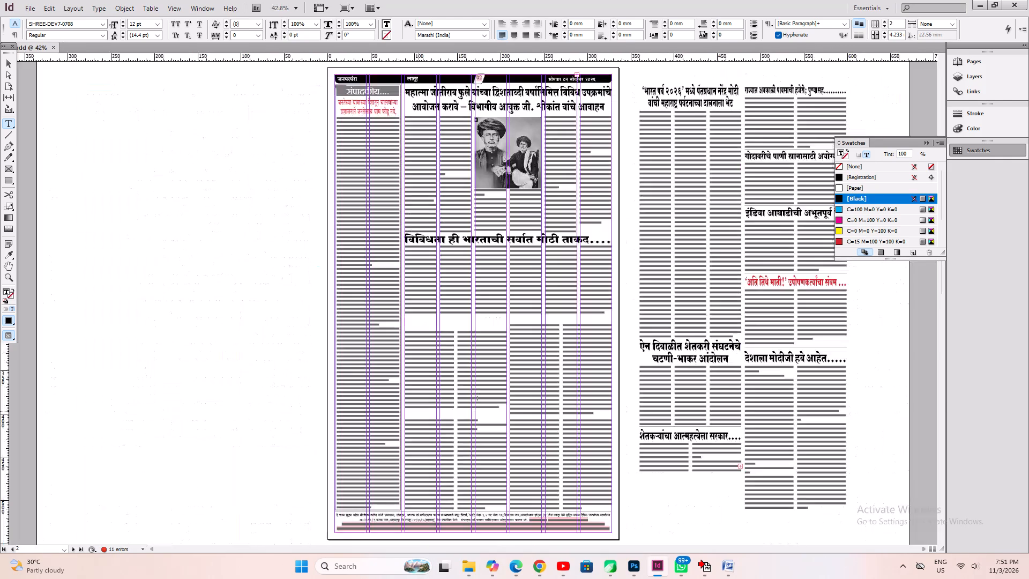
Draw a text frame on the pasteboard beside page 2 and paste the copied headline into it.
{"action": "left_click_drag", "start_coordinate": [137, 296], "coordinate": [274, 476]}
{"action": "key", "text": "ctrl+v"}
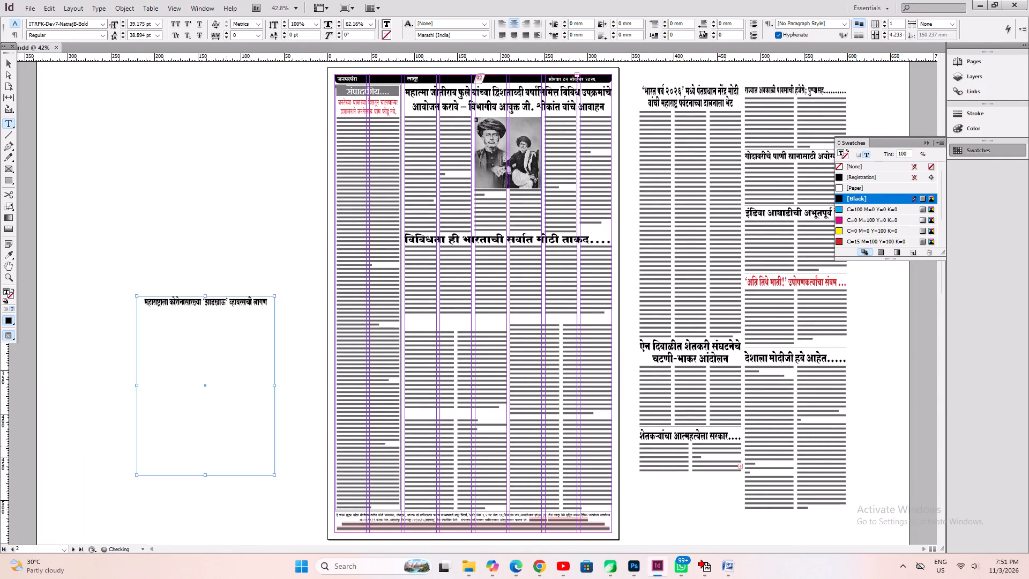
Shorten the pasted headline by replacing everything after महाराष्ट्राला कोरोनासारख्या with eight dots.
{"action": "key", "text": "ctrl+a"}
{"action": "key", "text": "ctrl+1"}
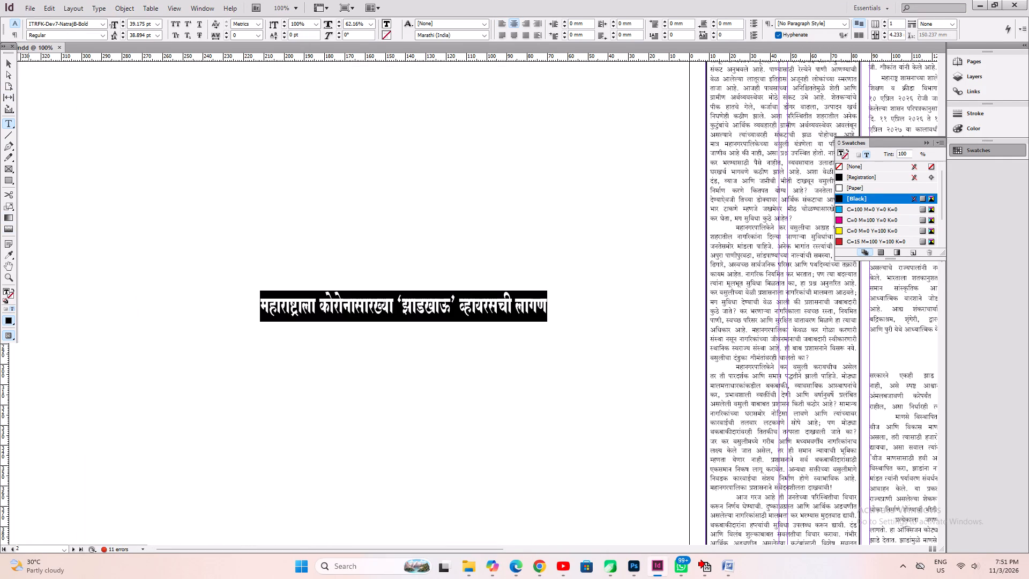
{"action": "left_click", "coordinate": [6, 127]}
{"action": "left_click", "coordinate": [406, 308]}
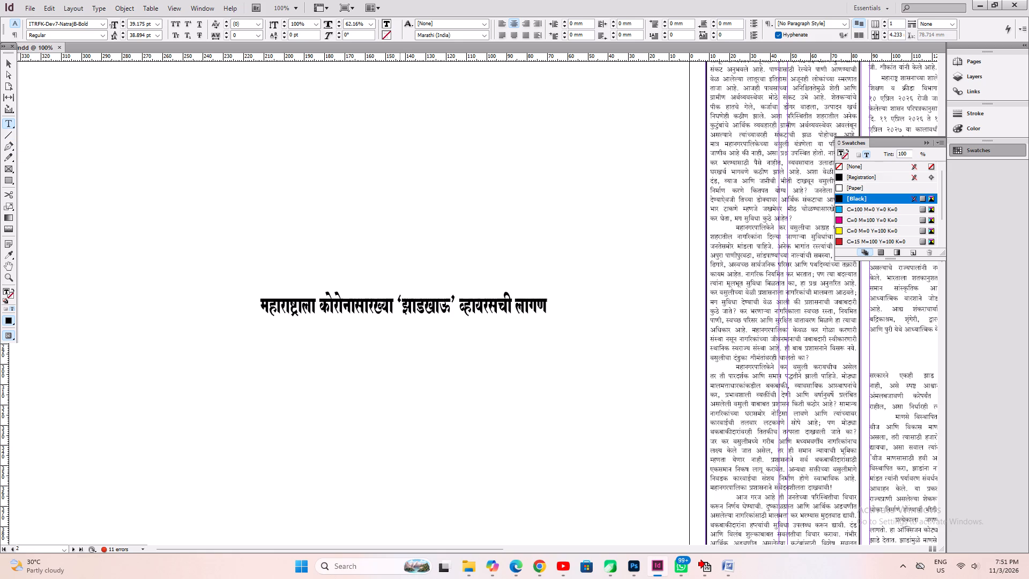
{"action": "left_click_drag", "start_coordinate": [399, 304], "coordinate": [514, 387]}
{"action": "type", "text": "........"}
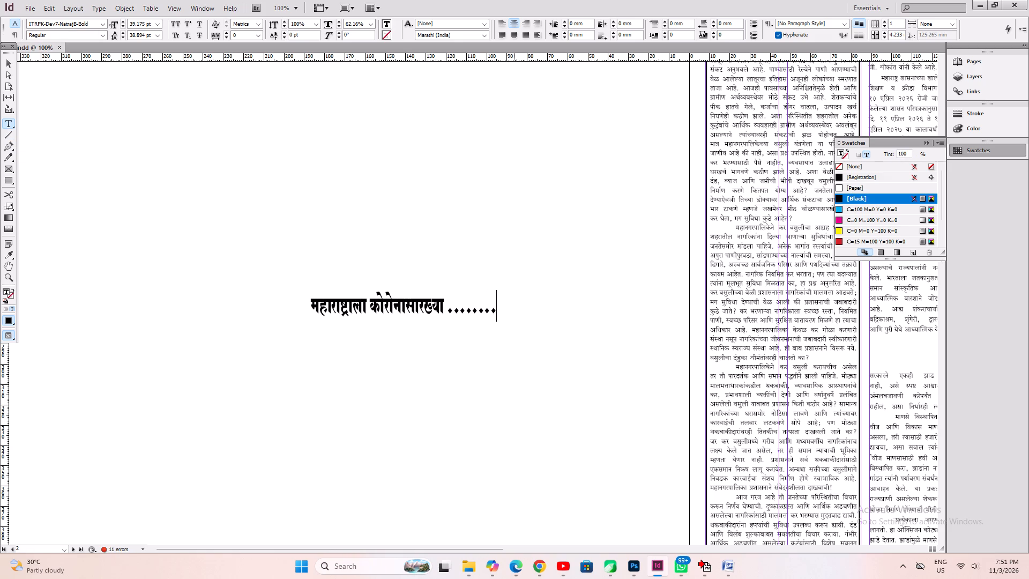
Fit the text frame to the shortened headline and move it onto page 2 above the story's continuation.
{"action": "key", "text": "ctrl+alt+c"}
{"action": "key", "text": "ctrl+alt+c"}
{"action": "left_click", "coordinate": [10, 62]}
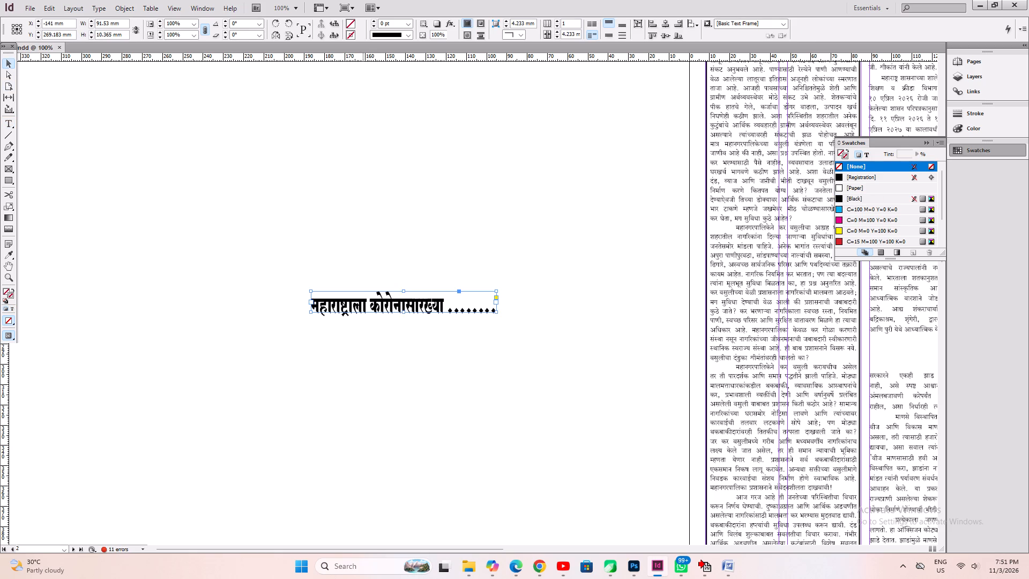
{"action": "key", "text": "space"}
{"action": "key", "text": "space"}
{"action": "left_click_drag", "start_coordinate": [493, 400], "coordinate": [323, 418]}
{"action": "left_click_drag", "start_coordinate": [218, 322], "coordinate": [918, 427]}
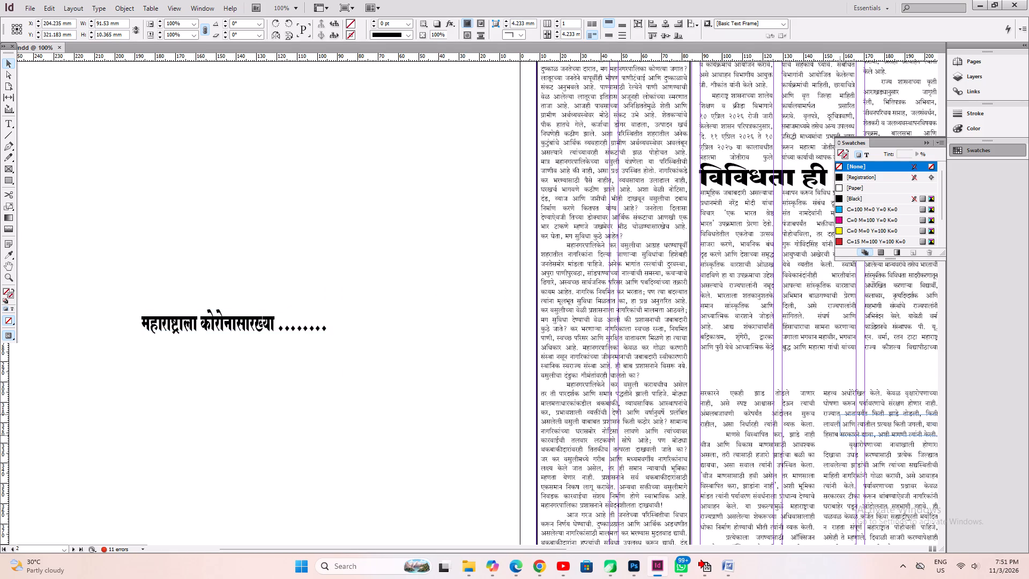
Move the shortened महाराष्ट्राला कोरोनासारख्या headline above its page 2 continuation and enlarge it to about 117 mm wide to span the story's columns.
{"action": "left_click_drag", "start_coordinate": [918, 427], "coordinate": [777, 373]}
{"action": "key", "text": "ctrl+2"}
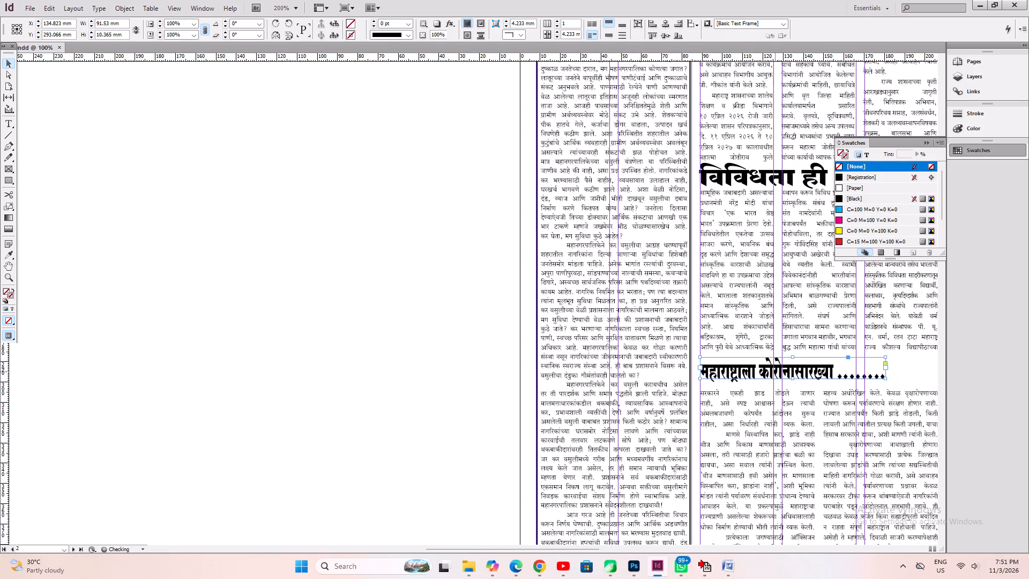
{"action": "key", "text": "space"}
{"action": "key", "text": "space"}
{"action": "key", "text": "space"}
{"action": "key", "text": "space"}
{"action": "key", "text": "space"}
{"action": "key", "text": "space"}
{"action": "left_click_drag", "start_coordinate": [511, 417], "coordinate": [415, 497]}
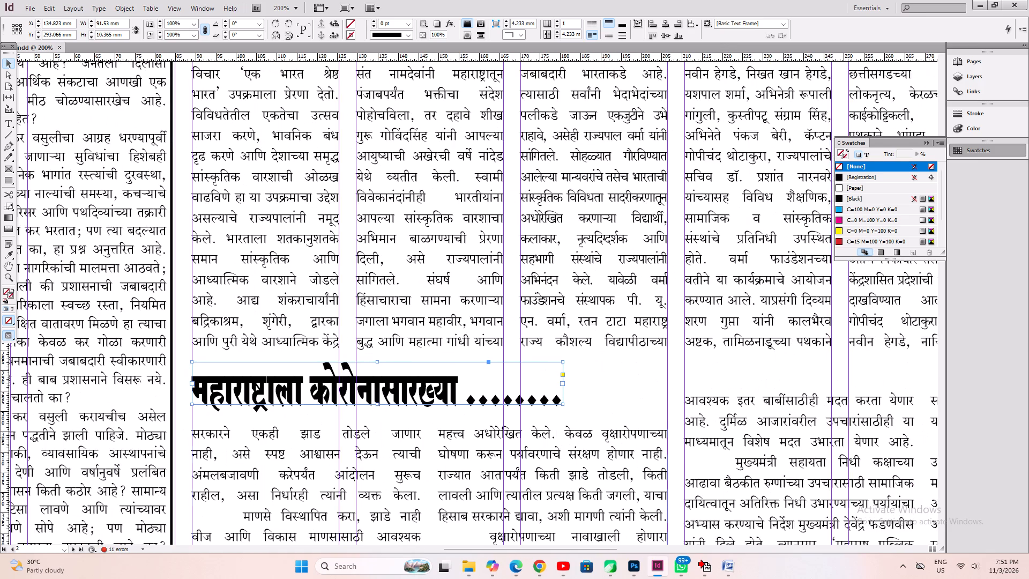
{"action": "left_click_drag", "start_coordinate": [563, 405], "coordinate": [664, 419], "text": "ctrl"}
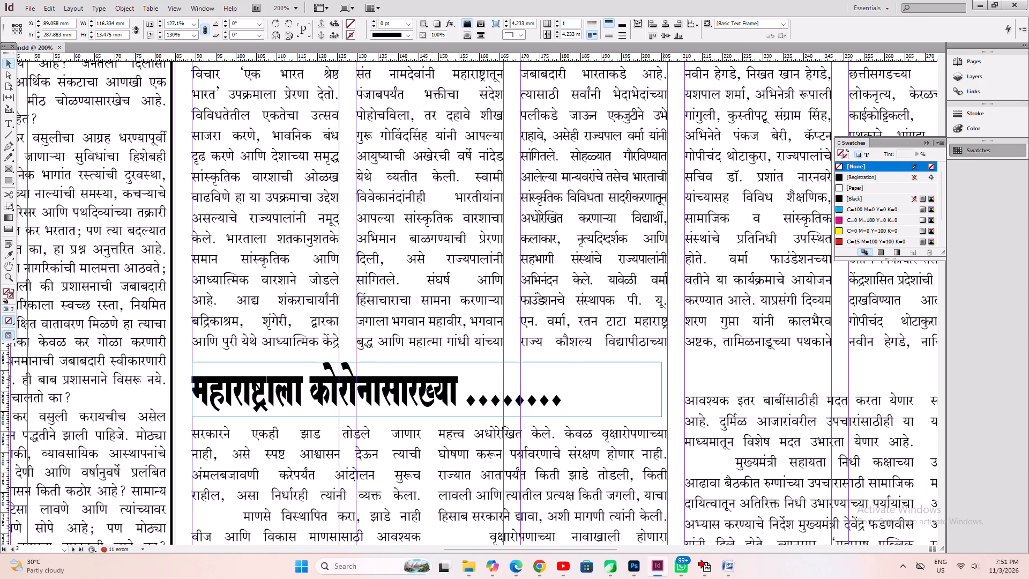
{"action": "left_click_drag", "start_coordinate": [664, 419], "coordinate": [667, 420], "text": "ctrl"}
{"action": "key", "text": "ctrl+1"}
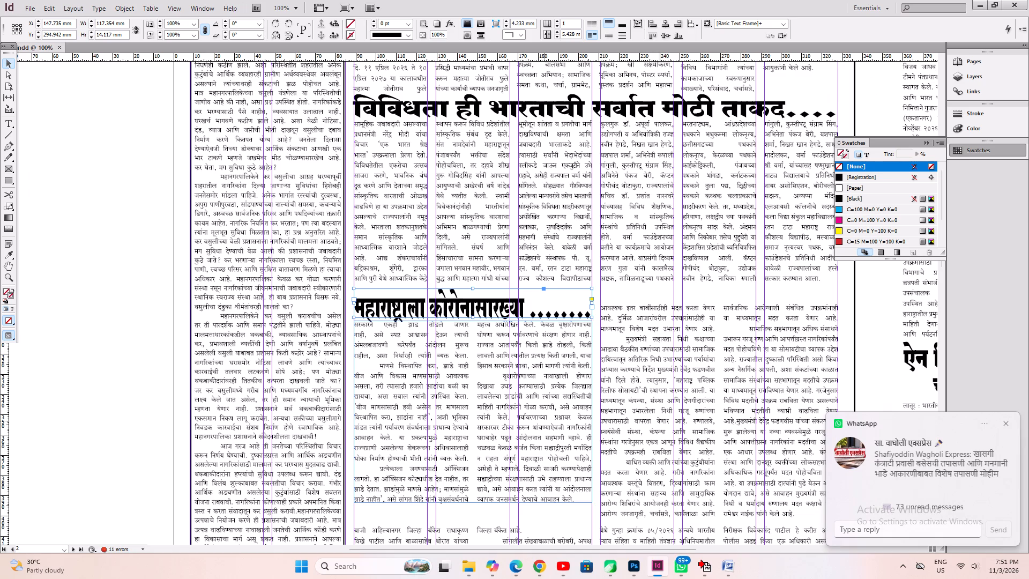
Nudge the two-column आवश्यक इतर continuation frame beside that story down to Y 353.875 mm.
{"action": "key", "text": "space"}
{"action": "left_click_drag", "start_coordinate": [573, 430], "coordinate": [467, 497]}
{"action": "left_click", "coordinate": [358, 415]}
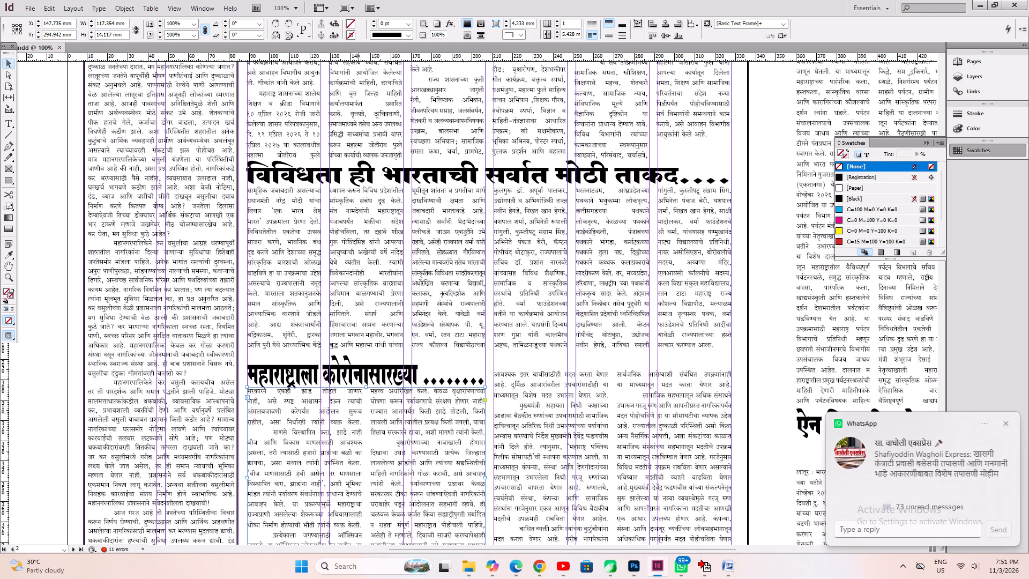
{"action": "left_click", "coordinate": [696, 444]}
{"action": "scroll", "coordinate": [695, 444], "scroll_direction": "down", "scroll_amount": 3}
{"action": "key", "text": "Down"}
{"action": "key", "text": "Down"}
{"action": "key", "text": "Down"}
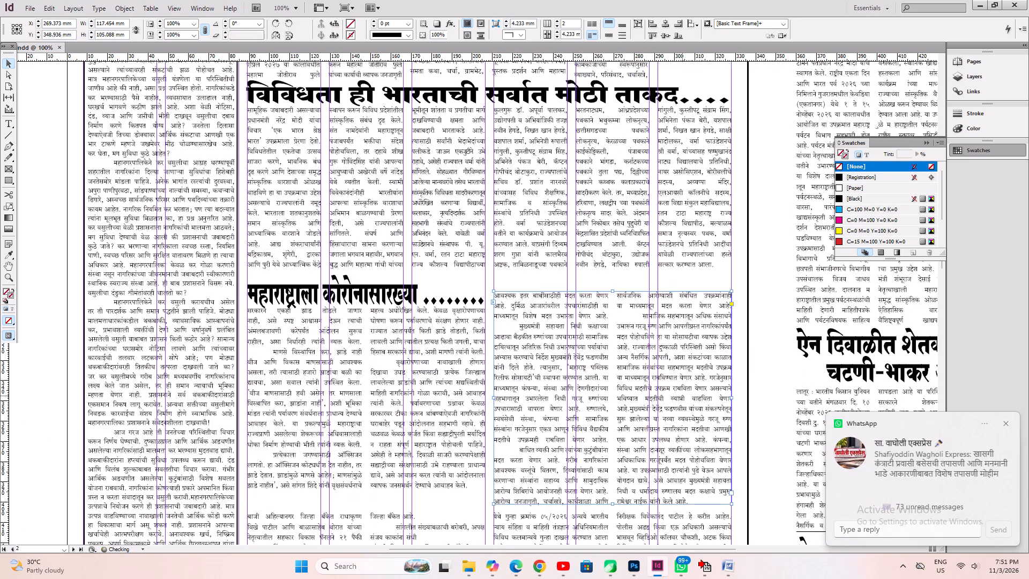
{"action": "key", "text": "Down"}
{"action": "key", "text": "Down"}
{"action": "key", "text": "Down"}
{"action": "key", "text": "Down"}
{"action": "key", "text": "Down"}
{"action": "key", "text": "Down"}
{"action": "key", "text": "Down"}
{"action": "key", "text": "Down"}
{"action": "key", "text": "Down"}
{"action": "key", "text": "Down"}
{"action": "key", "text": "Down"}
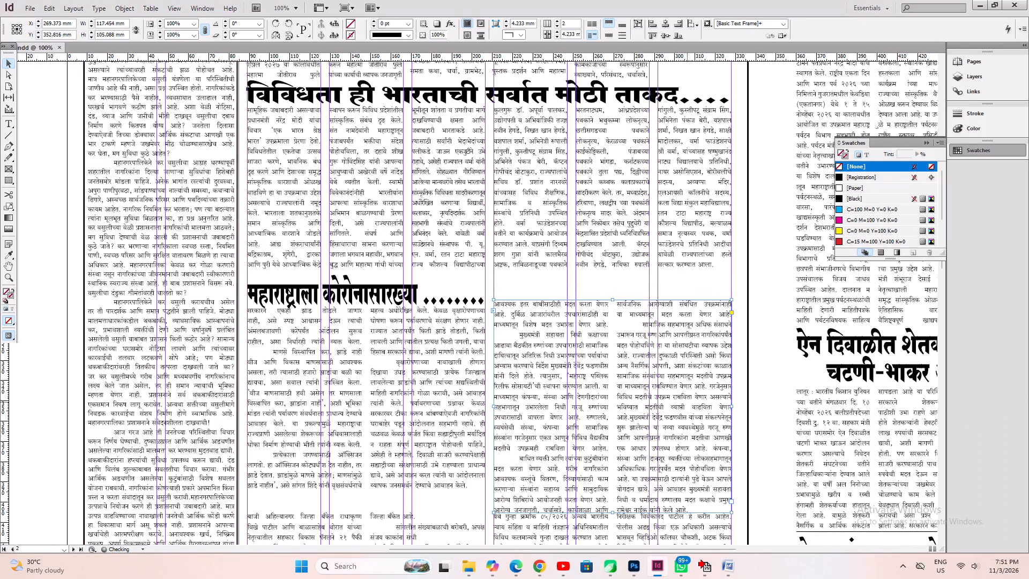
{"action": "key", "text": "Down"}
{"action": "key", "text": "Down"}
{"action": "key", "text": "Down"}
Reduce the महाराष्ट्राला कोरोनासारख्या headline's height slightly to open space above its body text.
{"action": "left_click", "coordinate": [360, 293]}
{"action": "left_click", "coordinate": [368, 301], "text": "ctrl"}
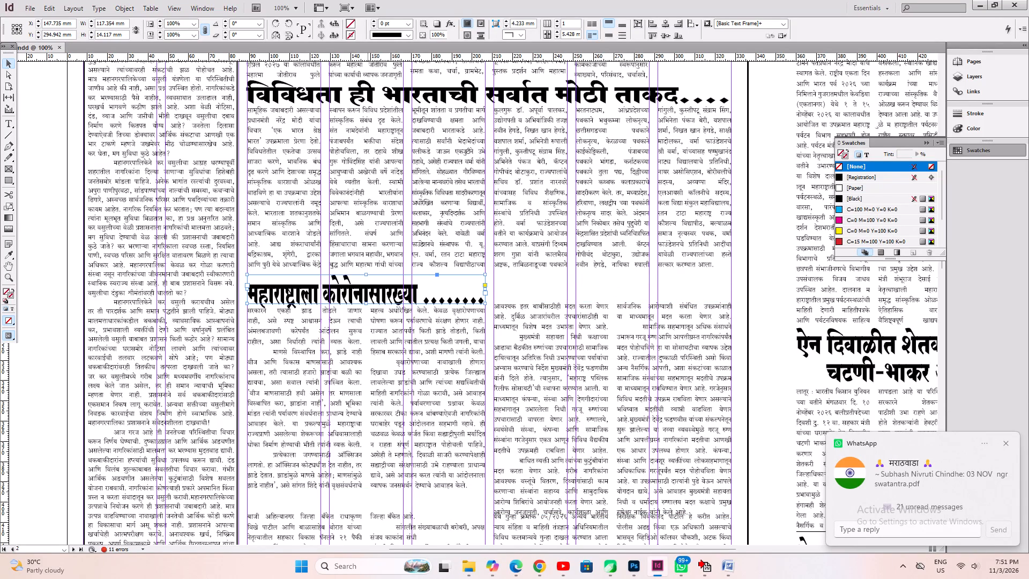
{"action": "left_click", "coordinate": [369, 365]}
{"action": "left_click", "coordinate": [456, 300]}
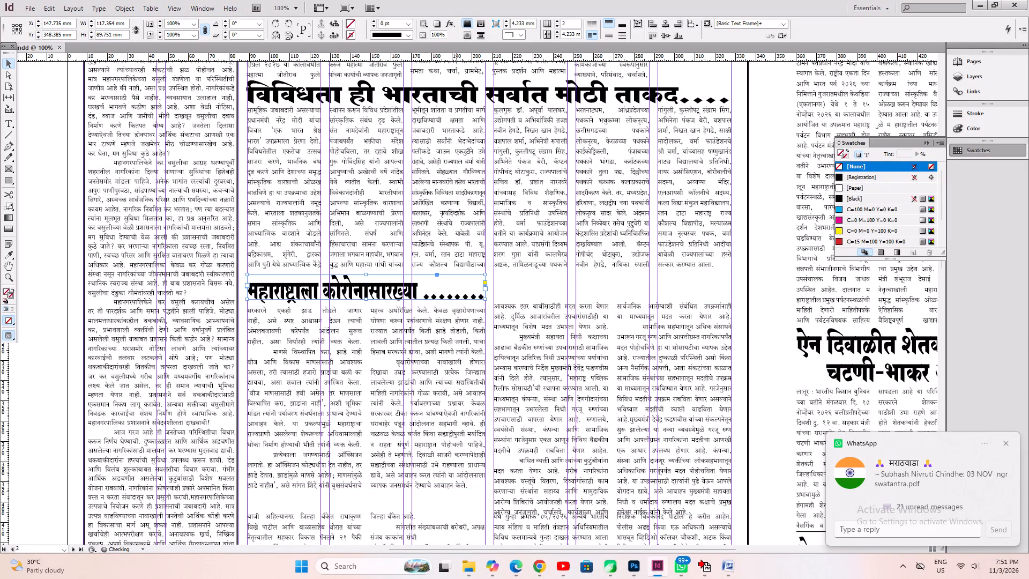
Insert a paragraph break before आणि उपचारासाठी at the end of the story's page 1 text, sending those words to the page 2 continuation.
{"action": "left_click", "coordinate": [577, 395]}
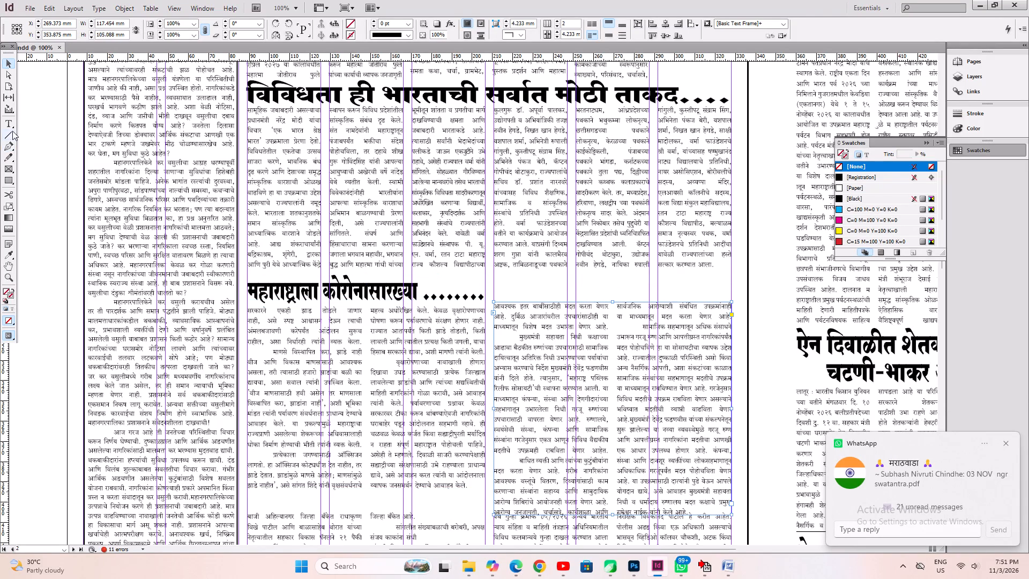
{"action": "left_click", "coordinate": [14, 126]}
{"action": "left_click", "coordinate": [519, 311]}
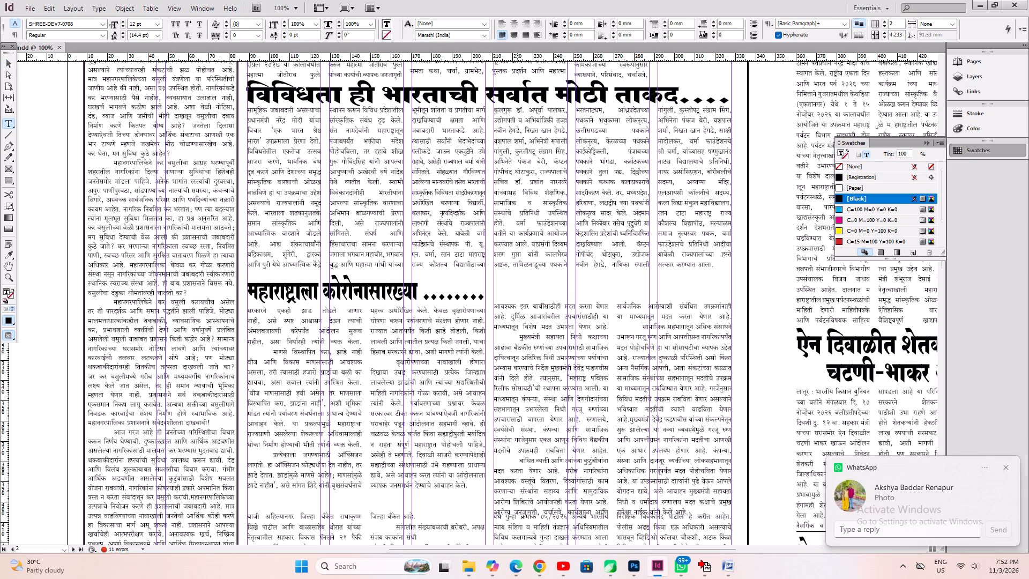
{"action": "key", "text": "Left"}
{"action": "key", "text": "Left"}
{"action": "key", "text": "Left"}
{"action": "key", "text": "Left"}
{"action": "key", "text": "Left"}
{"action": "key", "text": "Left"}
{"action": "key", "text": "Left"}
{"action": "key", "text": "Left"}
{"action": "key", "text": "Left"}
{"action": "key", "text": "Left"}
{"action": "key", "text": "Left"}
{"action": "key", "text": "Left"}
{"action": "key", "text": "Left"}
{"action": "key", "text": "Left"}
{"action": "key", "text": "Left"}
{"action": "key", "text": "Left"}
{"action": "key", "text": "Left"}
{"action": "key", "text": "Left"}
{"action": "key", "text": "Left"}
{"action": "key", "text": "Left"}
{"action": "key", "text": "Right"}
{"action": "key", "text": "Right"}
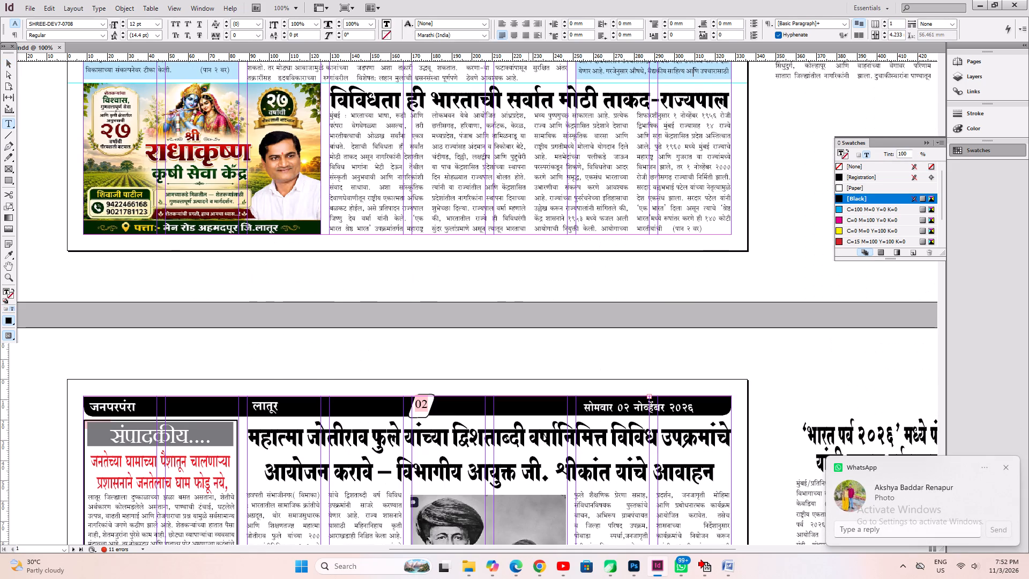
{"action": "key", "text": "ctrl+2"}
{"action": "key", "text": "Left"}
{"action": "key", "text": "Left"}
{"action": "key", "text": "Left"}
{"action": "key", "text": "Right"}
{"action": "key", "text": "Return"}
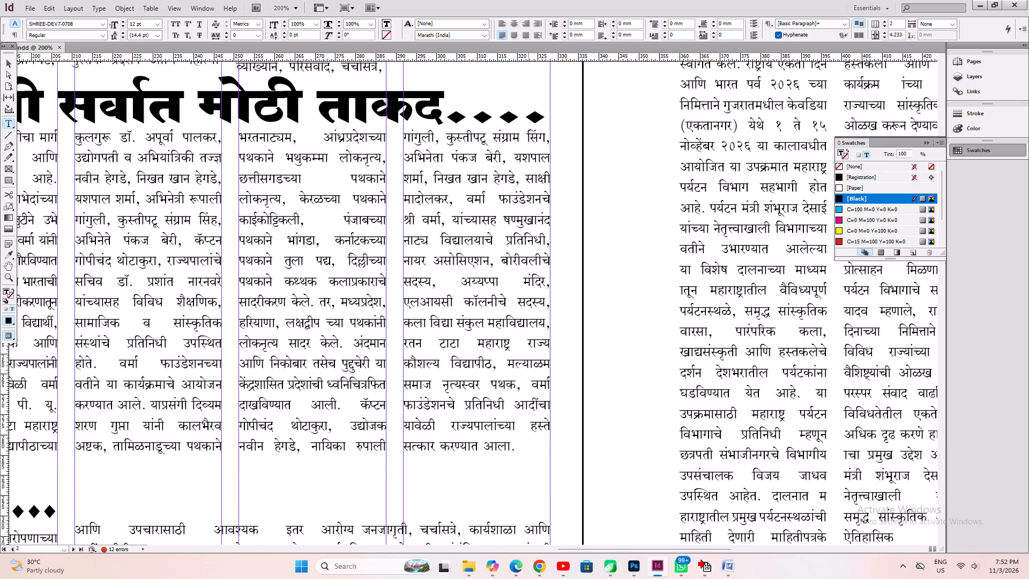
Add empty parentheses before आणि उपचारासाठी on page 2, trying Marathi text inside them and clearing it.
{"action": "type", "text": "()"}
{"action": "key", "text": "shift+Left"}
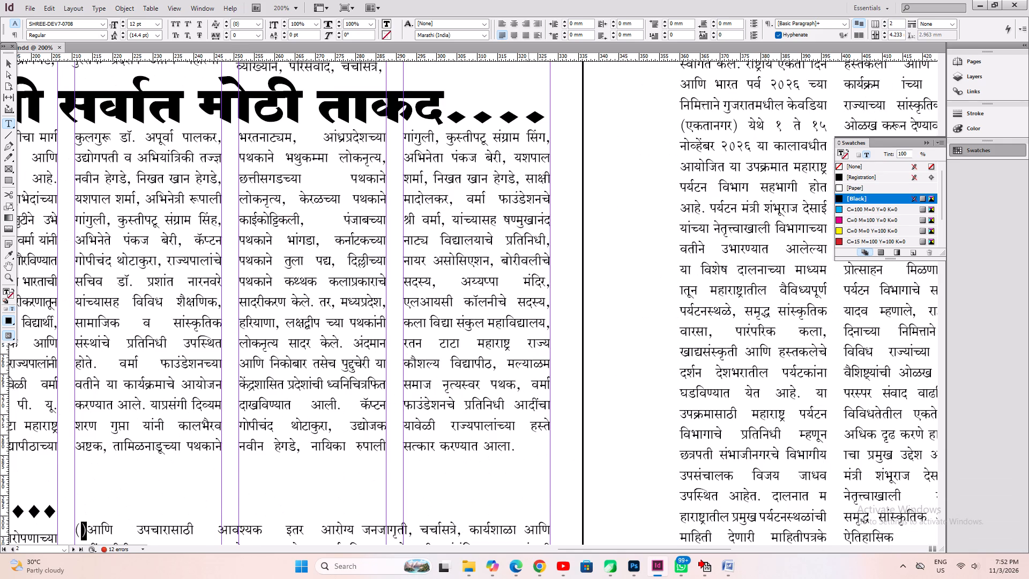
{"action": "key", "text": "Left"}
{"action": "type", "text": "iku"}
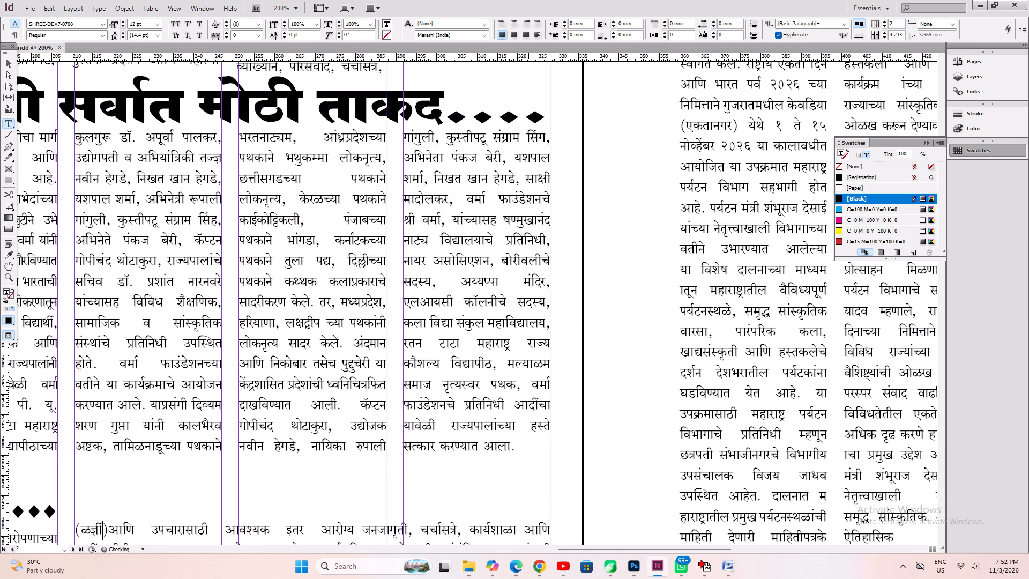
{"action": "key", "text": "BackSpace"}
{"action": "key", "text": "BackSpace"}
{"action": "key", "text": "BackSpace"}
Remove the paragraph break after वैद्यकीय साहित्य and cut the empty parentheses before आणि उपचारासाठी.
{"action": "key", "text": "Left"}
{"action": "key", "text": "Left"}
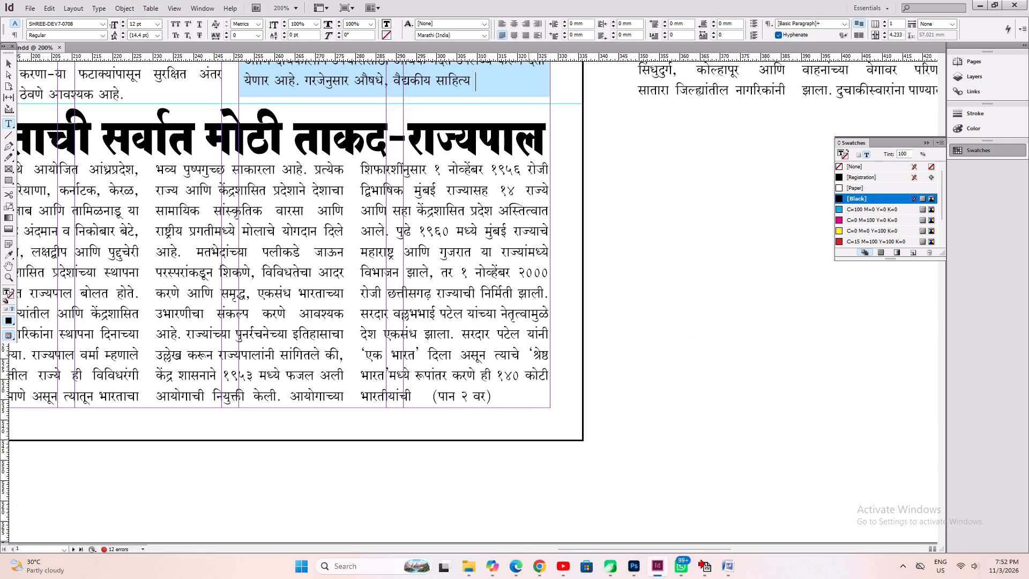
{"action": "key", "text": "Delete"}
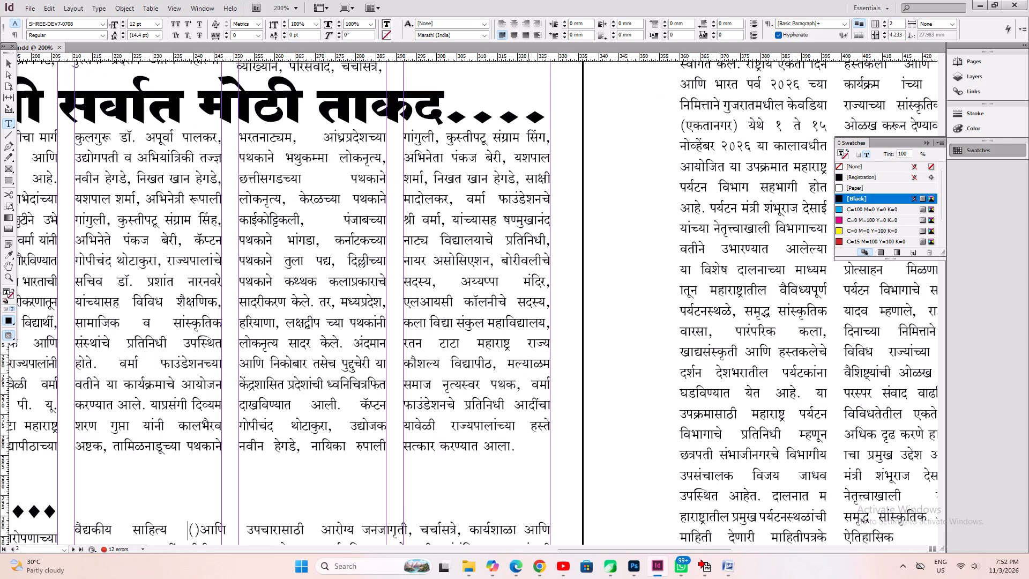
{"action": "key", "text": "Right"}
{"action": "key", "text": "shift+Right"}
{"action": "key", "text": "Left"}
{"action": "key", "text": "Left"}
{"action": "key", "text": "shift+Right"}
{"action": "key", "text": "shift+Right"}
{"action": "key", "text": "ctrl+x"}
On page 1, insert a paragraph break after गरजेनुसार औषधे, वैद्यकीय and paste the empty parentheses before the break.
{"action": "key", "text": "Left"}
{"action": "key", "text": "Left"}
{"action": "key", "text": "Left"}
{"action": "key", "text": "Left"}
{"action": "key", "text": "Left"}
{"action": "key", "text": "Left"}
{"action": "key", "text": "Left"}
{"action": "key", "text": "Left"}
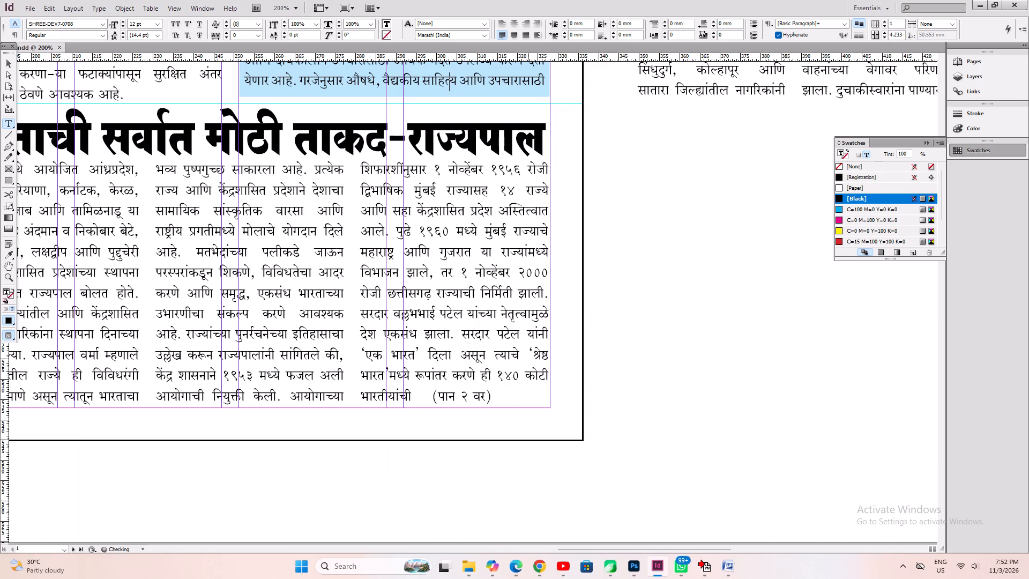
{"action": "key", "text": "Right"}
{"action": "key", "text": "Right"}
{"action": "key", "text": "Right"}
{"action": "key", "text": "Right"}
{"action": "key", "text": "Right"}
{"action": "key", "text": "Right"}
{"action": "key", "text": "Right"}
{"action": "key", "text": "Right"}
{"action": "key", "text": "Right"}
{"action": "key", "text": "Right"}
{"action": "key", "text": "Left"}
{"action": "key", "text": "Left"}
{"action": "key", "text": "Left"}
{"action": "key", "text": "Left"}
{"action": "key", "text": "Left"}
{"action": "key", "text": "Left"}
{"action": "key", "text": "Left"}
{"action": "key", "text": "Left"}
{"action": "key", "text": "Left"}
{"action": "key", "text": "Left"}
{"action": "key", "text": "Right"}
{"action": "key", "text": "Return"}
{"action": "key", "text": "Left"}
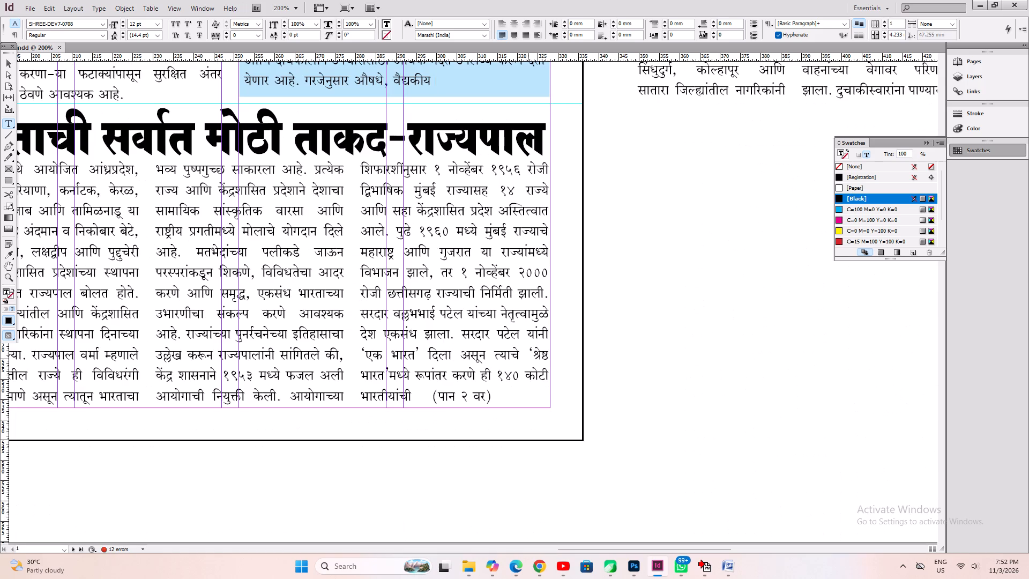
{"action": "key", "text": "ctrl+v"}
Put पान २ वर inside the parentheses after वैद्यकीय, add four spaces before the note, and save the document.
{"action": "key", "text": "Left"}
{"action": "type", "text": "IKU"}
{"action": "key", "text": "space"}
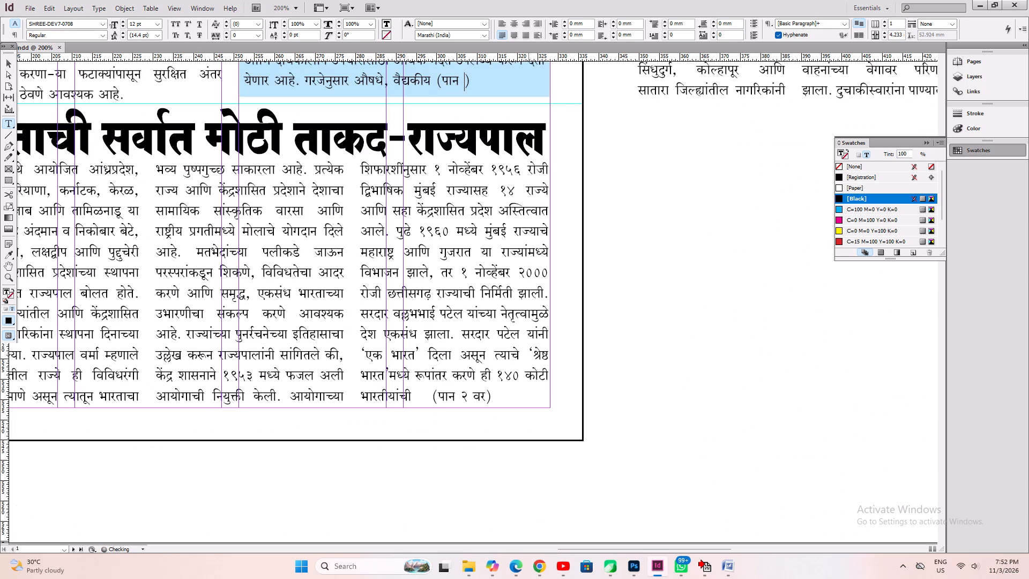
{"action": "type", "text": "2 OJ"}
{"action": "key", "text": "Left"}
{"action": "key", "text": "Left"}
{"action": "key", "text": "Left"}
{"action": "key", "text": "Left"}
{"action": "key", "text": "Left"}
{"action": "key", "text": "Left"}
{"action": "key", "text": "Left"}
{"action": "key", "text": "Left"}
{"action": "key", "text": "Left"}
{"action": "key", "text": "Left"}
{"action": "key", "text": "Right"}
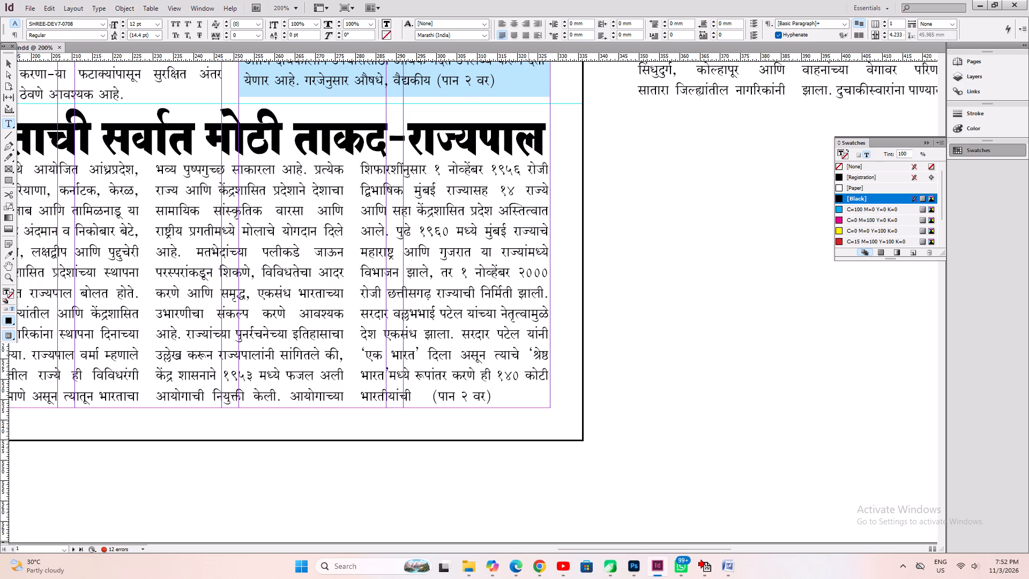
{"action": "key", "text": "space"}
{"action": "key", "text": "space"}
{"action": "key", "text": "space"}
{"action": "key", "text": "space"}
{"action": "key", "text": "ctrl+s"}
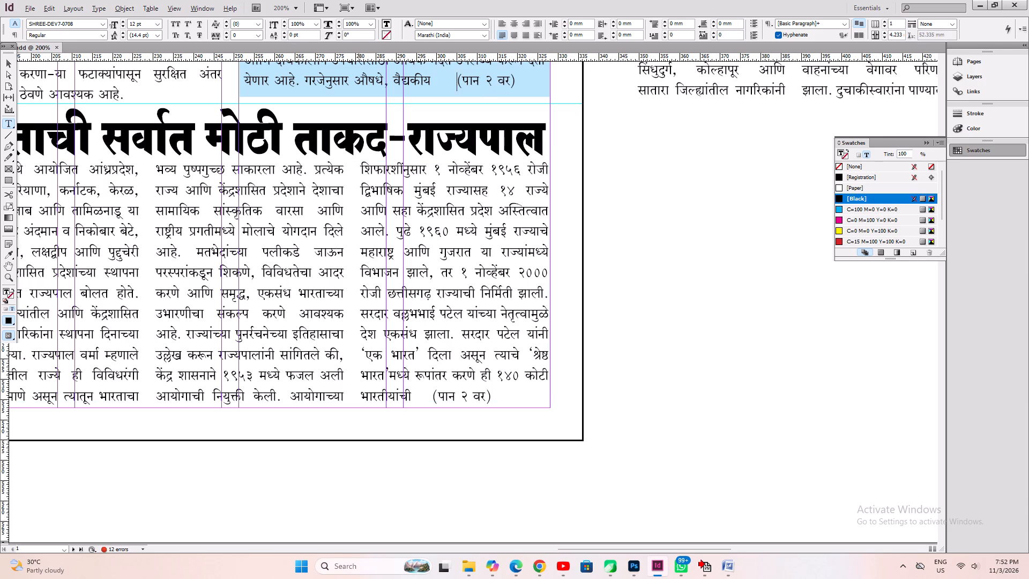
Copy the मुख्यमंत्री देवेंद्र फडणवीस story's headline from page 1 into a new text frame on the pasteboard beside page 2.
{"action": "left_click_drag", "start_coordinate": [365, 149], "coordinate": [379, 486], "text": "alt"}
{"action": "left_click_drag", "start_coordinate": [381, 409], "coordinate": [355, 511], "text": "alt"}
{"action": "left_click", "coordinate": [415, 133]}
{"action": "key", "text": "ctrl+a"}
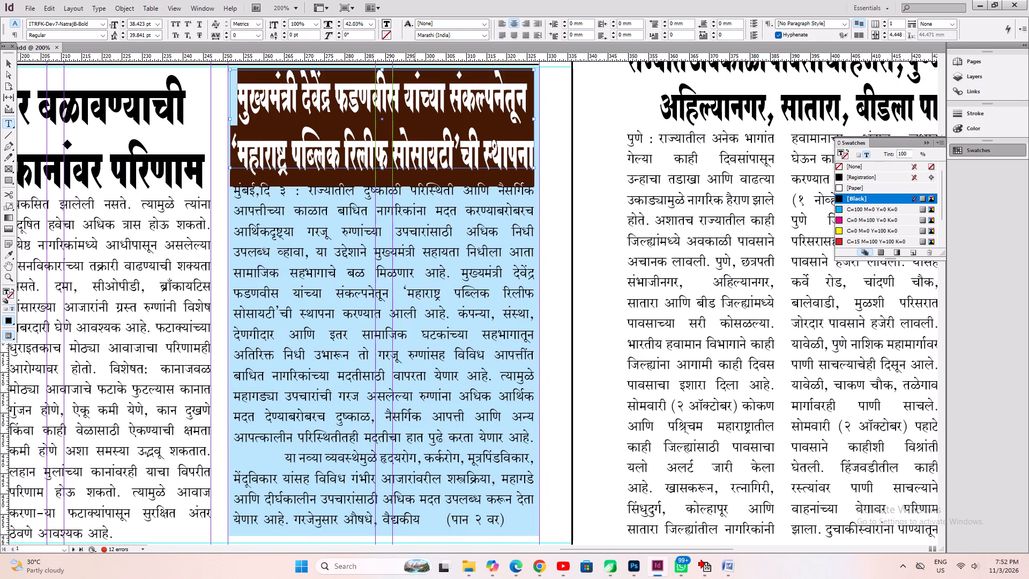
{"action": "key", "text": "ctrl+c"}
{"action": "left_click", "coordinate": [383, 352]}
{"action": "key", "text": "ctrl+a"}
{"action": "key", "text": "Down"}
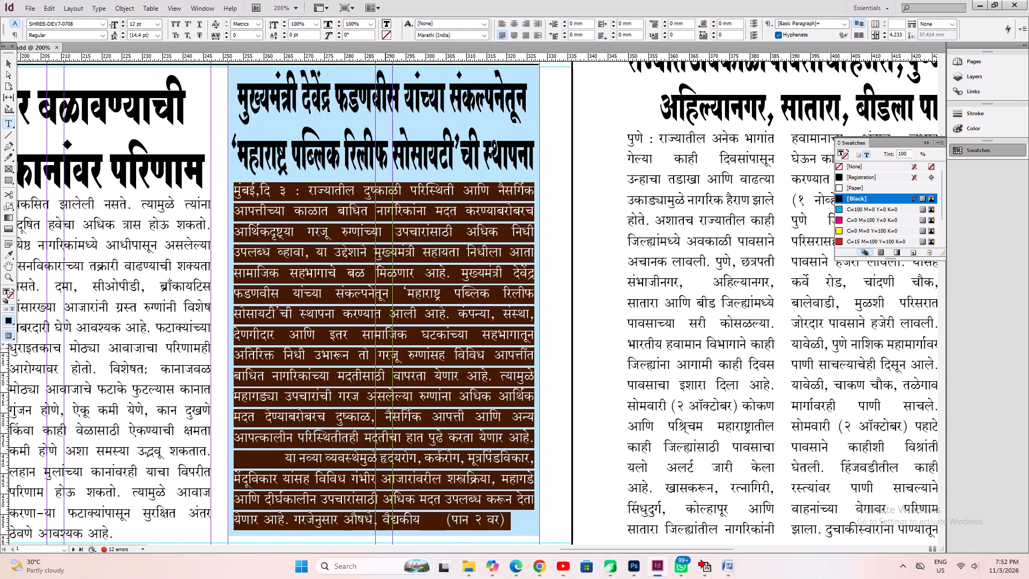
{"action": "key", "text": "ctrl+s"}
{"action": "left_click", "coordinate": [465, 355]}
{"action": "key", "text": "ctrl+a"}
{"action": "key", "text": "ctrl+1"}
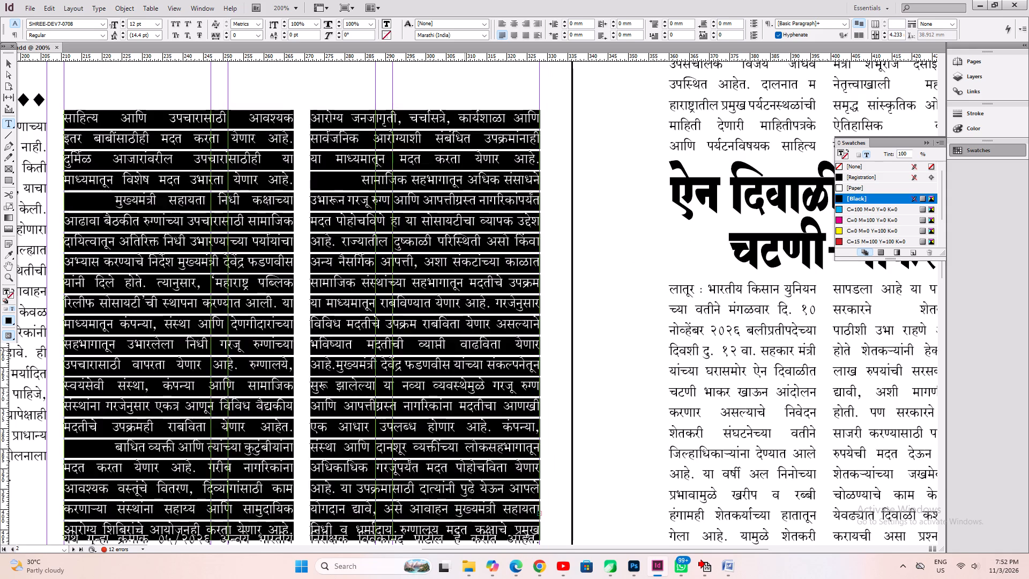
{"action": "left_click_drag", "start_coordinate": [466, 360], "coordinate": [577, 446], "text": "alt"}
{"action": "left_click_drag", "start_coordinate": [350, 399], "coordinate": [662, 441], "text": "alt"}
{"action": "left_click_drag", "start_coordinate": [71, 259], "coordinate": [407, 496]}
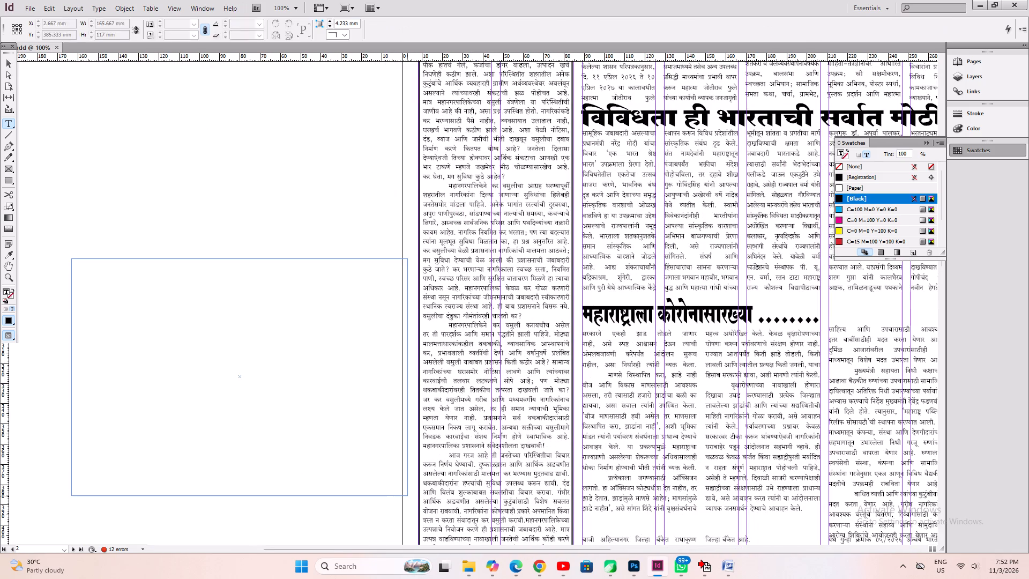
{"action": "left_click_drag", "start_coordinate": [407, 496], "coordinate": [407, 492]}
{"action": "key", "text": "ctrl+v"}
{"action": "key", "text": "ctrl+a"}
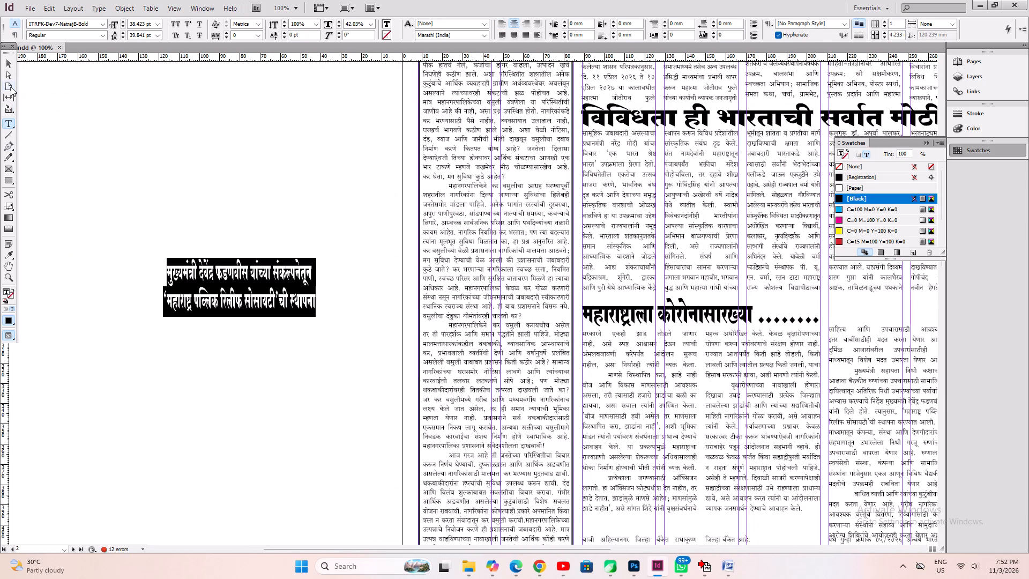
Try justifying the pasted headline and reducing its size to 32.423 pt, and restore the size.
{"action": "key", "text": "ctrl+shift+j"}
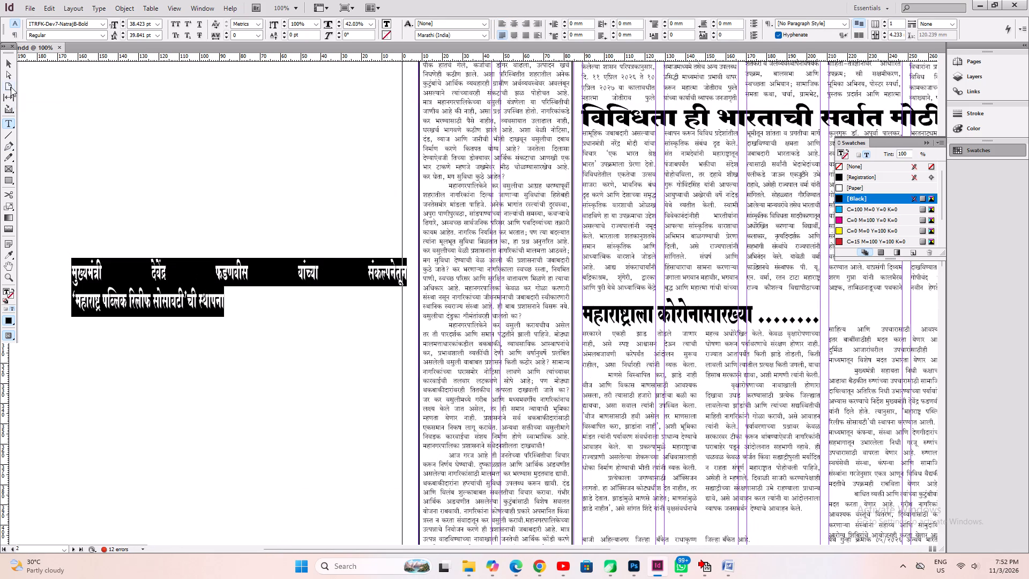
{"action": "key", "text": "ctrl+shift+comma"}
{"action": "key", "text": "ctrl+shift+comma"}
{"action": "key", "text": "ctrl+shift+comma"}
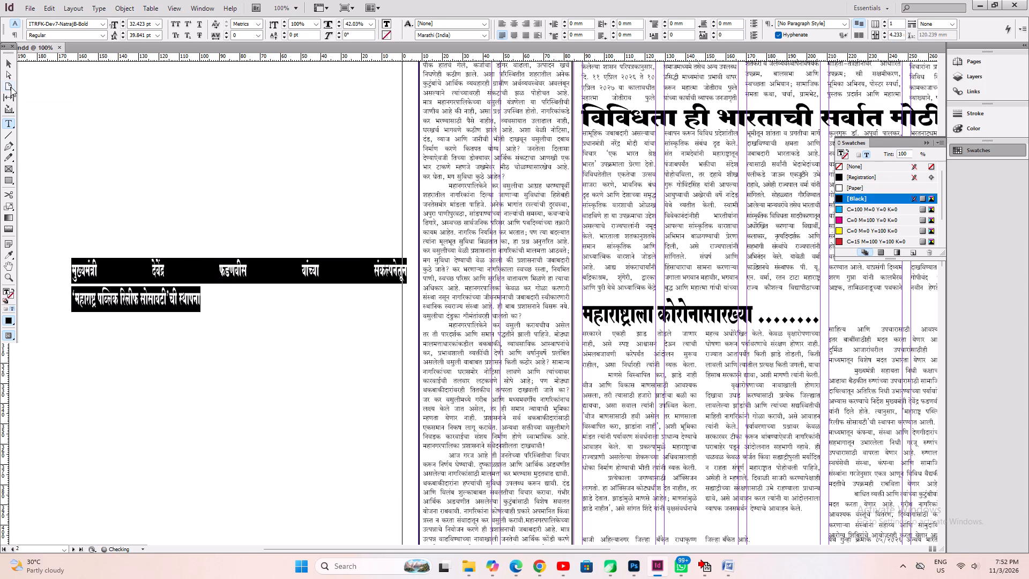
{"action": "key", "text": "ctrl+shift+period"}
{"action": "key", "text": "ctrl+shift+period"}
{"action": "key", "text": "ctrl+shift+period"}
Left-align the pasted headline and join its two lines into one, with a space before ‘महाराष्ट्र.
{"action": "key", "text": "ctrl+shift+l"}
{"action": "key", "text": "ctrl+1"}
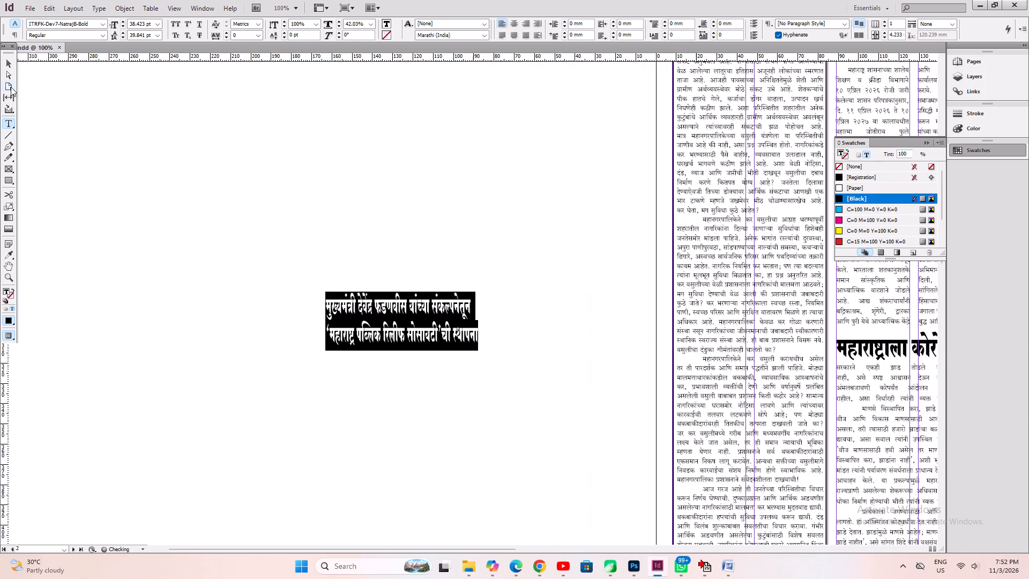
{"action": "left_click", "coordinate": [332, 338]}
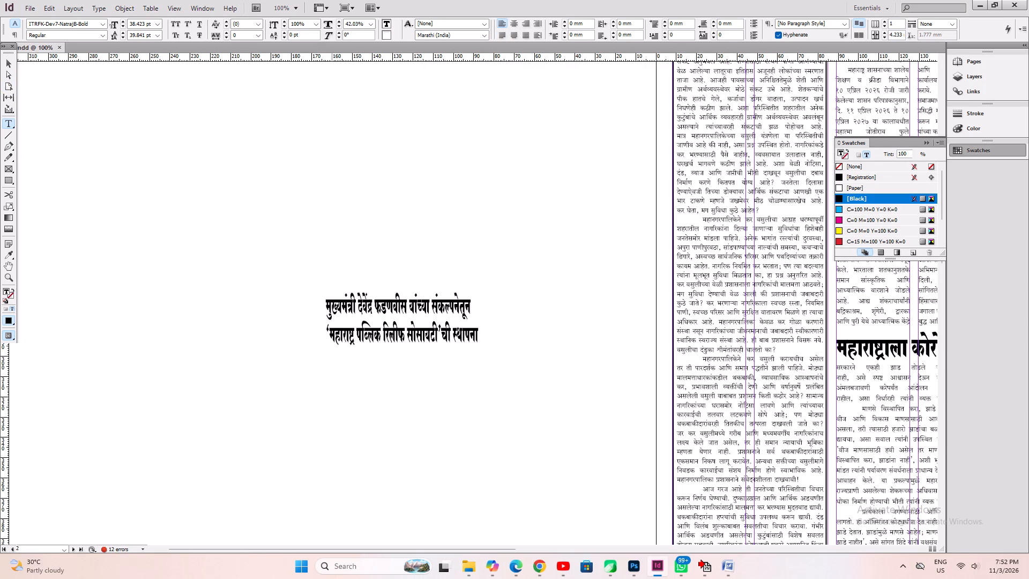
{"action": "key", "text": "Left"}
{"action": "key", "text": "BackSpace"}
{"action": "key", "text": "space"}
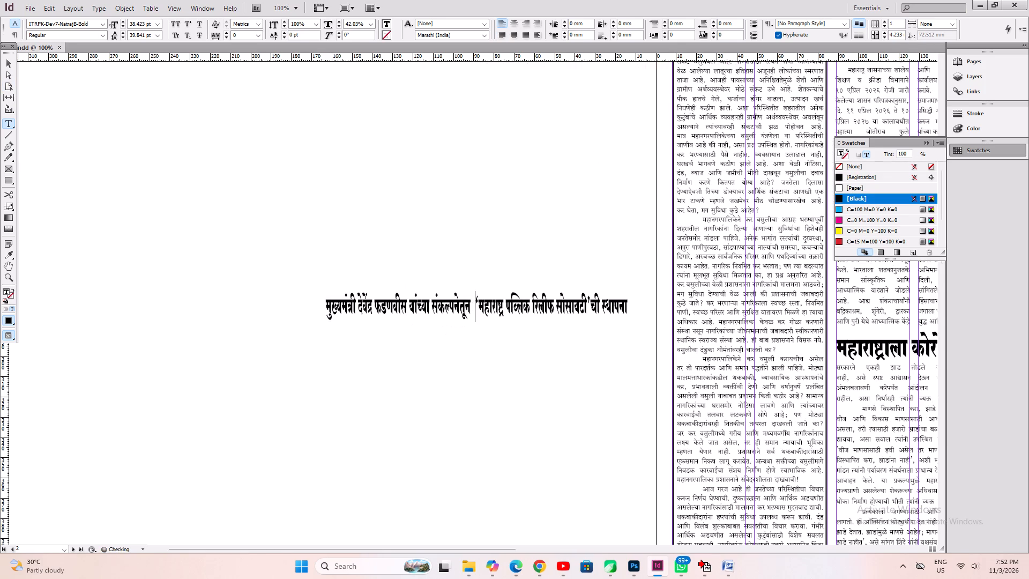
Fit the frame to the one-line headline and align it on page 2 above the continuation starting साहित्य आणि उपचारासाठी.
{"action": "key", "text": "ctrl+1"}
{"action": "key", "text": "ctrl+a"}
{"action": "key", "text": "ctrl+alt+c"}
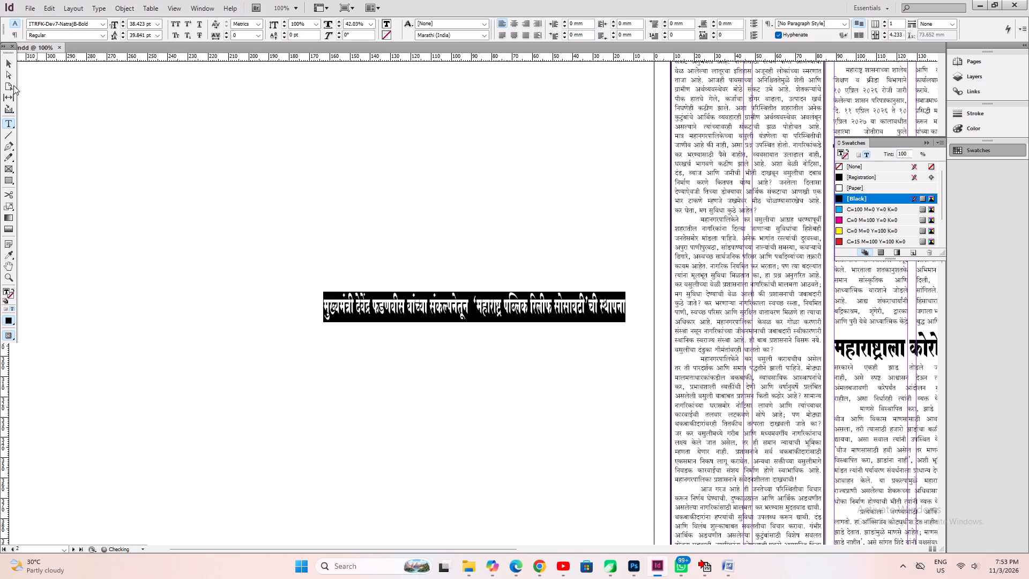
{"action": "left_click", "coordinate": [3, 64]}
{"action": "key", "text": "space"}
{"action": "key", "text": "space"}
{"action": "left_click_drag", "start_coordinate": [505, 426], "coordinate": [297, 421]}
{"action": "left_click_drag", "start_coordinate": [237, 304], "coordinate": [878, 322]}
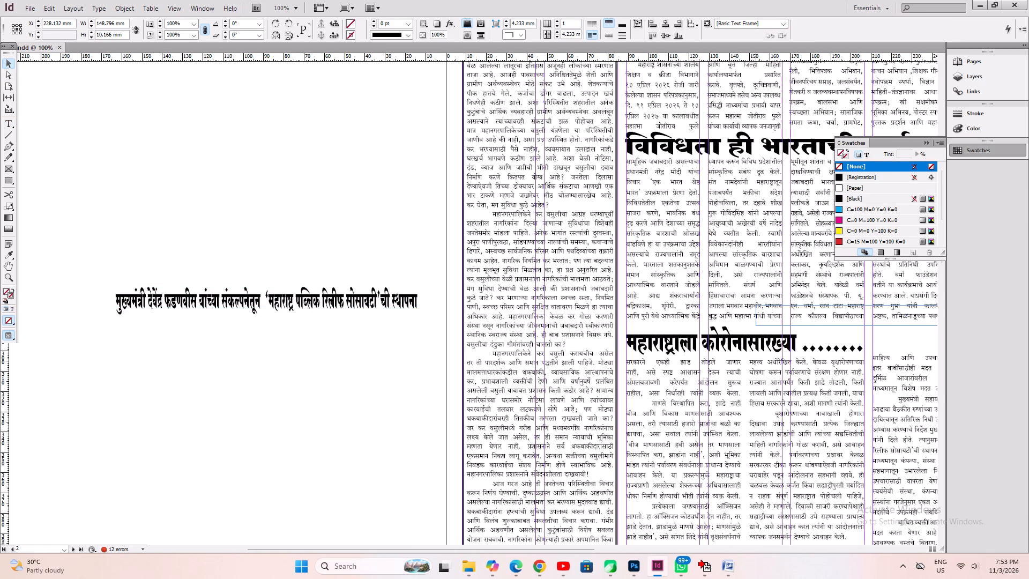
{"action": "left_click_drag", "start_coordinate": [878, 322], "coordinate": [896, 343]}
{"action": "key", "text": "space"}
{"action": "key", "text": "space"}
{"action": "key", "text": "space"}
{"action": "key", "text": "space"}
{"action": "left_click_drag", "start_coordinate": [864, 334], "coordinate": [588, 355]}
{"action": "left_click_drag", "start_coordinate": [581, 361], "coordinate": [702, 362]}
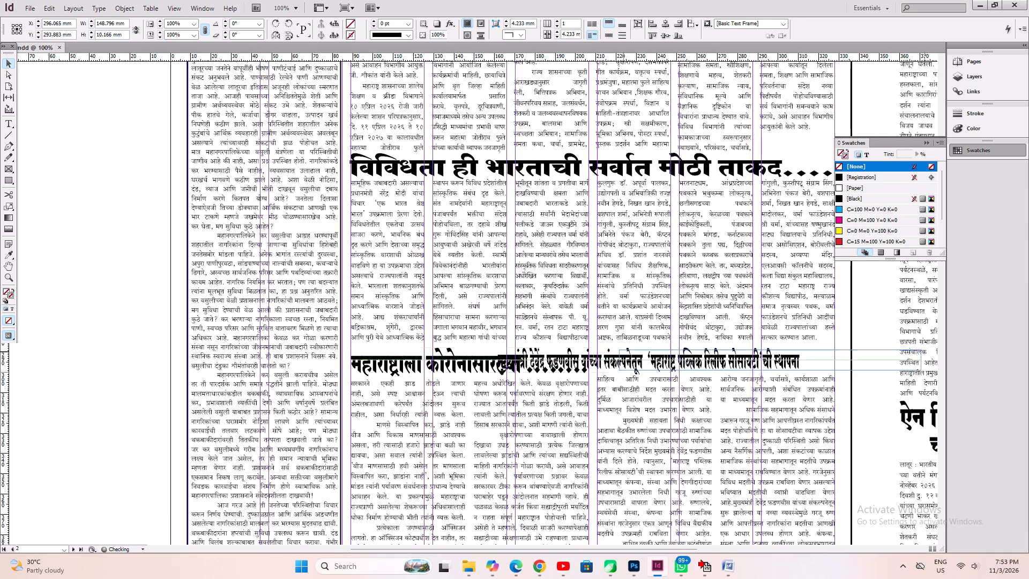
{"action": "left_click_drag", "start_coordinate": [702, 362], "coordinate": [679, 357]}
{"action": "key", "text": "ctrl+2"}
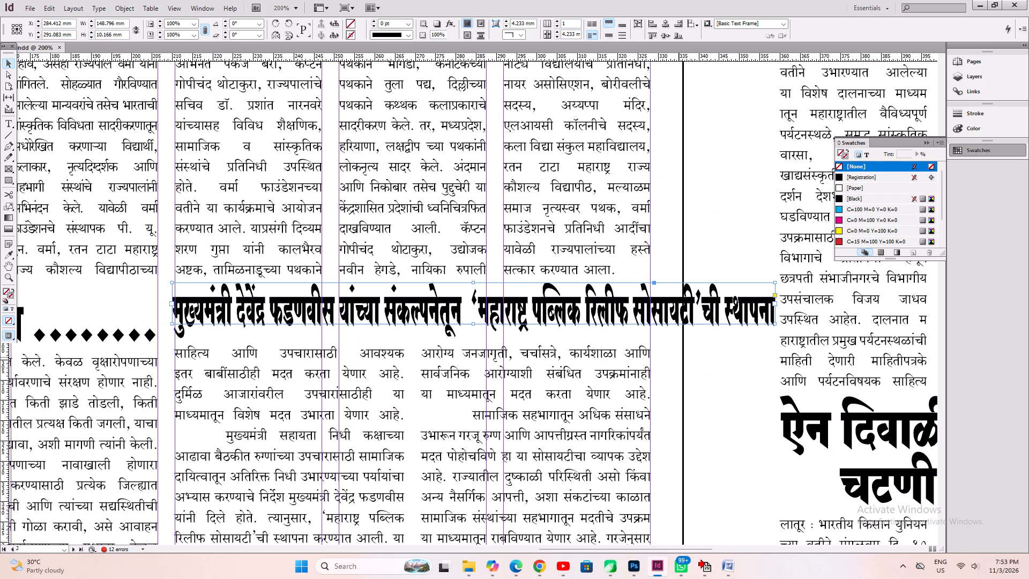
{"action": "key", "text": "Right"}
{"action": "key", "text": "Right"}
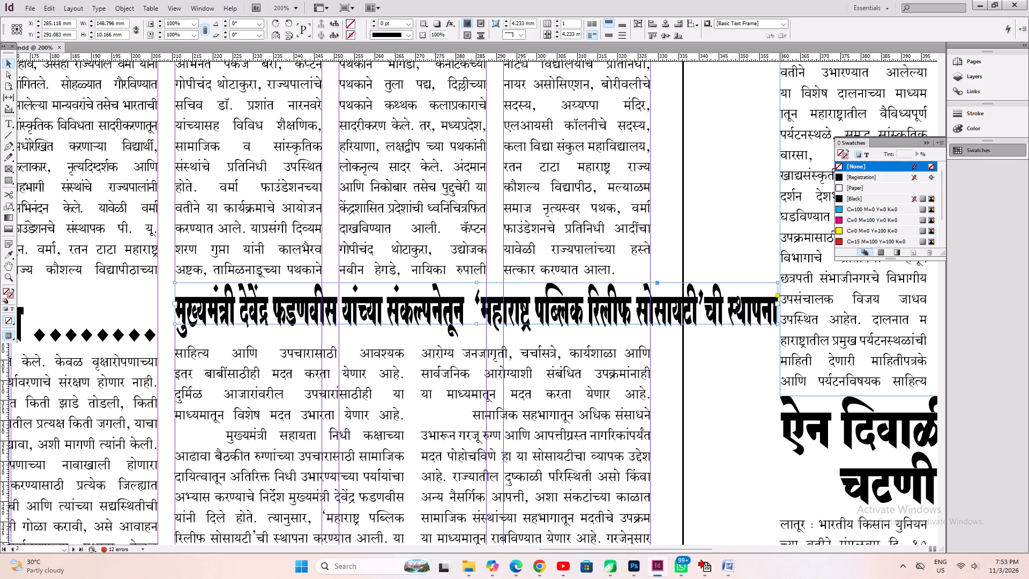
Replace the headline's ending after ‘महाराष्ट्र पब्लिक with eight dots, refit its frame and save the document.
{"action": "left_click", "coordinate": [8, 123]}
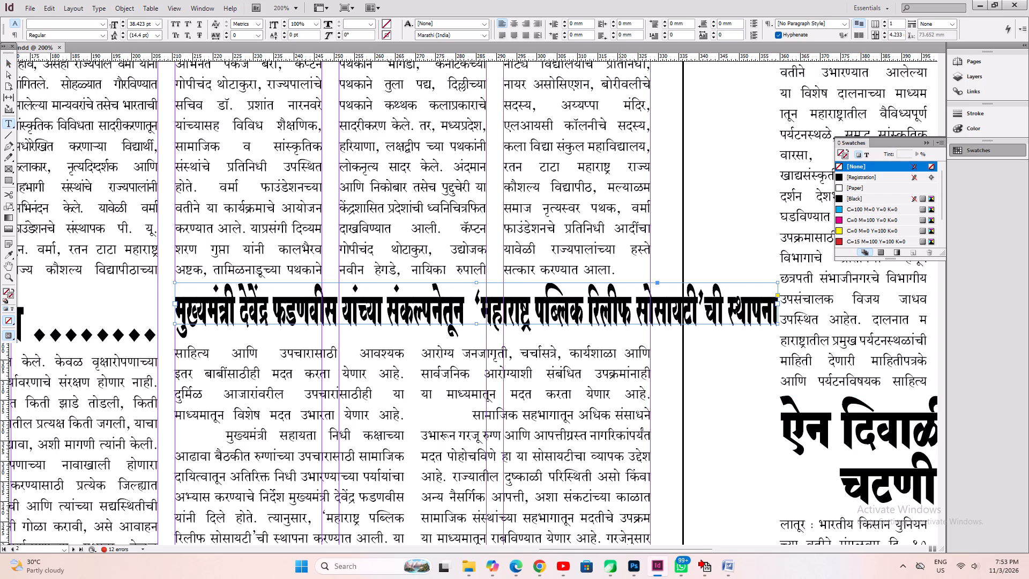
{"action": "left_click_drag", "start_coordinate": [584, 305], "coordinate": [636, 388]}
{"action": "type", "text": "........"}
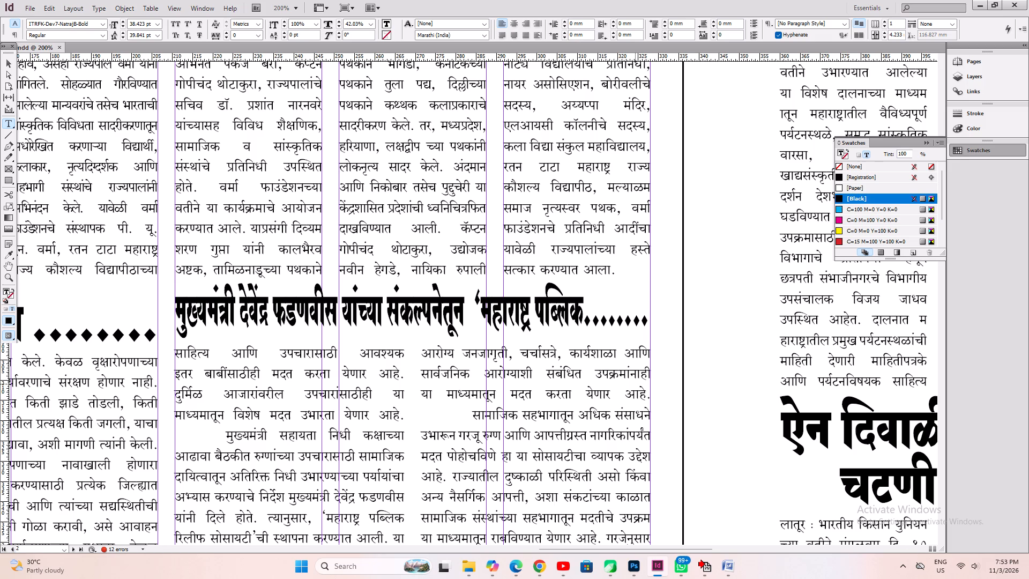
{"action": "key", "text": "ctrl+s"}
{"action": "key", "text": "ctrl+alt+c"}
{"action": "key", "text": "ctrl+2"}
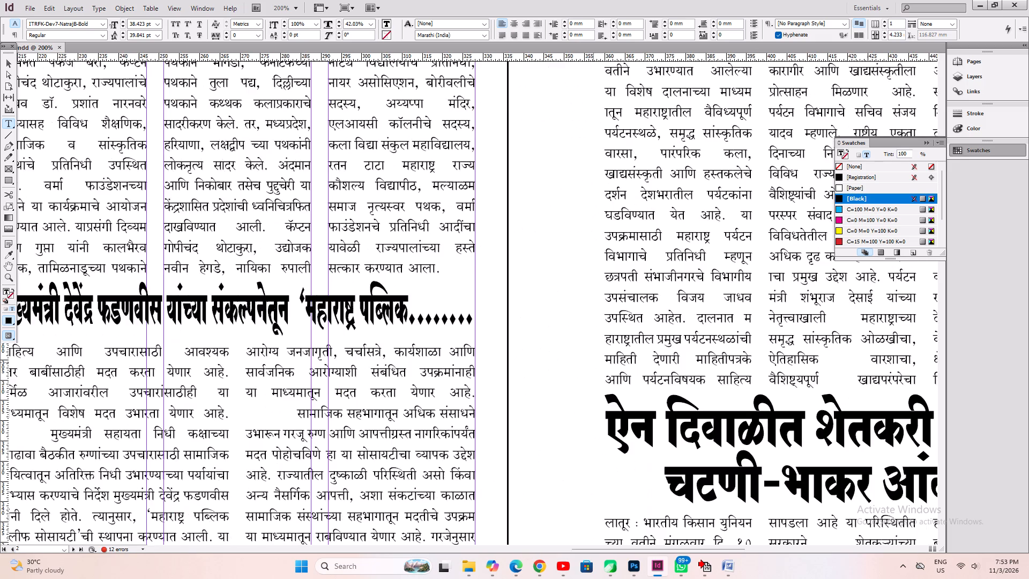
{"action": "key", "text": "ctrl+1"}
{"action": "key", "text": "ctrl+s"}
In the district bank election story, insert a paragraph break after अहिल्यानगरमध्ये in the last line on page 1.
{"action": "left_click_drag", "start_coordinate": [385, 406], "coordinate": [531, 313], "text": "alt"}
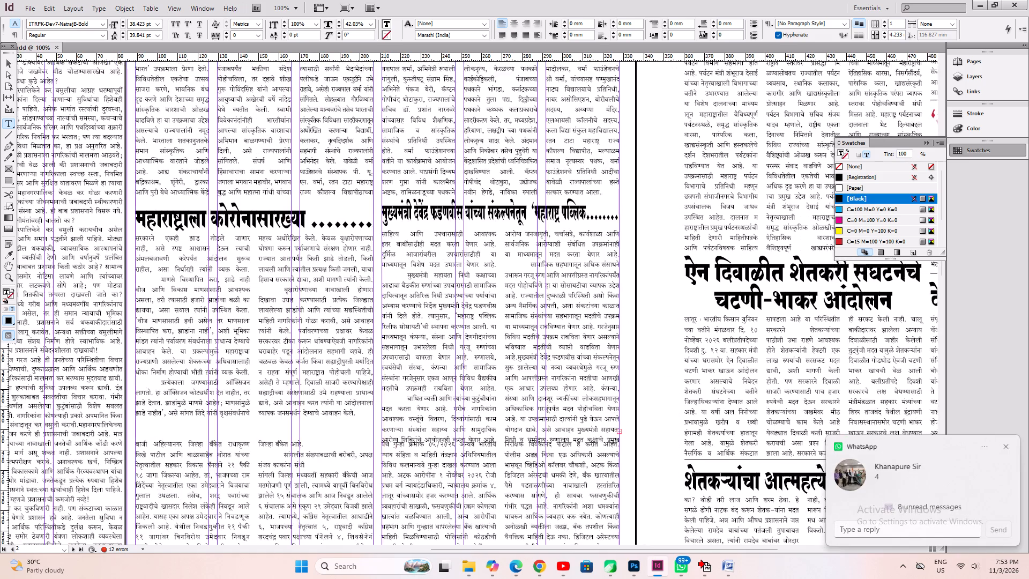
{"action": "left_click_drag", "start_coordinate": [378, 391], "coordinate": [404, 373], "text": "alt"}
{"action": "left_click", "coordinate": [214, 427]}
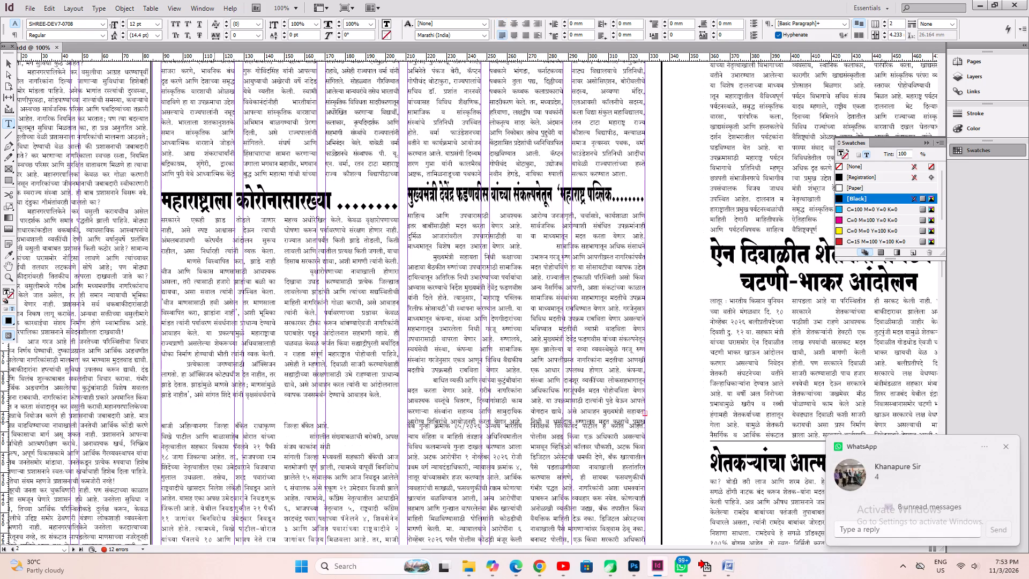
{"action": "key", "text": "Down"}
{"action": "key", "text": "Left"}
{"action": "key", "text": "Left"}
{"action": "key", "text": "Left"}
{"action": "key", "text": "Left"}
{"action": "key", "text": "Left"}
{"action": "key", "text": "Left"}
{"action": "key", "text": "Left"}
{"action": "key", "text": "Left"}
{"action": "key", "text": "Left"}
{"action": "key", "text": "Left"}
{"action": "key", "text": "Left"}
{"action": "key", "text": "Left"}
{"action": "key", "text": "Left"}
{"action": "key", "text": "Left"}
{"action": "key", "text": "Left"}
{"action": "key", "text": "Left"}
{"action": "key", "text": "Left"}
{"action": "key", "text": "Up"}
{"action": "key", "text": "Left"}
{"action": "key", "text": "Left"}
{"action": "key", "text": "Left"}
{"action": "key", "text": "Left"}
{"action": "key", "text": "Left"}
{"action": "key", "text": "Left"}
{"action": "key", "text": "Left"}
{"action": "key", "text": "Left"}
{"action": "key", "text": "Left"}
{"action": "key", "text": "Left"}
{"action": "key", "text": "Left"}
{"action": "key", "text": "Left"}
{"action": "key", "text": "Left"}
{"action": "key", "text": "Left"}
{"action": "key", "text": "Left"}
{"action": "key", "text": "Left"}
{"action": "key", "text": "Left"}
{"action": "key", "text": "Left"}
{"action": "key", "text": "Left"}
{"action": "key", "text": "Left"}
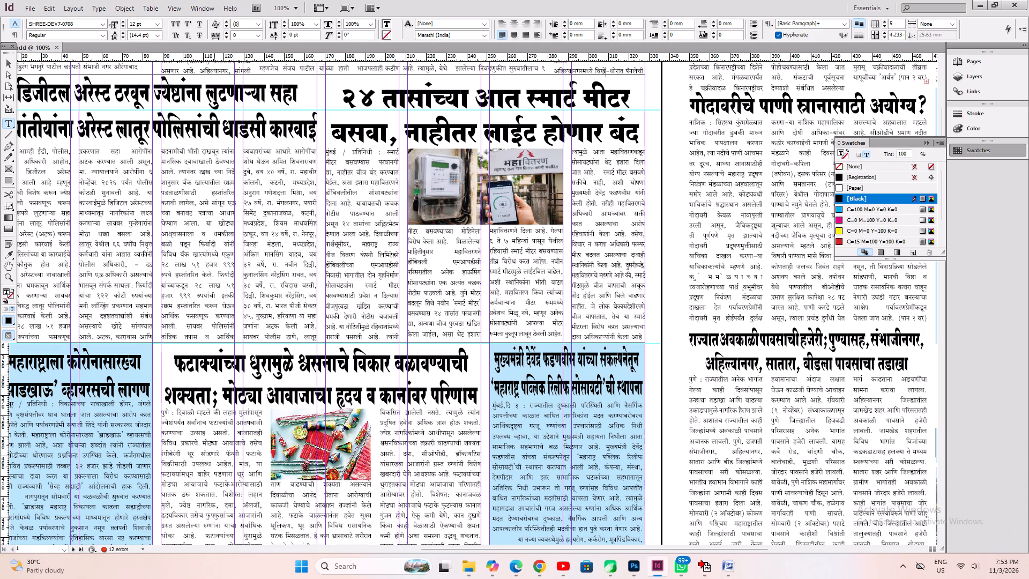
{"action": "key", "text": "Left"}
{"action": "key", "text": "Right"}
{"action": "key", "text": "Return"}
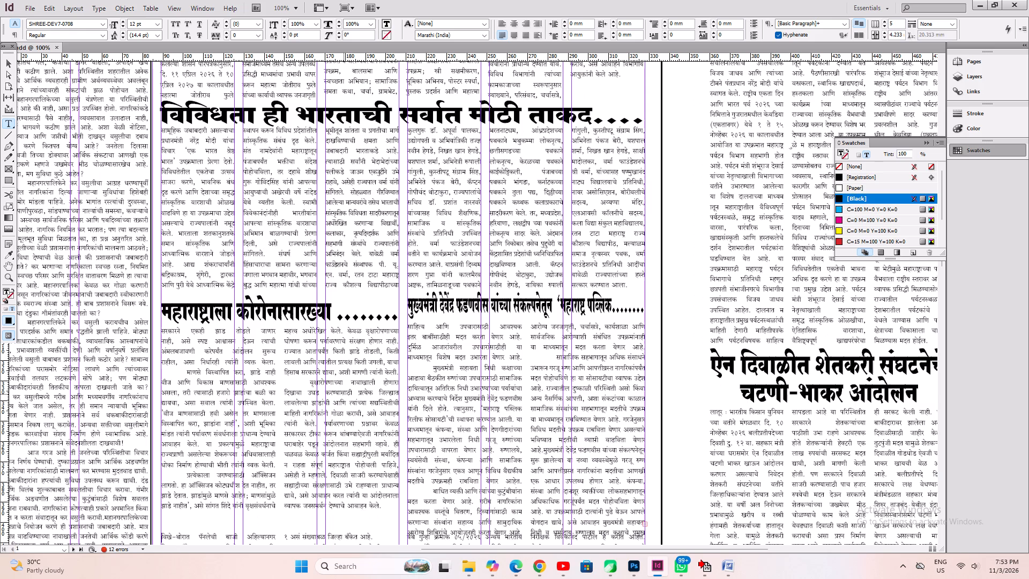
Add the note (पान २ वर) after अहिल्यानगरमध्ये on page 1, with two extra spaces before it.
{"action": "key", "text": "Left"}
{"action": "key", "text": "ctrl+2"}
{"action": "key", "text": "Left"}
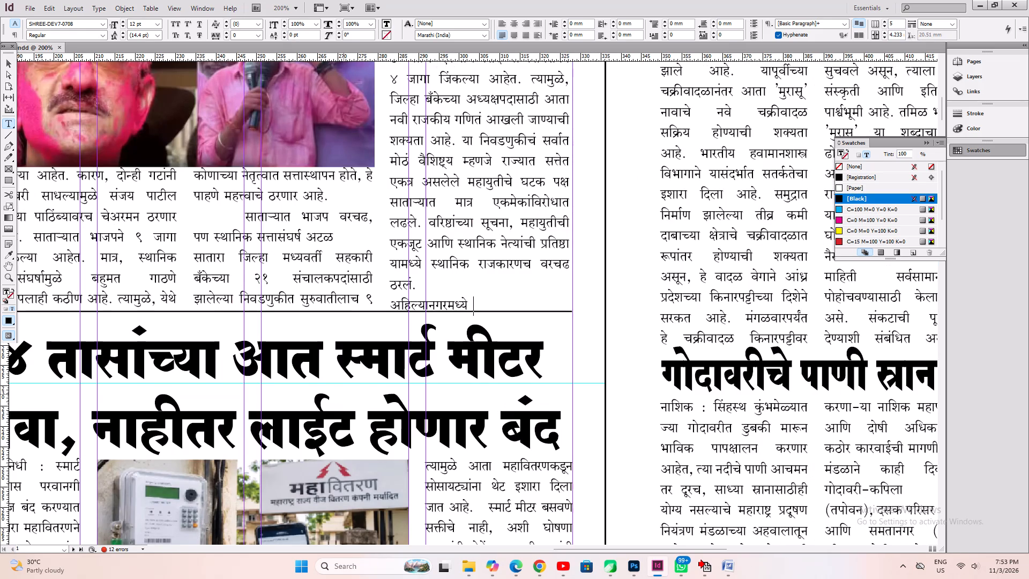
{"action": "type", "text": "()"}
{"action": "key", "text": "ctrl+2"}
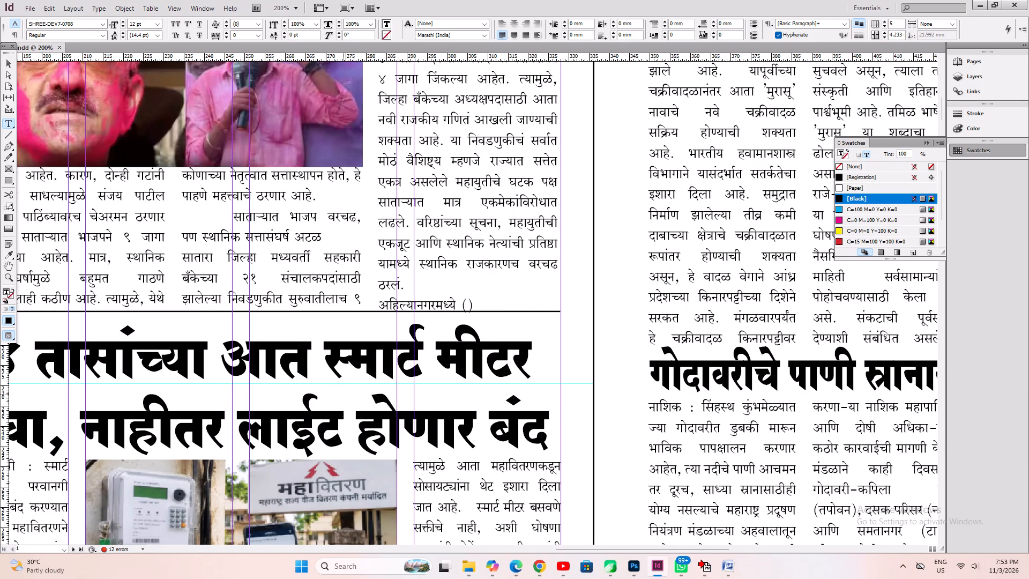
{"action": "type", "text": "IKU"}
{"action": "key", "text": "space"}
{"action": "type", "text": "2 OJ"}
{"action": "key", "text": "Left"}
{"action": "key", "text": "Left"}
{"action": "key", "text": "Left"}
{"action": "key", "text": "Left"}
{"action": "key", "text": "Left"}
{"action": "key", "text": "Left"}
{"action": "key", "text": "Left"}
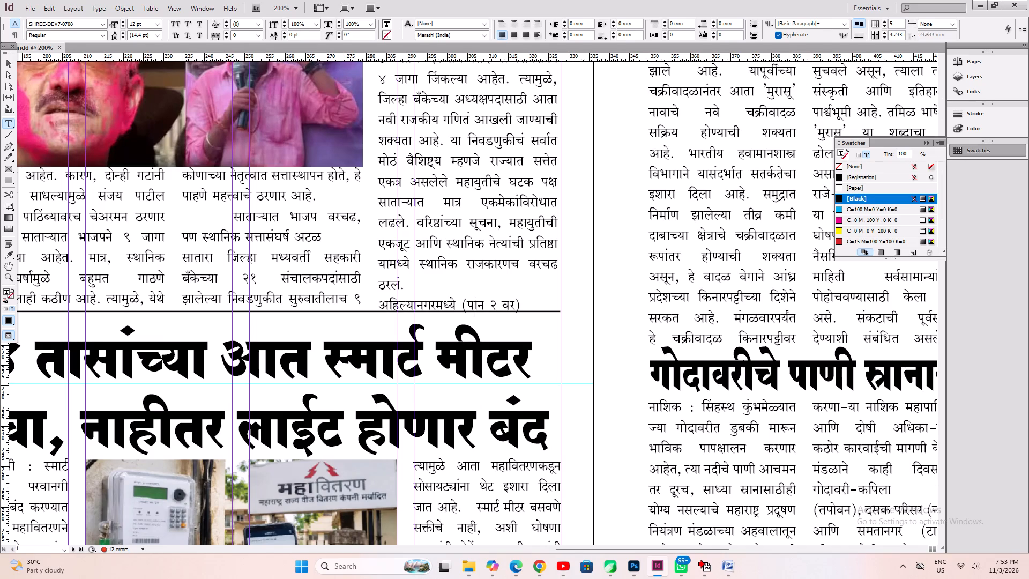
{"action": "key", "text": "Left"}
{"action": "key", "text": "Left"}
{"action": "key", "text": "space"}
{"action": "key", "text": "space"}
Widen the district bank election story's body frame on page 1 to about 239 mm, reaching the right margin guide.
{"action": "left_click_drag", "start_coordinate": [473, 291], "coordinate": [468, 566], "text": "alt"}
{"action": "left_click", "coordinate": [12, 64]}
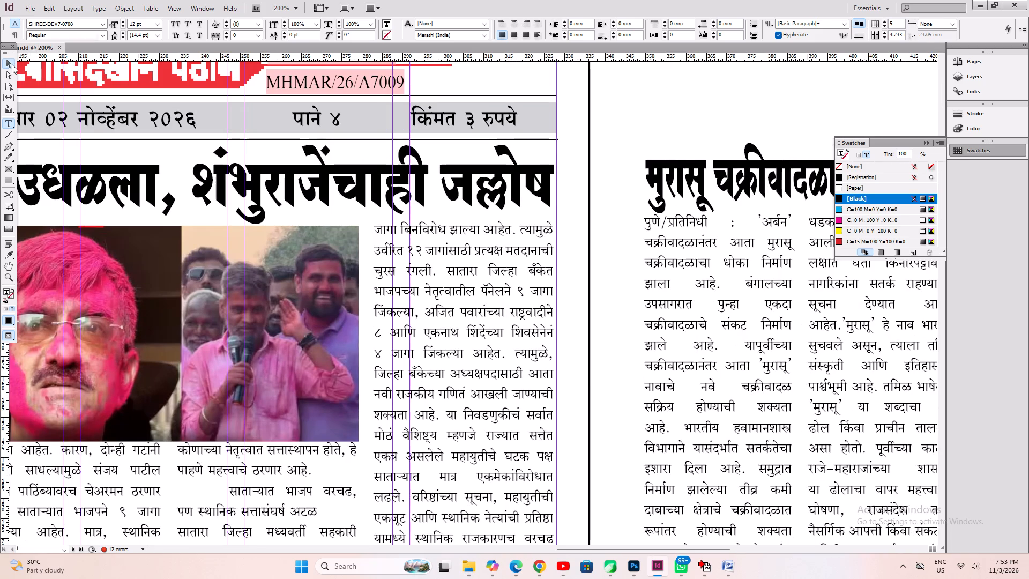
{"action": "left_click", "coordinate": [422, 324]}
{"action": "scroll", "coordinate": [458, 321], "scroll_direction": "down", "scroll_amount": 3}
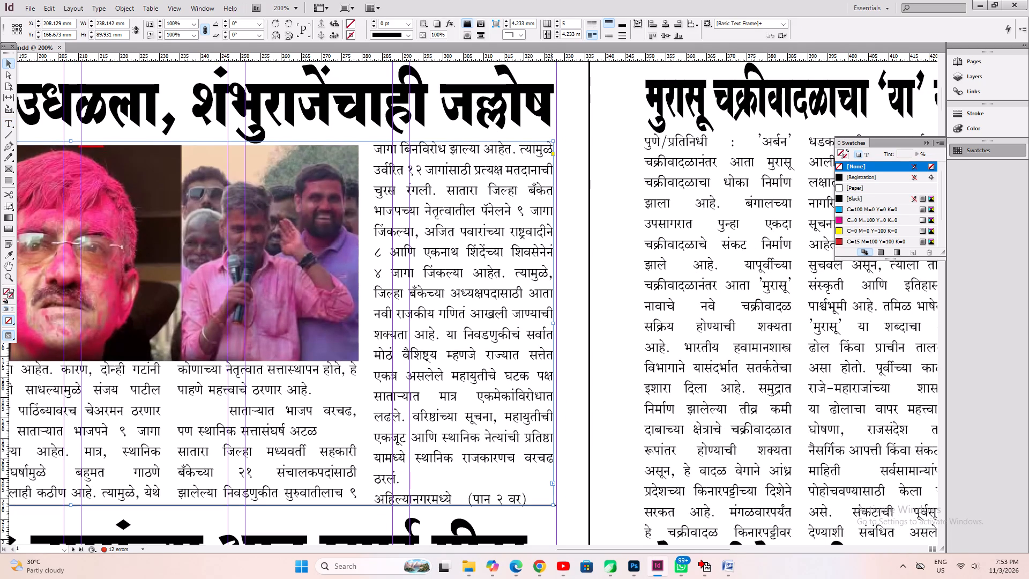
{"action": "left_click_drag", "start_coordinate": [553, 324], "coordinate": [559, 332]}
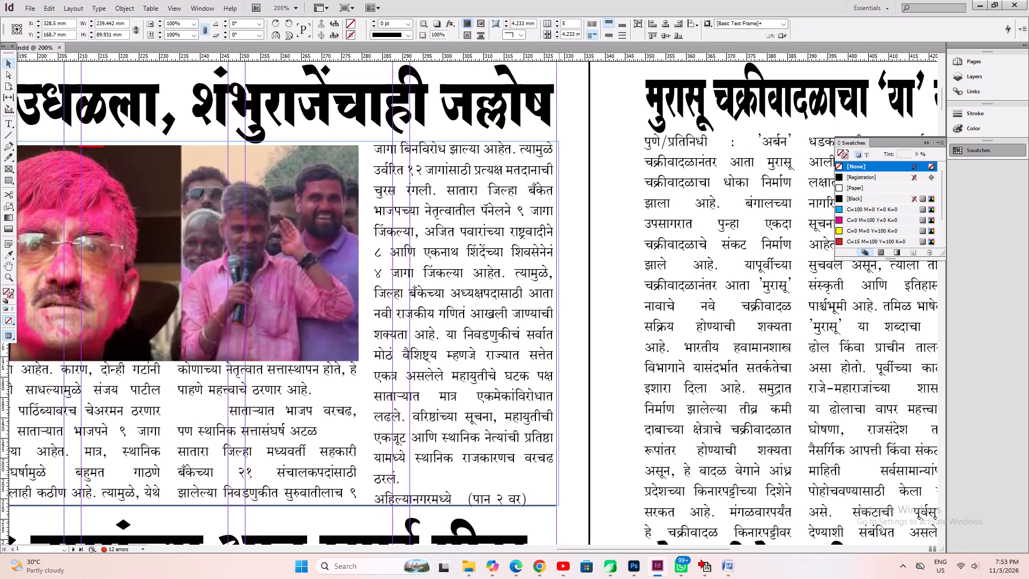
{"action": "left_click_drag", "start_coordinate": [559, 332], "coordinate": [557, 332]}
Copy the page 1 headline frame पडळकर,लंकेंनी गुलाल उधळला, शंभुराजेंचाही जल्लोष above the election story.
{"action": "key", "text": "space"}
{"action": "key", "text": "space"}
{"action": "key", "text": "space"}
{"action": "key", "text": "space"}
{"action": "key", "text": "space"}
{"action": "key", "text": "space"}
{"action": "key", "text": "space"}
{"action": "key", "text": "space"}
{"action": "key", "text": "space"}
{"action": "key", "text": "space"}
{"action": "key", "text": "space"}
{"action": "key", "text": "space"}
{"action": "key", "text": "space"}
{"action": "key", "text": "space"}
{"action": "key", "text": "space"}
{"action": "key", "text": "space"}
{"action": "key", "text": "space"}
{"action": "key", "text": "space"}
{"action": "key", "text": "space"}
{"action": "key", "text": "space"}
{"action": "left_click_drag", "start_coordinate": [398, 433], "coordinate": [409, 418]}
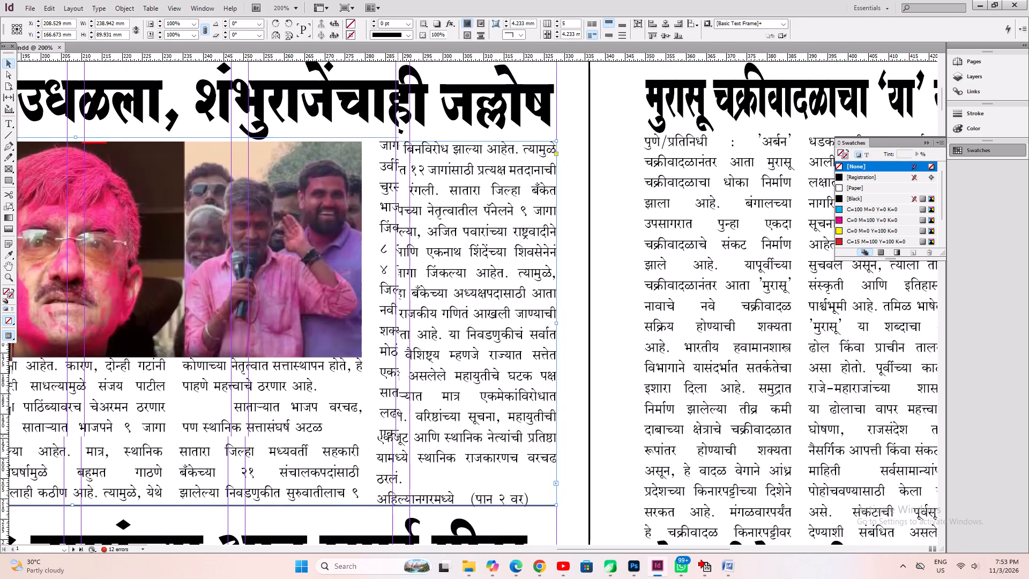
{"action": "left_click_drag", "start_coordinate": [409, 418], "coordinate": [505, 253]}
{"action": "left_click", "coordinate": [429, 369]}
{"action": "left_click_drag", "start_coordinate": [399, 287], "coordinate": [420, 372]}
{"action": "left_click_drag", "start_coordinate": [329, 203], "coordinate": [383, 387]}
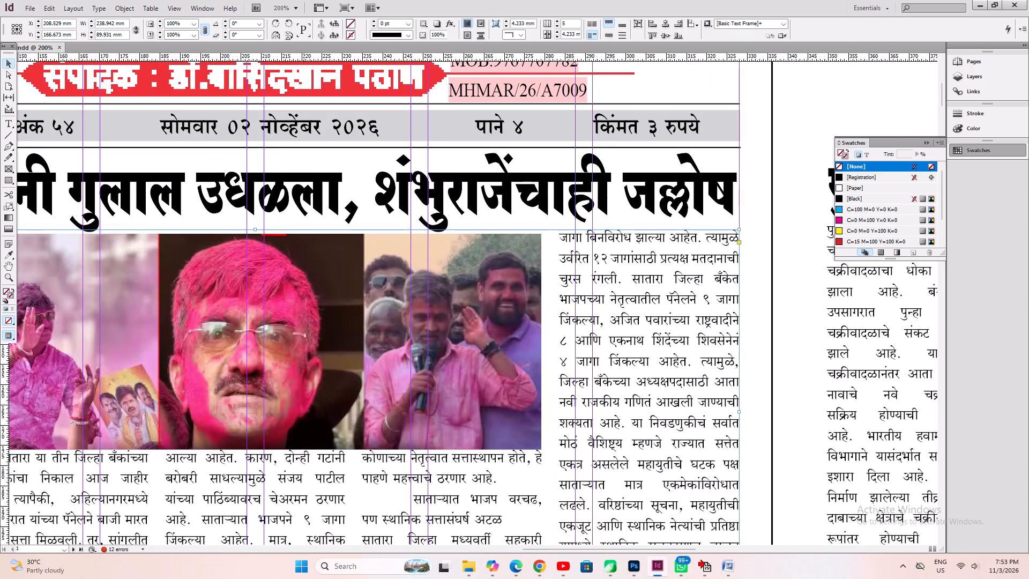
{"action": "left_click", "coordinate": [287, 182]}
{"action": "key", "text": "ctrl+c"}
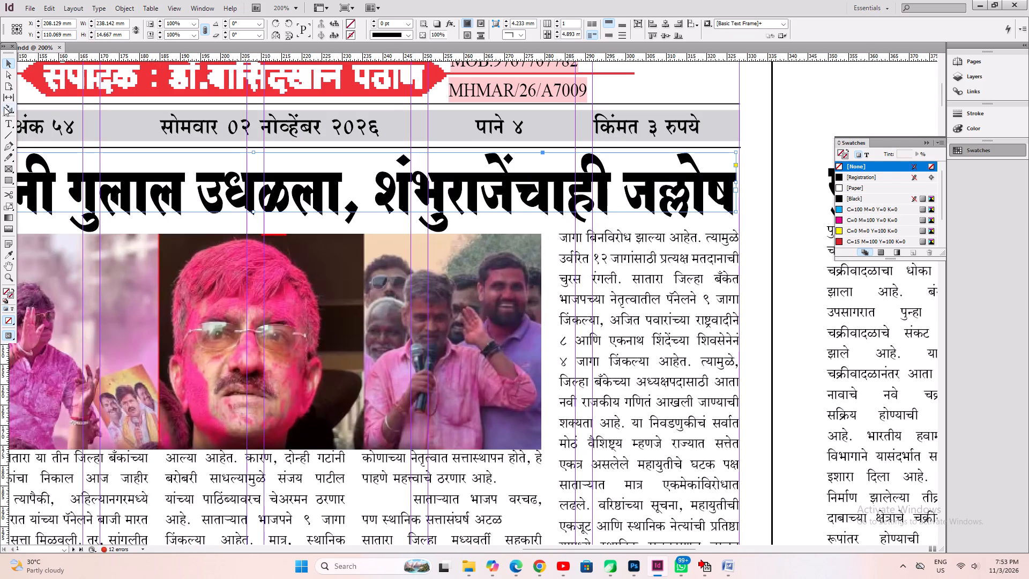
Save the document and set the tracking of the whole election story, across pages 1 and 2, to 0.
{"action": "left_click", "coordinate": [6, 121]}
{"action": "left_click", "coordinate": [662, 350]}
{"action": "key", "text": "ctrl+a"}
{"action": "key", "text": "Down"}
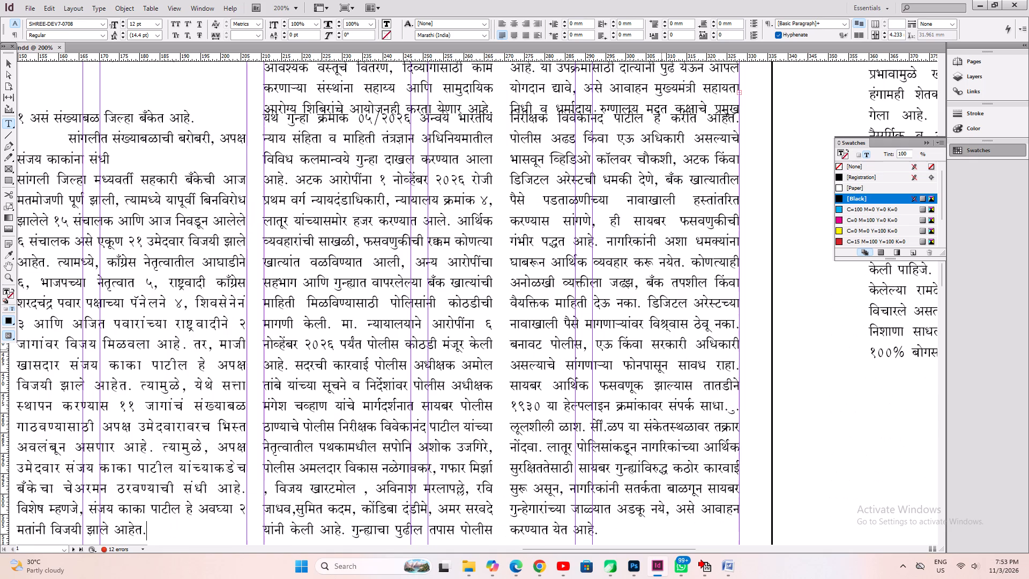
{"action": "key", "text": "ctrl+s"}
{"action": "key", "text": "ctrl+a"}
{"action": "key", "text": "ctrl+2"}
{"action": "key", "text": "ctrl+1"}
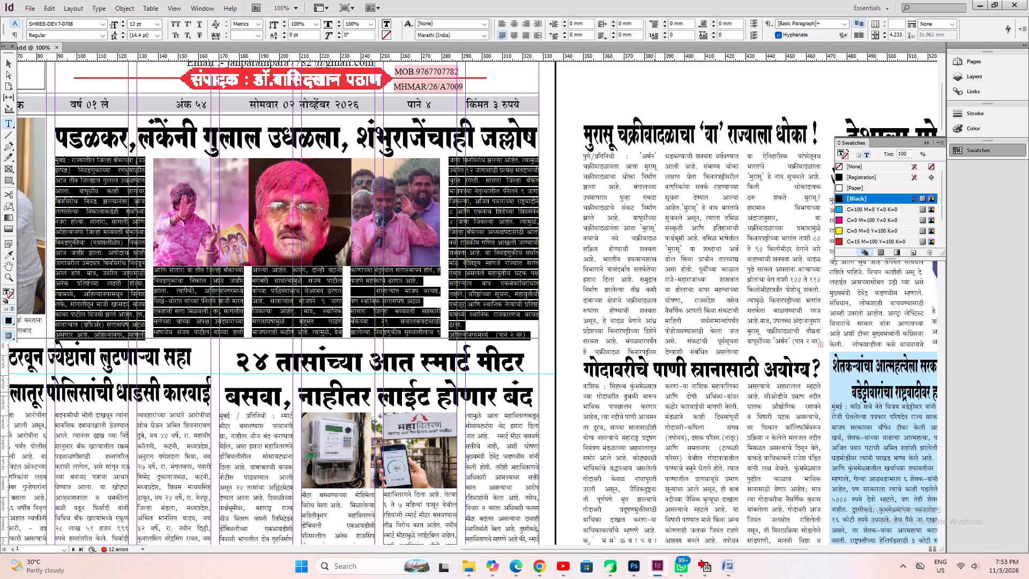
{"action": "left_click_drag", "start_coordinate": [342, 362], "coordinate": [380, 234], "text": "alt"}
{"action": "key", "text": "Down"}
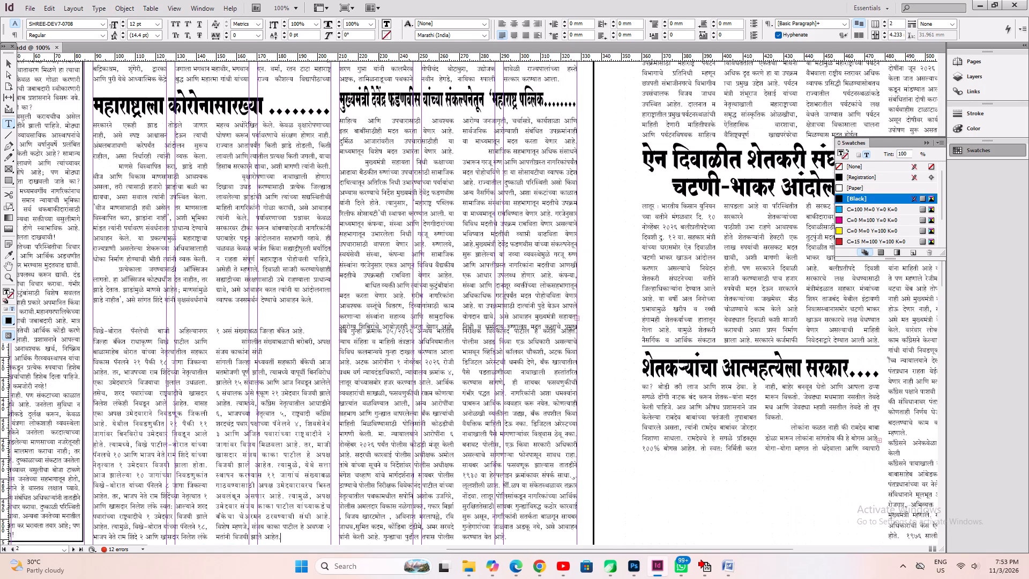
{"action": "left_click_drag", "start_coordinate": [359, 361], "coordinate": [478, 266], "text": "alt"}
{"action": "key", "text": "ctrl+a"}
{"action": "left_click", "coordinate": [360, 325]}
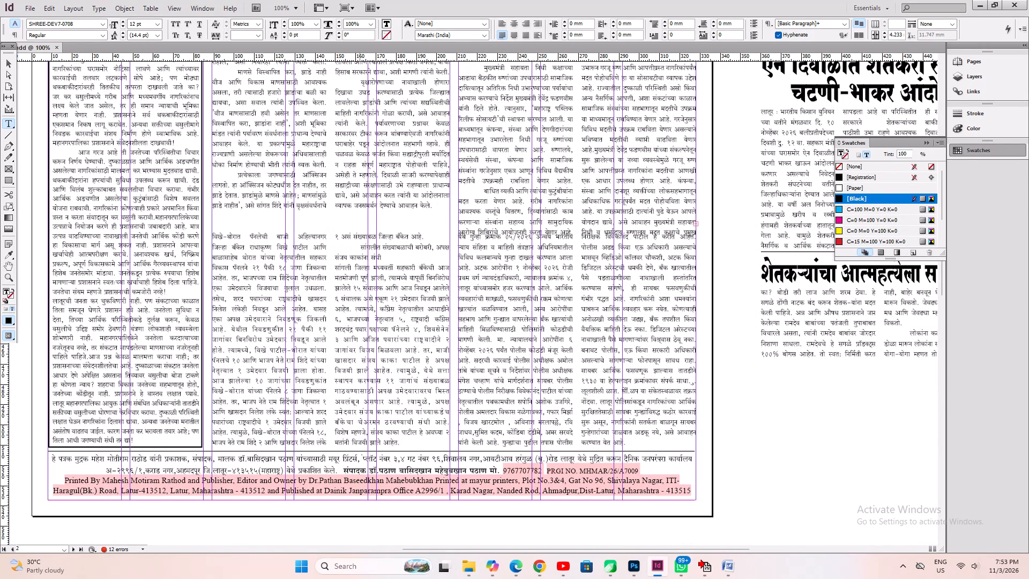
{"action": "left_click_drag", "start_coordinate": [343, 353], "coordinate": [387, 250], "text": "alt"}
{"action": "key", "text": "ctrl+a"}
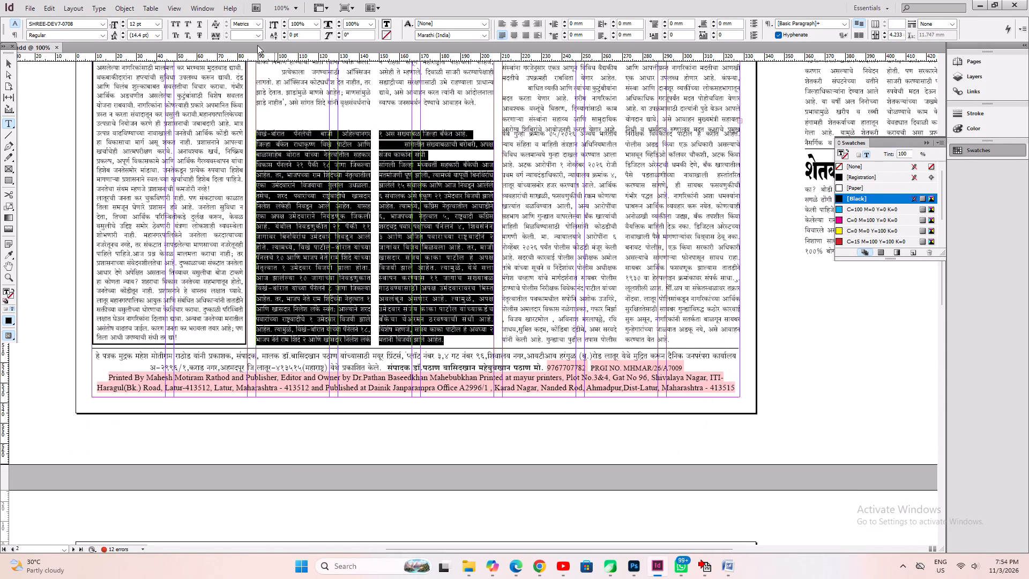
{"action": "left_click", "coordinate": [245, 37]}
{"action": "key", "text": "0"}
{"action": "key", "text": "Return"}
{"action": "left_click", "coordinate": [287, 242]}
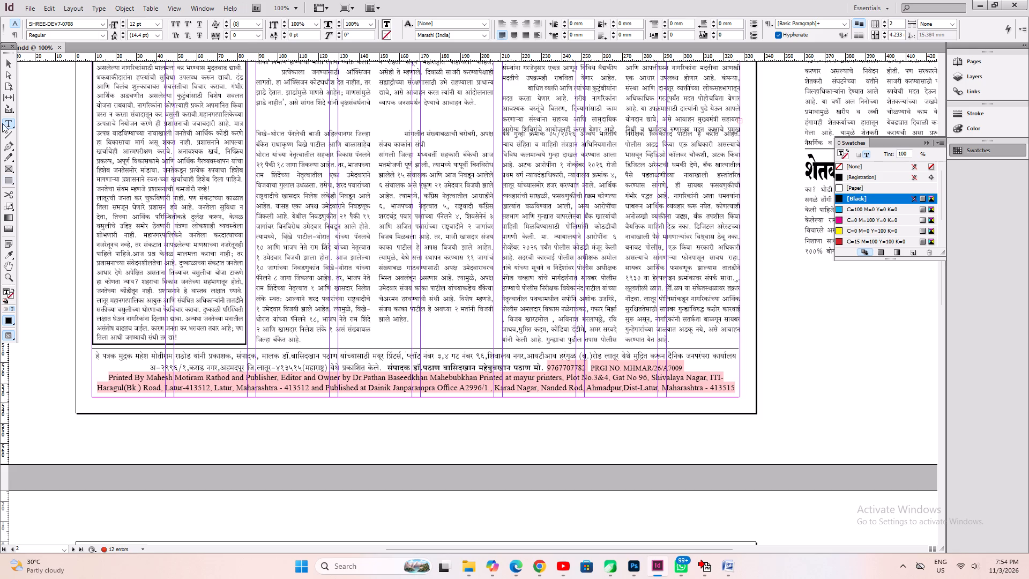
Shorten the election continuation frame on page 2 from its bottom edge, move it down to just above the imprint, and save.
{"action": "left_click", "coordinate": [8, 66]}
{"action": "left_click", "coordinate": [304, 300]}
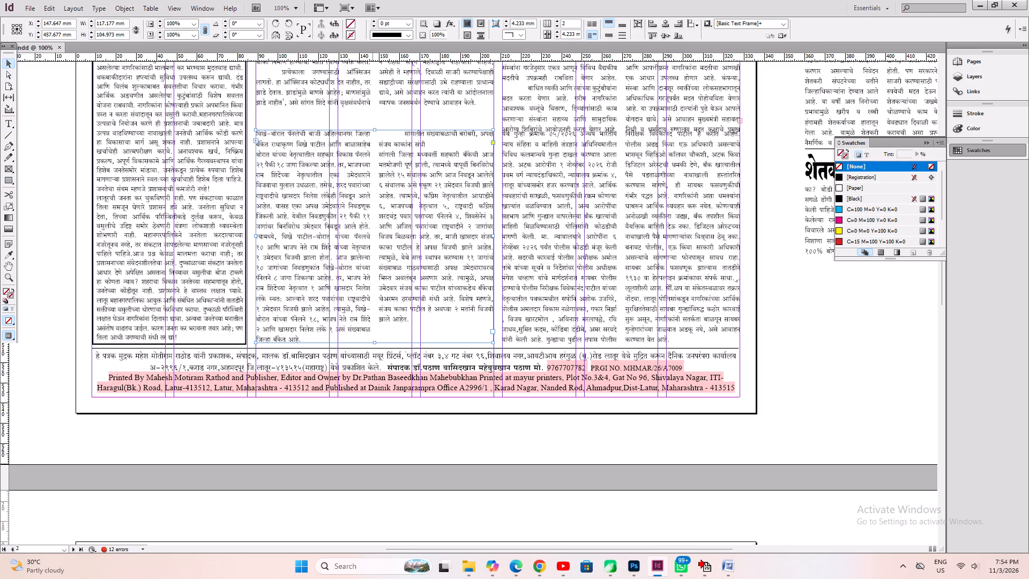
{"action": "left_click_drag", "start_coordinate": [375, 343], "coordinate": [377, 336]}
{"action": "left_click_drag", "start_coordinate": [392, 264], "coordinate": [392, 275], "text": "shift"}
{"action": "key", "text": "ctrl+s"}
{"action": "left_click", "coordinate": [309, 414]}
Draw a text frame on the pasteboard beside page 2 and paste the copied election headline into it.
{"action": "key", "text": "space"}
{"action": "key", "text": "space"}
{"action": "left_click_drag", "start_coordinate": [169, 325], "coordinate": [218, 344]}
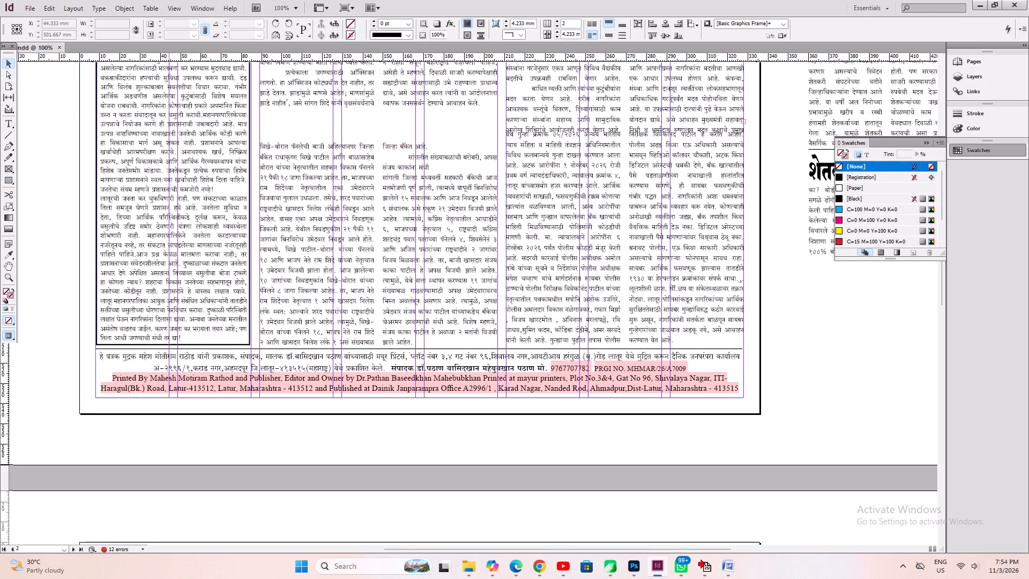
{"action": "left_click_drag", "start_coordinate": [218, 344], "coordinate": [526, 414]}
{"action": "left_click", "coordinate": [4, 122]}
{"action": "left_click_drag", "start_coordinate": [227, 248], "coordinate": [381, 380]}
{"action": "key", "text": "ctrl+v"}
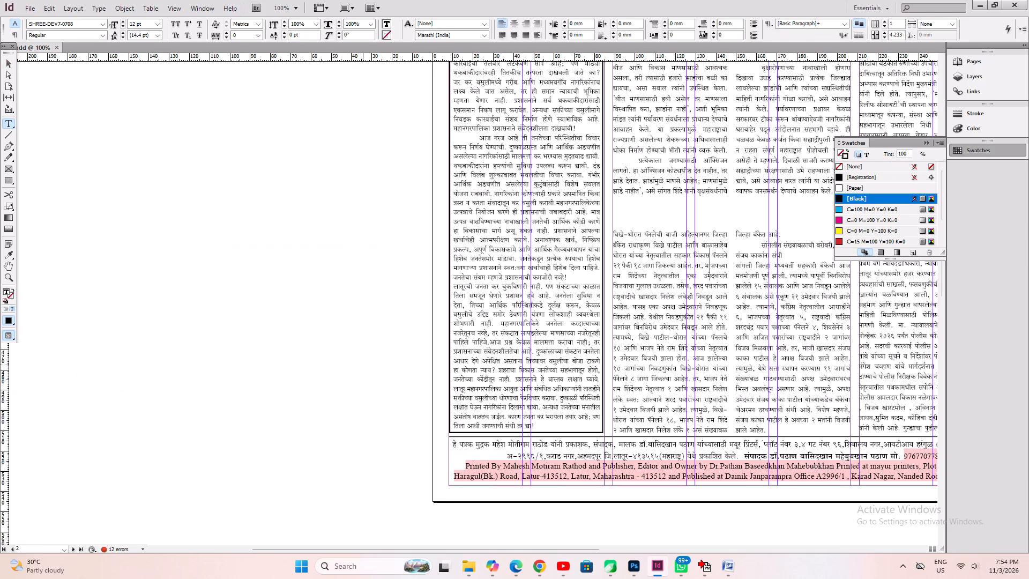
Replace the pasted headline's ending after गुलाल with four dots and fit its frame to the content.
{"action": "key", "text": "ctrl+a"}
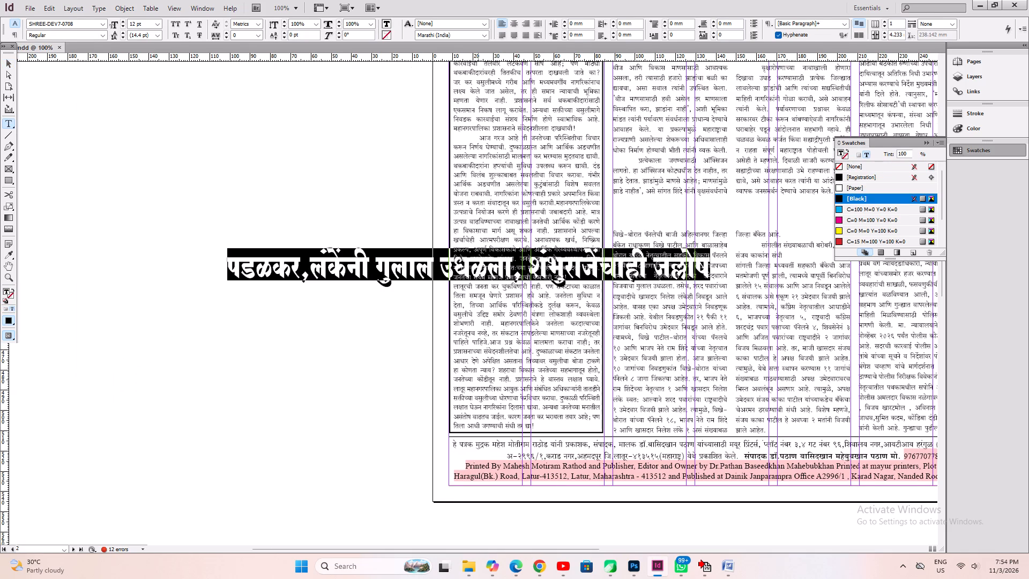
{"action": "left_click", "coordinate": [478, 276]}
{"action": "key", "text": "Left"}
{"action": "key", "text": "Left"}
{"action": "key", "text": "shift+Down"}
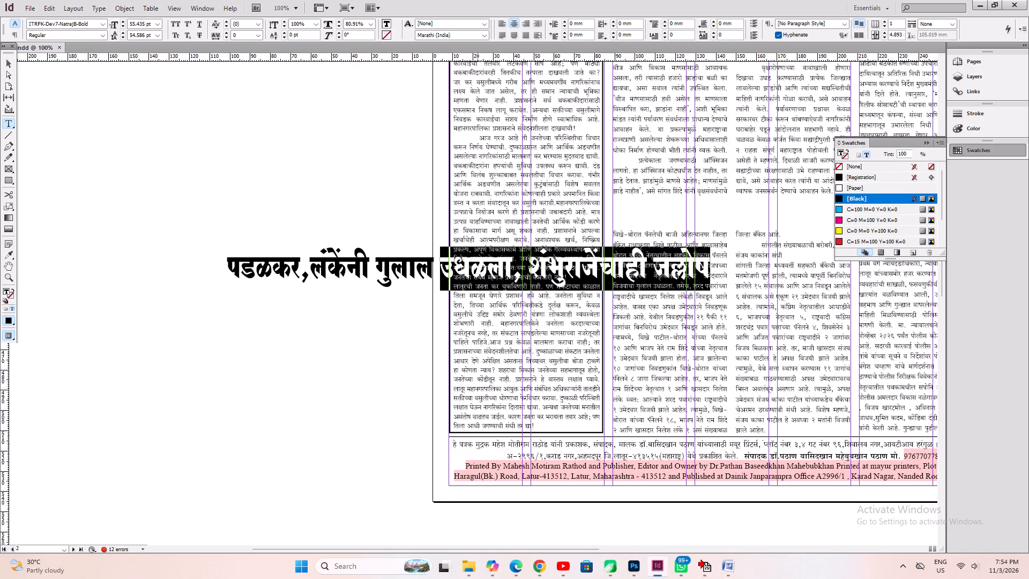
{"action": "type", "text": "...."}
{"action": "key", "text": "ctrl+alt+c"}
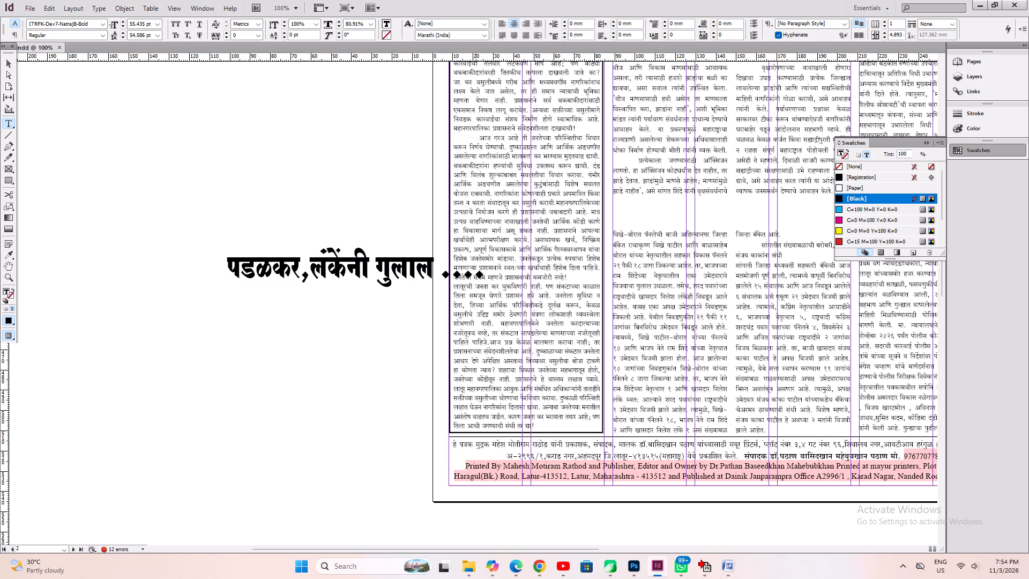
{"action": "key", "text": "ctrl+alt+c"}
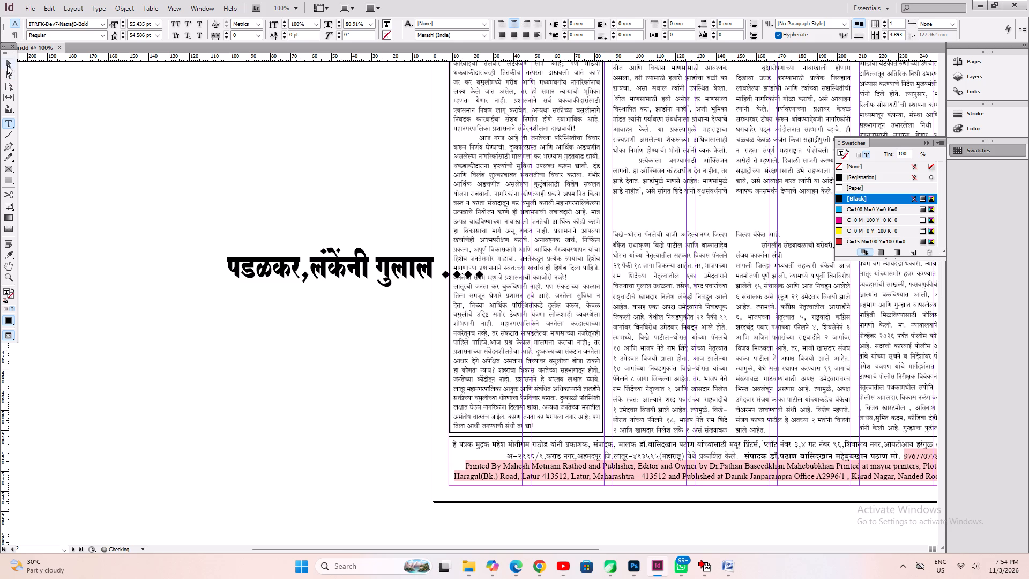
Transfer the shortened headline text into a new pasteboard text frame about 119 by 39 mm, and save the document.
{"action": "left_click", "coordinate": [7, 65], "text": "alt"}
{"action": "left_click", "coordinate": [361, 348]}
{"action": "left_click", "coordinate": [368, 273]}
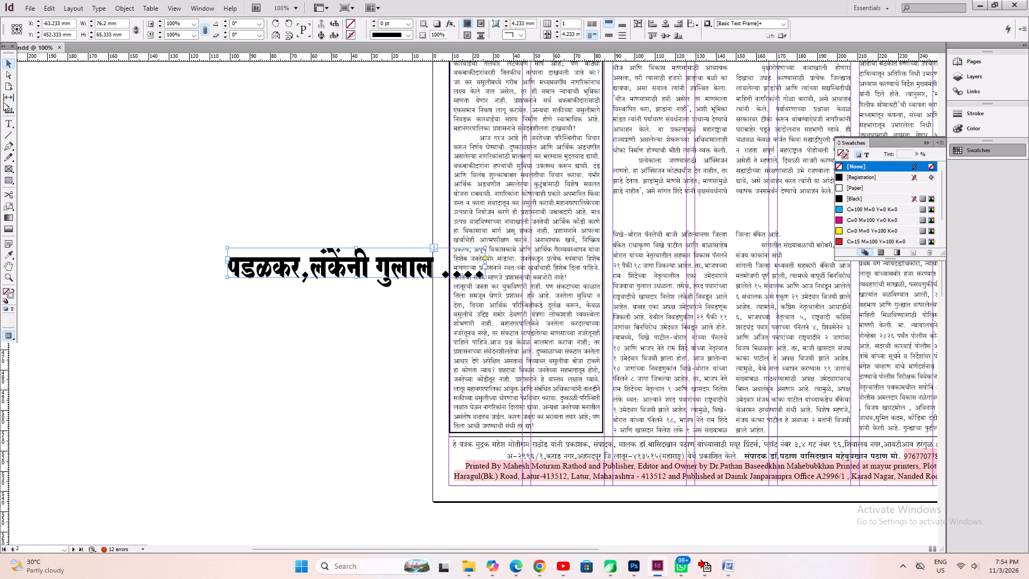
{"action": "left_click", "coordinate": [11, 122]}
{"action": "left_click", "coordinate": [399, 271]}
{"action": "key", "text": "ctrl+a"}
{"action": "key", "text": "ctrl+x"}
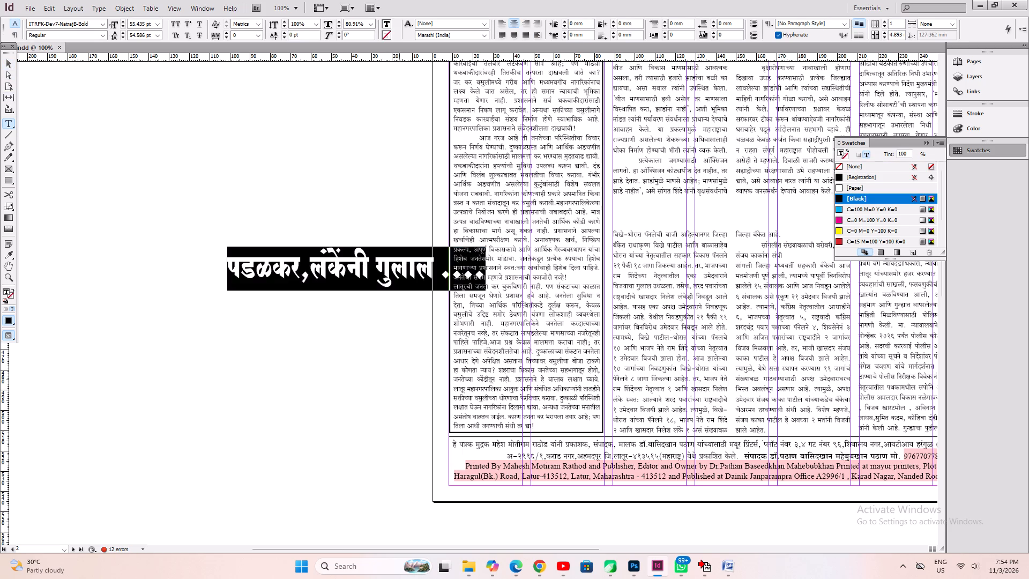
{"action": "left_click_drag", "start_coordinate": [124, 412], "coordinate": [365, 490]}
{"action": "key", "text": "ctrl+v"}
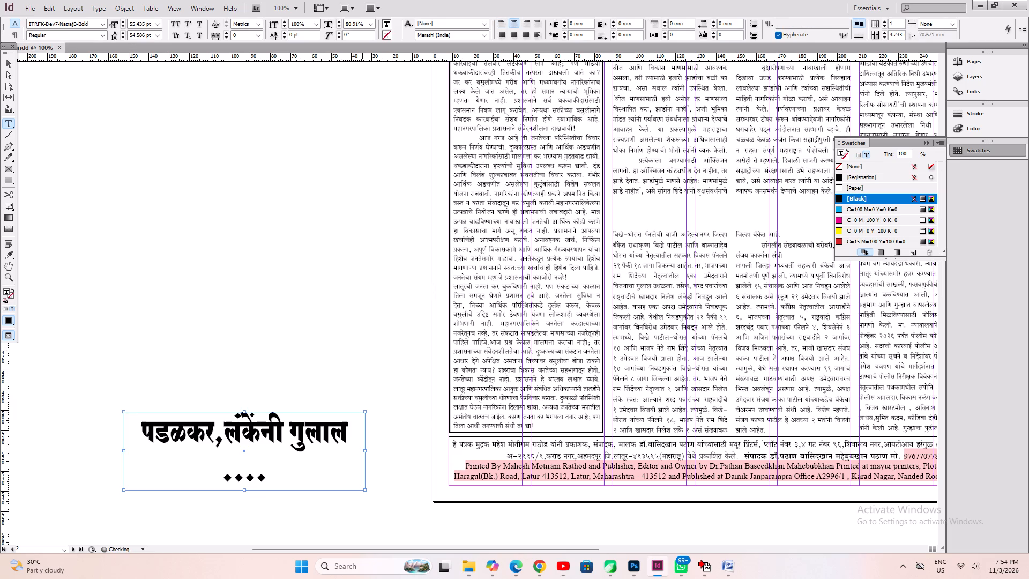
{"action": "key", "text": "ctrl+s"}
Move the headline frame onto page 2, aligned above the election continuation starting विखे-थोरात, and nudge it up five times.
{"action": "left_click_drag", "start_coordinate": [9, 66], "coordinate": [12, 75]}
{"action": "left_click", "coordinate": [274, 453]}
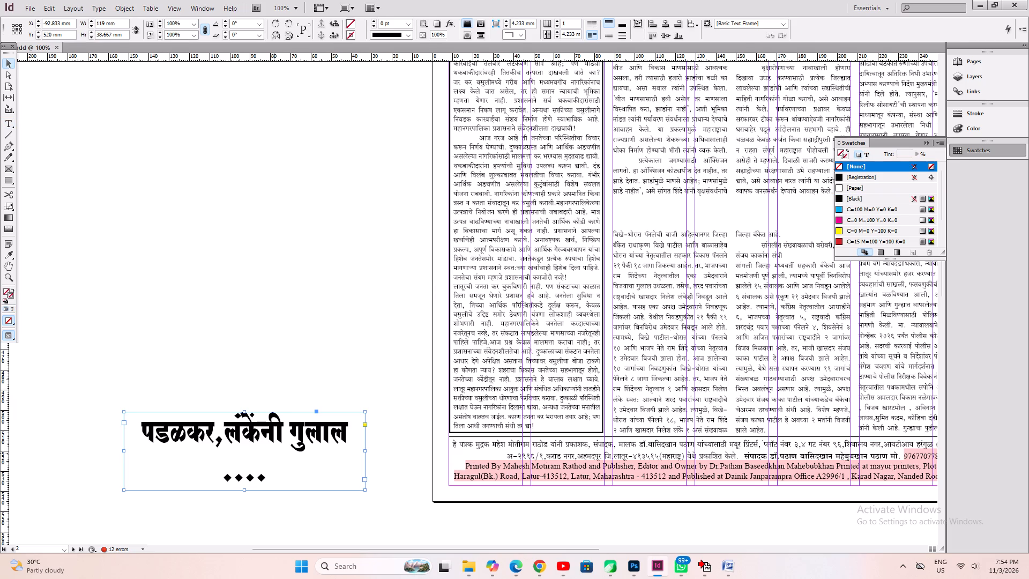
{"action": "key", "text": "space"}
{"action": "key", "text": "space"}
{"action": "key", "text": "space"}
{"action": "key", "text": "space"}
{"action": "key", "text": "space"}
{"action": "key", "text": "space"}
{"action": "left_click_drag", "start_coordinate": [249, 452], "coordinate": [152, 456]}
{"action": "left_click_drag", "start_coordinate": [124, 461], "coordinate": [612, 251]}
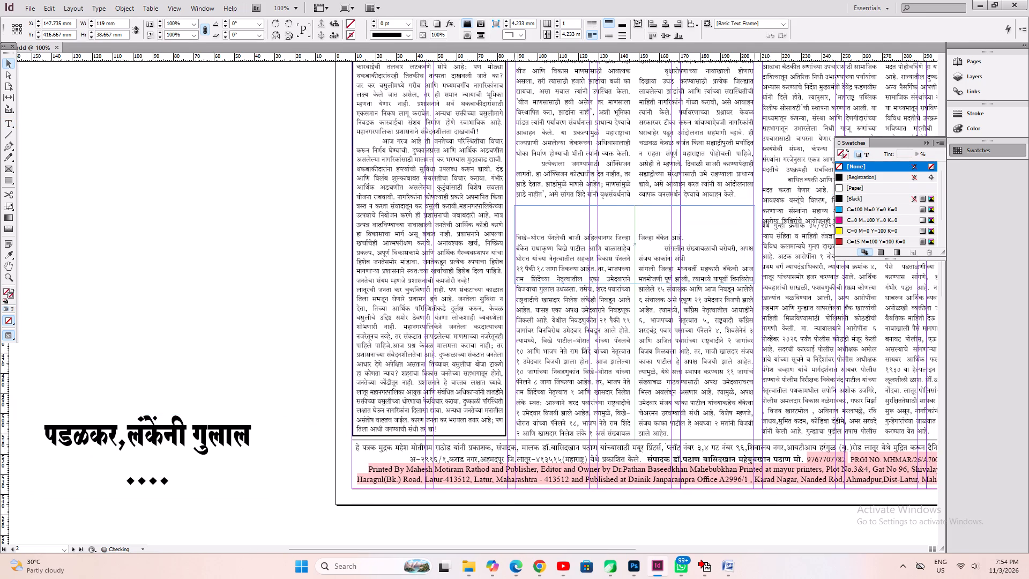
{"action": "left_click_drag", "start_coordinate": [612, 251], "coordinate": [614, 251]}
{"action": "key", "text": "ctrl+2"}
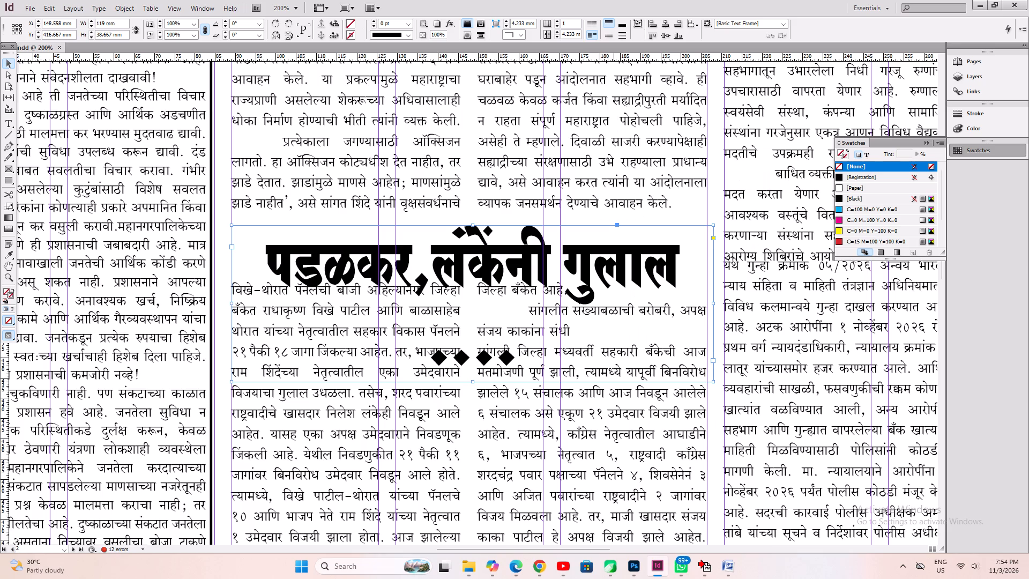
{"action": "key", "text": "Up"}
{"action": "key", "text": "Up"}
{"action": "key", "text": "Up"}
{"action": "key", "text": "Up"}
{"action": "key", "text": "Up"}
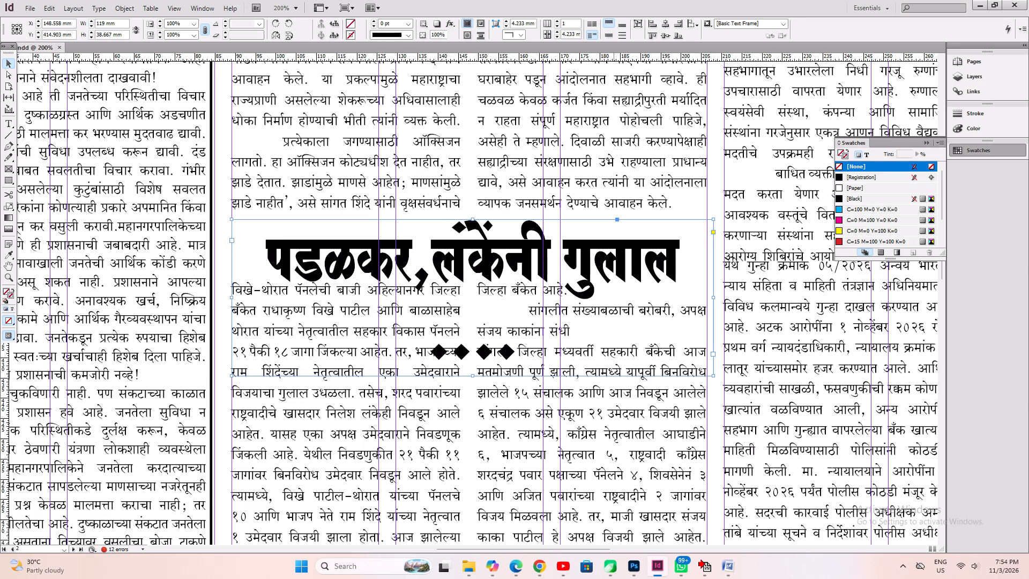
Justify the headline पडळकर,लंकेंनी गुलाल .... across its frame, reduce its size to fit one line, and fit the frame to it.
{"action": "key", "text": "ctrl+shift+j"}
{"action": "key", "text": "ctrl+shift+comma"}
{"action": "key", "text": "ctrl+shift+comma"}
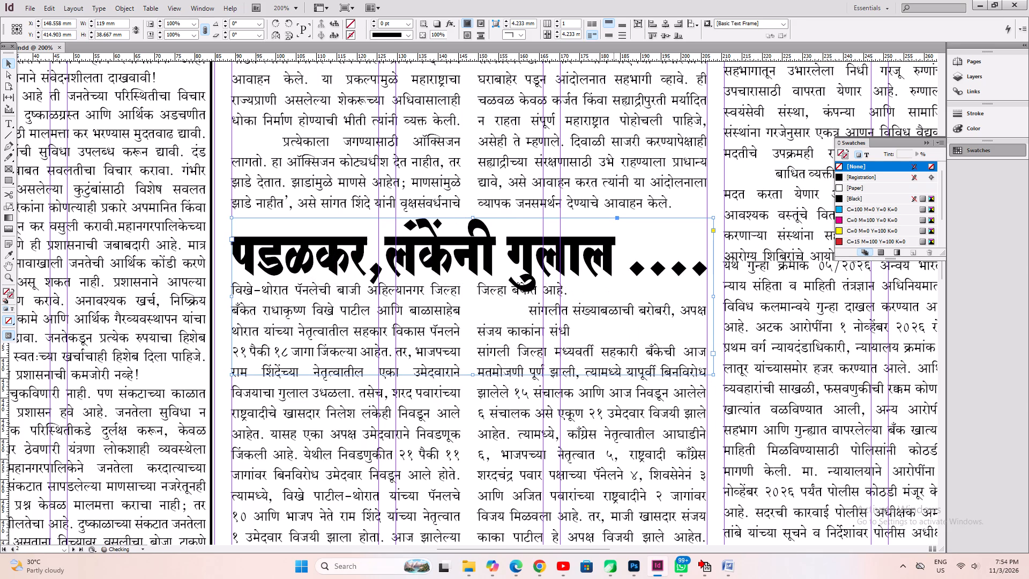
{"action": "key", "text": "ctrl+shift+comma"}
{"action": "key", "text": "ctrl+shift+period"}
{"action": "key", "text": "ctrl+alt+c"}
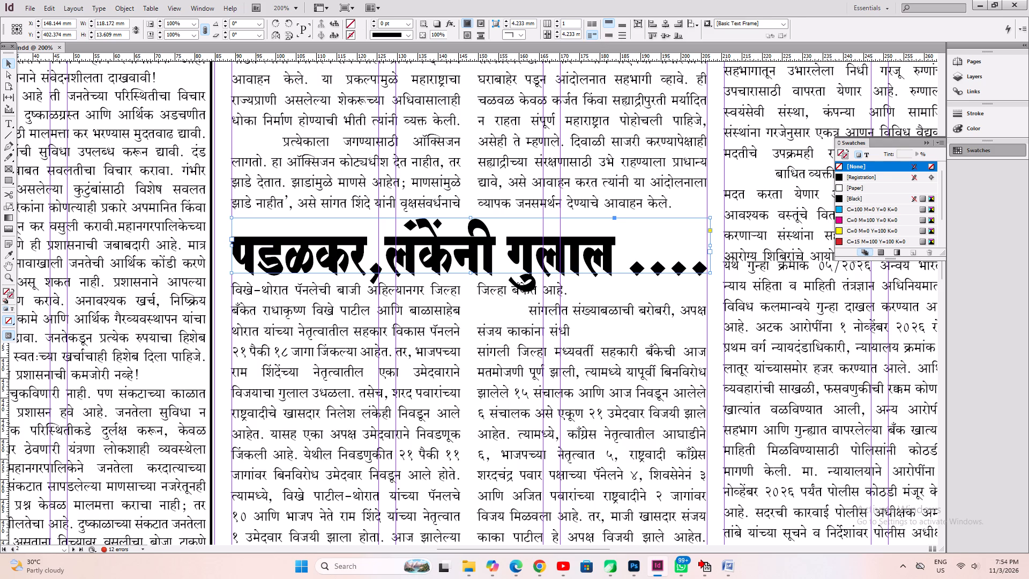
Nudge the election story starting विखे-थोरात down once beneath its पडळकर,लंकेंनी गुलाल .... headline.
{"action": "left_click", "coordinate": [409, 366]}
{"action": "scroll", "coordinate": [411, 363], "scroll_direction": "down", "scroll_amount": 6}
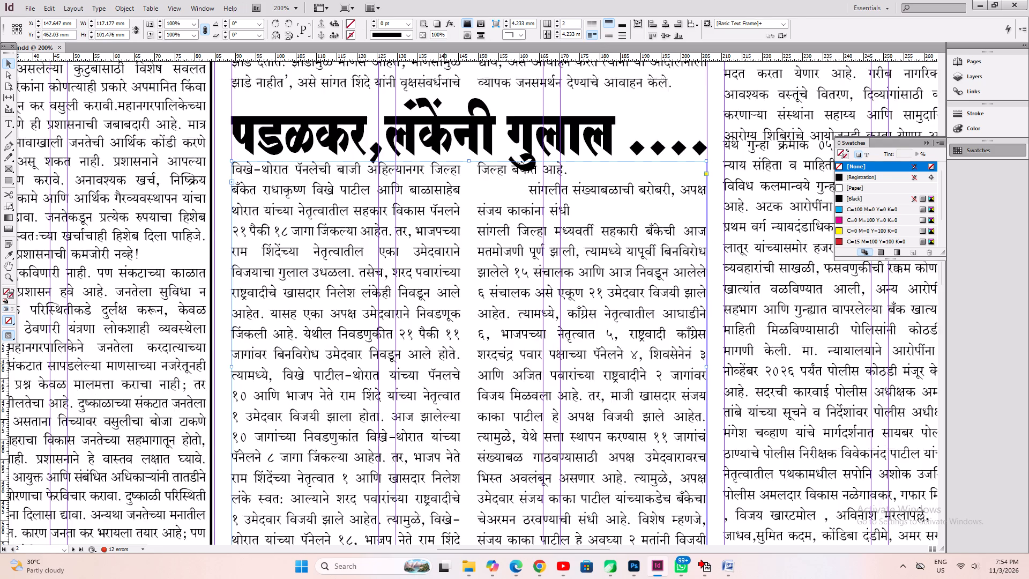
{"action": "scroll", "coordinate": [444, 362], "scroll_direction": "down", "scroll_amount": 4}
{"action": "scroll", "coordinate": [444, 364], "scroll_direction": "up", "scroll_amount": 2}
{"action": "key", "text": "Down"}
{"action": "scroll", "coordinate": [444, 364], "scroll_direction": "up", "scroll_amount": 6}
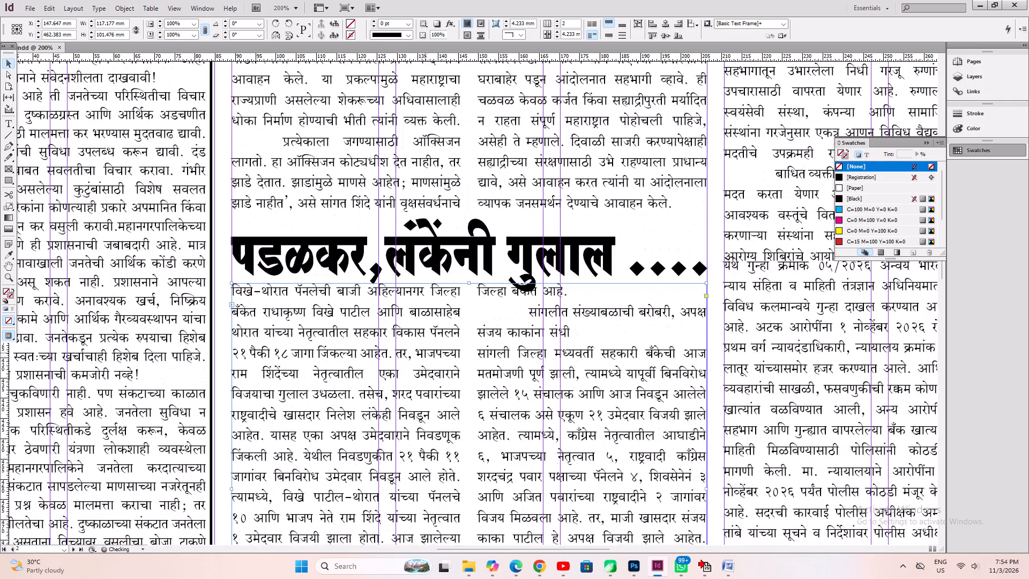
{"action": "left_click", "coordinate": [394, 436]}
Draw a horizontal rule about 117 mm long above the पडळकर,लंकेंनी गुलाल .... headline, set its stroke to 1 pt, and save the document.
{"action": "left_click", "coordinate": [4, 133]}
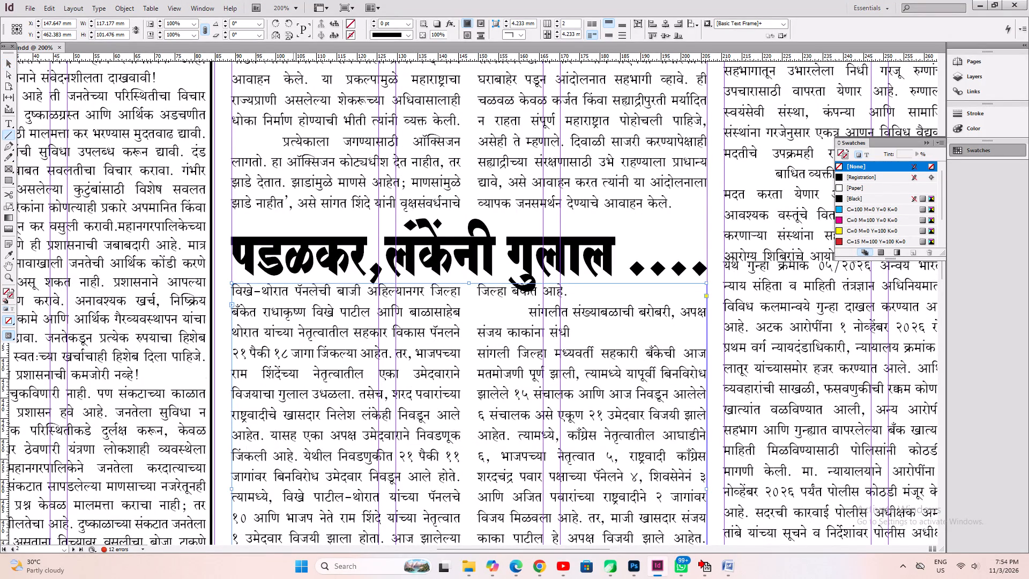
{"action": "left_click_drag", "start_coordinate": [232, 214], "coordinate": [703, 302], "text": "shift"}
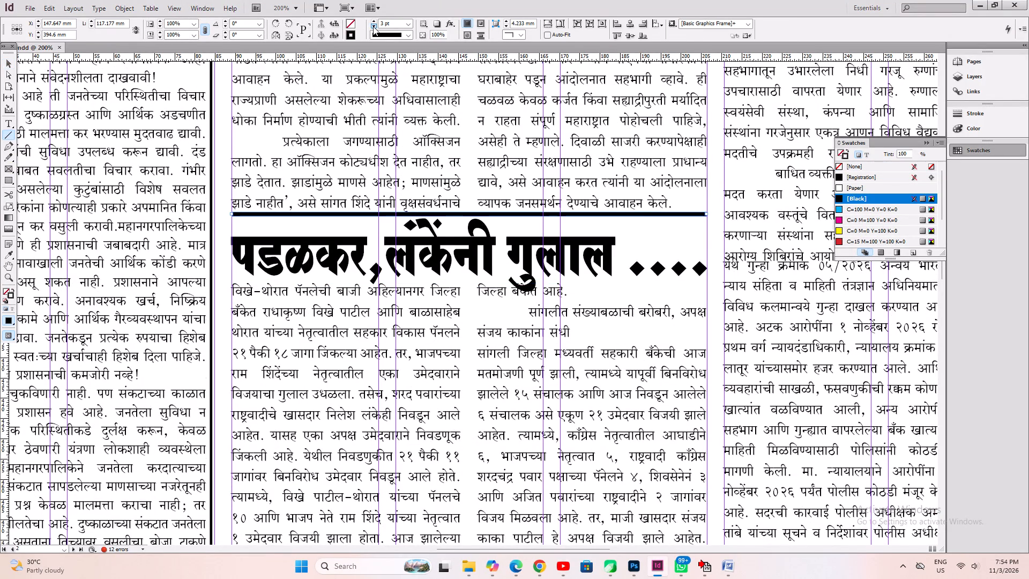
{"action": "double_click", "coordinate": [373, 26]}
{"action": "key", "text": "ctrl+s"}
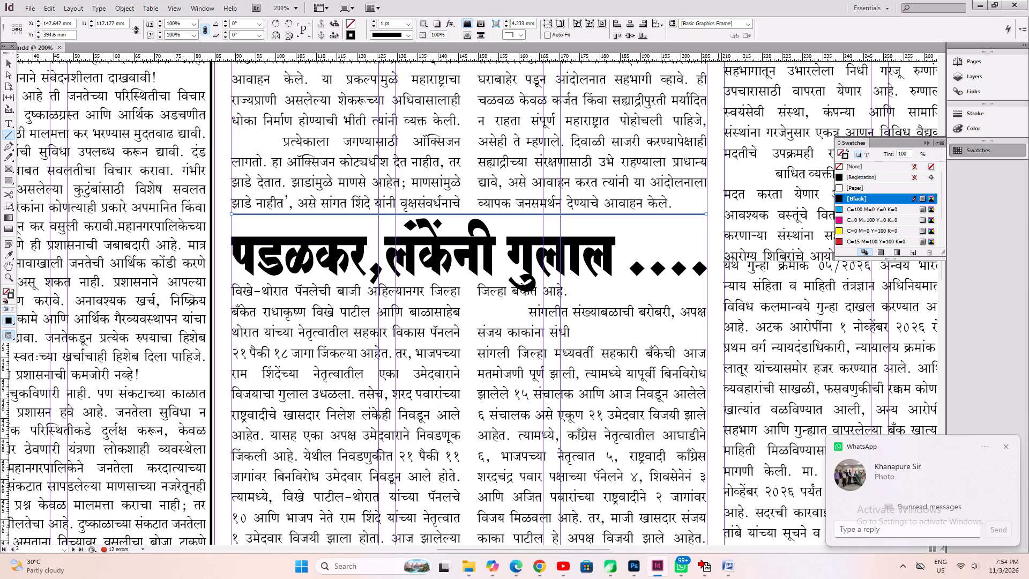
{"action": "key", "text": "ctrl+0"}
{"action": "key", "text": "ctrl+a"}
{"action": "key", "text": "ctrl+s"}
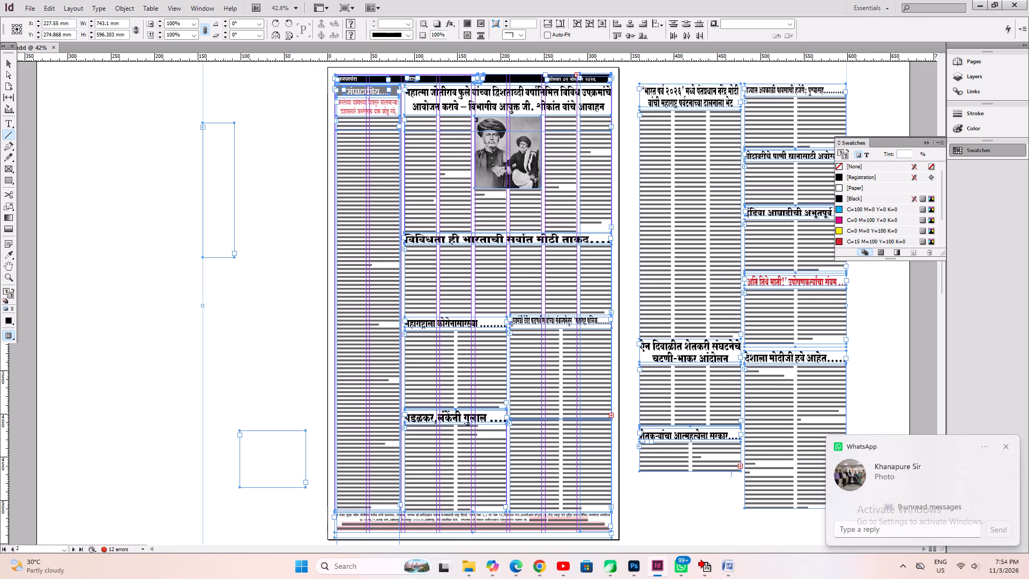
{"action": "left_click", "coordinate": [2, 62]}
{"action": "left_click", "coordinate": [244, 303]}
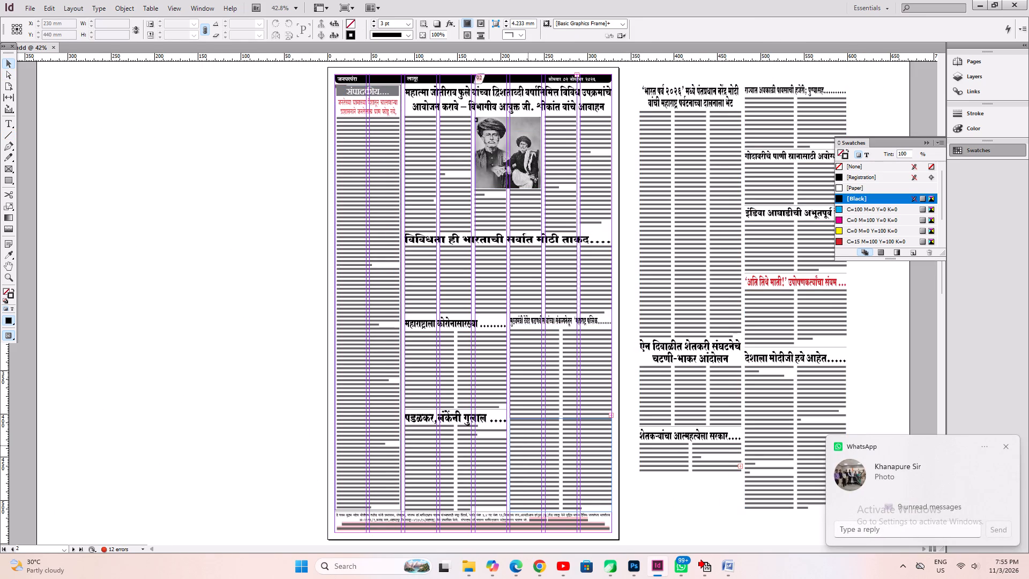
Nudge the story below the मुख्यमंत्री देवेंद्र फडणवीस headline up five times and fit its frame to the content.
{"action": "left_click", "coordinate": [493, 433], "text": "ctrl"}
{"action": "key", "text": "ctrl+1"}
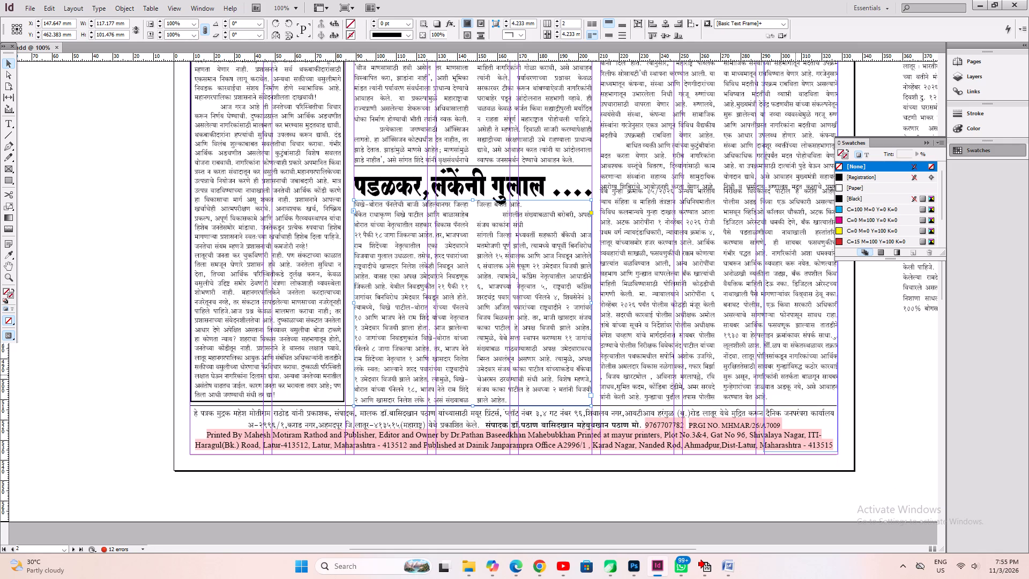
{"action": "left_click", "coordinate": [787, 374]}
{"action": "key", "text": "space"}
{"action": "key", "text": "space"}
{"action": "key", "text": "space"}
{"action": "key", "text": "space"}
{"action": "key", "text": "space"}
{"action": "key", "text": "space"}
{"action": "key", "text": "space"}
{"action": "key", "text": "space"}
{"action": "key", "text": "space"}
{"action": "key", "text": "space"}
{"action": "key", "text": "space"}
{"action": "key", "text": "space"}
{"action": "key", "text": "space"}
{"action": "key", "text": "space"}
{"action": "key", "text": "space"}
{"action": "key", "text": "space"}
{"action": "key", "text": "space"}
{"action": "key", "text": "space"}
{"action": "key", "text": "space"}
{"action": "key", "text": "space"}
{"action": "left_click_drag", "start_coordinate": [756, 279], "coordinate": [660, 374]}
{"action": "left_click_drag", "start_coordinate": [659, 337], "coordinate": [659, 440]}
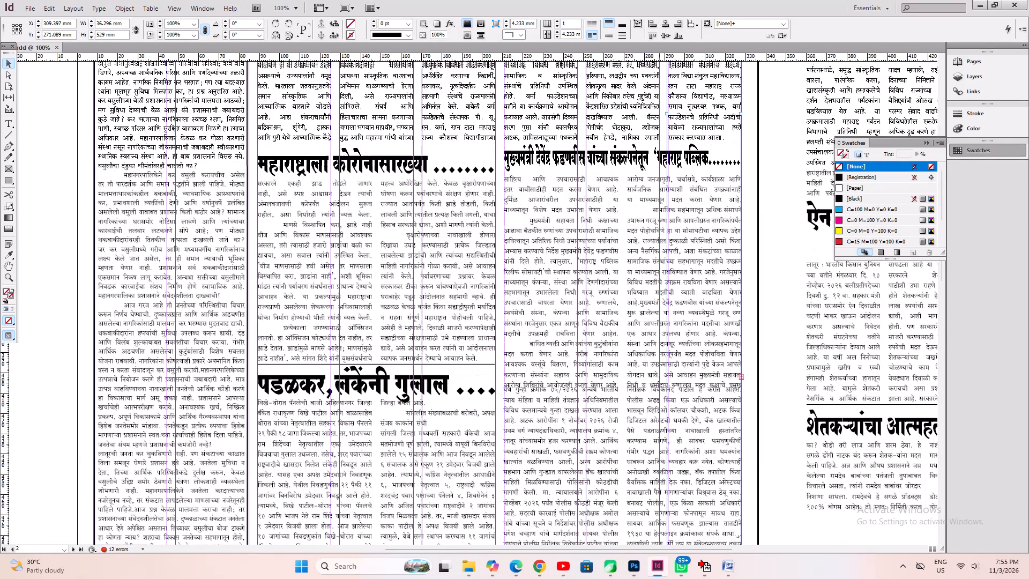
{"action": "left_click_drag", "start_coordinate": [659, 440], "coordinate": [659, 442]}
{"action": "left_click", "coordinate": [633, 284]}
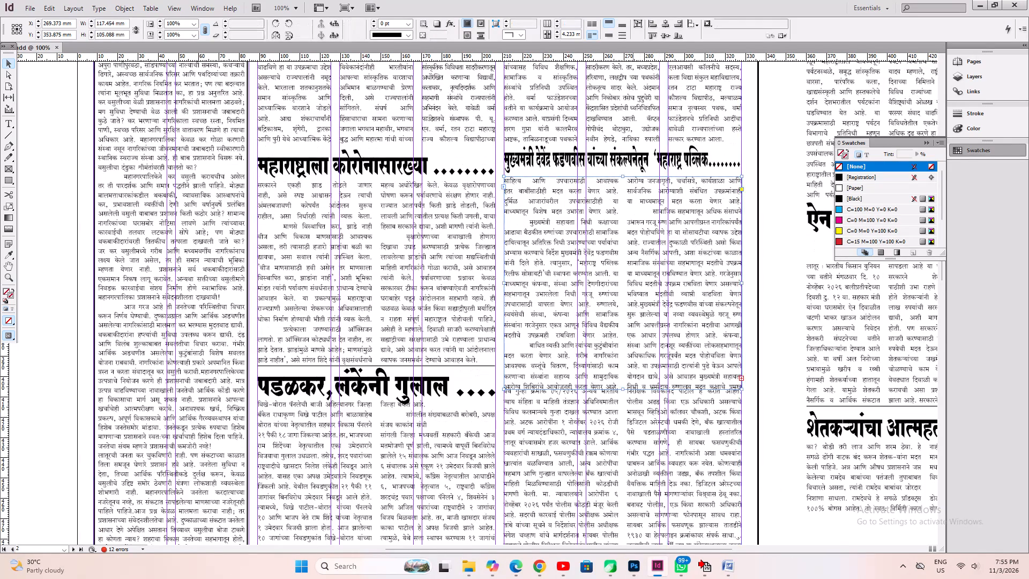
{"action": "key", "text": "Up"}
{"action": "key", "text": "Up"}
{"action": "key", "text": "Up"}
{"action": "key", "text": "Up"}
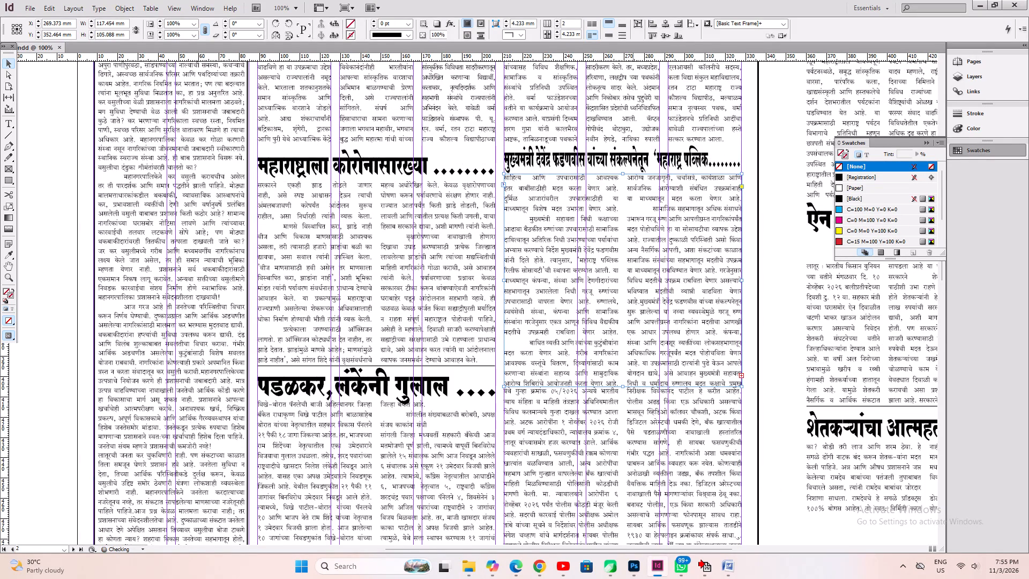
{"action": "key", "text": "Up"}
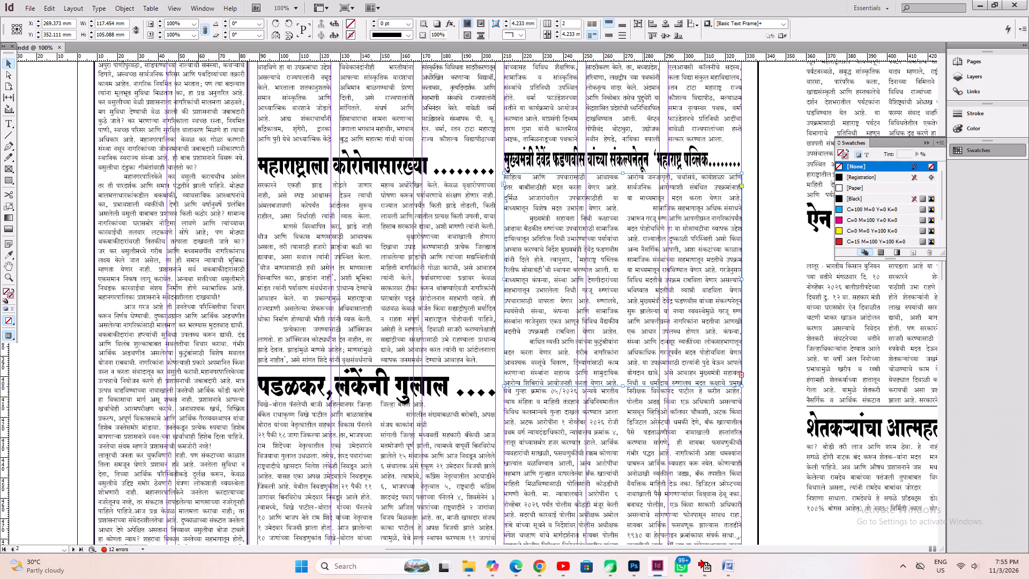
{"action": "key", "text": "ctrl+alt+c"}
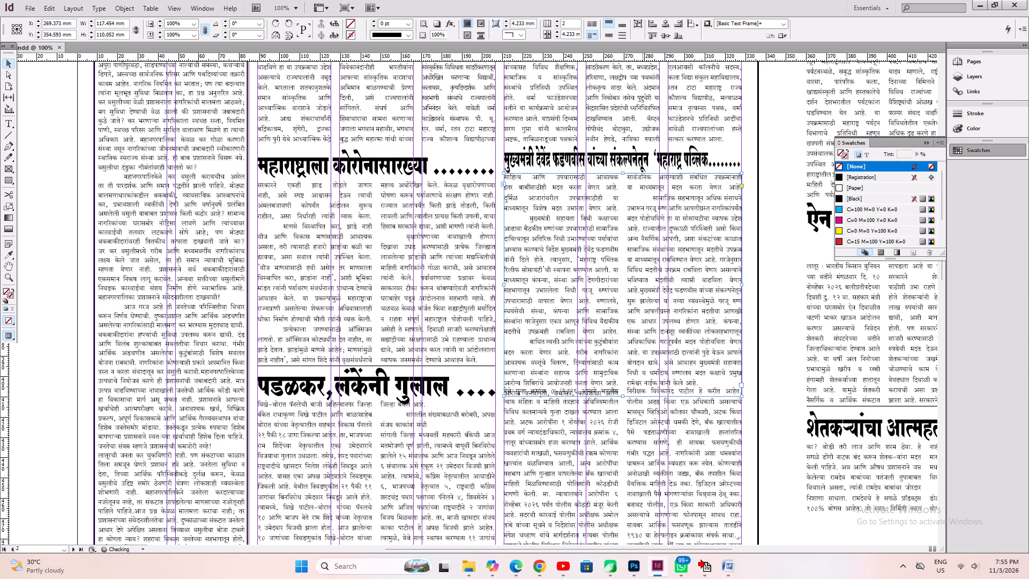
Move the story starting येथे गुन्हा क्रमांक ०५/२०२६ down about 19 mm, leaving a gap beneath the story above it.
{"action": "scroll", "coordinate": [585, 17], "scroll_direction": "down", "scroll_amount": 7}
{"action": "left_click", "coordinate": [610, 466]}
{"action": "scroll", "coordinate": [610, 466], "scroll_direction": "down", "scroll_amount": 4}
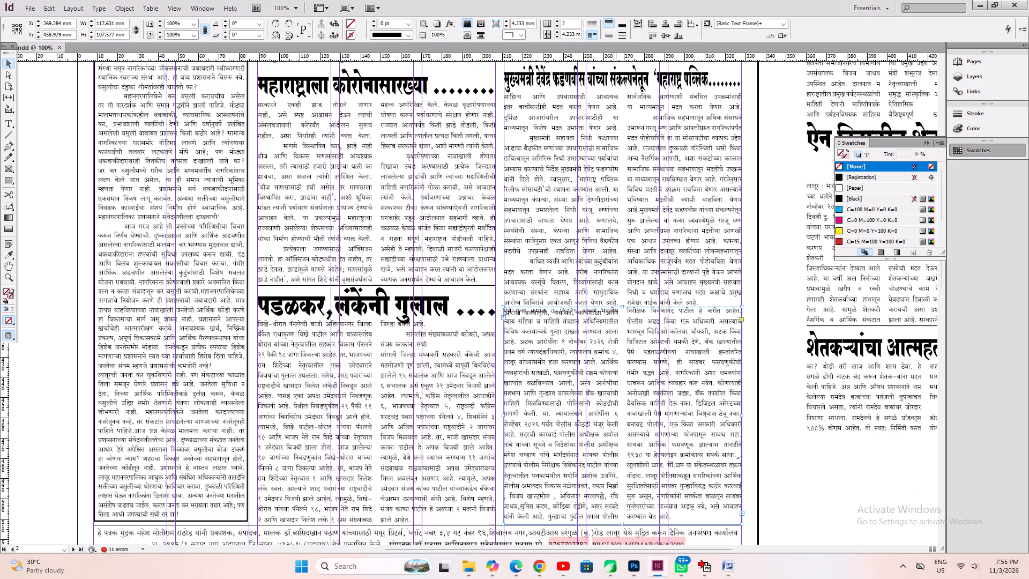
{"action": "left_click_drag", "start_coordinate": [629, 392], "coordinate": [631, 427], "text": "shift"}
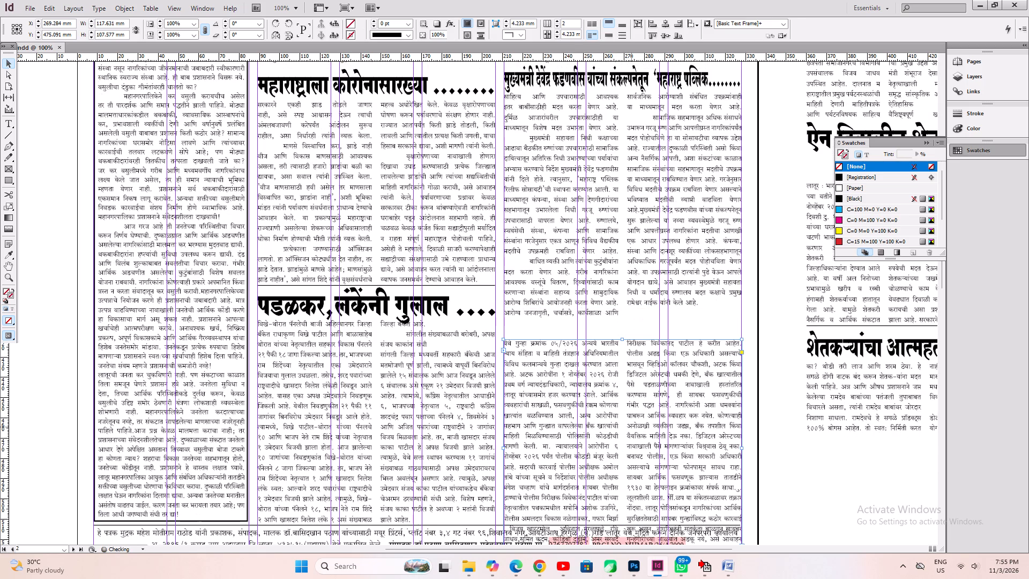
{"action": "left_click_drag", "start_coordinate": [637, 419], "coordinate": [637, 425], "text": "shift"}
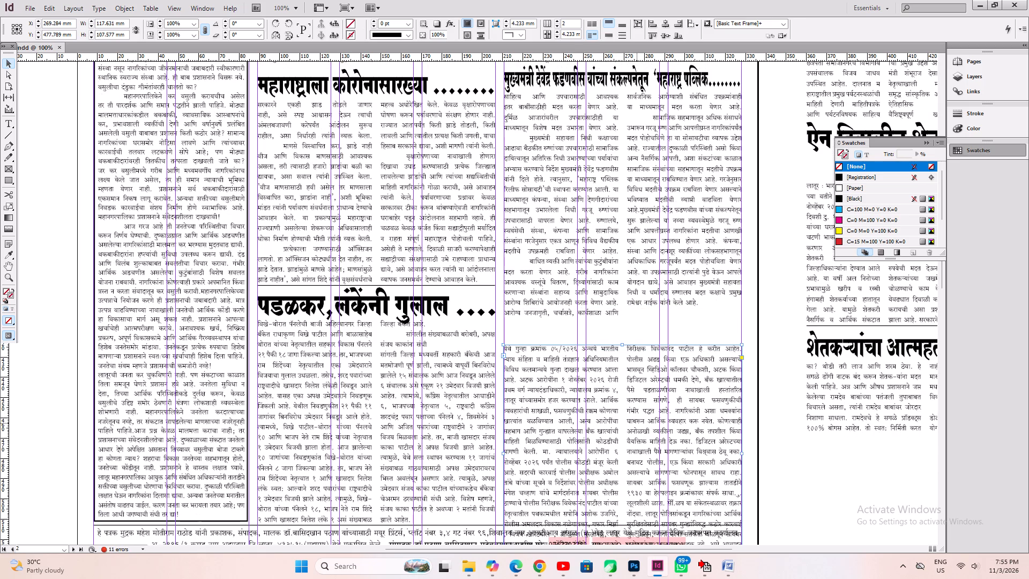
In the महाराष्ट्र पब्लिक continuation on page 2, remove the indent and paragraph break before बाधित व्यक्ती.
{"action": "key", "text": "space"}
{"action": "key", "text": "space"}
{"action": "key", "text": "space"}
{"action": "key", "text": "space"}
{"action": "left_click_drag", "start_coordinate": [586, 297], "coordinate": [531, 395]}
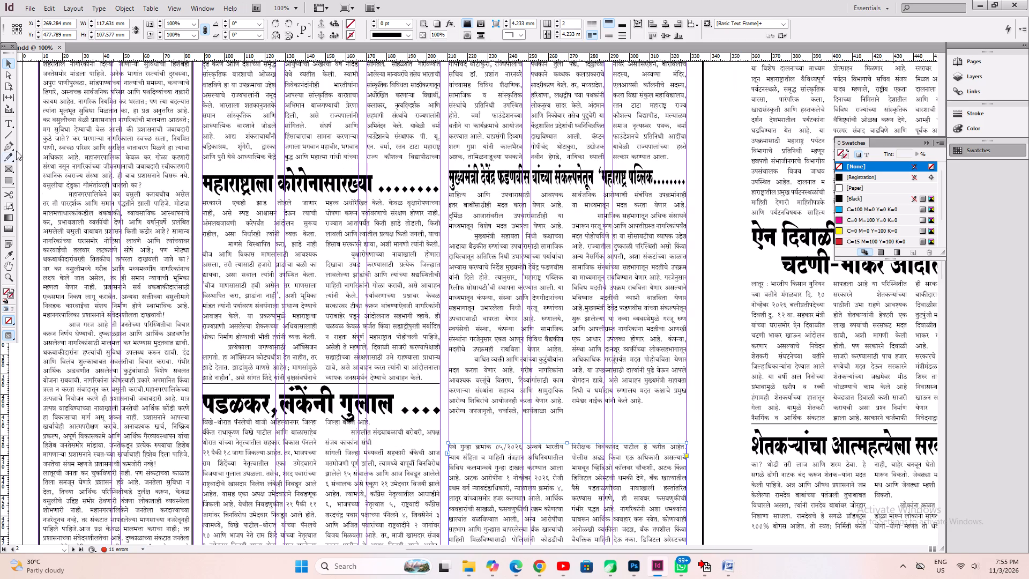
{"action": "left_click", "coordinate": [8, 122]}
{"action": "left_click", "coordinate": [473, 364]}
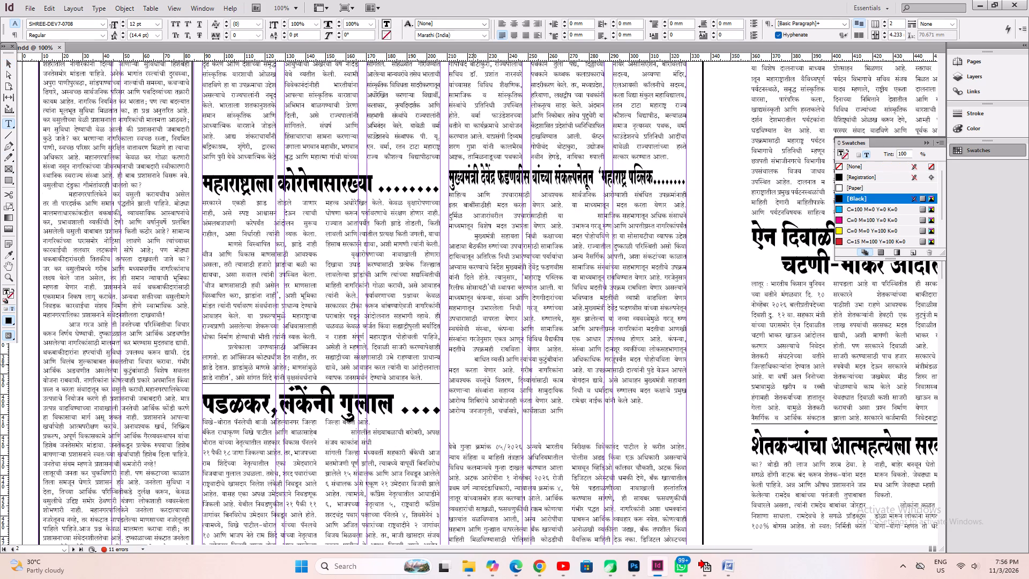
{"action": "key", "text": "shift+Home"}
{"action": "key", "text": "BackSpace"}
{"action": "key", "text": "BackSpace"}
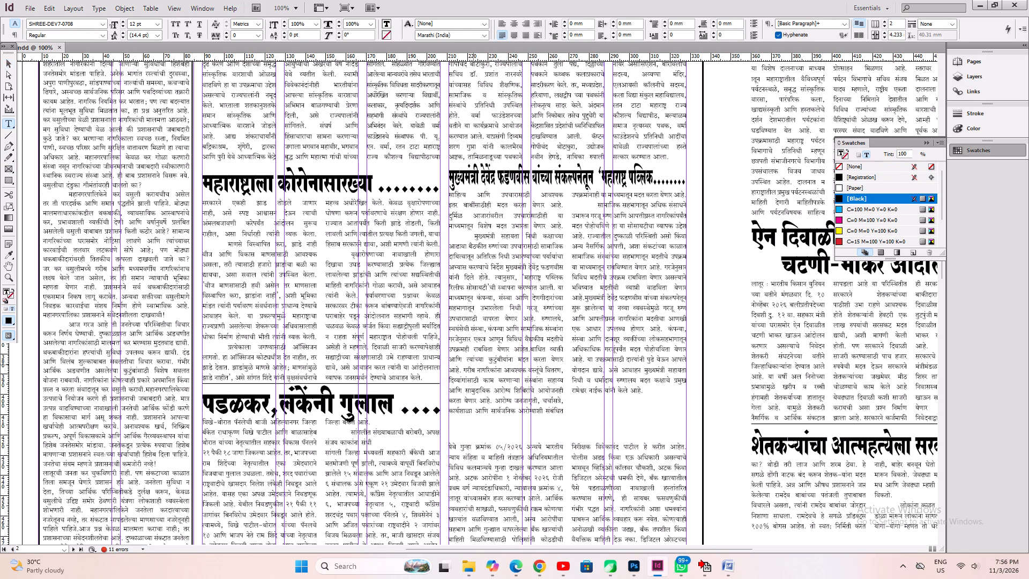
Remove the indent and paragraph break before the paragraph starting मुख्यमंत्री in the same continuation, refit its frame and save the document.
{"action": "left_click", "coordinate": [472, 235]}
{"action": "key", "text": "shift+Home"}
{"action": "key", "text": "BackSpace"}
{"action": "key", "text": "BackSpace"}
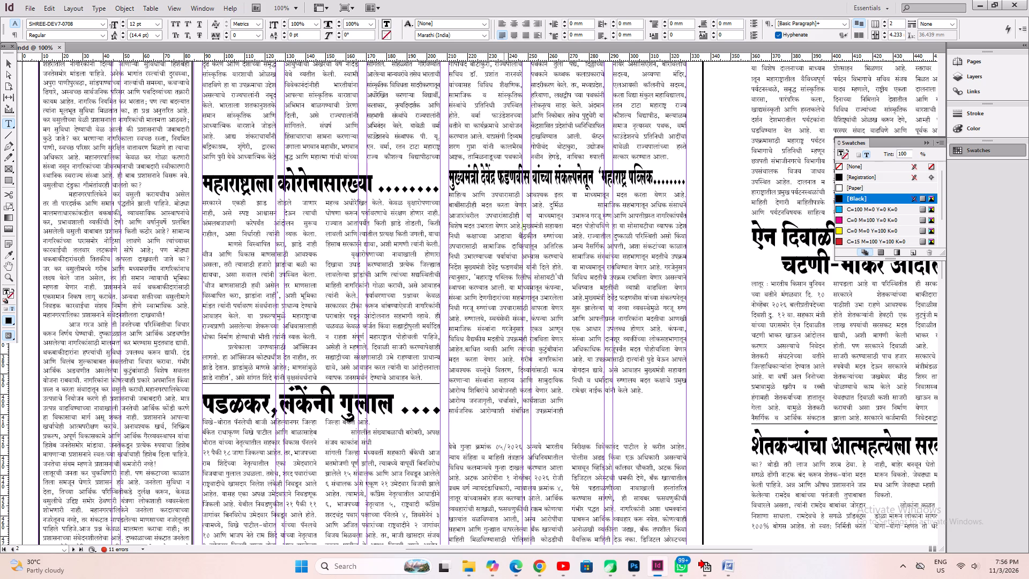
{"action": "key", "text": "ctrl+alt+c"}
{"action": "key", "text": "ctrl+s"}
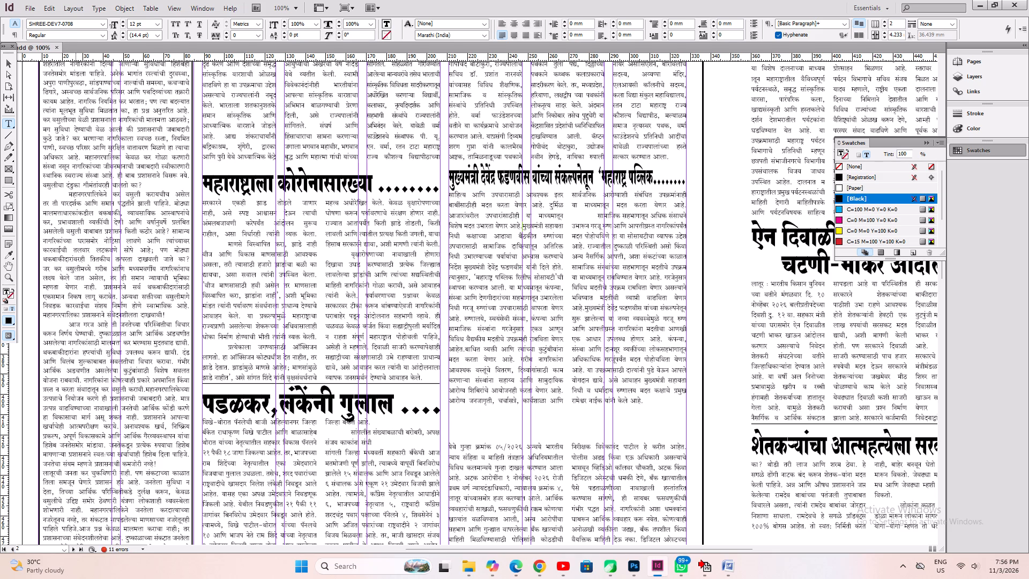
Copy the horizontal rule above the पडळकर headline to below the महाराष्ट्र पब्लिक continuation, align it to that column, nudge it down once and save.
{"action": "left_click", "coordinate": [8, 68]}
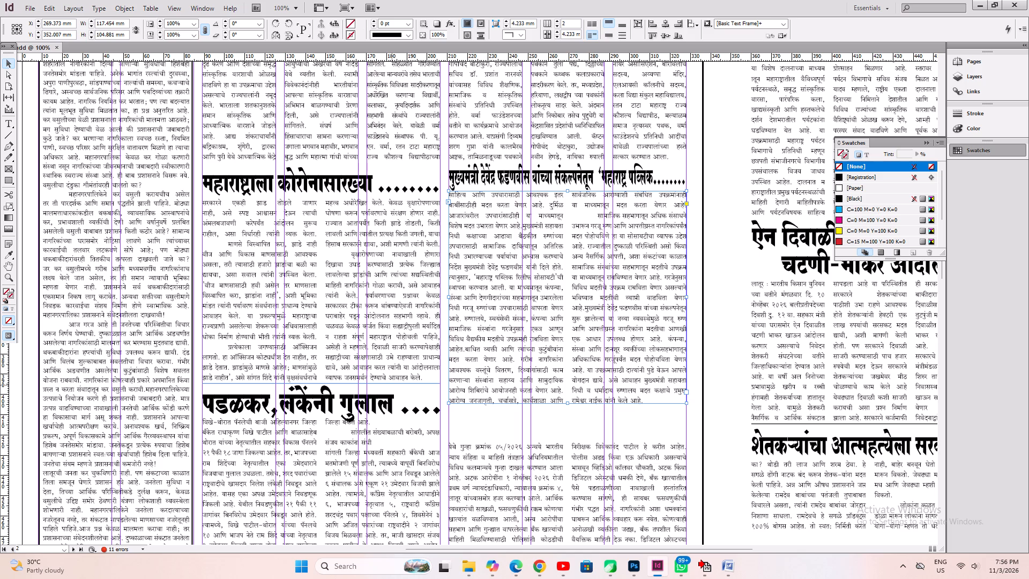
{"action": "left_click", "coordinate": [392, 384], "text": "ctrl"}
{"action": "left_click_drag", "start_coordinate": [392, 384], "coordinate": [642, 407], "text": "alt"}
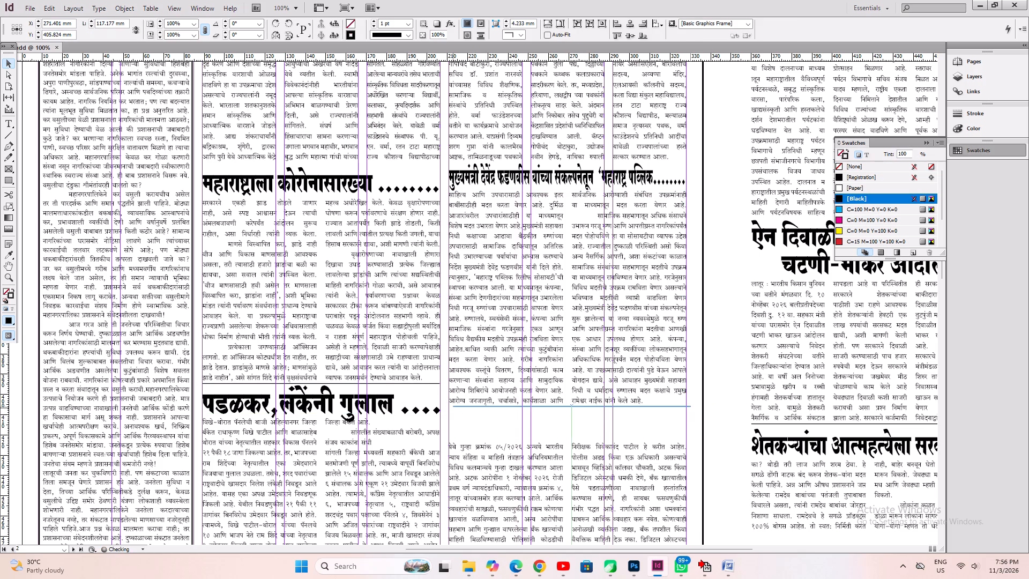
{"action": "left_click_drag", "start_coordinate": [642, 407], "coordinate": [637, 409], "text": "alt"}
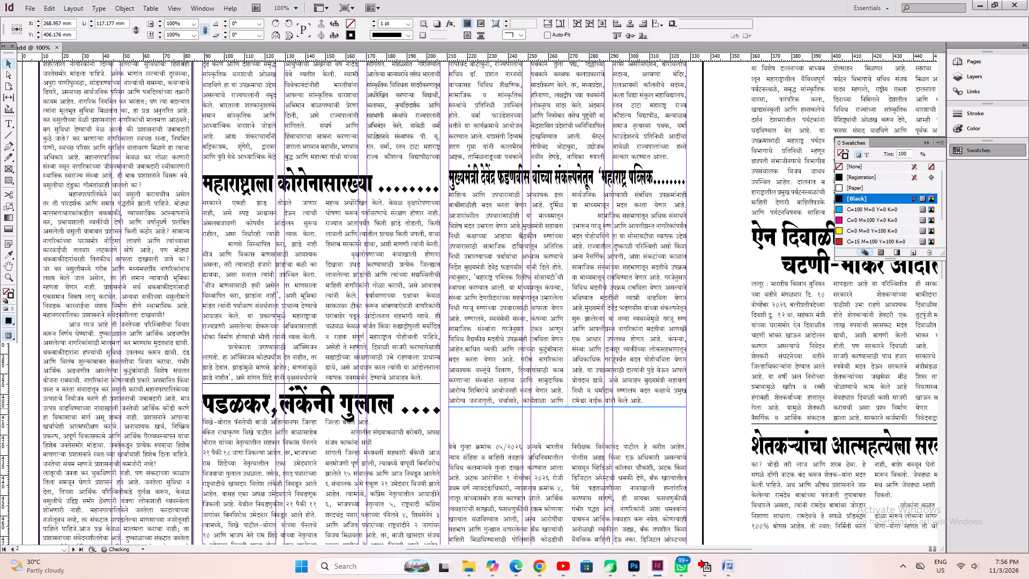
{"action": "key", "text": "Down"}
{"action": "key", "text": "ctrl+s"}
{"action": "key", "text": "ctrl+0"}
{"action": "key", "text": "ctrl+s"}
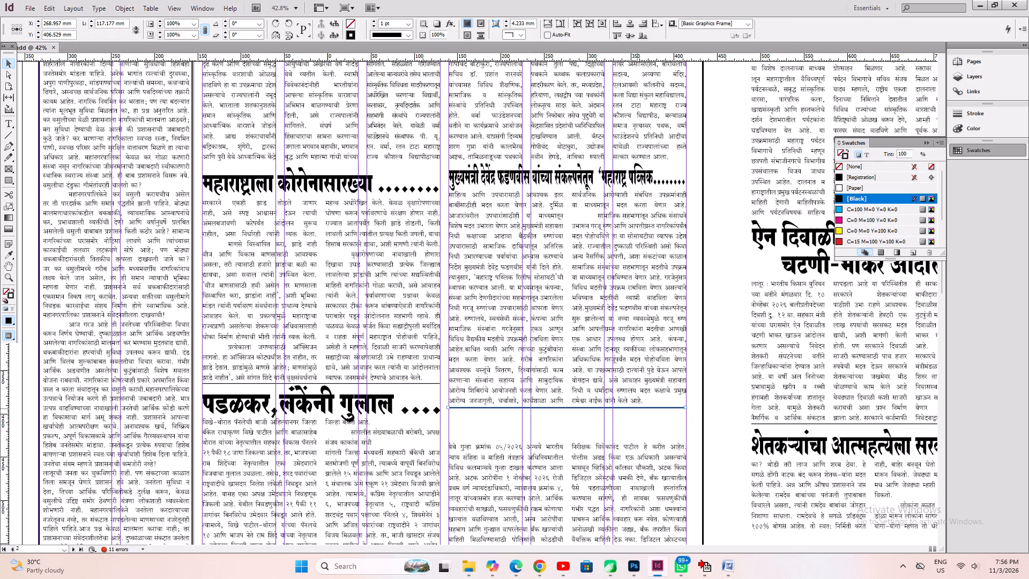
{"action": "key", "text": "ctrl+a"}
{"action": "key", "text": "ctrl+s"}
{"action": "left_click", "coordinate": [266, 322]}
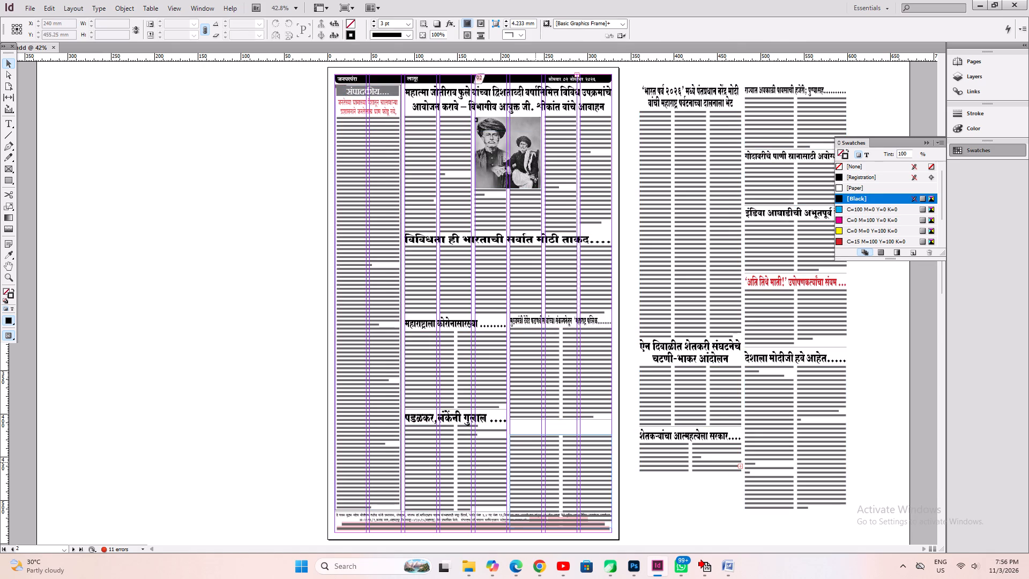
Insert a paragraph break after सायबर पोलीस at the end of the page 1 cyber fraud story, pushing ठाणे to its page 2 continuation.
{"action": "left_click", "coordinate": [535, 462], "text": "ctrl"}
{"action": "key", "text": "ctrl+1"}
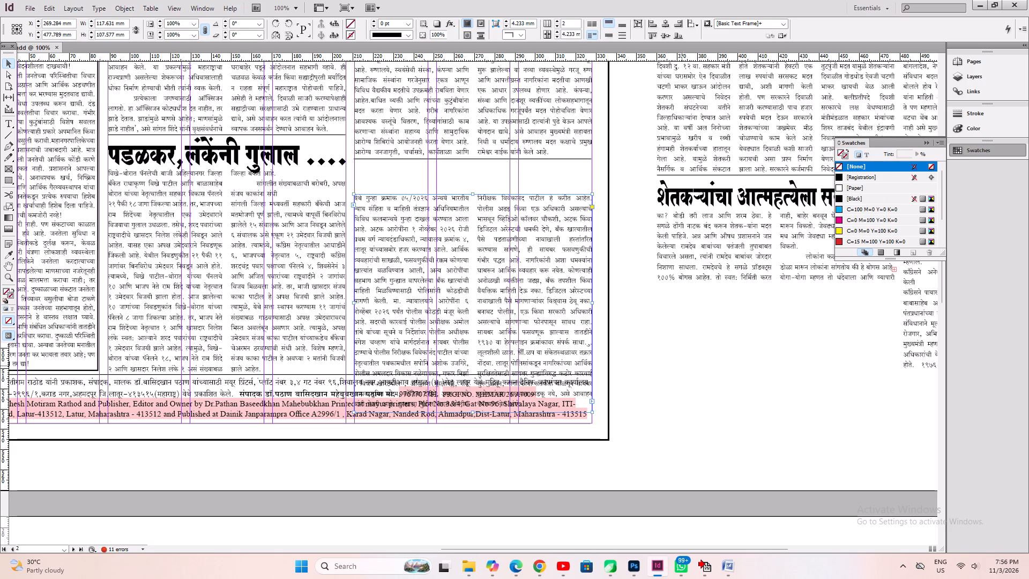
{"action": "left_click", "coordinate": [683, 362]}
{"action": "left_click", "coordinate": [500, 325]}
{"action": "key", "text": "ctrl+2"}
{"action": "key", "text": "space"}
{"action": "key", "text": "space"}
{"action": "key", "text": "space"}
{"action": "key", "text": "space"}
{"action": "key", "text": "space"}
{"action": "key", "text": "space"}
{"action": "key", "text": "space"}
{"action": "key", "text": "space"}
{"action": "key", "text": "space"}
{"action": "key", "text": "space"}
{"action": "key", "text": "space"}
{"action": "left_click_drag", "start_coordinate": [293, 263], "coordinate": [293, 268]}
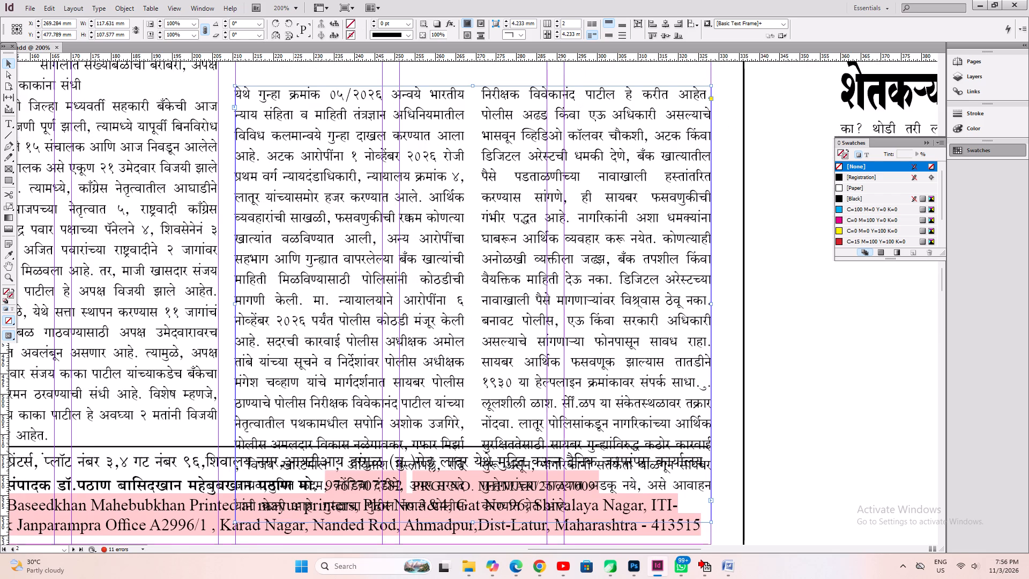
{"action": "left_click_drag", "start_coordinate": [293, 268], "coordinate": [307, 360]}
{"action": "left_click", "coordinate": [9, 121]}
{"action": "left_click", "coordinate": [275, 191]}
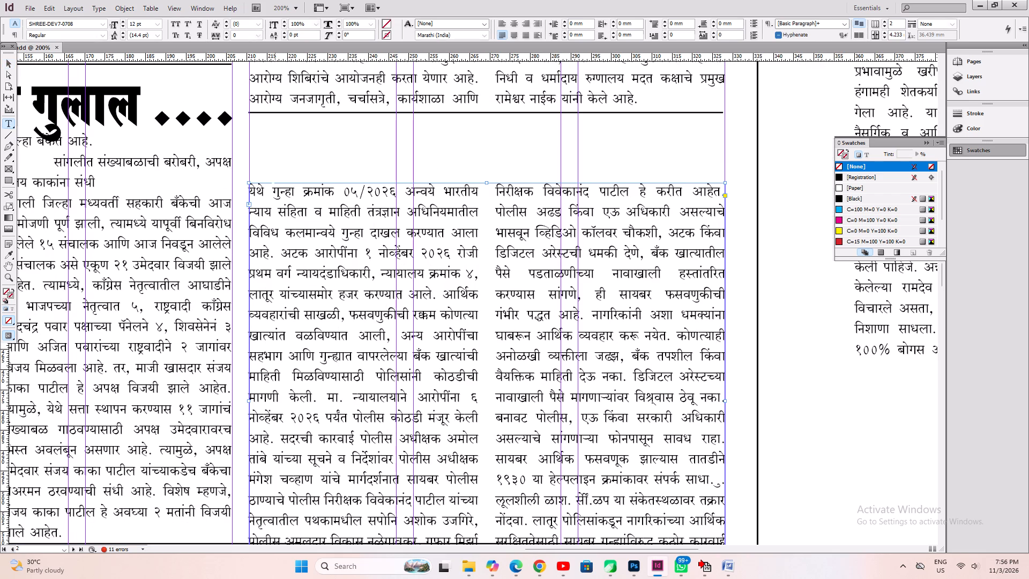
{"action": "key", "text": "Left"}
{"action": "key", "text": "Left"}
{"action": "key", "text": "Left"}
{"action": "key", "text": "Left"}
{"action": "key", "text": "Left"}
{"action": "key", "text": "Left"}
{"action": "key", "text": "Left"}
{"action": "key", "text": "Left"}
{"action": "key", "text": "Left"}
{"action": "key", "text": "Left"}
{"action": "key", "text": "Left"}
{"action": "key", "text": "Left"}
{"action": "key", "text": "Left"}
{"action": "key", "text": "Left"}
{"action": "key", "text": "Left"}
{"action": "key", "text": "Left"}
{"action": "key", "text": "Left"}
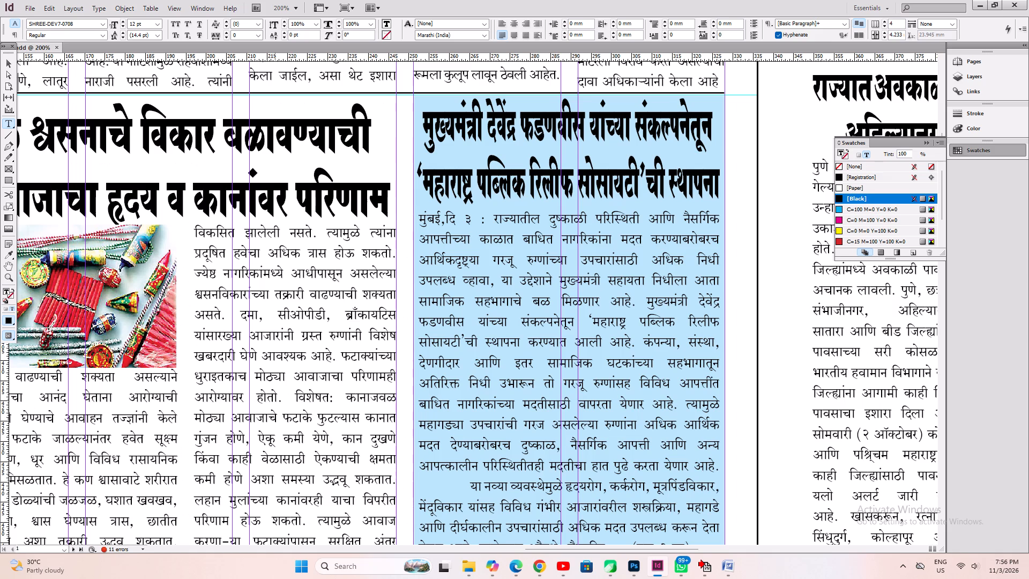
{"action": "key", "text": "Left"}
{"action": "key", "text": "Left"}
{"action": "key", "text": "Left"}
{"action": "key", "text": "Left"}
{"action": "key", "text": "Left"}
{"action": "key", "text": "Left"}
{"action": "key", "text": "Left"}
{"action": "key", "text": "Left"}
{"action": "key", "text": "Left"}
{"action": "key", "text": "Left"}
{"action": "key", "text": "Right"}
{"action": "key", "text": "Right"}
{"action": "key", "text": "Right"}
{"action": "key", "text": "Right"}
{"action": "key", "text": "Right"}
{"action": "key", "text": "Right"}
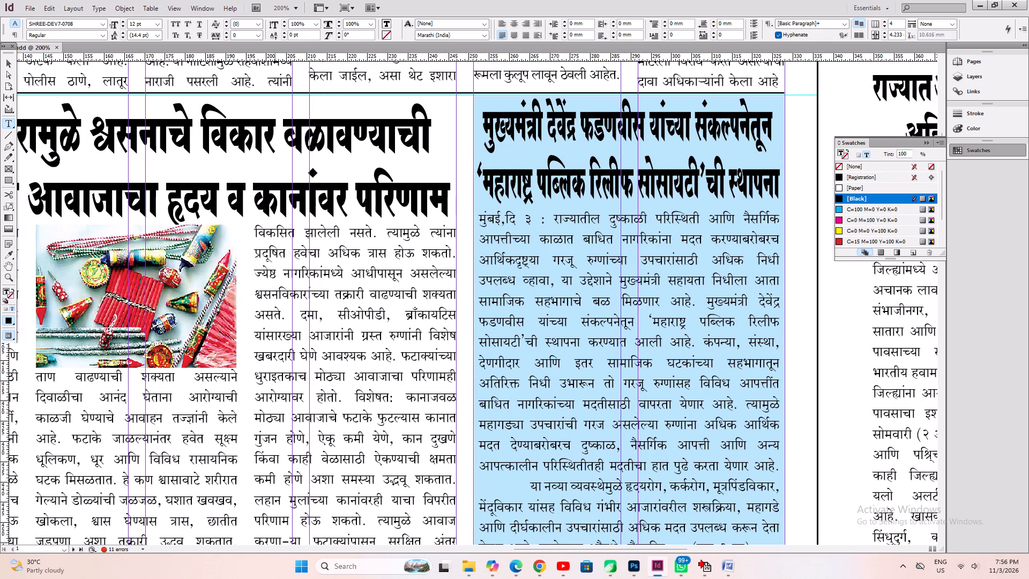
{"action": "key", "text": "Left"}
{"action": "left_click_drag", "start_coordinate": [170, 201], "coordinate": [291, 284], "text": "alt"}
{"action": "key", "text": "Left"}
{"action": "key", "text": "Left"}
{"action": "key", "text": "Left"}
{"action": "key", "text": "Right"}
{"action": "key", "text": "Right"}
{"action": "key", "text": "Right"}
{"action": "key", "text": "Right"}
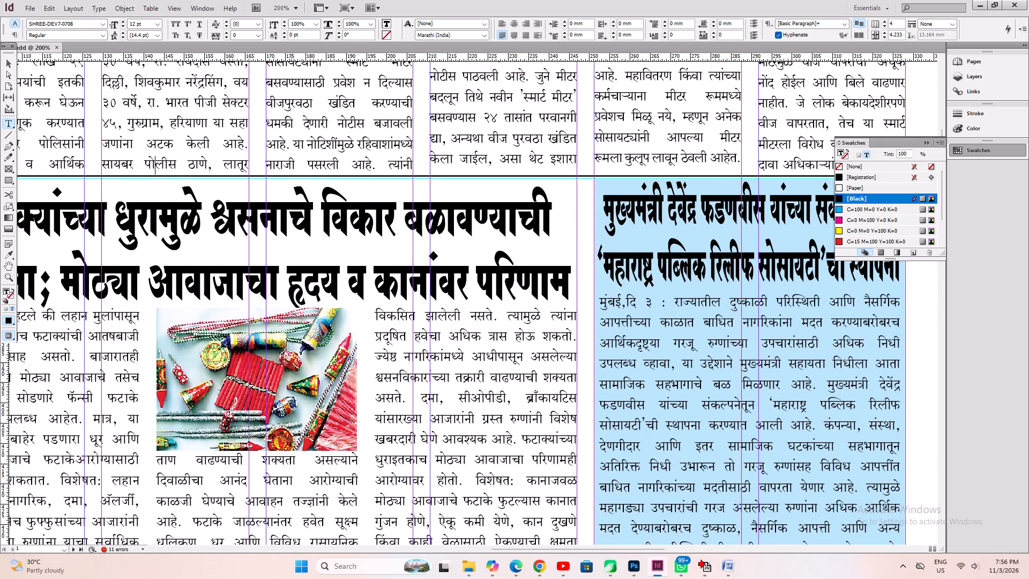
{"action": "key", "text": "Right"}
{"action": "key", "text": "Return"}
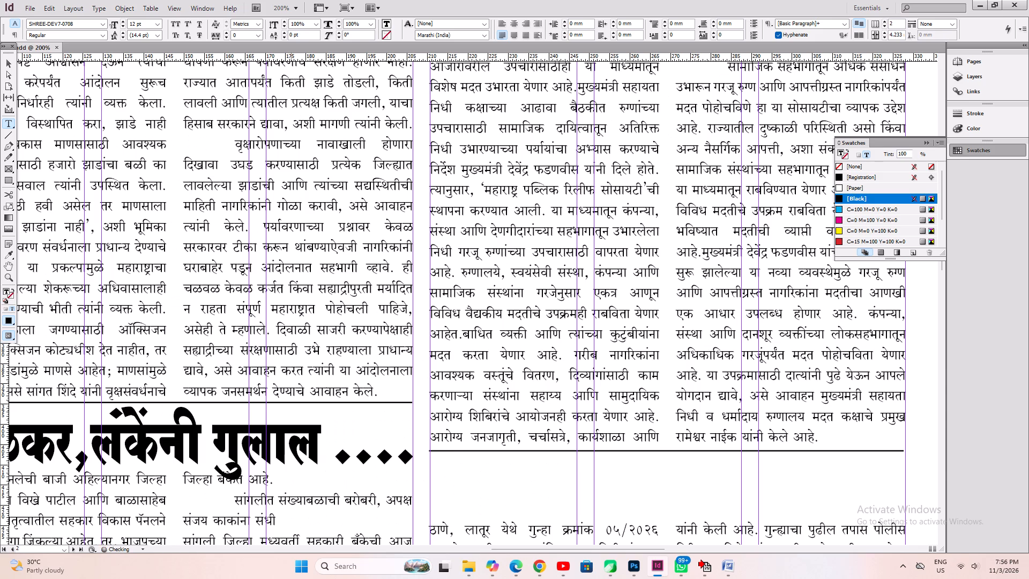
Add a pair of parentheses after सायबर पोलीस on the last line of the page 1 cyber fraud story.
{"action": "key", "text": "Left"}
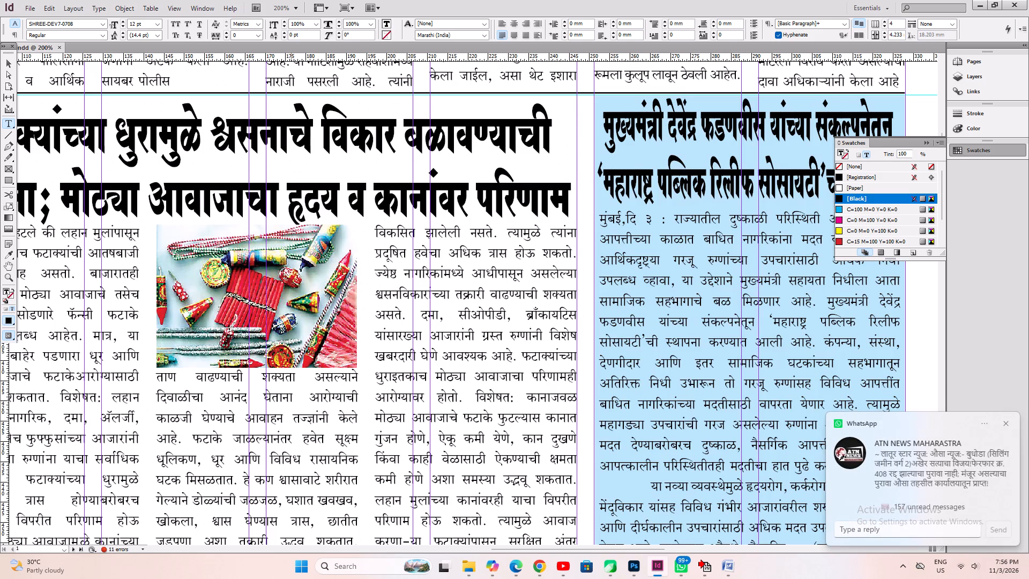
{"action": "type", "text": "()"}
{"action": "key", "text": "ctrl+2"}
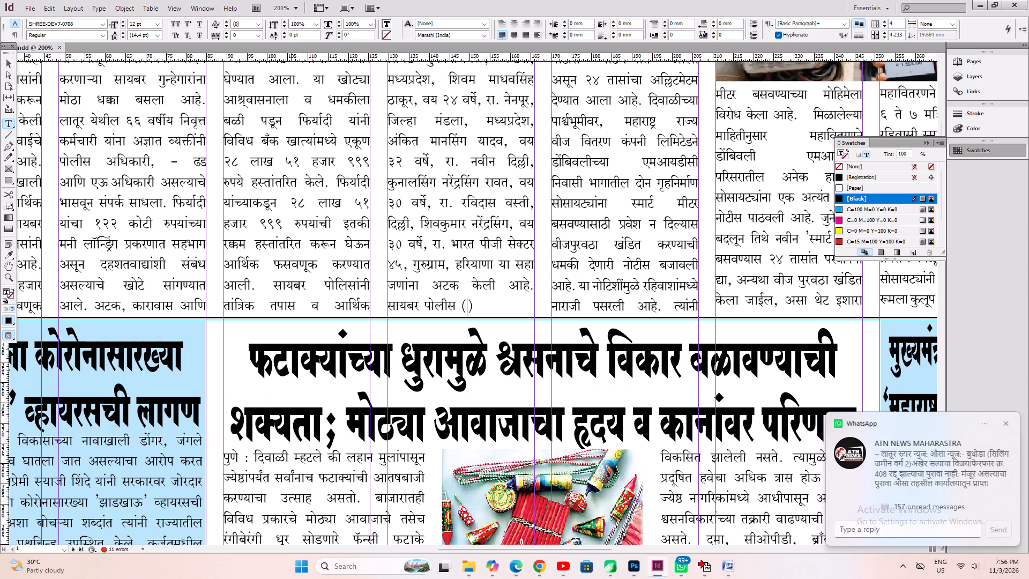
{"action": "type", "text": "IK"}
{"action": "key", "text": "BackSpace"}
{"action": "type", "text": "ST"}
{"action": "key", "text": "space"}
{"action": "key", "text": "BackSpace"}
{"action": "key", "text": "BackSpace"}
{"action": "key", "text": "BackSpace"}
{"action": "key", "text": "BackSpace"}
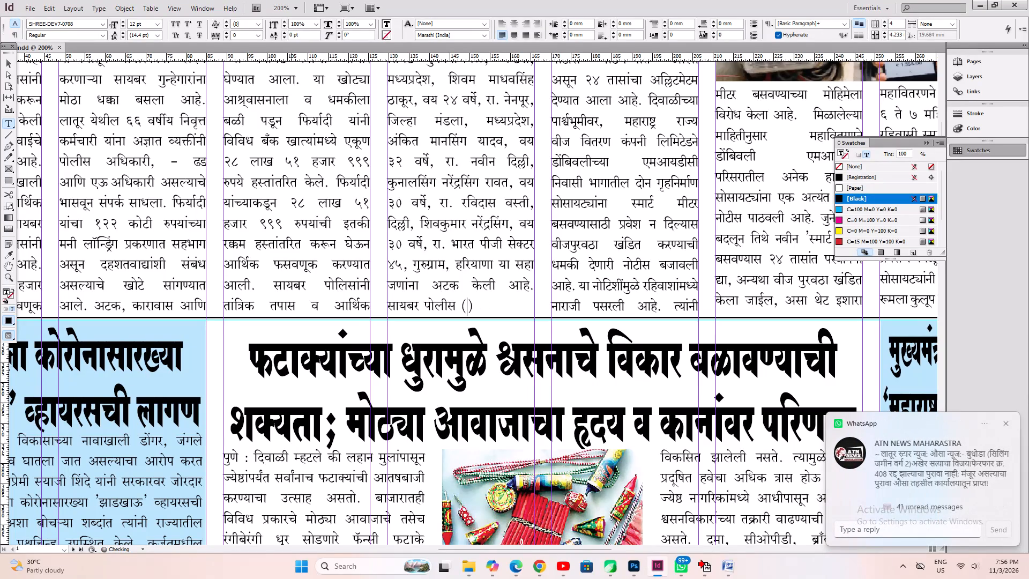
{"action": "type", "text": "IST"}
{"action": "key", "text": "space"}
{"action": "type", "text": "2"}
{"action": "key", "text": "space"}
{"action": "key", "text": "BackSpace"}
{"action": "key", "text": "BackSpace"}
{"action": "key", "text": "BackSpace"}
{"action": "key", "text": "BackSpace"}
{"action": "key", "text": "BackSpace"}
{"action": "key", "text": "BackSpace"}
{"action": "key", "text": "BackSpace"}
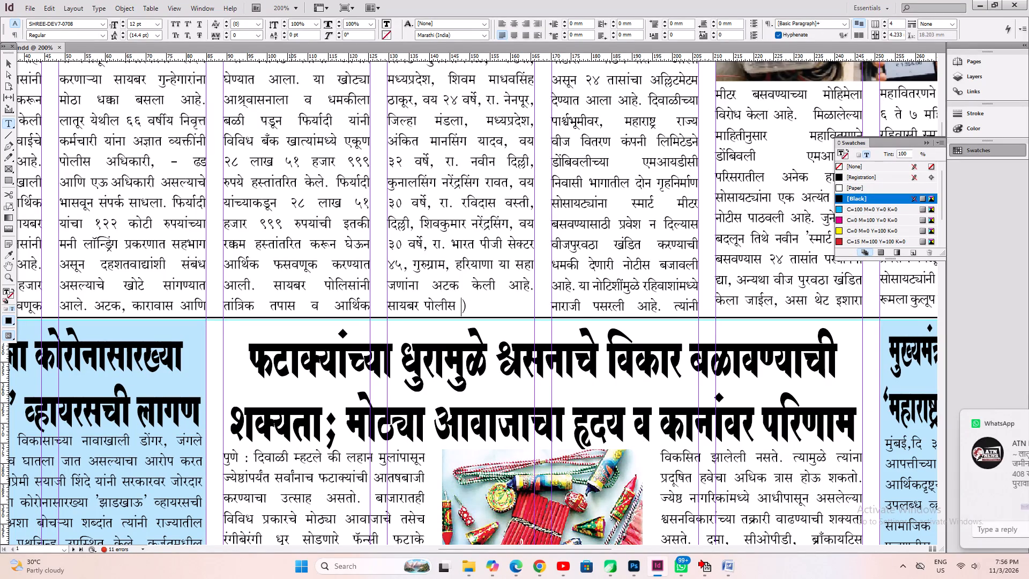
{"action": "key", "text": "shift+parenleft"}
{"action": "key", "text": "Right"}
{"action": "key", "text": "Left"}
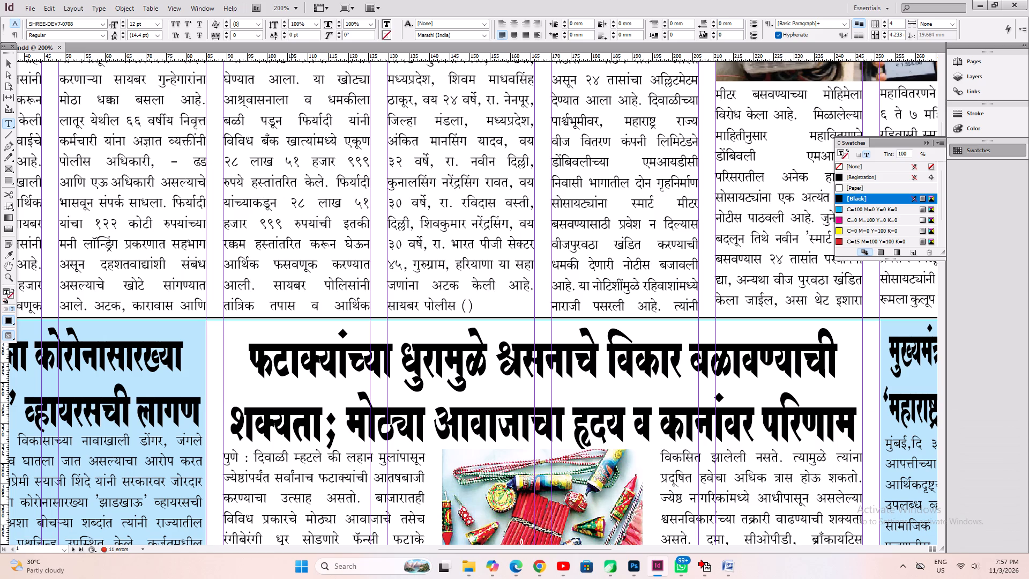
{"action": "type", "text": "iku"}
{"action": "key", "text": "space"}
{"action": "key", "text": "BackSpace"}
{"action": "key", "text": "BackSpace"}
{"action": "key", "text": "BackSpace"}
Enter पान २ वर inside the parentheses after सायबर पोलीस, insert two spaces before the opening parenthesis and save the document.
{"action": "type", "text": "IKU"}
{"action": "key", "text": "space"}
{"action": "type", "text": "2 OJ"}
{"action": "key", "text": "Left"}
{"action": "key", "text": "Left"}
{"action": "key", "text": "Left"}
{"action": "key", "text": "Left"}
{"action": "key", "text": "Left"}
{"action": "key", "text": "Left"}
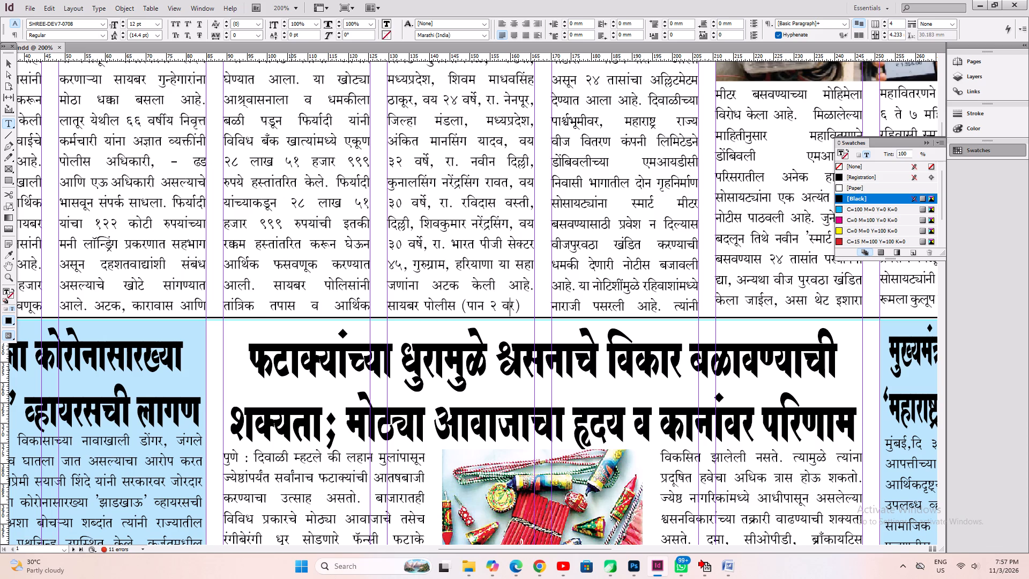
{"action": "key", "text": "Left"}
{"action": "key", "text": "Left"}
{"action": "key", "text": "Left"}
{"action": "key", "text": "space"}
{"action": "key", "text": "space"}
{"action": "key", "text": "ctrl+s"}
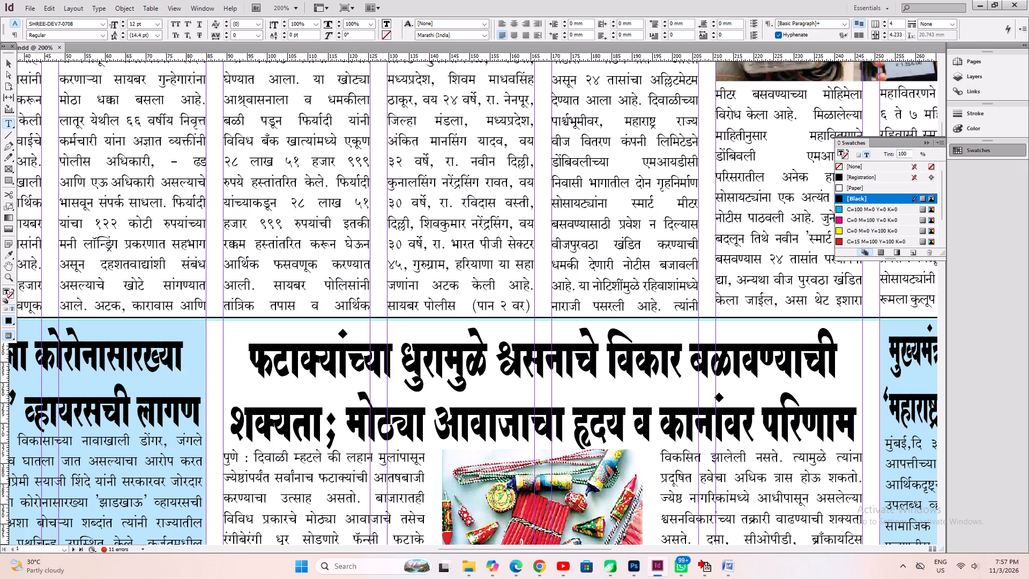
Copy the full डिजीटल अरेस्ट headline from page 1 into a new text frame on the pasteboard beside page 2.
{"action": "left_click_drag", "start_coordinate": [244, 230], "coordinate": [395, 415], "text": "alt"}
{"action": "left_click_drag", "start_coordinate": [356, 266], "coordinate": [415, 432], "text": "alt"}
{"action": "left_click", "coordinate": [338, 218]}
{"action": "key", "text": "ctrl+a"}
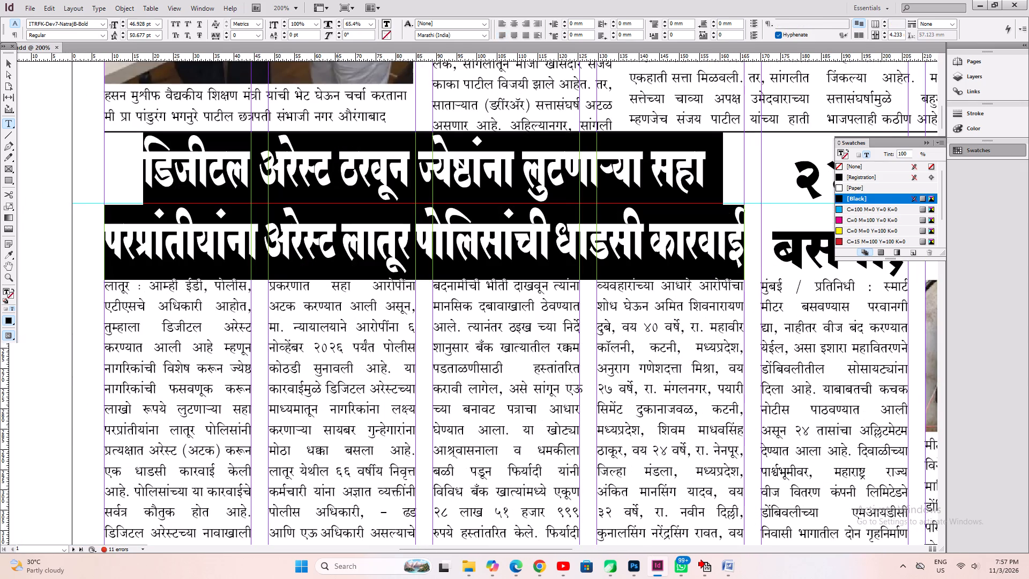
{"action": "key", "text": "ctrl+c"}
{"action": "left_click_drag", "start_coordinate": [495, 420], "coordinate": [369, 307], "text": "alt"}
{"action": "left_click", "coordinate": [368, 309]}
{"action": "key", "text": "ctrl+a"}
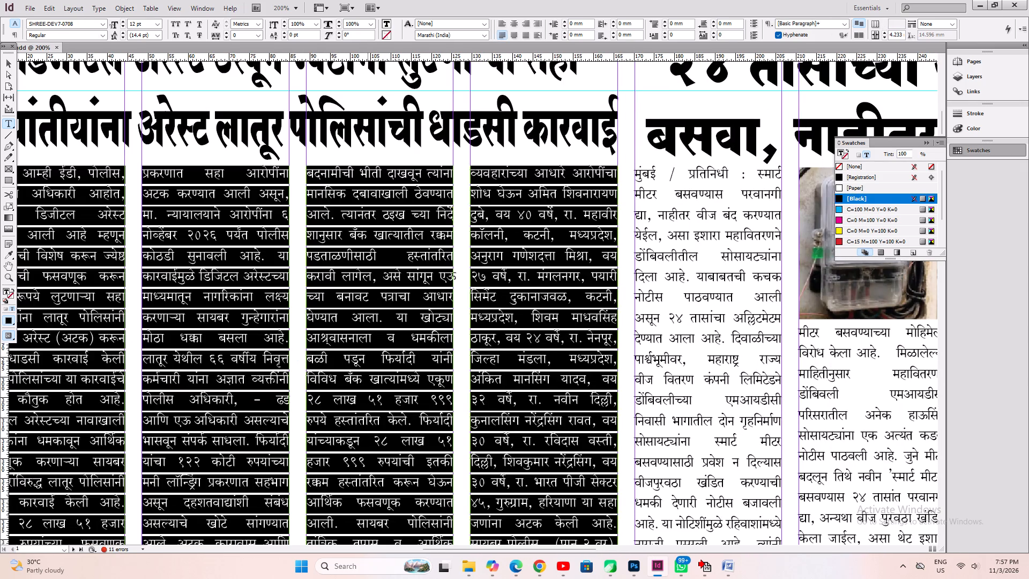
{"action": "key", "text": "Down"}
{"action": "key", "text": "ctrl+0"}
{"action": "key", "text": "ctrl+a"}
{"action": "key", "text": "ctrl+s"}
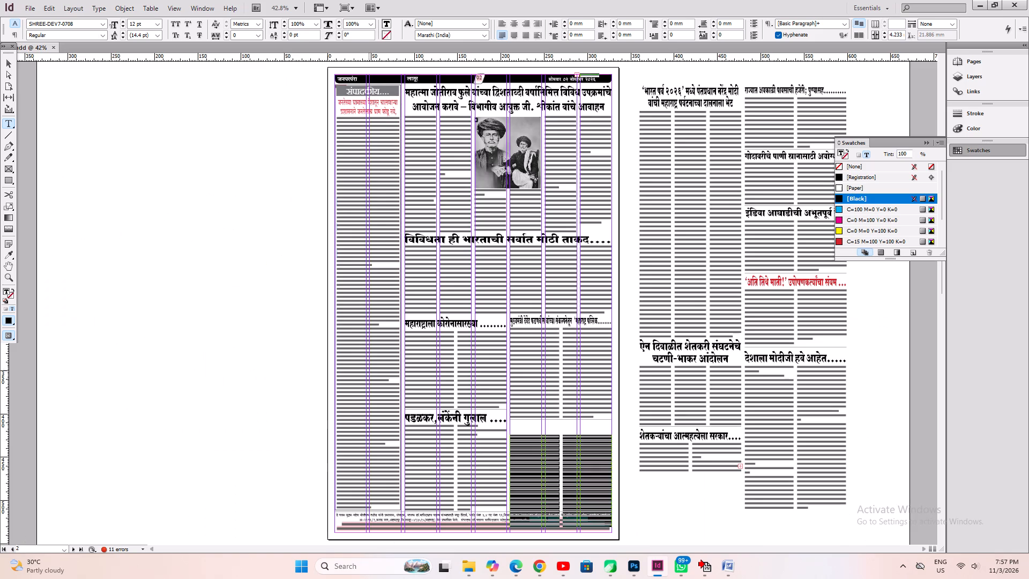
{"action": "left_click", "coordinate": [542, 506]}
{"action": "left_click_drag", "start_coordinate": [137, 347], "coordinate": [247, 479]}
{"action": "key", "text": "ctrl+v"}
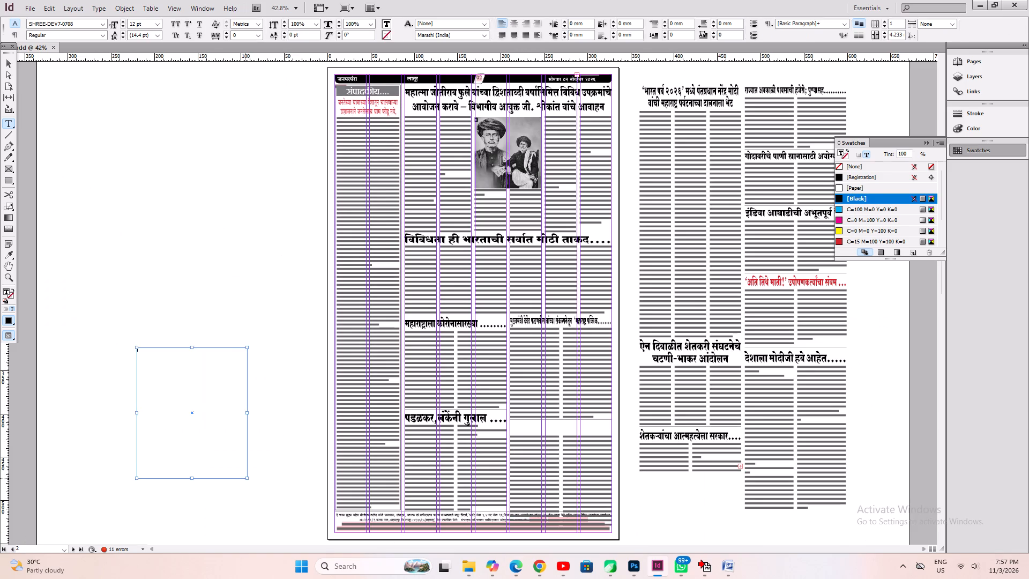
{"action": "key", "text": "ctrl+a"}
{"action": "key", "text": "ctrl+1"}
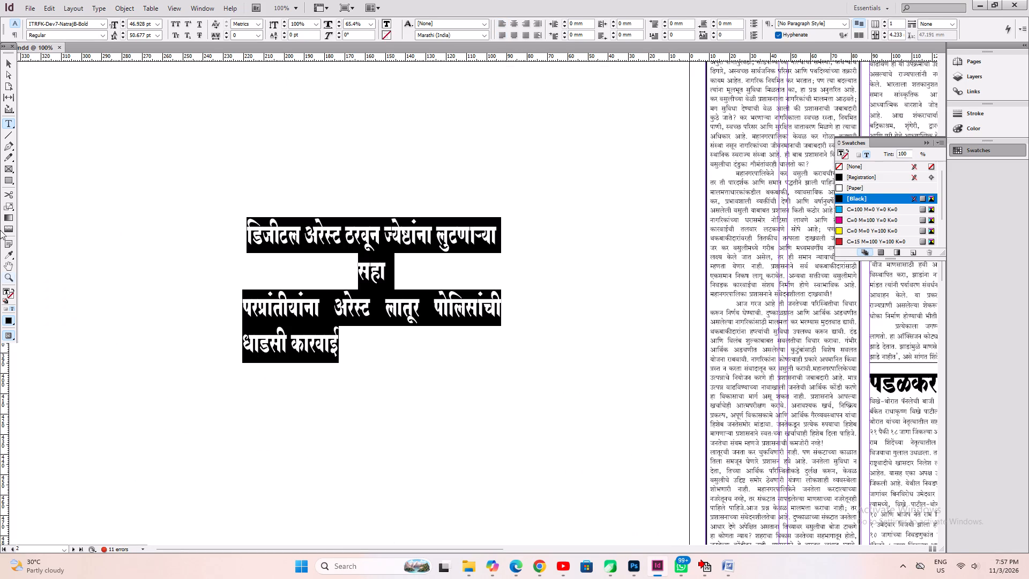
Move the copied headline frame onto page 2, above the डिजीटल अरेस्ट continuation and aligned with its column edge.
{"action": "left_click", "coordinate": [5, 64]}
{"action": "key", "text": "space"}
{"action": "left_click_drag", "start_coordinate": [385, 378], "coordinate": [209, 366]}
{"action": "left_click_drag", "start_coordinate": [189, 293], "coordinate": [793, 457]}
{"action": "key", "text": "space"}
{"action": "left_click_drag", "start_coordinate": [742, 449], "coordinate": [152, 335]}
{"action": "left_click_drag", "start_coordinate": [157, 340], "coordinate": [428, 352]}
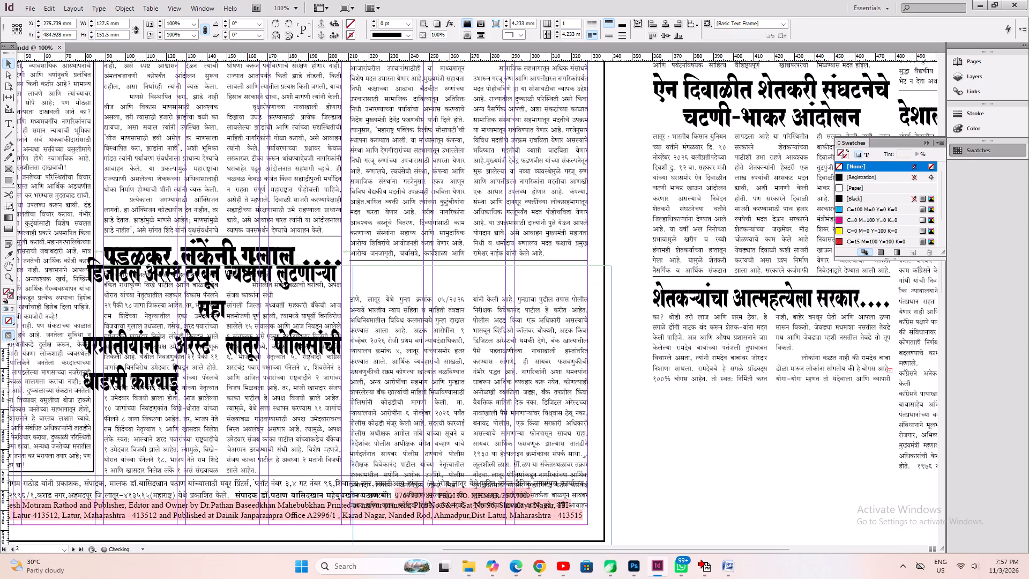
{"action": "left_click_drag", "start_coordinate": [428, 352], "coordinate": [422, 349]}
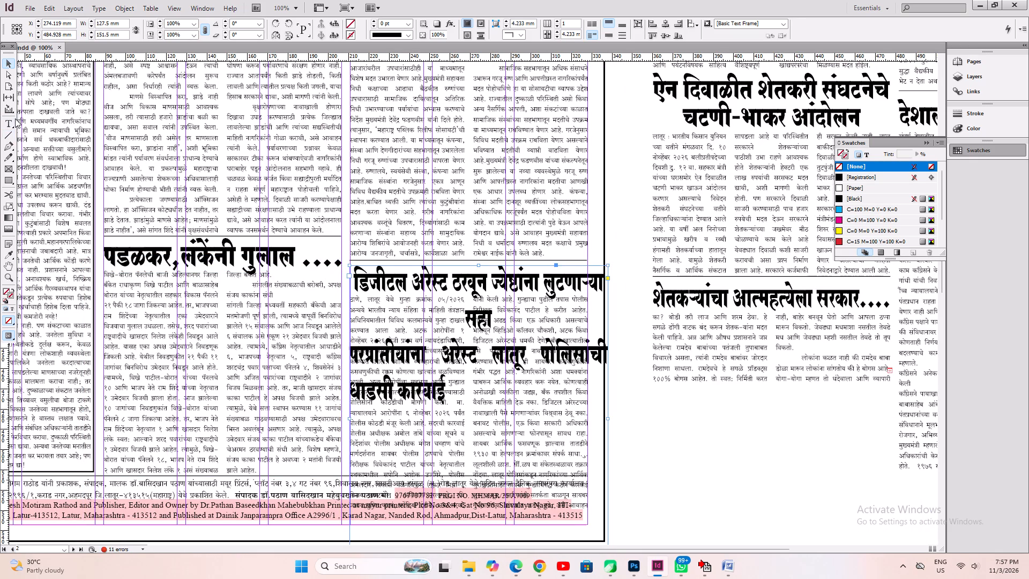
Shorten the headline to डिजीटल अरेस्ट ठरवून ज्येष्ठांना followed by seven dots, change its alignment, and save the document.
{"action": "left_click", "coordinate": [8, 124]}
{"action": "left_click_drag", "start_coordinate": [546, 286], "coordinate": [591, 434]}
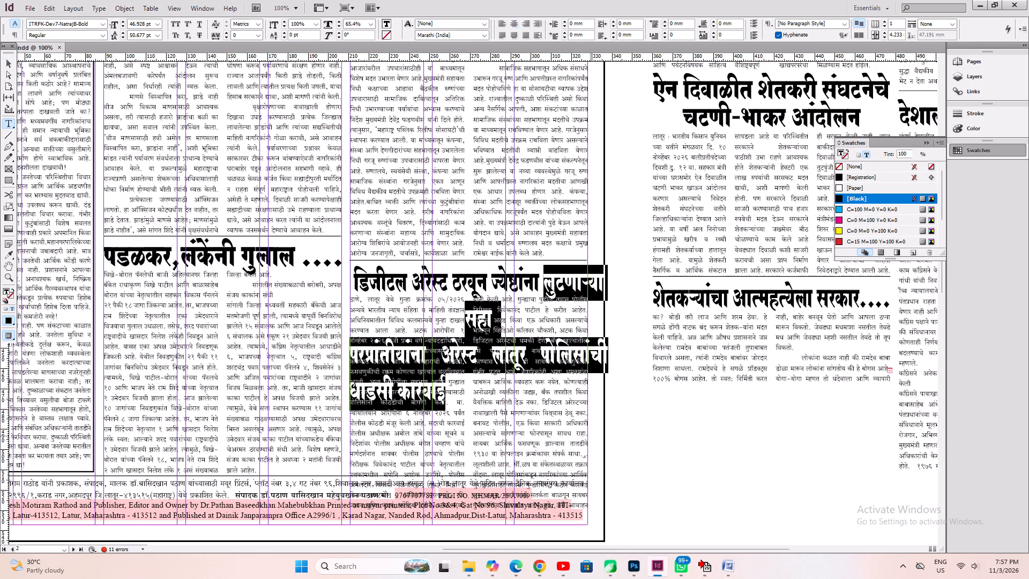
{"action": "key", "text": "BackSpace"}
{"action": "type", "text": "..."}
{"action": "key", "text": "ctrl+a"}
{"action": "key", "text": "ctrl+shift+j"}
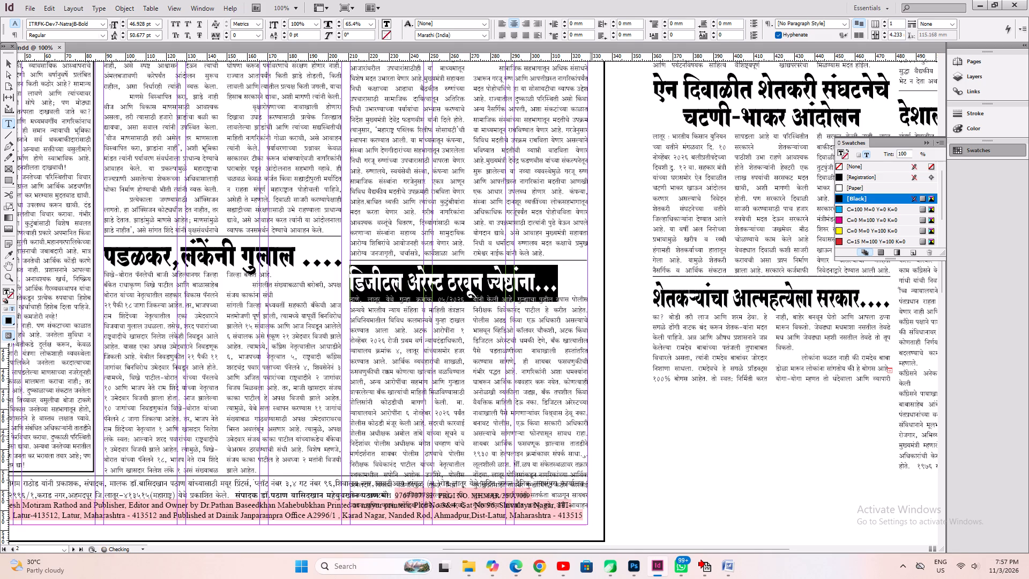
{"action": "key", "text": "Right"}
{"action": "type", "text": "...."}
{"action": "key", "text": "ctrl+s"}
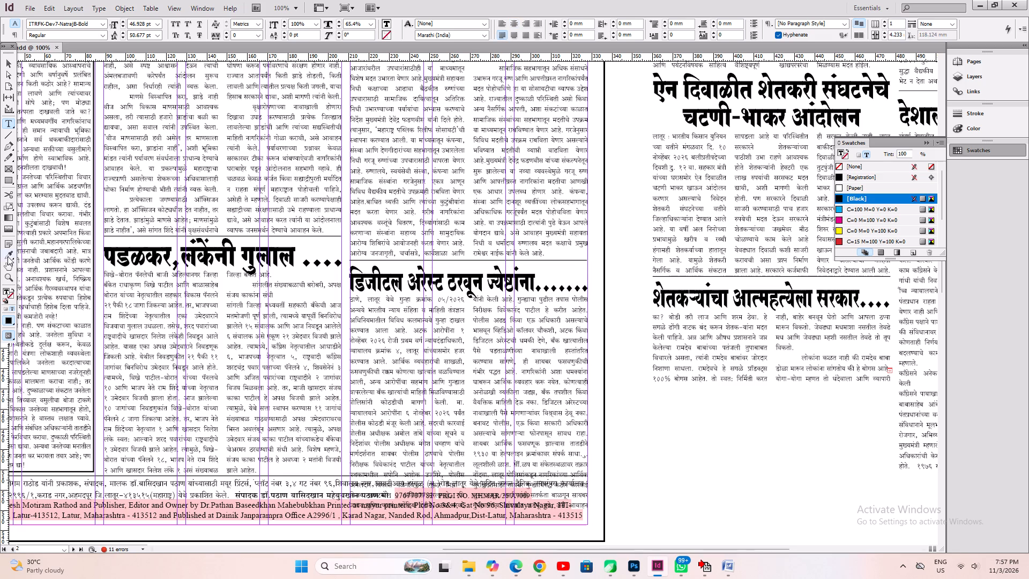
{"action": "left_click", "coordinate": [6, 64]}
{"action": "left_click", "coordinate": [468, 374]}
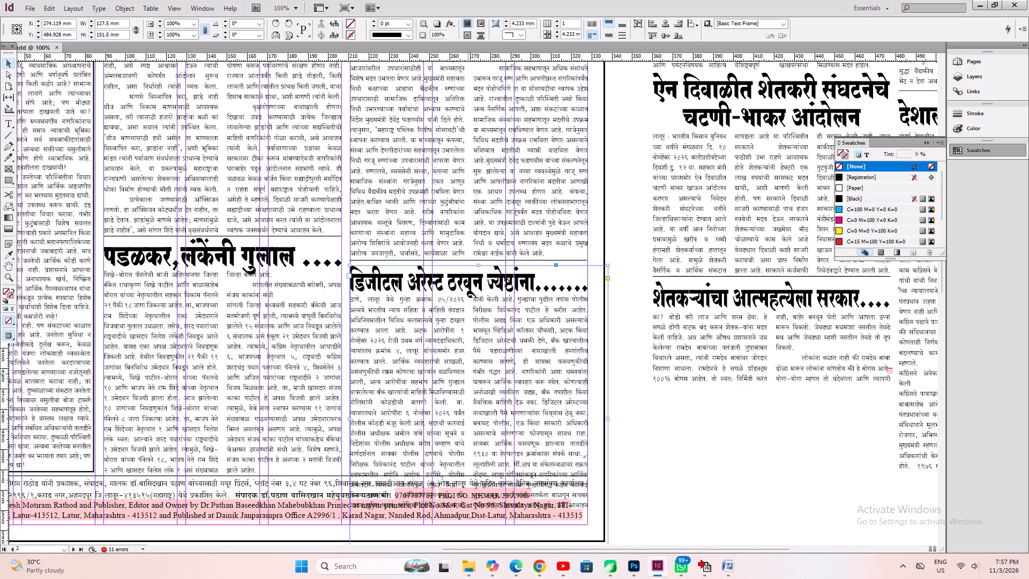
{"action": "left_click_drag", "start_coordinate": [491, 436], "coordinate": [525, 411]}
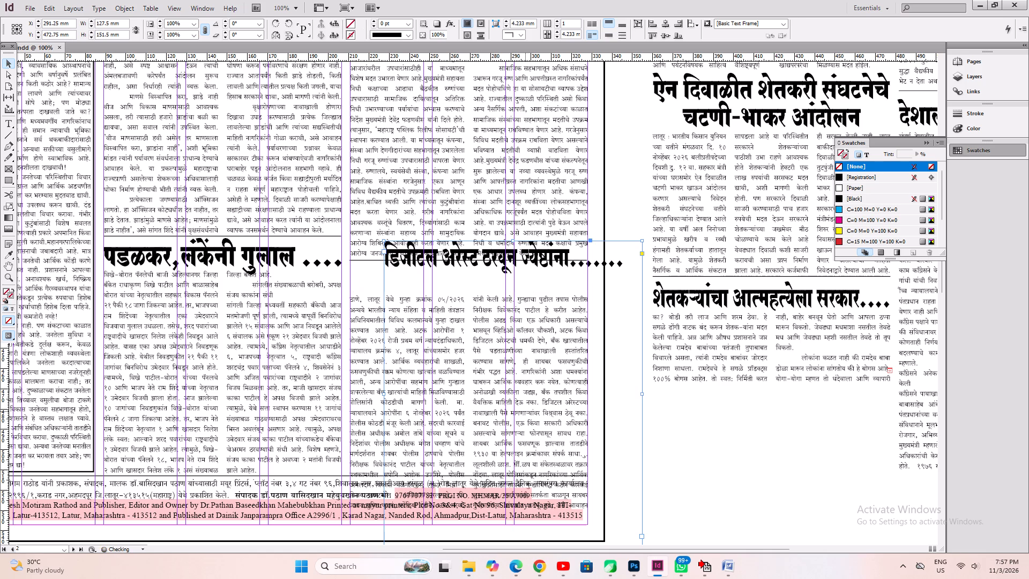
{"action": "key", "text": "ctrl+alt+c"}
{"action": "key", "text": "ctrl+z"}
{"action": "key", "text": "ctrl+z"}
Fit the frame of the shortened डिजीटल अरेस्ट headline to its text.
{"action": "key", "text": "ctrl+alt+c"}
{"action": "left_click", "coordinate": [680, 462]}
Nudge the डिजीटल अरेस्ट continuation's text frame on page 2 up towards its headline.
{"action": "left_click", "coordinate": [528, 434]}
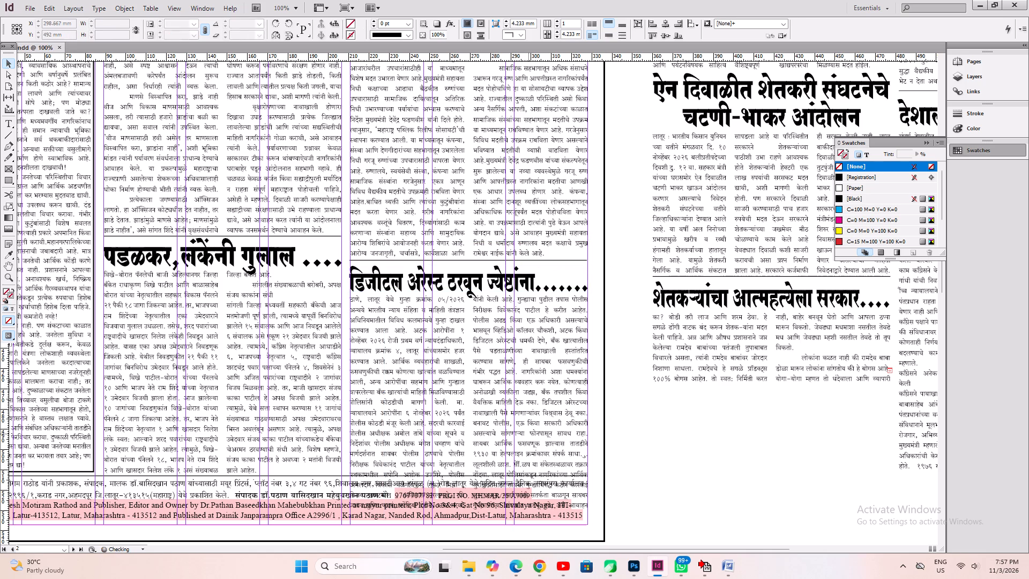
{"action": "key", "text": "Up"}
{"action": "key", "text": "Up"}
{"action": "key", "text": "Up"}
{"action": "key", "text": "Up"}
{"action": "key", "text": "Up"}
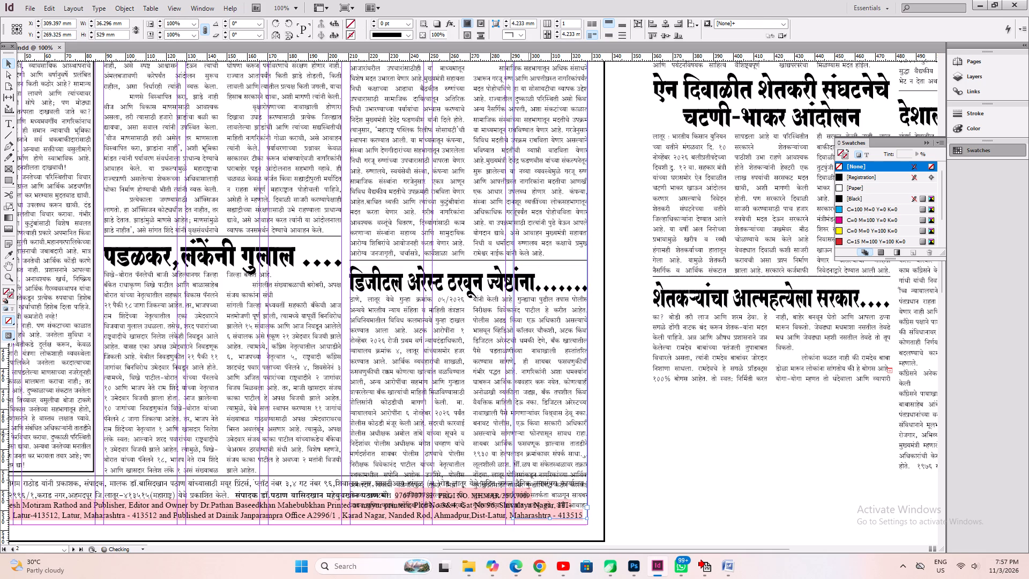
{"action": "left_click", "coordinate": [613, 469]}
{"action": "left_click", "coordinate": [509, 442]}
{"action": "key", "text": "Up"}
{"action": "key", "text": "Up"}
{"action": "key", "text": "Up"}
{"action": "key", "text": "Up"}
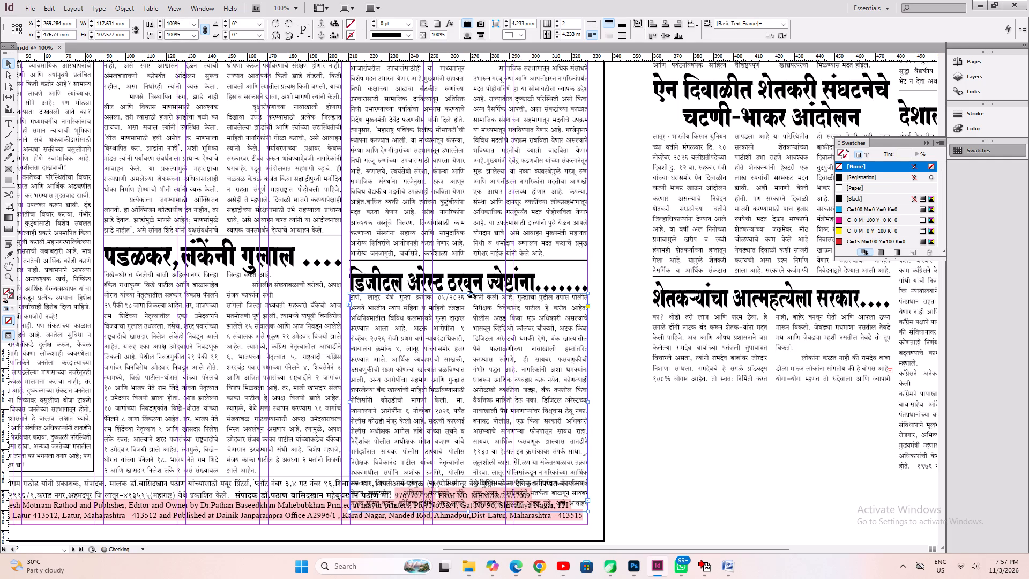
Nudge the डिजीटल अरेस्ट continuation's text frame slightly up and shorten it to about 90 mm high, ending just above the imprint.
{"action": "key", "text": "Up"}
{"action": "key", "text": "Up"}
{"action": "key", "text": "Down"}
{"action": "scroll", "coordinate": [508, 449], "scroll_direction": "down", "scroll_amount": 4}
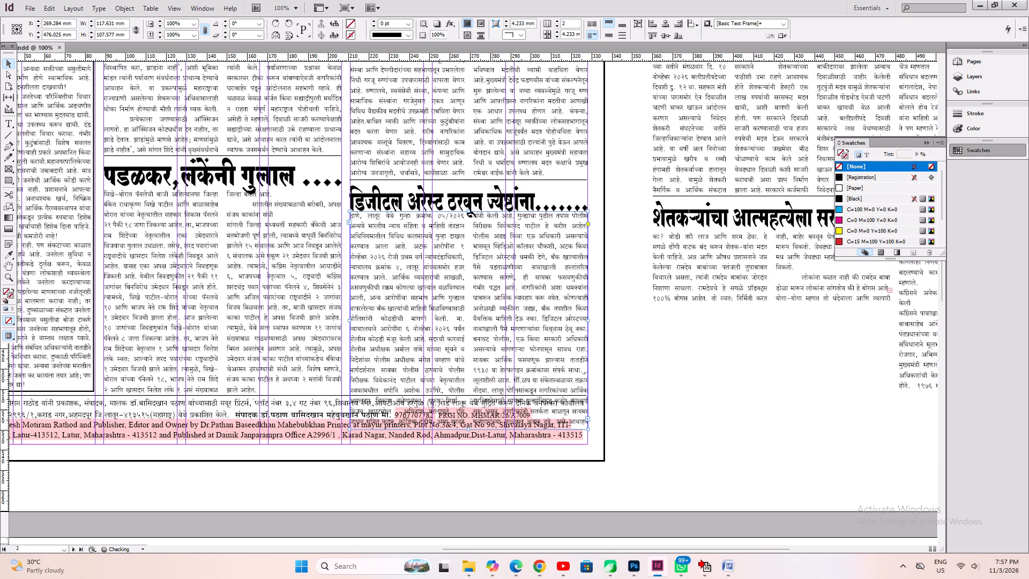
{"action": "left_click_drag", "start_coordinate": [467, 429], "coordinate": [469, 394]}
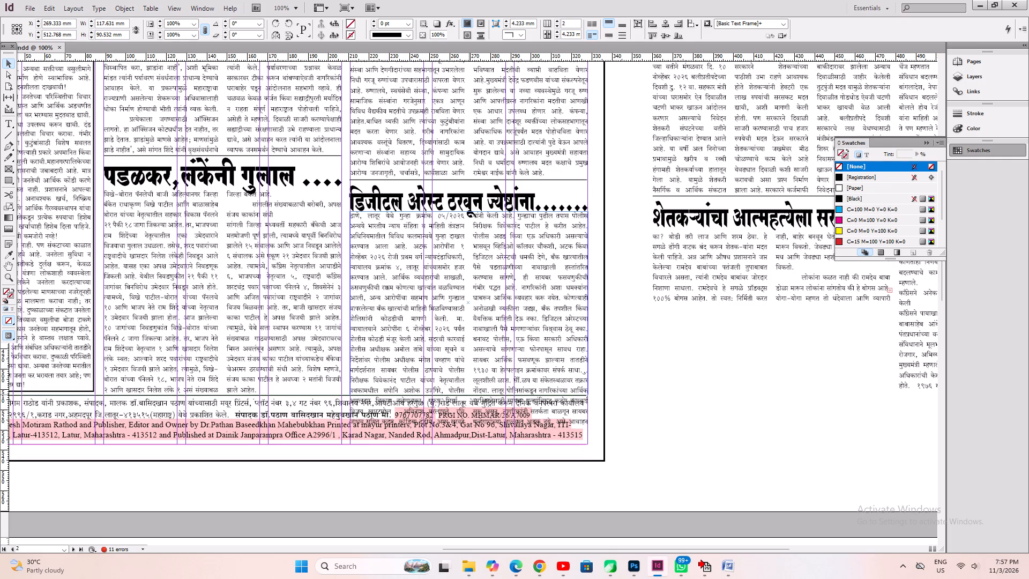
{"action": "left_click_drag", "start_coordinate": [469, 394], "coordinate": [469, 394]}
{"action": "left_click", "coordinate": [676, 361]}
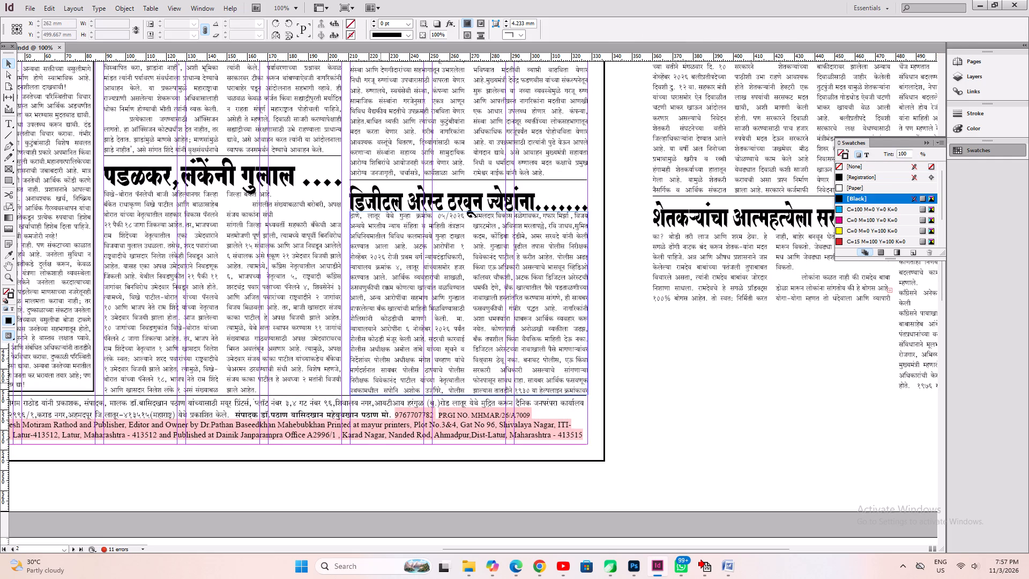
Tighten the tracking to -20 on the डिजीटल अरेस्ट continuation's text from mid first column into the second column.
{"action": "left_click", "coordinate": [11, 117]}
{"action": "left_click", "coordinate": [9, 120]}
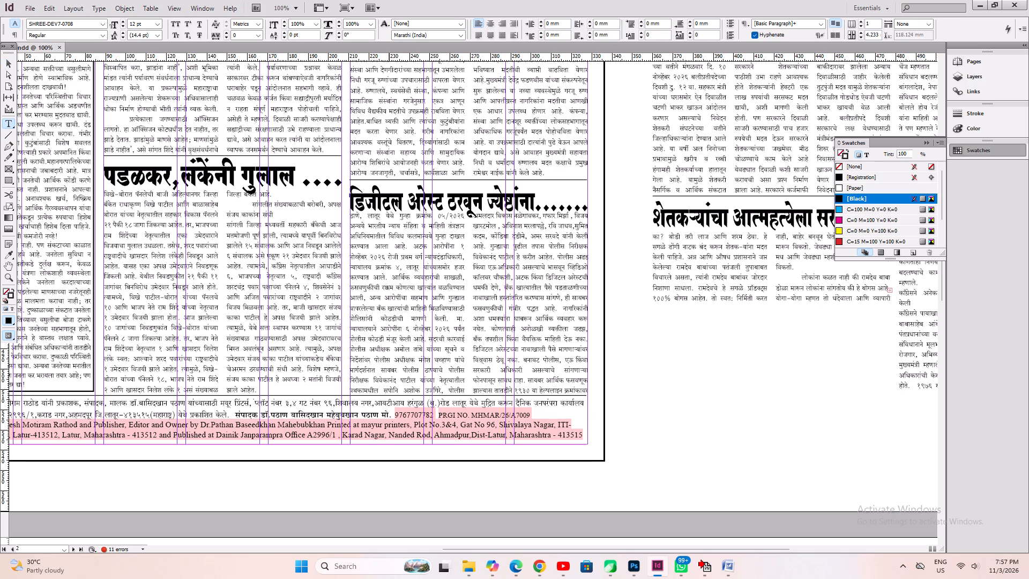
{"action": "left_click_drag", "start_coordinate": [387, 280], "coordinate": [557, 352]}
{"action": "key", "text": "alt+Left"}
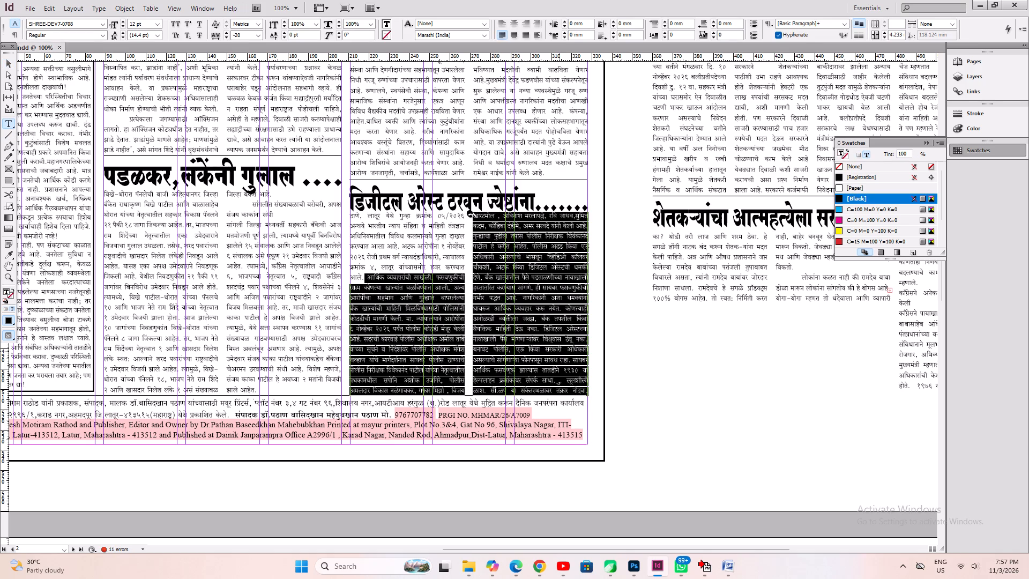
{"action": "left_click", "coordinate": [560, 351]}
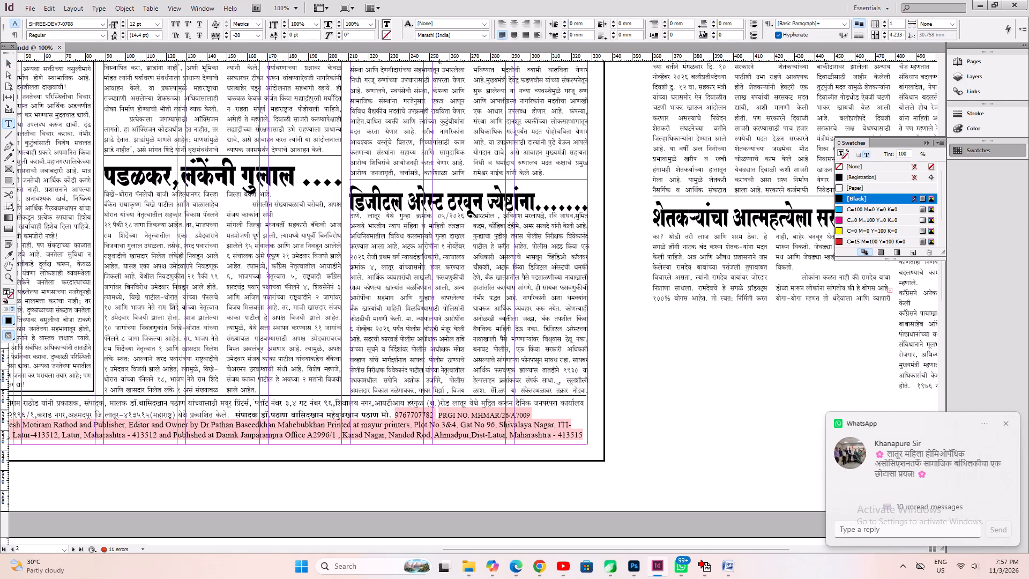
Check how the threaded डिजीटल अरेस्ट and विविधता ही भारताची stories run between page 1 and page 2.
{"action": "left_click", "coordinate": [540, 379]}
{"action": "key", "text": "Right"}
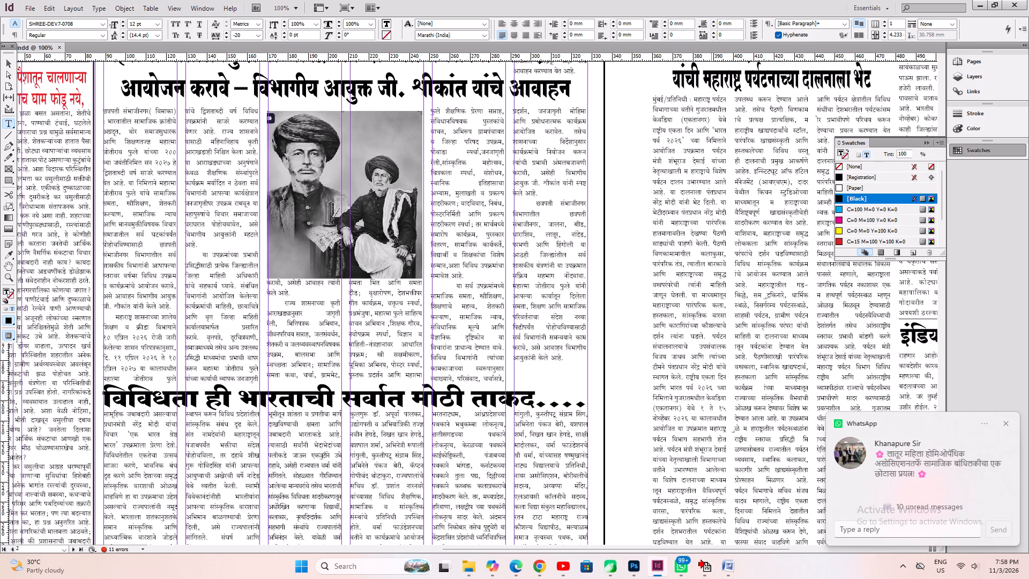
{"action": "key", "text": "ctrl+a"}
{"action": "key", "text": "Left"}
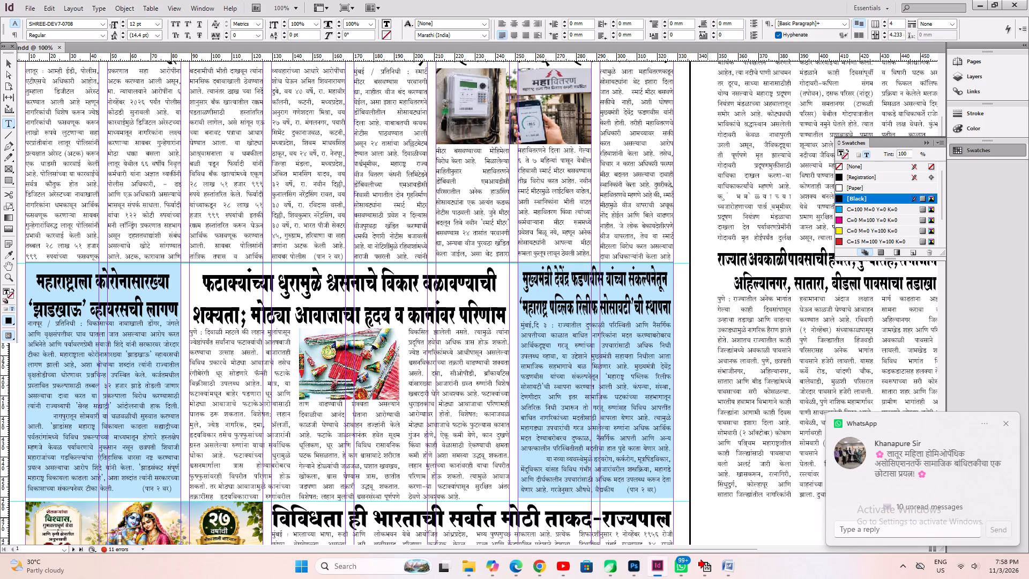
{"action": "scroll", "coordinate": [706, 515], "scroll_direction": "down", "scroll_amount": 8}
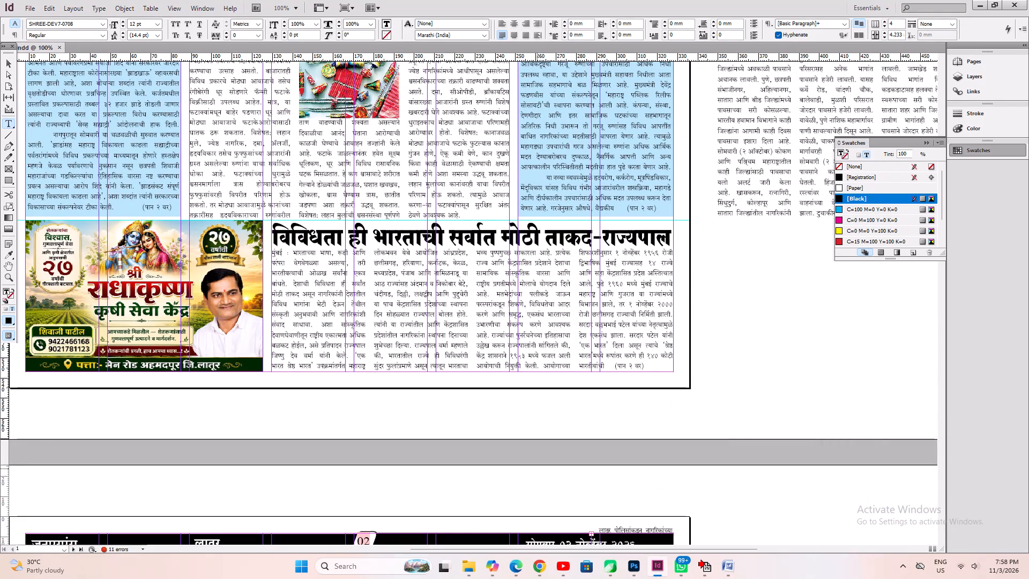
{"action": "left_click", "coordinate": [631, 360]}
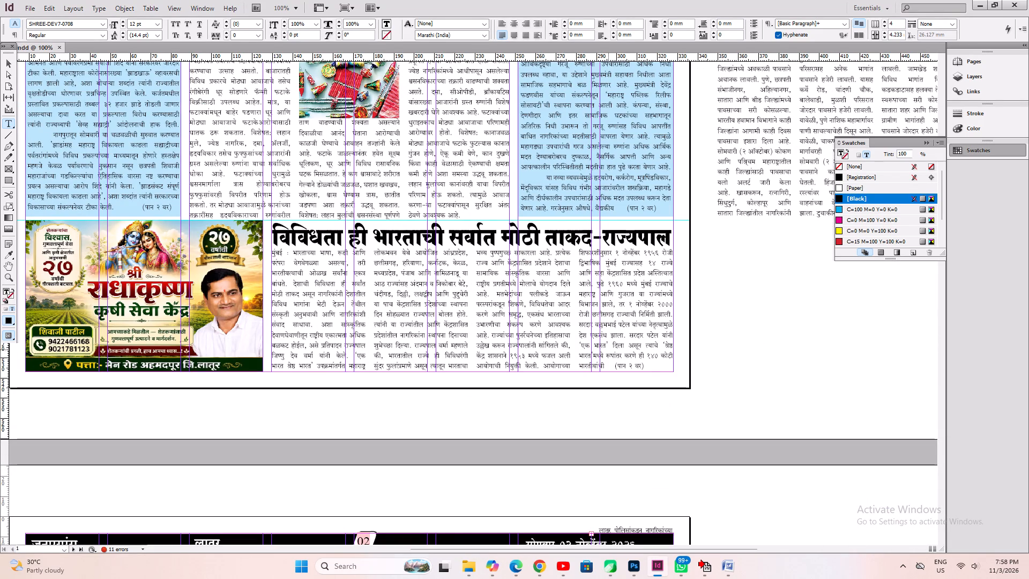
{"action": "left_click", "coordinate": [609, 347]}
{"action": "key", "text": "ctrl+a"}
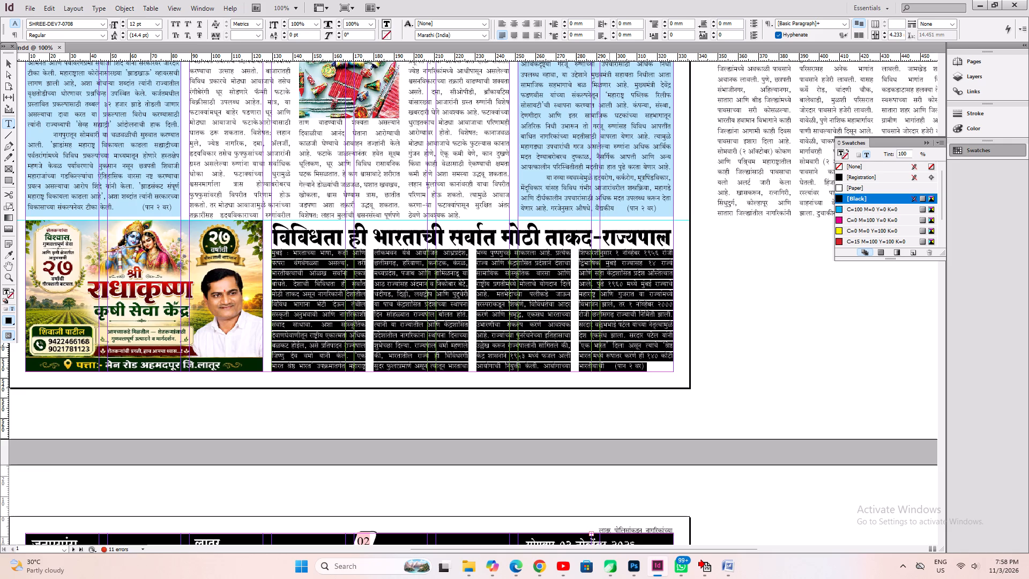
{"action": "key", "text": "Right"}
{"action": "key", "text": "ctrl+a"}
Review the continuations on page 2 from the विविधता ही भारताची story down to the imprint at the foot.
{"action": "scroll", "coordinate": [644, 333], "scroll_direction": "down", "scroll_amount": 4}
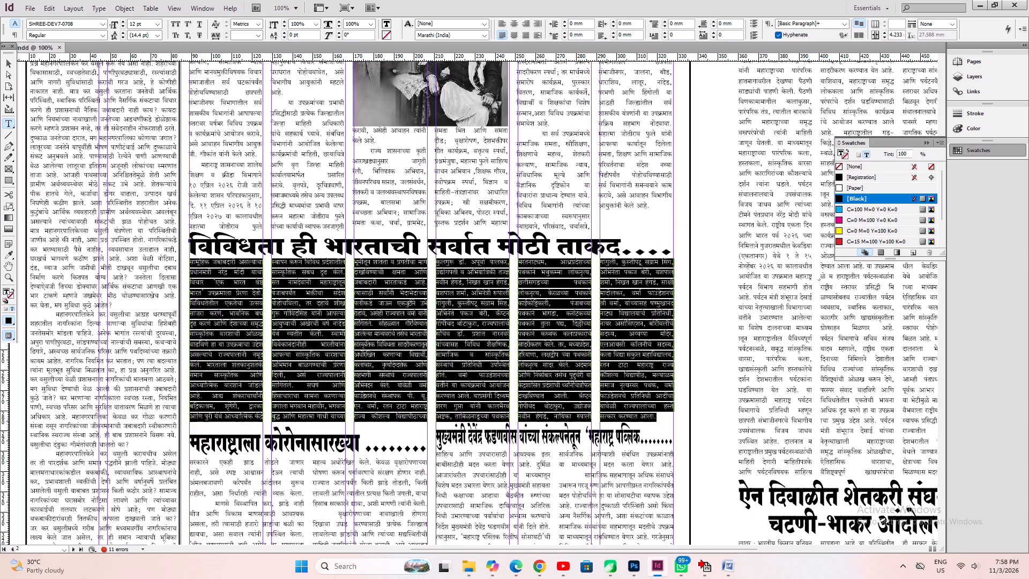
{"action": "scroll", "coordinate": [647, 336], "scroll_direction": "down", "scroll_amount": 2}
{"action": "scroll", "coordinate": [649, 253], "scroll_direction": "down", "scroll_amount": 2}
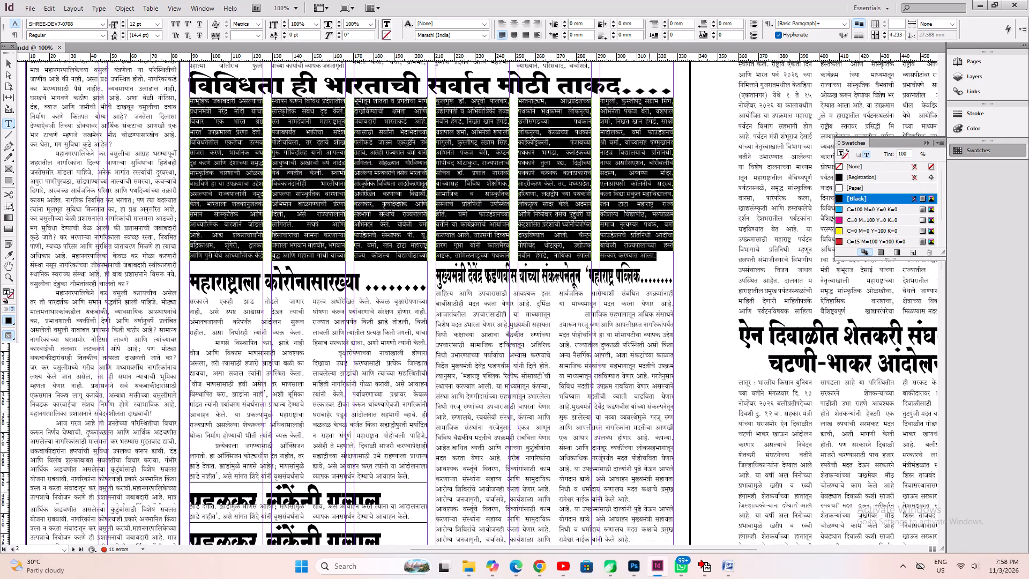
{"action": "scroll", "coordinate": [649, 253], "scroll_direction": "down", "scroll_amount": 1}
{"action": "scroll", "coordinate": [639, 348], "scroll_direction": "down", "scroll_amount": 6}
{"action": "scroll", "coordinate": [639, 348], "scroll_direction": "up", "scroll_amount": 2}
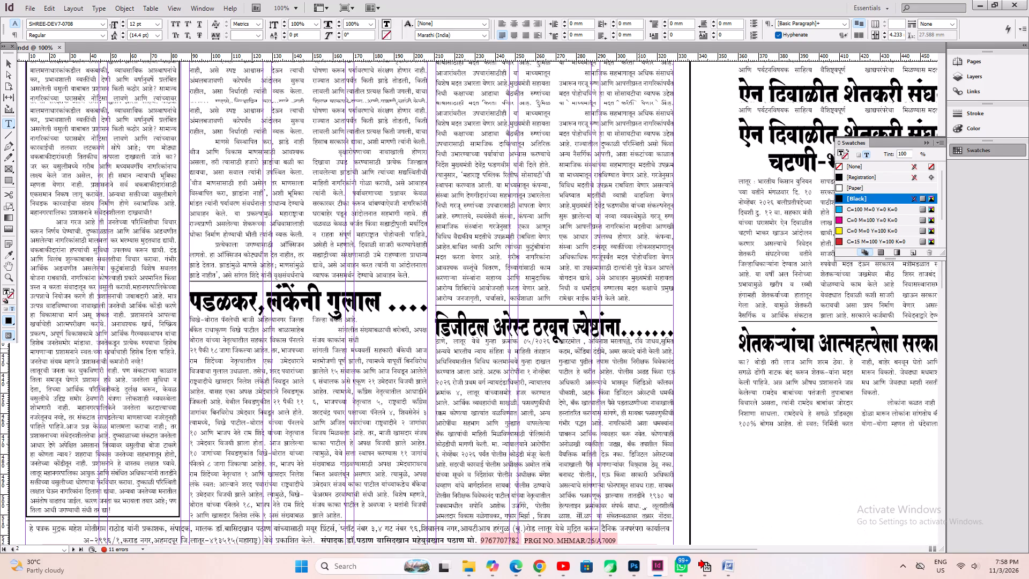
{"action": "scroll", "coordinate": [639, 348], "scroll_direction": "up", "scroll_amount": 2}
{"action": "scroll", "coordinate": [652, 428], "scroll_direction": "down", "scroll_amount": 3}
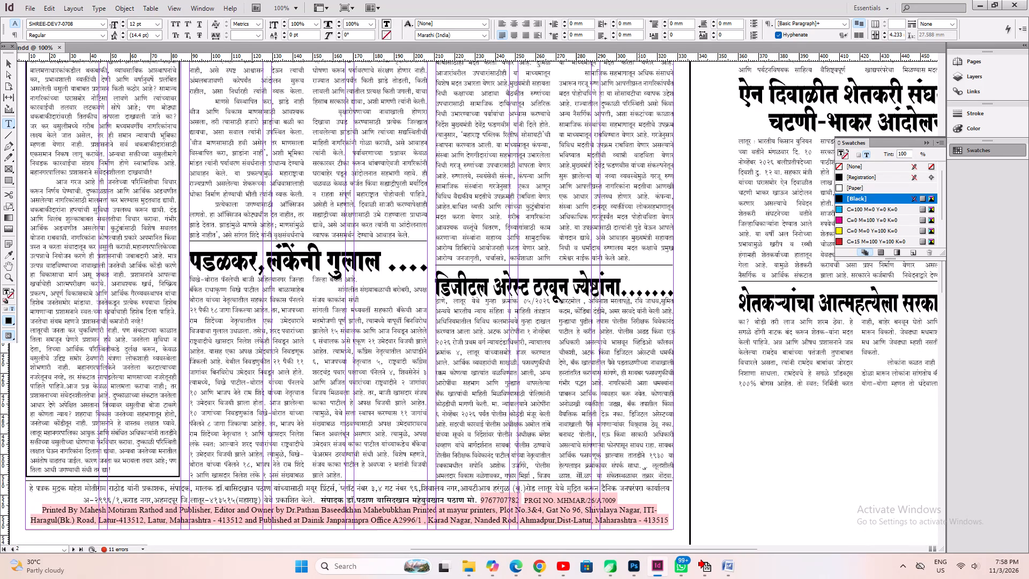
Examine the lower lines in the second column of the डिजीटल अरेस्ट continuation and its frame on page 2.
{"action": "left_click", "coordinate": [639, 450]}
{"action": "left_click", "coordinate": [630, 466]}
{"action": "left_click", "coordinate": [611, 448], "text": "ctrl"}
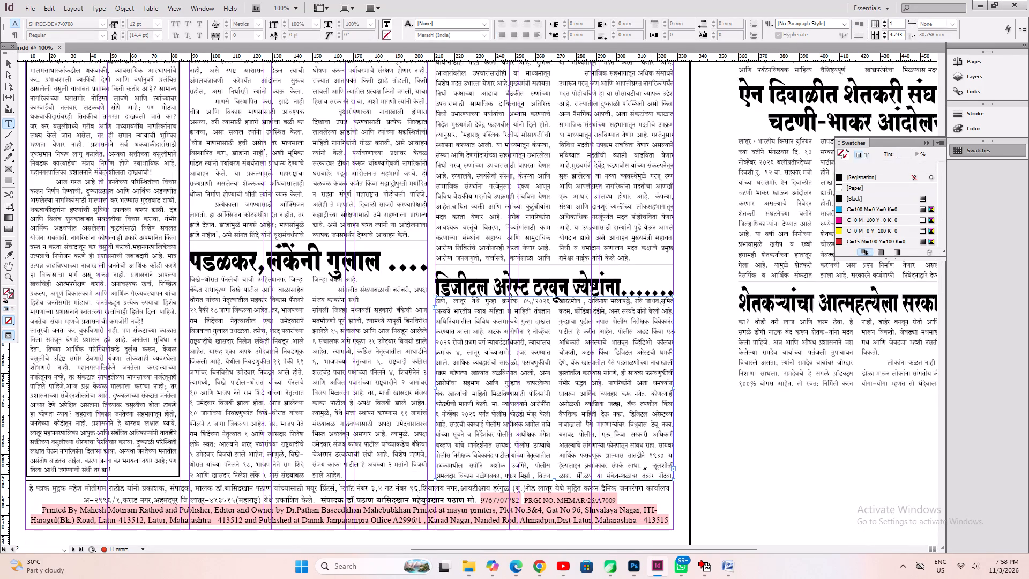
{"action": "left_click", "coordinate": [628, 465]}
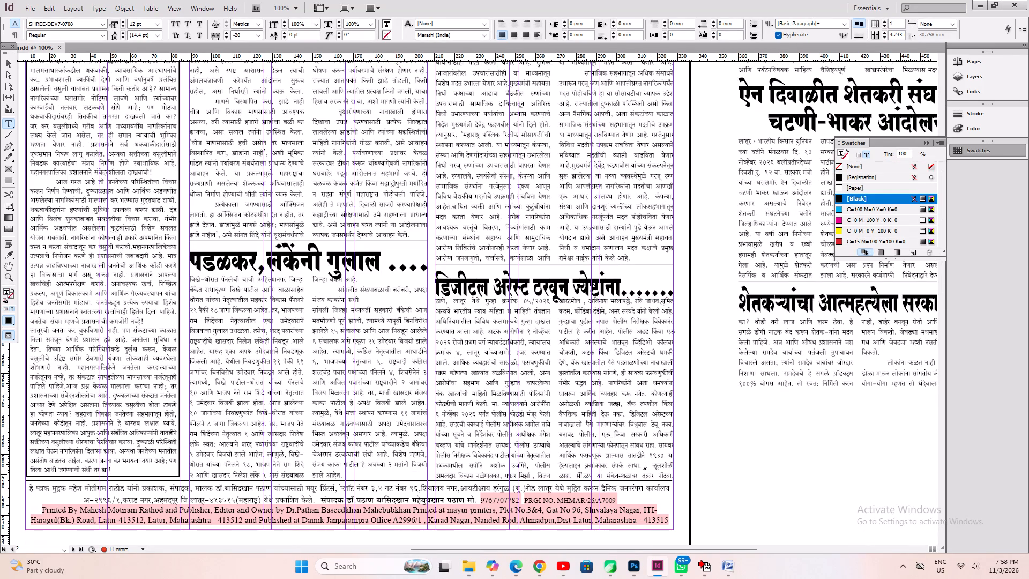
{"action": "left_click", "coordinate": [615, 415], "text": "ctrl"}
{"action": "left_click", "coordinate": [617, 423]}
{"action": "left_click", "coordinate": [609, 411]}
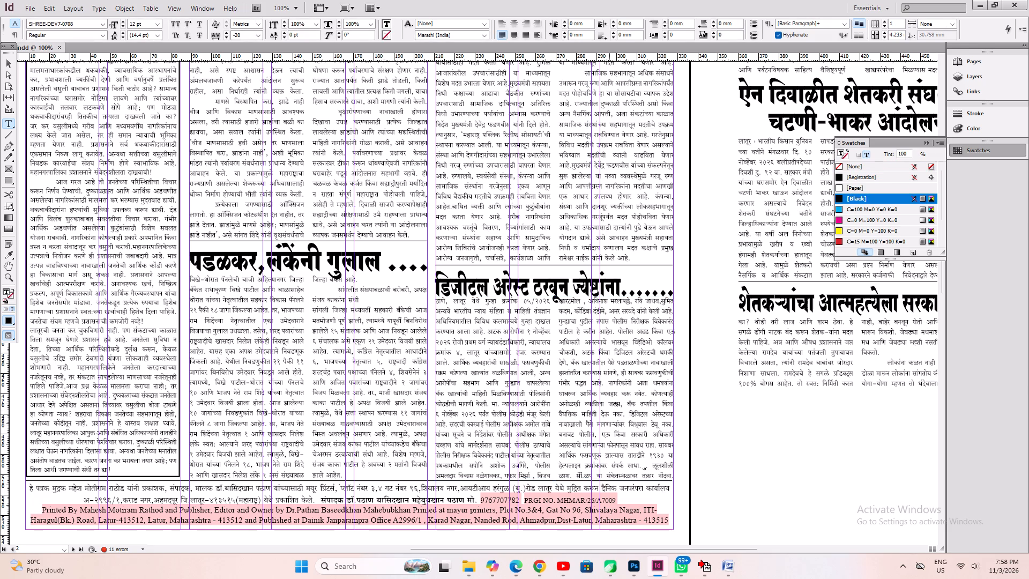
{"action": "left_click", "coordinate": [611, 428], "text": "ctrl"}
{"action": "left_click", "coordinate": [599, 428]}
{"action": "left_click", "coordinate": [5, 64]}
{"action": "left_click", "coordinate": [537, 397], "text": "ctrl"}
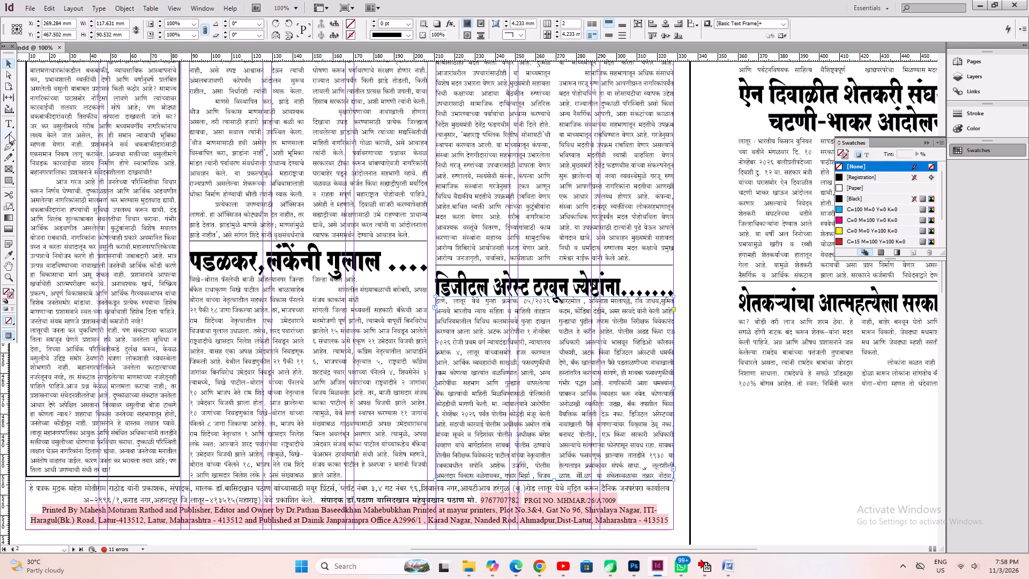
Delete the excess text from the bottom of the डिजीटल अरेस्ट continuation's second column to the story's end, and save.
{"action": "left_click", "coordinate": [7, 123]}
{"action": "left_click", "coordinate": [585, 432]}
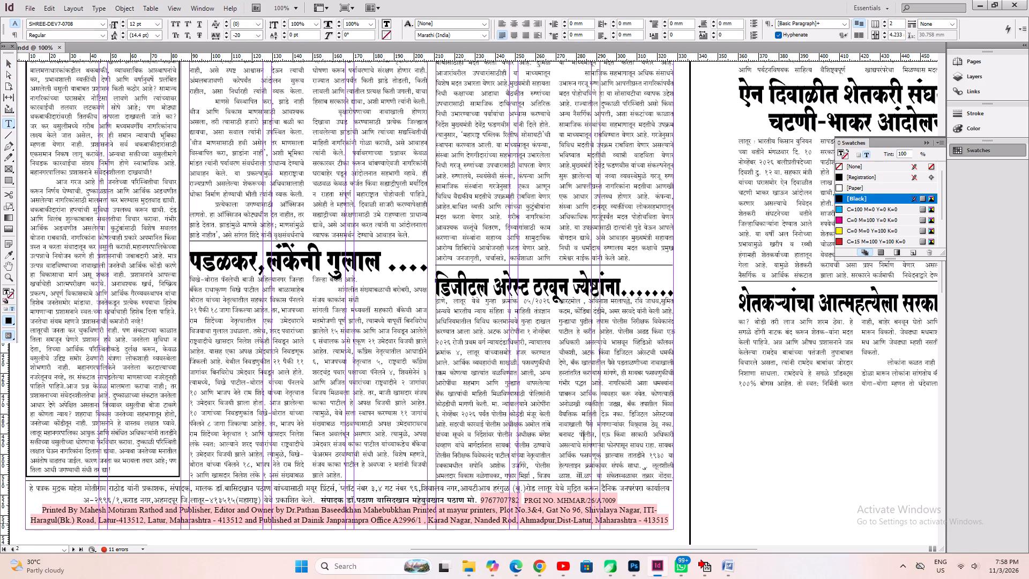
{"action": "key", "text": "Down"}
{"action": "key", "text": "Down"}
{"action": "key", "text": "Down"}
{"action": "key", "text": "Right"}
{"action": "key", "text": "Right"}
{"action": "key", "text": "Right"}
{"action": "key", "text": "Right"}
{"action": "key", "text": "Right"}
{"action": "key", "text": "Right"}
{"action": "key", "text": "Right"}
{"action": "key", "text": "Right"}
{"action": "key", "text": "Right"}
{"action": "key", "text": "Right"}
{"action": "key", "text": "Right"}
{"action": "key", "text": "Right"}
{"action": "key", "text": "Right"}
{"action": "key", "text": "Right"}
{"action": "key", "text": "Right"}
{"action": "key", "text": "Right"}
{"action": "key", "text": "Right"}
{"action": "key", "text": "Right"}
{"action": "key", "text": "Right"}
{"action": "key", "text": "Right"}
{"action": "key", "text": "Right"}
{"action": "key", "text": "Right"}
{"action": "key", "text": "Right"}
{"action": "key", "text": "Right"}
{"action": "key", "text": "Right"}
{"action": "key", "text": "Right"}
{"action": "key", "text": "Right"}
{"action": "key", "text": "Left"}
{"action": "key", "text": "Left"}
{"action": "key", "text": "Left"}
{"action": "key", "text": "shift+Down"}
{"action": "key", "text": "shift+Down"}
{"action": "key", "text": "shift+Down"}
{"action": "key", "text": "shift+Down"}
{"action": "key", "text": "shift+Down"}
{"action": "key", "text": "shift+Down"}
{"action": "key", "text": "shift+Down"}
{"action": "key", "text": "shift+Down"}
{"action": "key", "text": "shift+Down"}
{"action": "key", "text": "shift+Down"}
{"action": "key", "text": "shift+Down"}
{"action": "key", "text": "shift+Down"}
{"action": "key", "text": "shift+Down"}
{"action": "key", "text": "shift+Down"}
{"action": "key", "text": "shift+Down"}
{"action": "key", "text": "shift+Down"}
{"action": "key", "text": "shift+Down"}
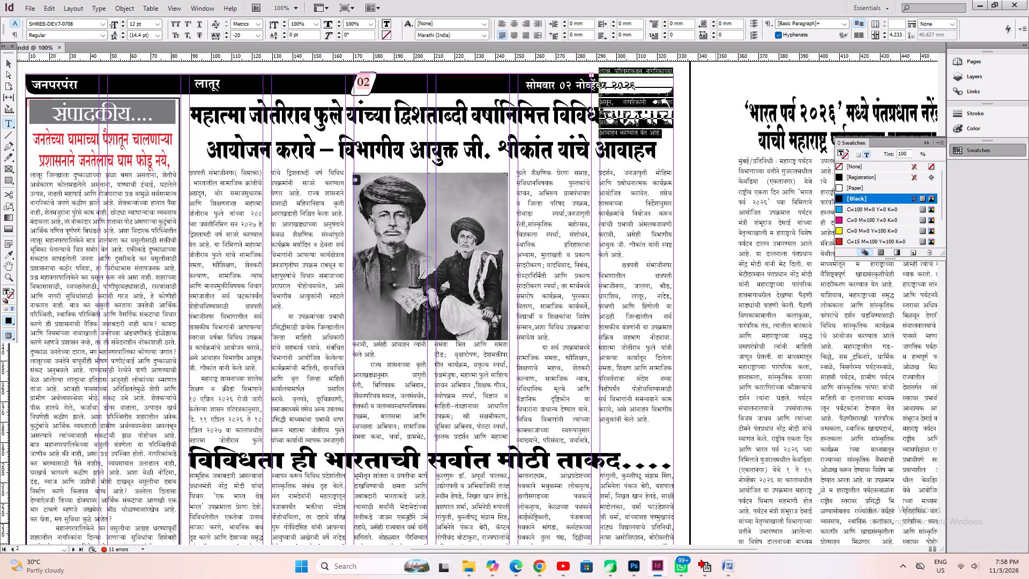
{"action": "key", "text": "BackSpace"}
{"action": "key", "text": "ctrl+a"}
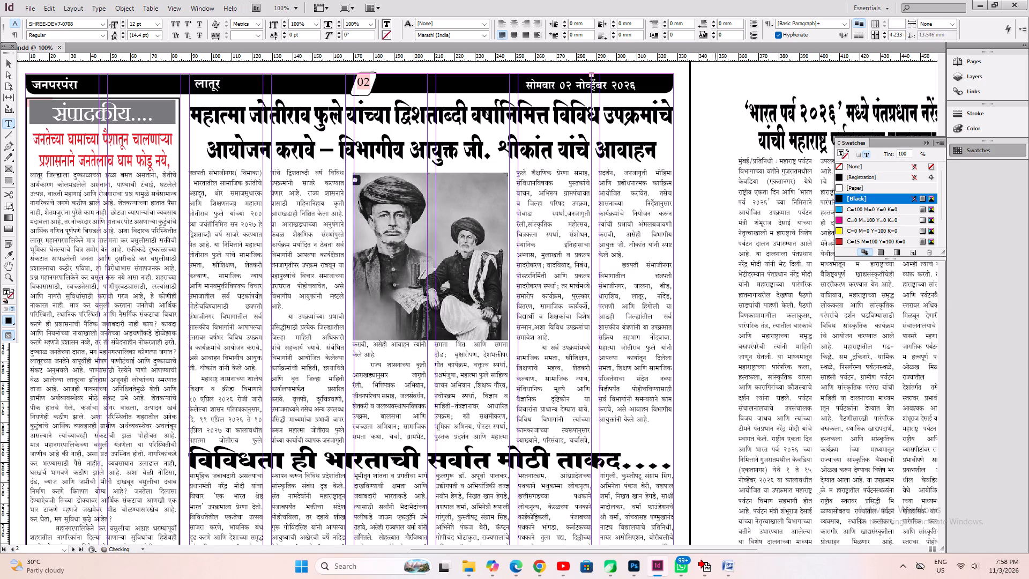
{"action": "key", "text": "ctrl+s"}
{"action": "scroll", "coordinate": [676, 533], "scroll_direction": "up", "scroll_amount": 5}
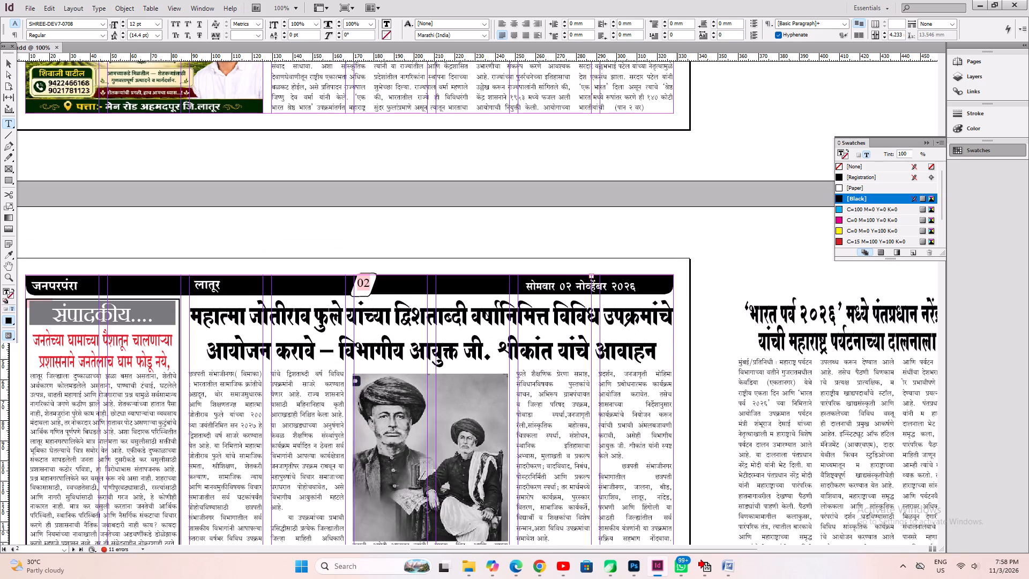
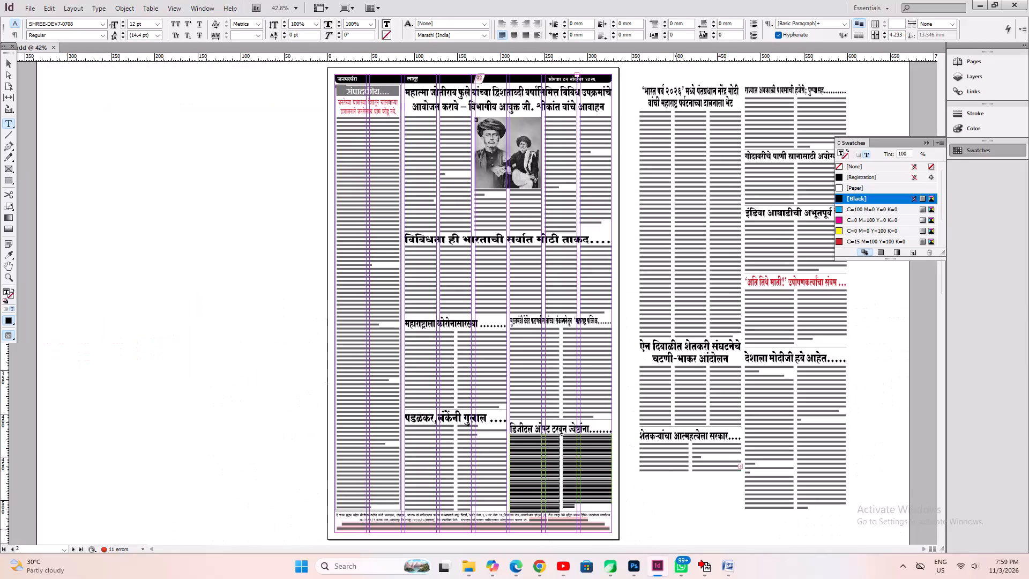
Save the newspaper document with the finished page 2 and leave nothing selected.
{"action": "key", "text": "ctrl+s"}
{"action": "scroll", "coordinate": [546, 484], "scroll_direction": "down", "scroll_amount": 20}
{"action": "scroll", "coordinate": [546, 484], "scroll_direction": "down", "scroll_amount": 20}
{"action": "scroll", "coordinate": [546, 484], "scroll_direction": "down", "scroll_amount": 2}
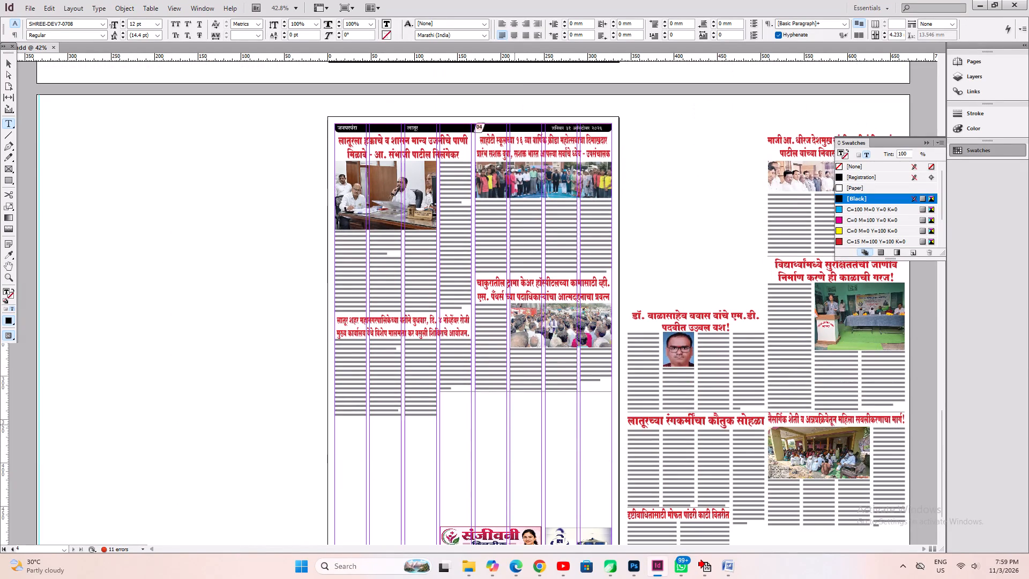
{"action": "key", "text": "ctrl+s"}
{"action": "scroll", "coordinate": [216, 305], "scroll_direction": "down", "scroll_amount": 4}
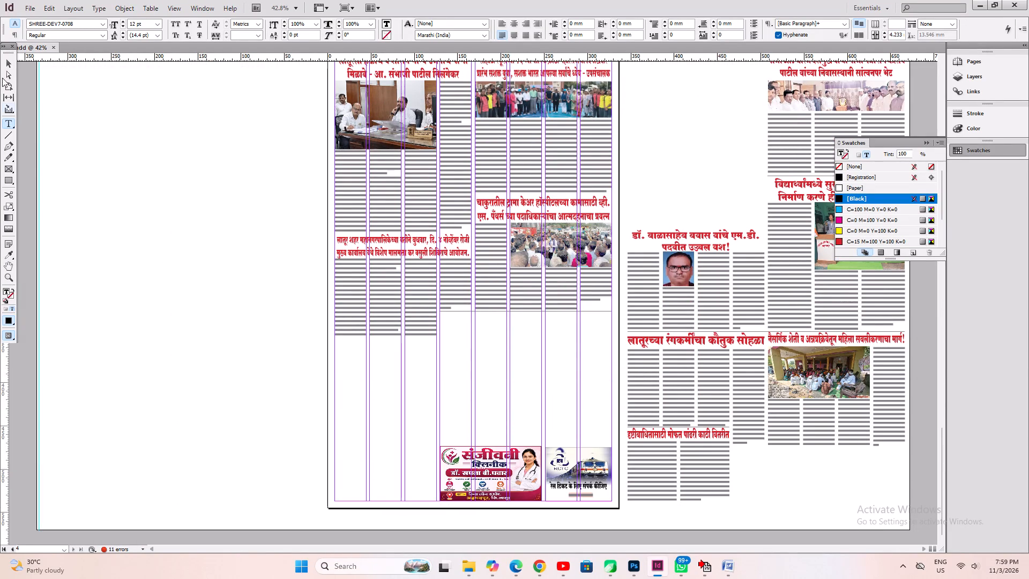
{"action": "left_click", "coordinate": [8, 62]}
{"action": "key", "text": "ctrl+a"}
{"action": "key", "text": "ctrl+s"}
{"action": "left_click", "coordinate": [235, 327], "text": "ctrl"}
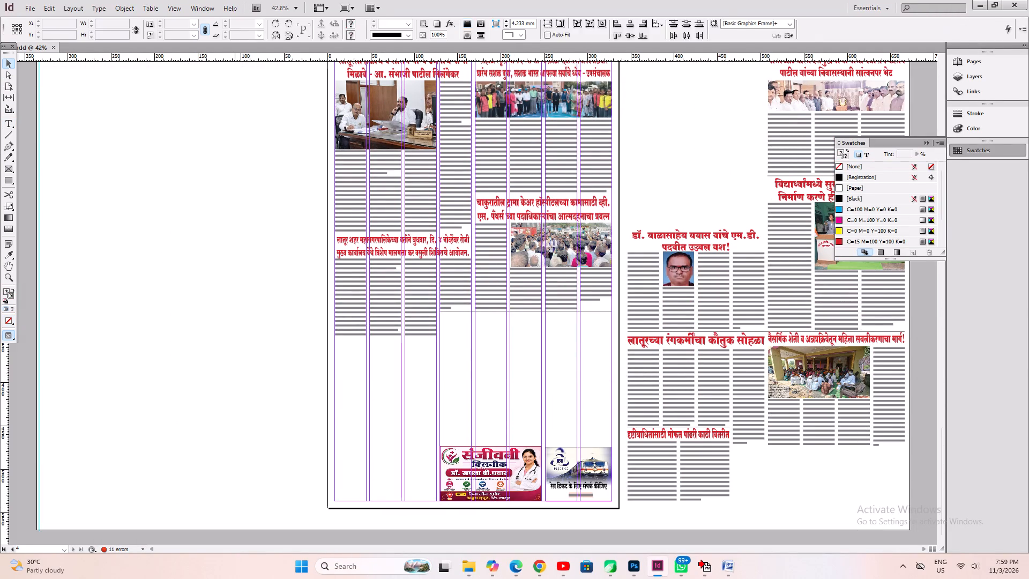
Examine the layouts of pages 3 and 4, checking their empty areas, adverts and the unplaced stories beside them.
{"action": "left_click_drag", "start_coordinate": [8, 63], "coordinate": [13, 69]}
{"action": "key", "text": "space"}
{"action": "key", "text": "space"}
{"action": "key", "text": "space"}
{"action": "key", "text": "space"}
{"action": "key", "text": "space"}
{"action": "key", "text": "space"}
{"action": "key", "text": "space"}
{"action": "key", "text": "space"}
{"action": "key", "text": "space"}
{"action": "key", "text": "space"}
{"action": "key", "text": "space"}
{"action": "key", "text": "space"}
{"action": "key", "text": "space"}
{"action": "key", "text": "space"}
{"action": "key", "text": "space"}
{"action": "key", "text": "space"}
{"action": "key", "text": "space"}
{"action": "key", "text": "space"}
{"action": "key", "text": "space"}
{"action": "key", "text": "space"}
{"action": "left_click_drag", "start_coordinate": [284, 214], "coordinate": [264, 535]}
{"action": "left_click_drag", "start_coordinate": [373, 342], "coordinate": [410, 563]}
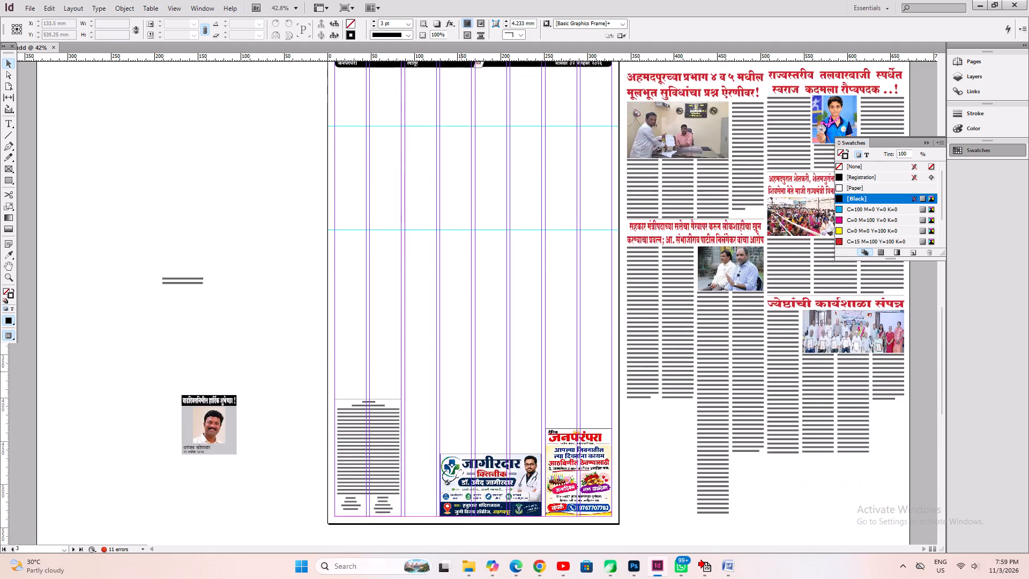
{"action": "left_click_drag", "start_coordinate": [461, 288], "coordinate": [445, 477]}
{"action": "left_click_drag", "start_coordinate": [467, 212], "coordinate": [455, 432]}
{"action": "left_click_drag", "start_coordinate": [500, 170], "coordinate": [465, 388]}
{"action": "left_click_drag", "start_coordinate": [463, 391], "coordinate": [450, 194]}
{"action": "left_click_drag", "start_coordinate": [450, 373], "coordinate": [446, 158]}
{"action": "left_click_drag", "start_coordinate": [433, 385], "coordinate": [438, 172]}
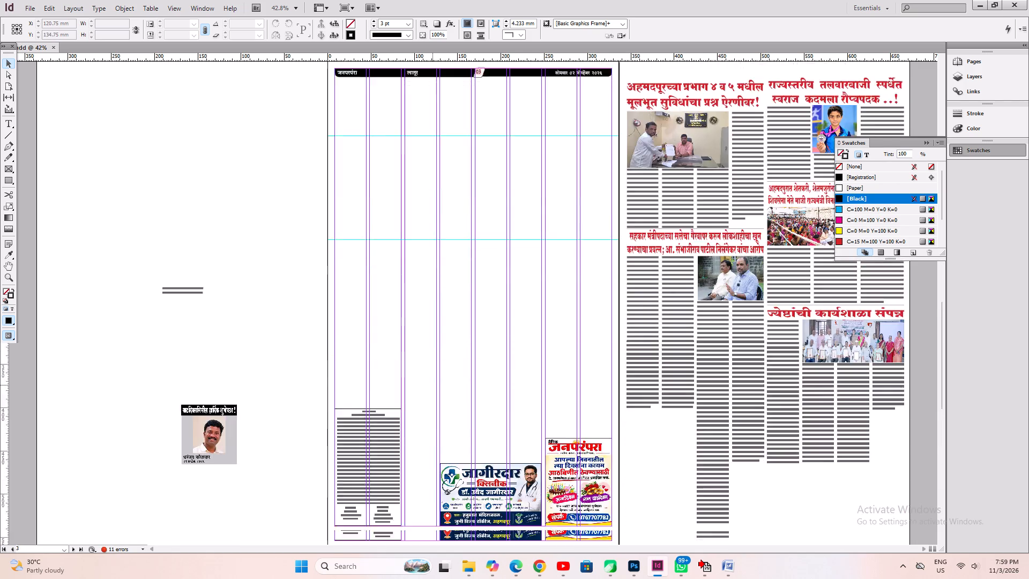
{"action": "left_click_drag", "start_coordinate": [438, 172], "coordinate": [438, 162]}
{"action": "left_click_drag", "start_coordinate": [460, 396], "coordinate": [469, 156]}
{"action": "left_click_drag", "start_coordinate": [481, 265], "coordinate": [461, 98]}
{"action": "left_click_drag", "start_coordinate": [502, 500], "coordinate": [508, 299]}
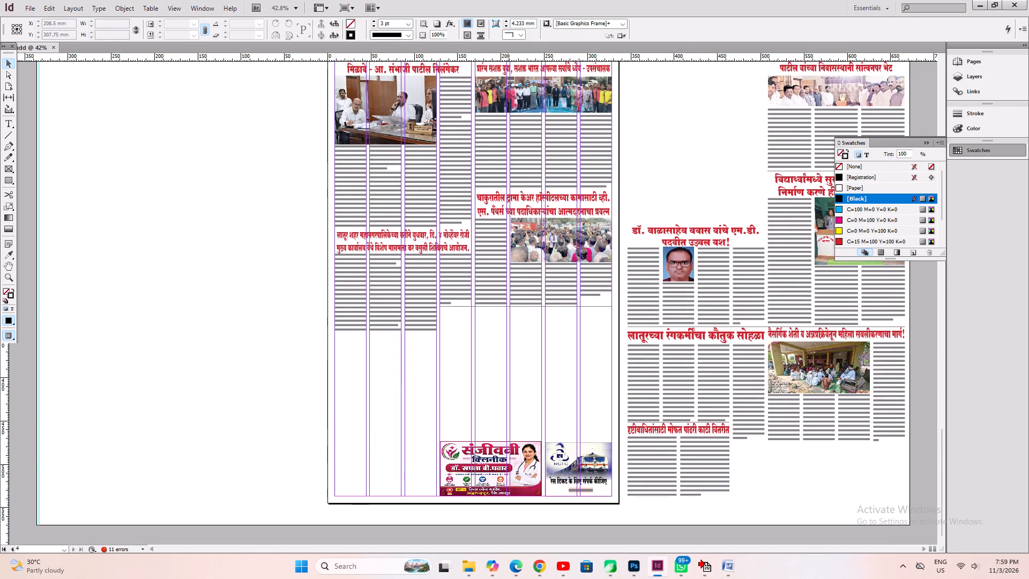
{"action": "left_click_drag", "start_coordinate": [487, 246], "coordinate": [512, 413]}
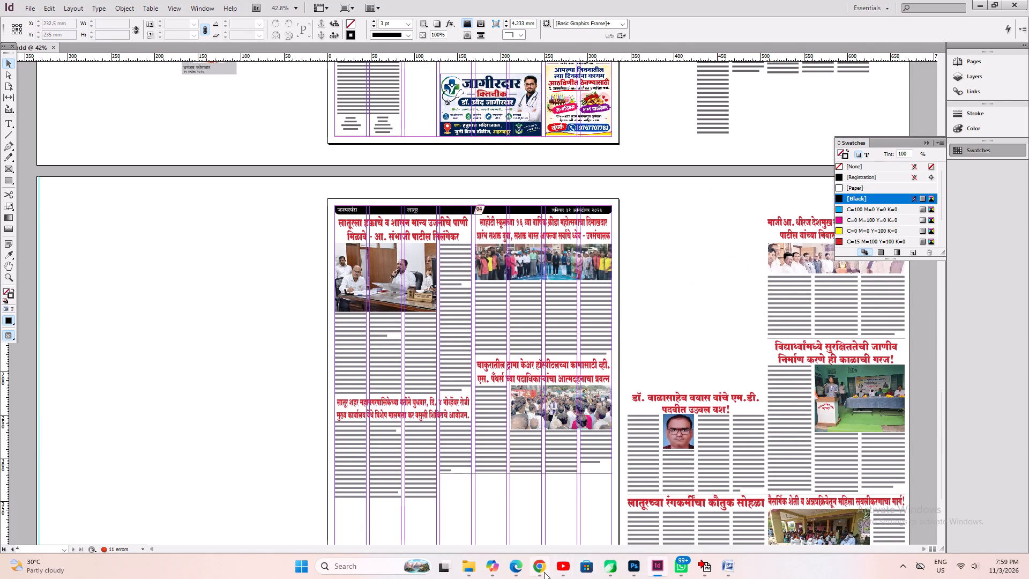
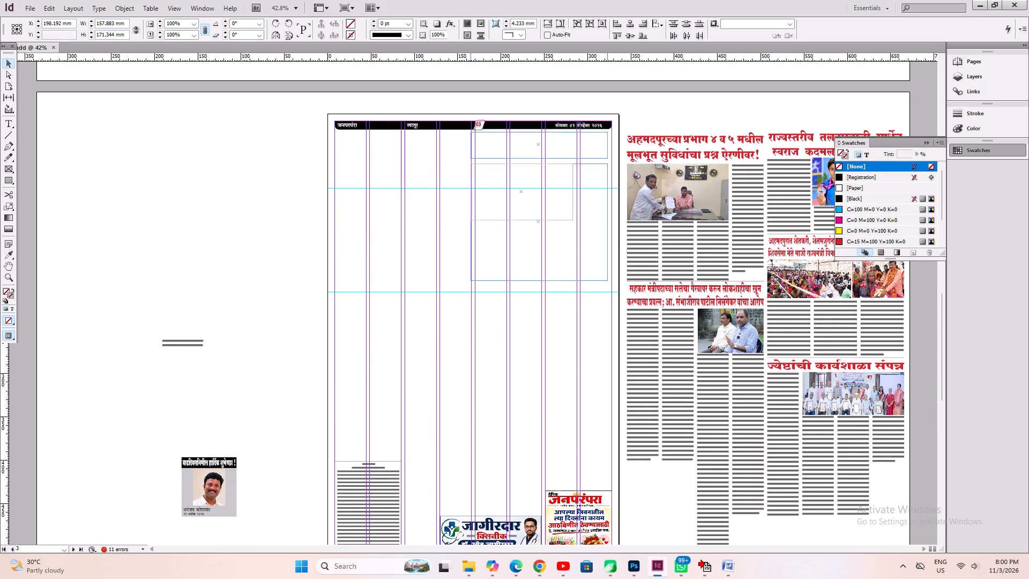
Move the अहमदपूरच्या प्रभाग ४ व ५ story with its photo from the pasteboard to page 3's top-left area, under the page header.
{"action": "left_click_drag", "start_coordinate": [491, 281], "coordinate": [413, 292], "text": "shift"}
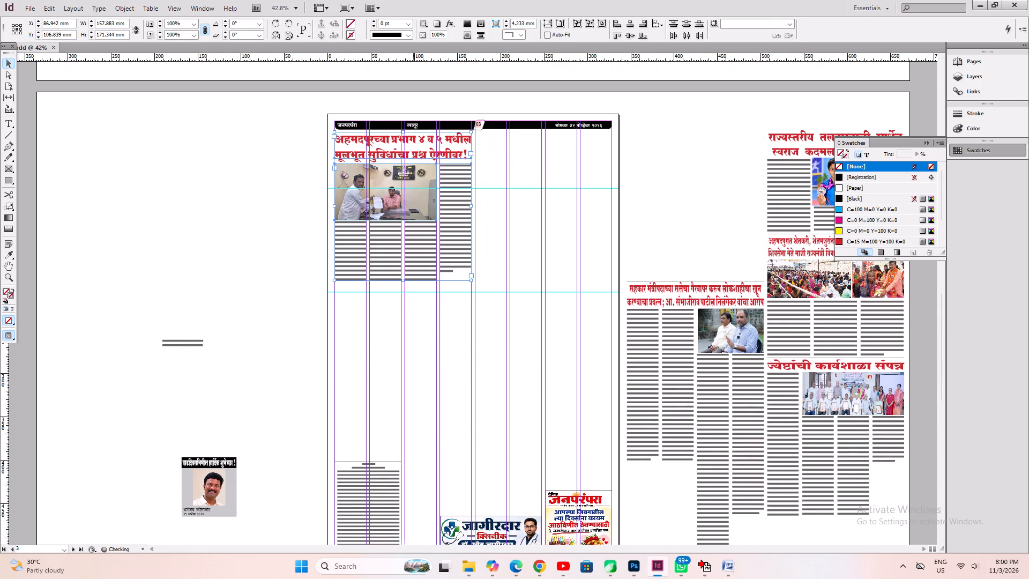
{"action": "left_click", "coordinate": [237, 269]}
Draw a text frame on the pasteboard beside page 3 and paste the copied police news text into it.
{"action": "left_click", "coordinate": [5, 121]}
{"action": "left_click_drag", "start_coordinate": [158, 133], "coordinate": [237, 235]}
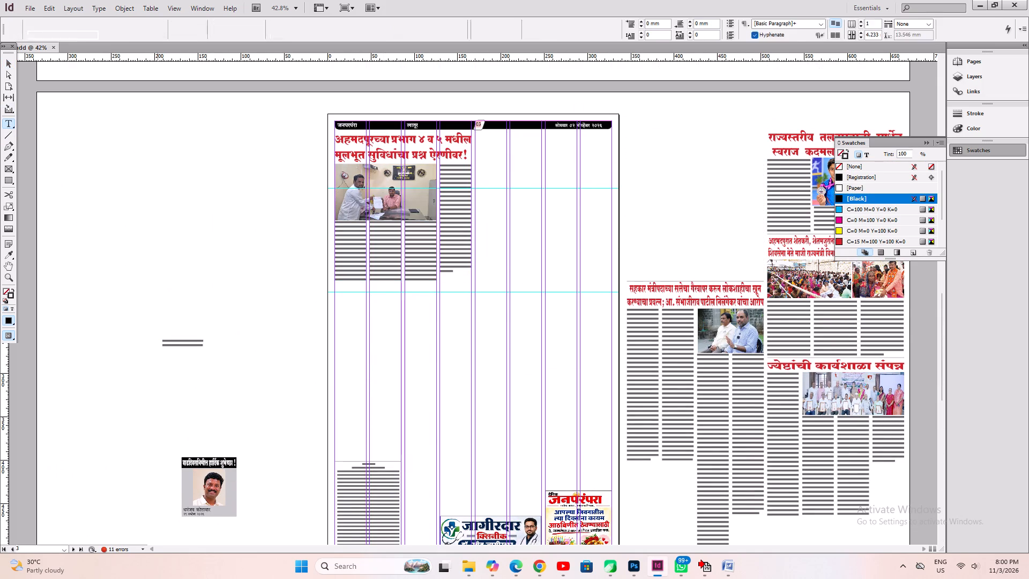
{"action": "left_click_drag", "start_coordinate": [237, 235], "coordinate": [259, 277]}
{"action": "key", "text": "ctrl+v"}
Cut the phrase पोलीस आपल्या गावामध्ये’ उपक्रमाला ग्रामीण भागातून उत्स्फूर्त प्रतिसाद from the start of the pasted police text.
{"action": "key", "text": "ctrl+1"}
{"action": "left_click_drag", "start_coordinate": [206, 206], "coordinate": [511, 466], "text": "alt"}
{"action": "left_click_drag", "start_coordinate": [186, 230], "coordinate": [339, 361], "text": "alt"}
{"action": "left_click", "coordinate": [284, 303]}
{"action": "key", "text": "ctrl+2"}
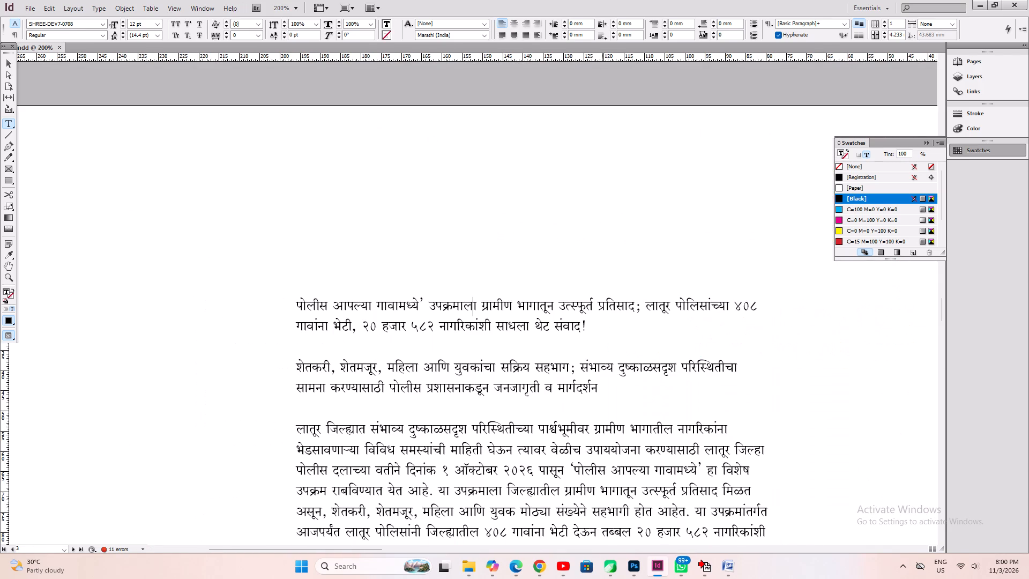
{"action": "left_click", "coordinate": [603, 333]}
{"action": "left_click_drag", "start_coordinate": [636, 306], "coordinate": [129, 190]}
{"action": "key", "text": "ctrl+x"}
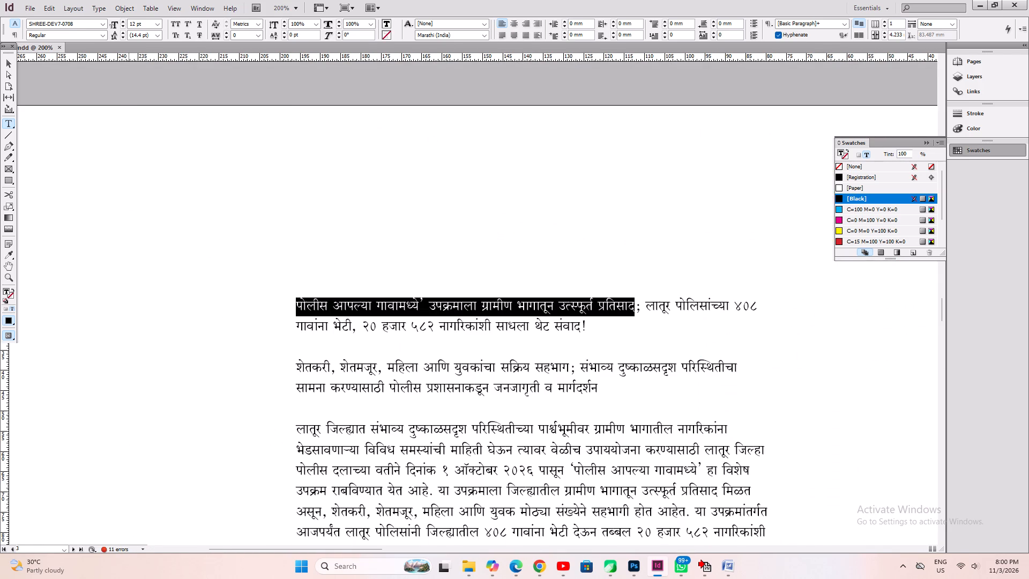
Replace the अहमदपूरच्या प्रभाग headline on page 3 with the cut phrase, keeping the headline formatting, and fit its frame to the text.
{"action": "key", "text": "ctrl+1"}
{"action": "left_click_drag", "start_coordinate": [674, 368], "coordinate": [293, 350], "text": "alt"}
{"action": "left_click", "coordinate": [430, 307]}
{"action": "key", "text": "ctrl+a"}
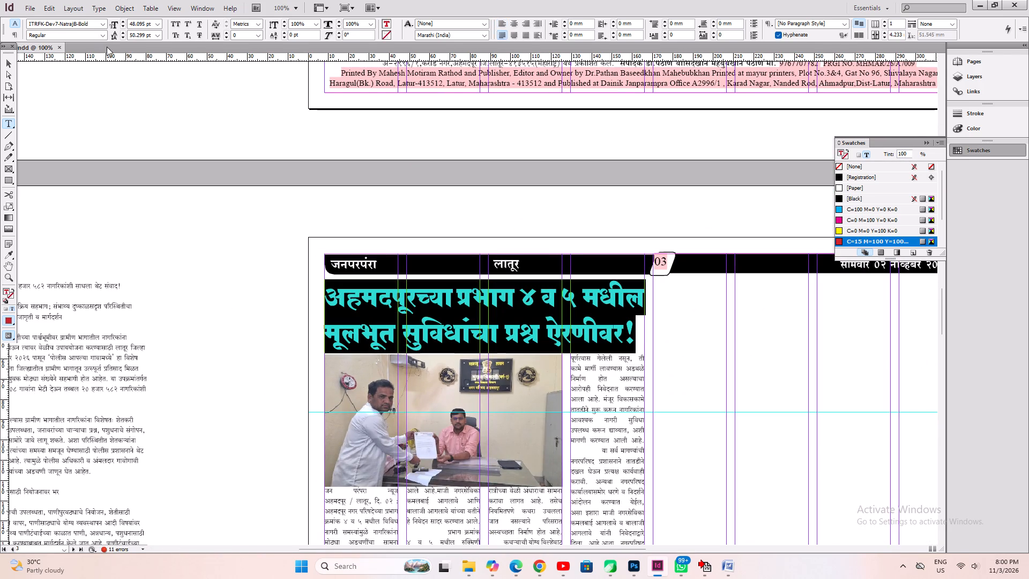
{"action": "left_click", "coordinate": [57, 6]}
{"action": "left_click", "coordinate": [117, 86]}
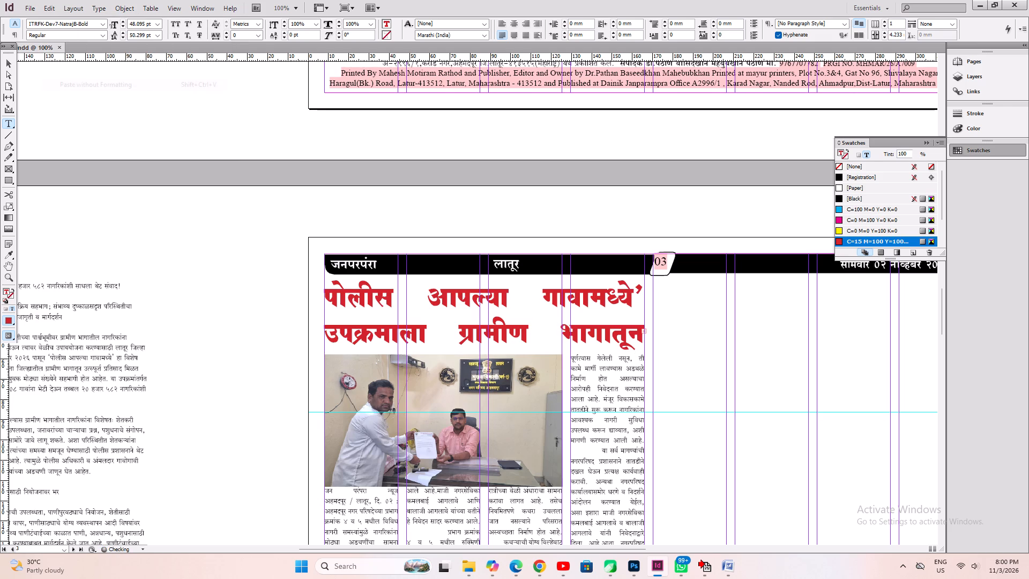
{"action": "key", "text": "ctrl+alt+c"}
Reduce the whole पोलीस आपल्या गावामध्ये’ headline on page 3 to 42.095 pt and save the document.
{"action": "left_click", "coordinate": [504, 314]}
{"action": "key", "text": "ctrl+a"}
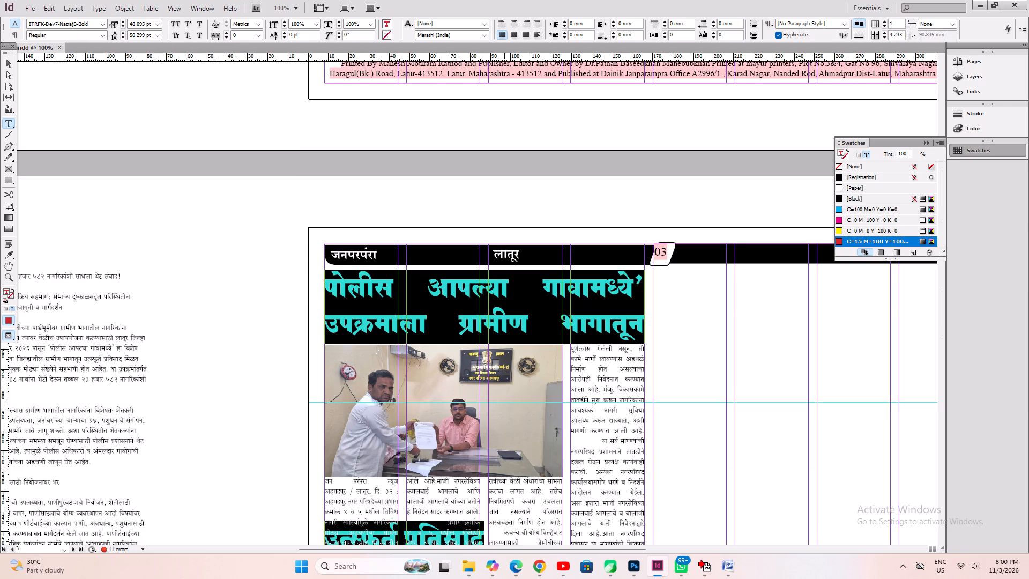
{"action": "key", "text": "ctrl+shift+comma"}
{"action": "key", "text": "ctrl+shift+comma"}
{"action": "key", "text": "ctrl+shift+comma"}
{"action": "key", "text": "ctrl+shift+comma"}
{"action": "key", "text": "ctrl+shift+comma"}
{"action": "key", "text": "ctrl+shift+period"}
{"action": "key", "text": "ctrl+shift+period"}
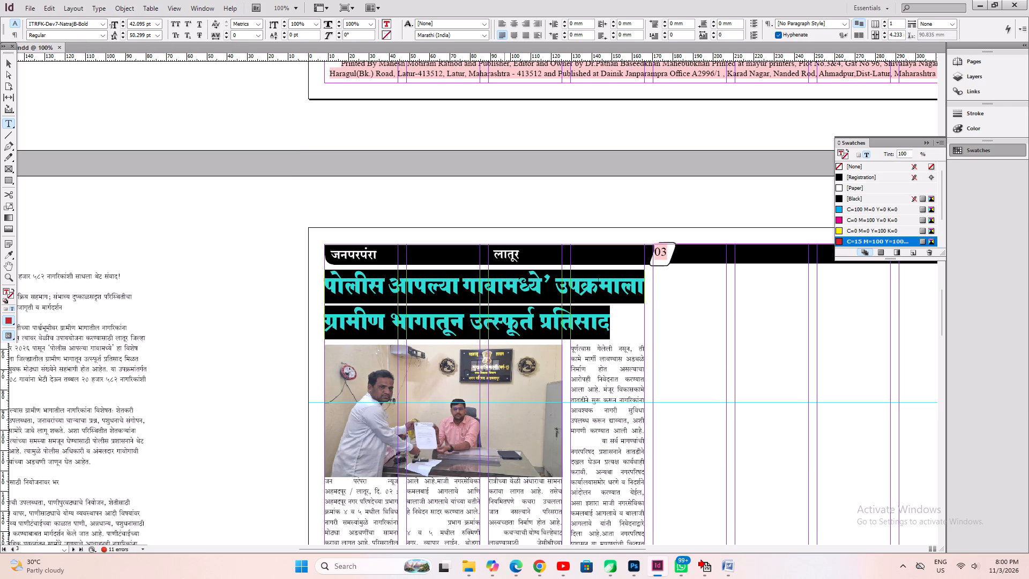
{"action": "key", "text": "ctrl+s"}
Switch from the InDesign layout to the LATUR POLICE PRO chat in WhatsApp and the Exchange Utility.
{"action": "left_click", "coordinate": [657, 570]}
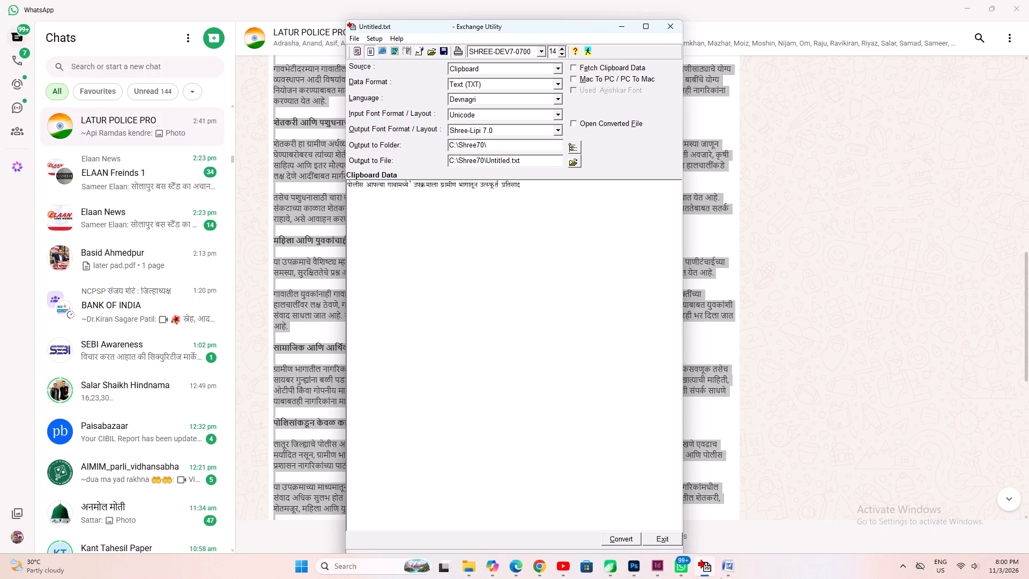
In InDesign, break page 3's पोलीस आपल्या गावामध्ये’ headline into two lines after उपक्रमाला, centre it, and save.
{"action": "left_click", "coordinate": [663, 570]}
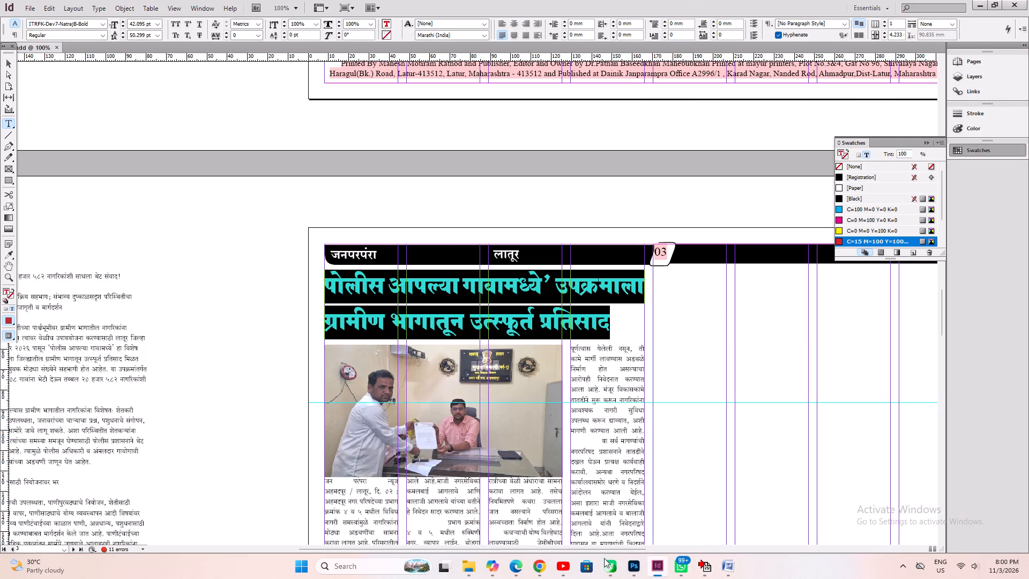
{"action": "left_click", "coordinate": [488, 284]}
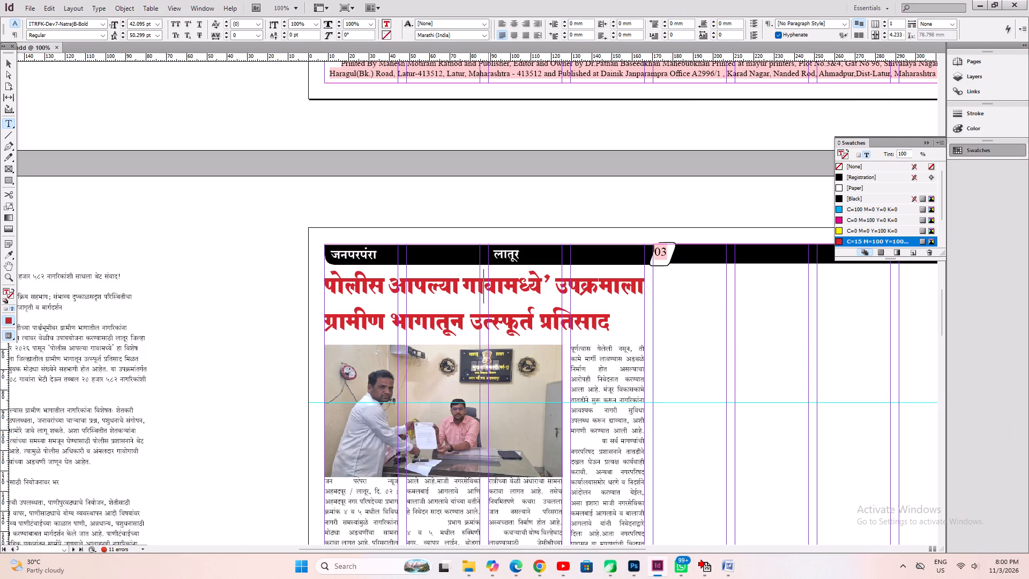
{"action": "key", "text": "End"}
{"action": "key", "text": "Return"}
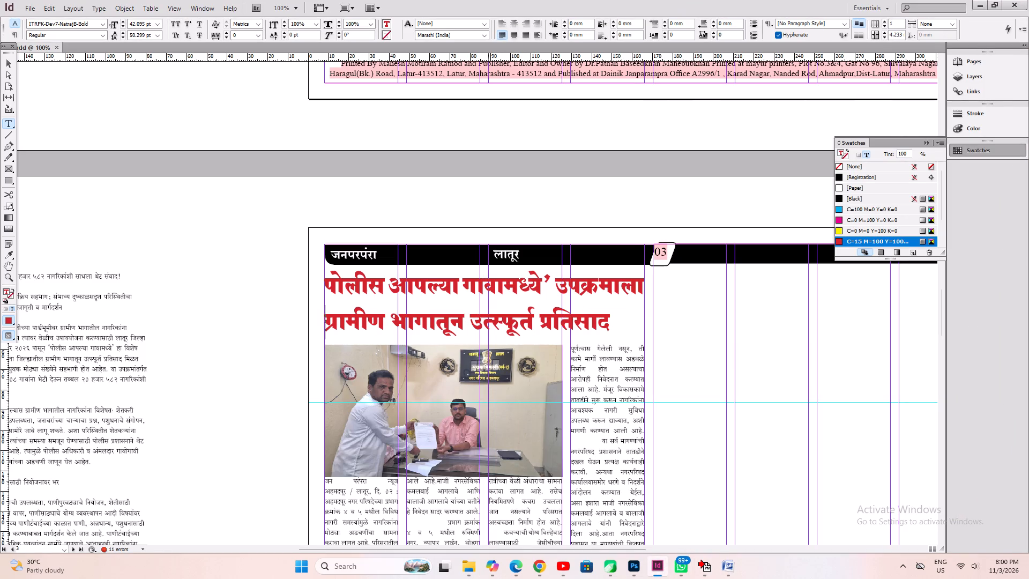
{"action": "key", "text": "ctrl+shift+c"}
{"action": "key", "text": "ctrl+s"}
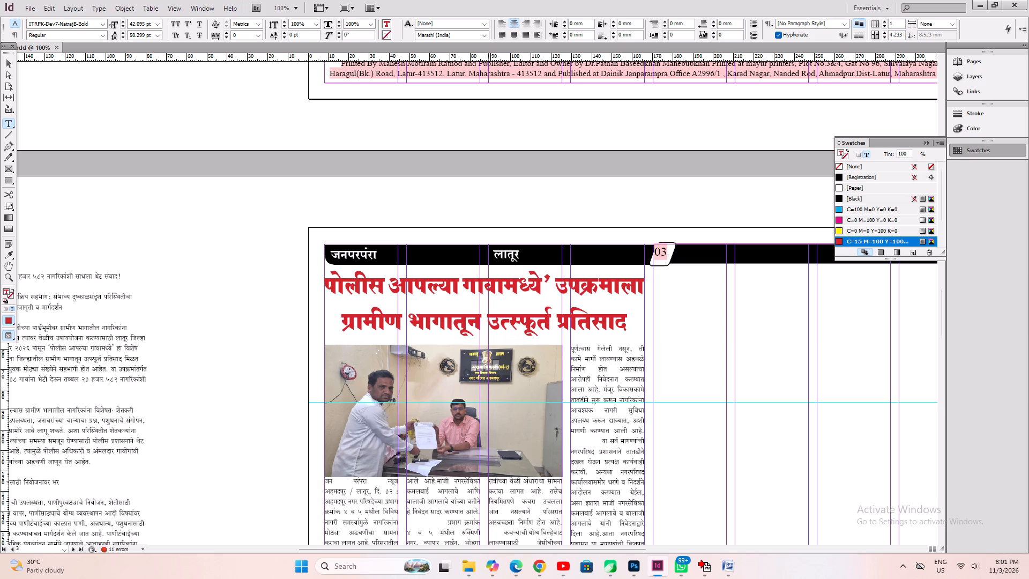
Tighten the two-line page 3 headline's leading to 46.299 pt and save.
{"action": "key", "text": "ctrl+a"}
{"action": "key", "text": "alt+Up"}
{"action": "key", "text": "alt+Up"}
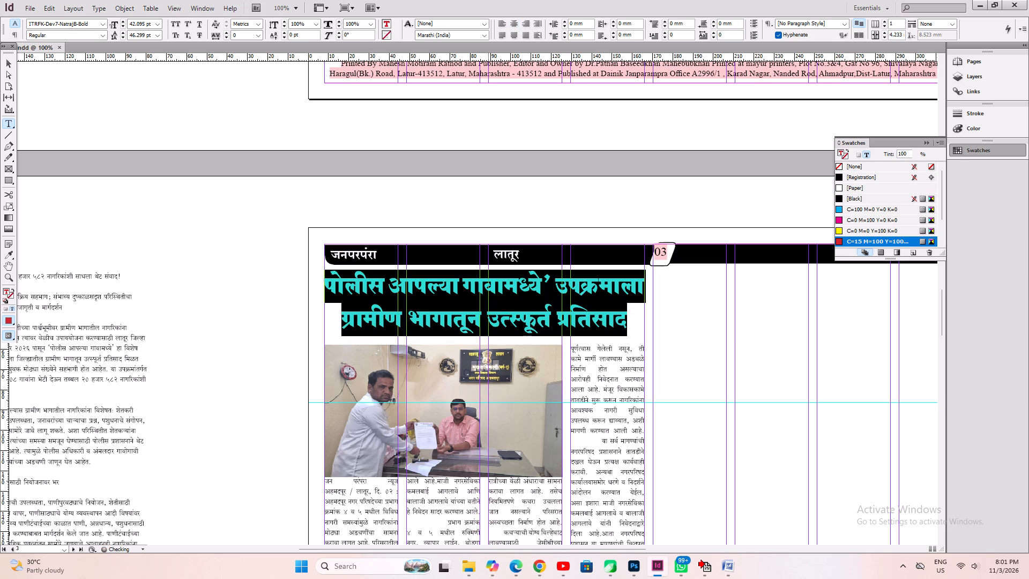
{"action": "key", "text": "ctrl+z"}
{"action": "key", "text": "ctrl+s"}
{"action": "key", "text": "ctrl+0"}
{"action": "key", "text": "ctrl+s"}
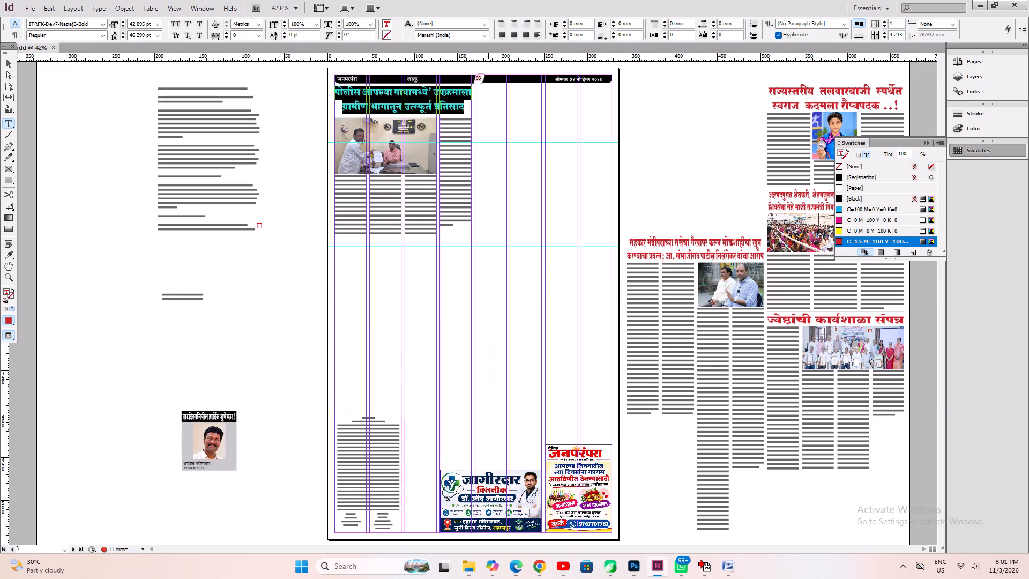
Delete the opening line about लातूर पोलिसांच्या ४०८ गावांना भेटी from the story text on the pasteboard.
{"action": "left_click", "coordinate": [228, 157]}
{"action": "key", "text": "ctrl+1"}
{"action": "scroll", "coordinate": [287, 226], "scroll_direction": "up", "scroll_amount": 2}
{"action": "left_click", "coordinate": [346, 252]}
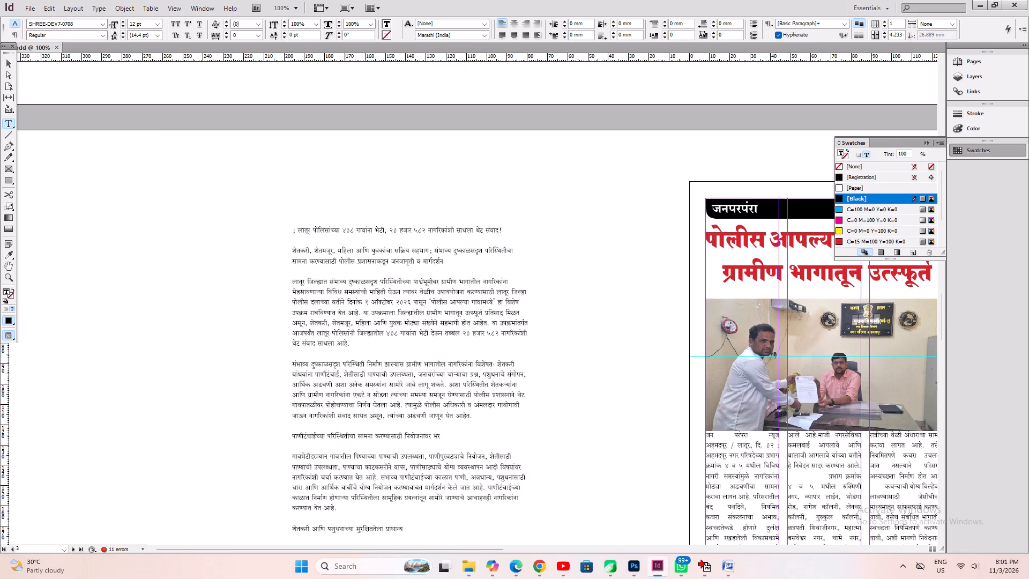
{"action": "left_click_drag", "start_coordinate": [513, 231], "coordinate": [86, 134]}
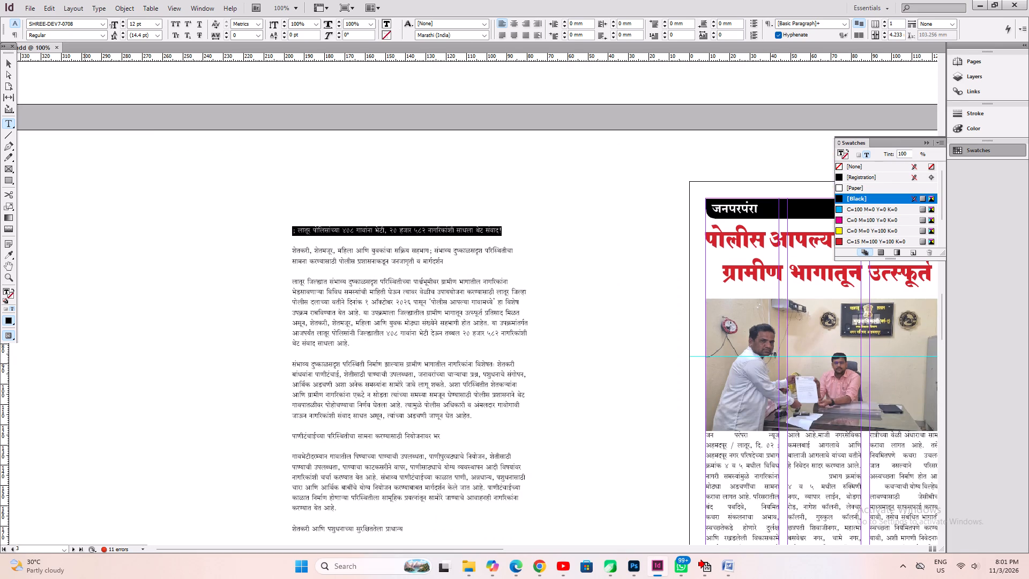
{"action": "key", "text": "BackSpace"}
Remove the blank lines around the opening शेतकरी, शेतमजूर line and run the लातूर जिल्ह्यात paragraph on from it.
{"action": "key", "text": "Down"}
{"action": "key", "text": "Down"}
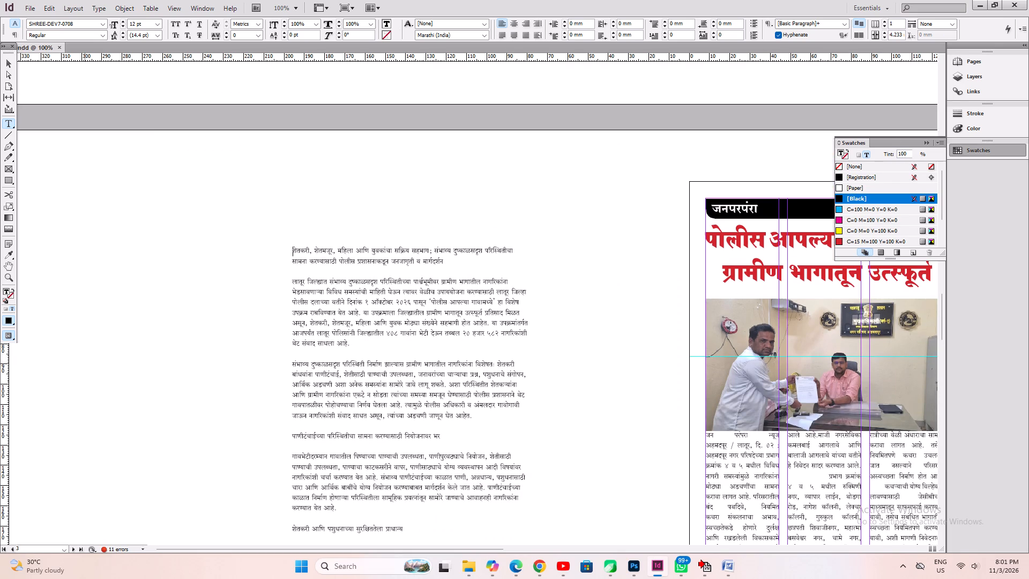
{"action": "key", "text": "shift+Up"}
{"action": "key", "text": "shift+Up"}
{"action": "key", "text": "BackSpace"}
{"action": "key", "text": "Down"}
{"action": "key", "text": "Down"}
{"action": "key", "text": "Delete"}
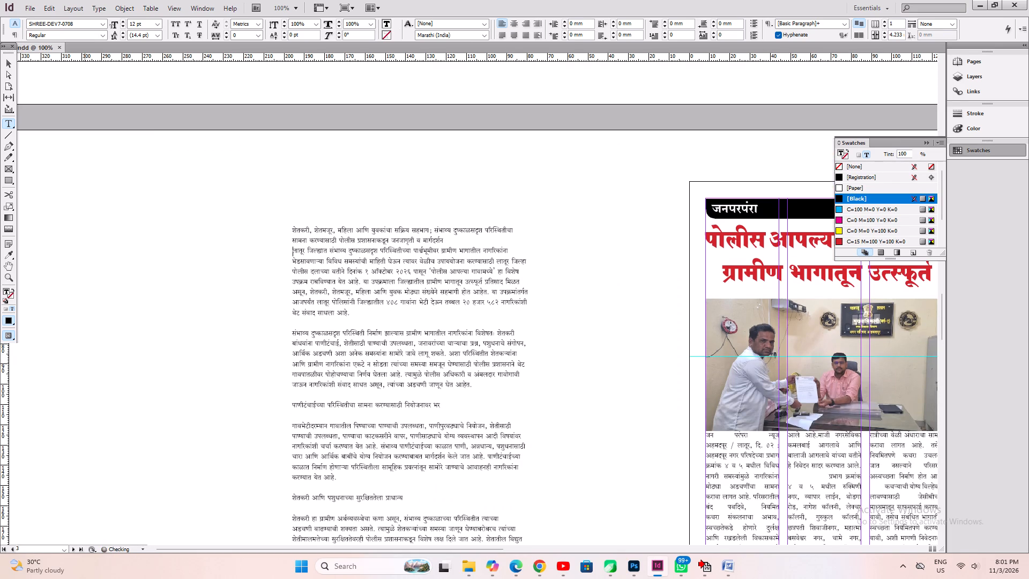
{"action": "key", "text": "BackSpace"}
{"action": "key", "text": "Right"}
Remove the blank line before the संभाव्य दुष्काळसदृश paragraph and indent its first line with a tab.
{"action": "key", "text": "Down"}
{"action": "key", "text": "Down"}
{"action": "key", "text": "Down"}
{"action": "key", "text": "Down"}
{"action": "key", "text": "Down"}
{"action": "key", "text": "Down"}
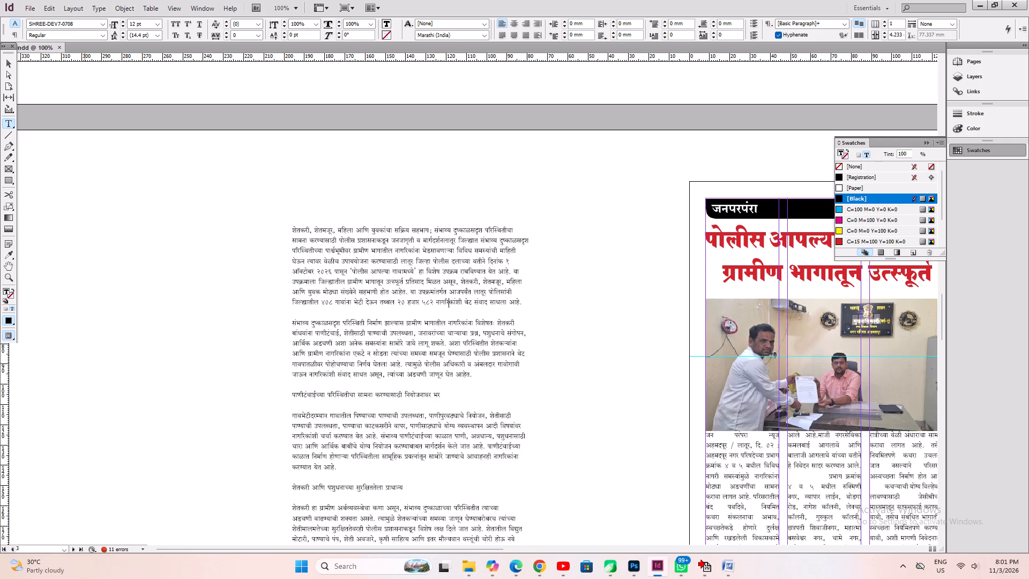
{"action": "key", "text": "Down"}
{"action": "key", "text": "Delete"}
{"action": "key", "text": "Tab"}
Remove the blank lines around the पाणीटंचाईच्या subheading and tab-indent the गावभेटीदरम्यान paragraph below it.
{"action": "key", "text": "Down"}
{"action": "key", "text": "Down"}
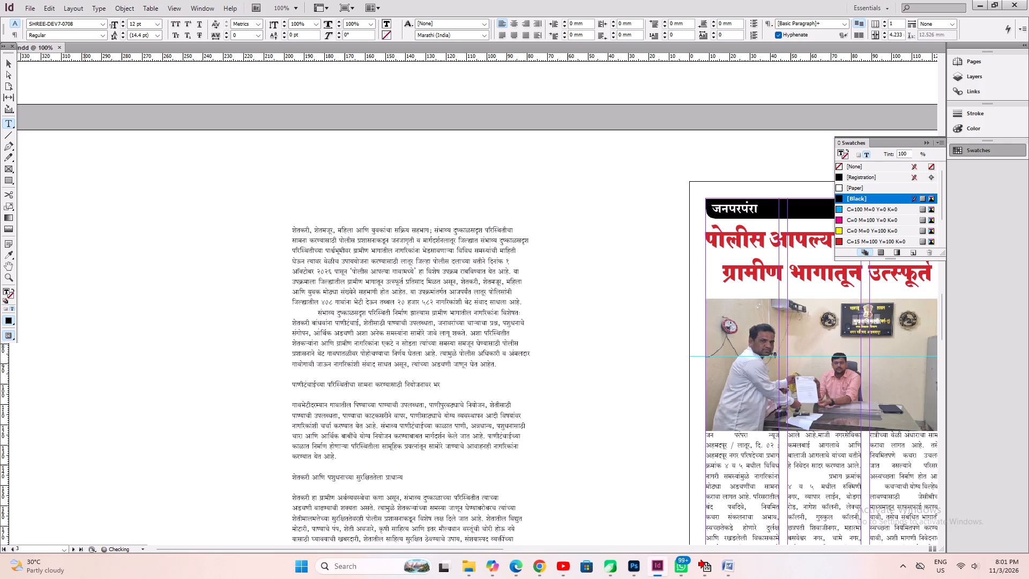
{"action": "key", "text": "Down"}
{"action": "key", "text": "Down"}
{"action": "key", "text": "Down"}
{"action": "key", "text": "Down"}
{"action": "key", "text": "Delete"}
{"action": "key", "text": "Down"}
{"action": "key", "text": "Delete"}
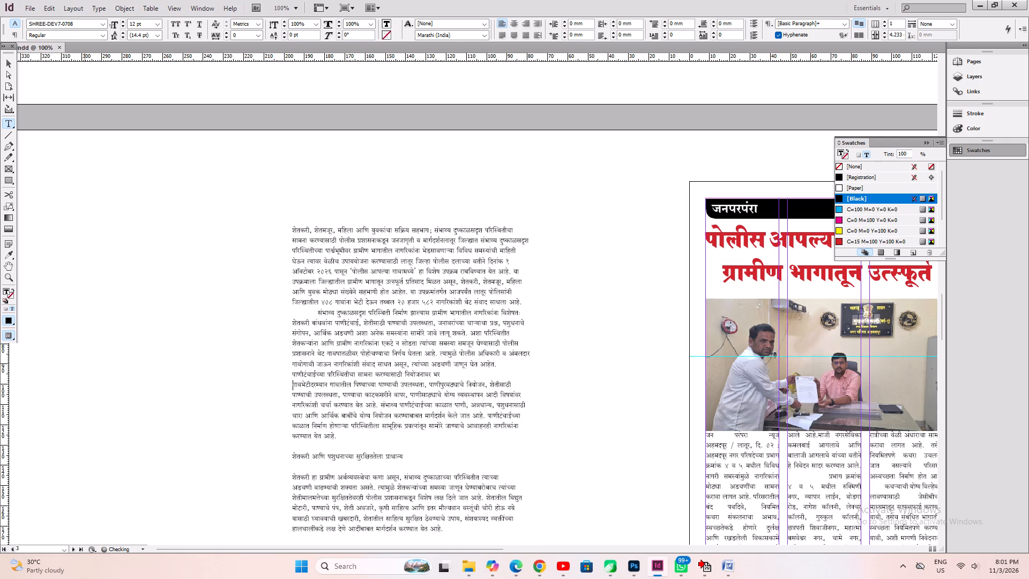
{"action": "key", "text": "Tab"}
Remove the blank lines around the शेतकरी आणि पशुधनाच्या subheading and tab-indent the paragraph starting शेतकरी हा ग्रामीण.
{"action": "key", "text": "Down"}
{"action": "key", "text": "Down"}
{"action": "key", "text": "Down"}
{"action": "key", "text": "Down"}
{"action": "key", "text": "Down"}
{"action": "key", "text": "Down"}
{"action": "key", "text": "Delete"}
{"action": "key", "text": "Down"}
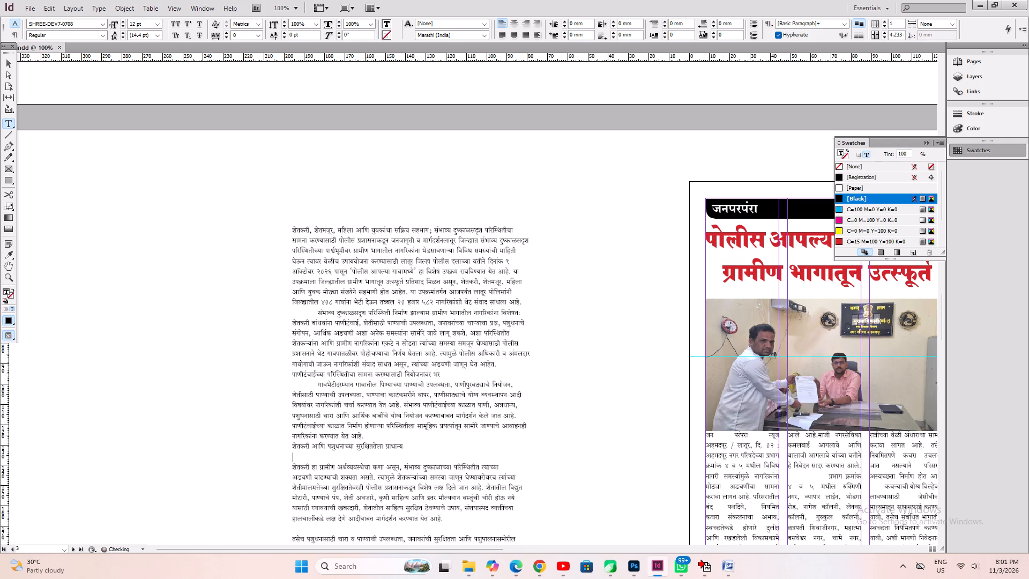
{"action": "key", "text": "Delete"}
{"action": "key", "text": "Tab"}
Remove the blank line before the तसेच पशुधनासाठी paragraph and indent its first line with a tab.
{"action": "key", "text": "Down"}
{"action": "key", "text": "Down"}
{"action": "key", "text": "Down"}
{"action": "key", "text": "Down"}
{"action": "key", "text": "Down"}
{"action": "key", "text": "Down"}
{"action": "key", "text": "Delete"}
{"action": "key", "text": "Tab"}
Justify the whole pasteboard police story and fit its frame to the text.
{"action": "key", "text": "Down"}
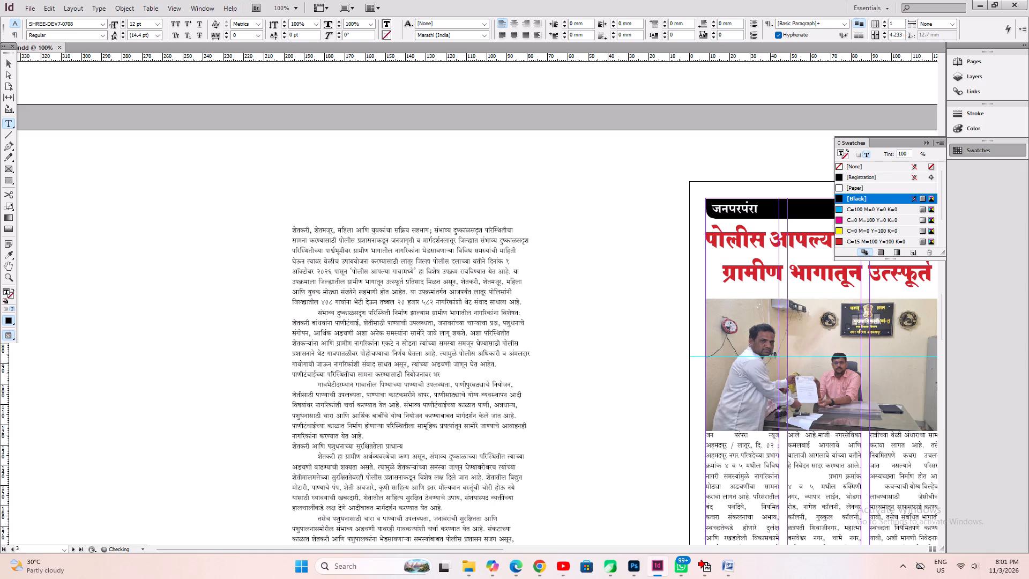
{"action": "key", "text": "Down"}
{"action": "key", "text": "Down"}
{"action": "key", "text": "Down"}
{"action": "key", "text": "Down"}
{"action": "key", "text": "Down"}
{"action": "key", "text": "Down"}
{"action": "key", "text": "Down"}
{"action": "key", "text": "Up"}
{"action": "key", "text": "ctrl+a"}
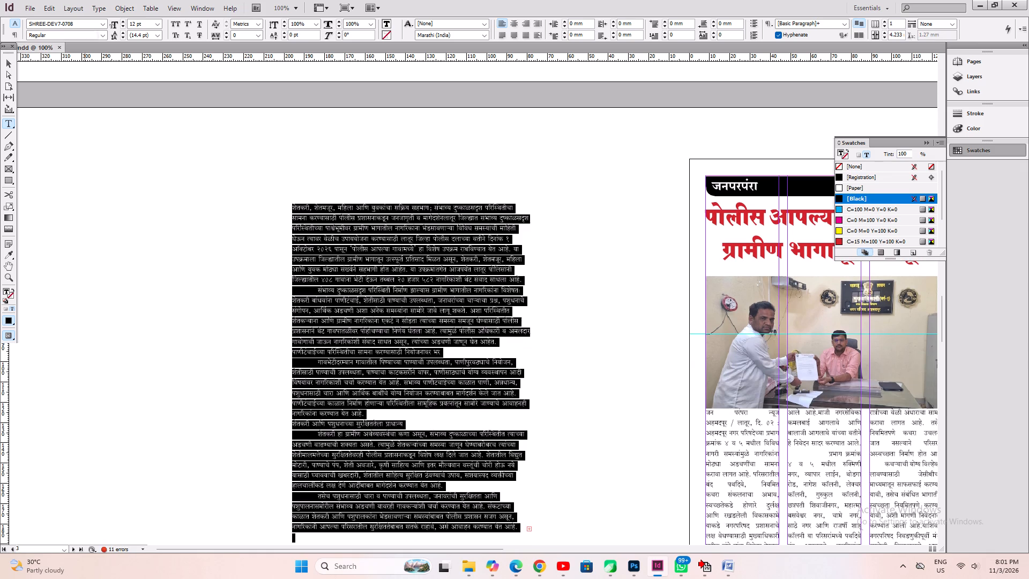
{"action": "key", "text": "ctrl+shift+j"}
{"action": "key", "text": "ctrl+alt+c"}
Cut the police story and paste it over the old article text under the page 3 headline, fitting the frame.
{"action": "key", "text": "ctrl+x"}
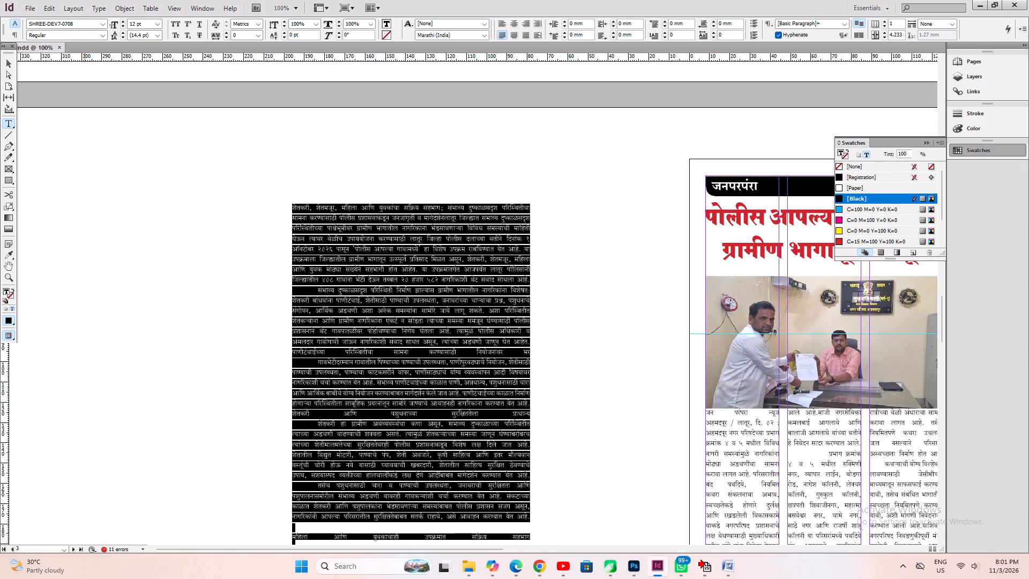
{"action": "left_click_drag", "start_coordinate": [440, 310], "coordinate": [0, 188], "text": "alt"}
{"action": "left_click", "coordinate": [322, 338]}
{"action": "key", "text": "ctrl+a"}
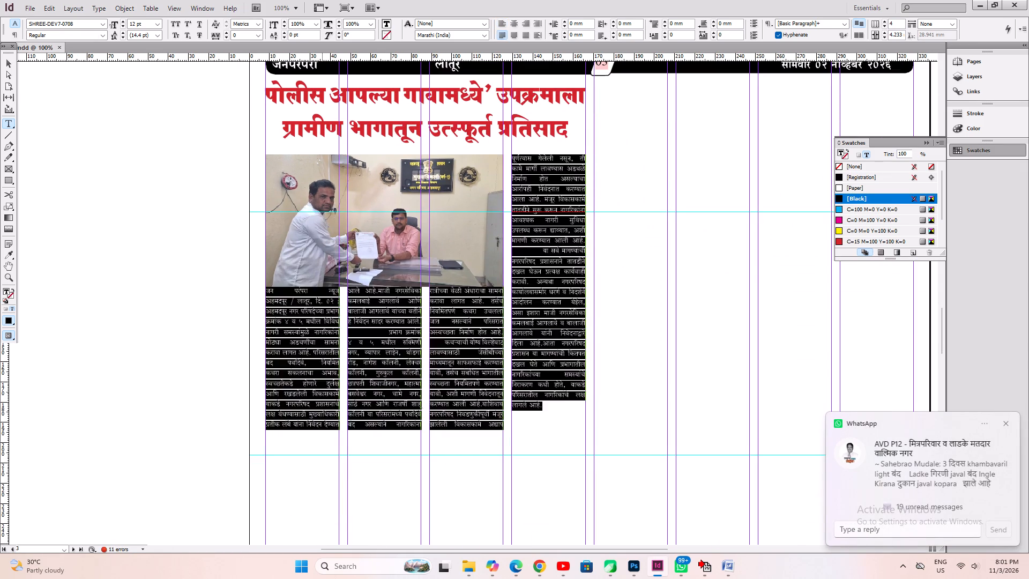
{"action": "key", "text": "ctrl+v"}
{"action": "key", "text": "ctrl+alt+c"}
Delete the old article's photo from below the page 3 headline.
{"action": "scroll", "coordinate": [431, 446], "scroll_direction": "up", "scroll_amount": 4}
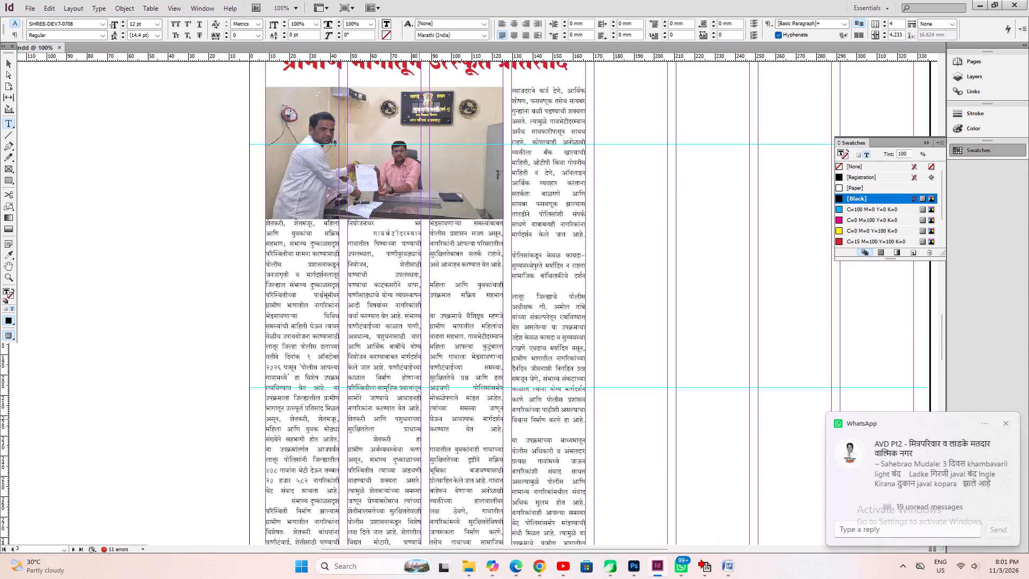
{"action": "scroll", "coordinate": [419, 419], "scroll_direction": "up", "scroll_amount": 3}
{"action": "left_click_drag", "start_coordinate": [8, 63], "coordinate": [10, 70], "text": "ctrl"}
{"action": "left_click", "coordinate": [407, 233], "text": "ctrl"}
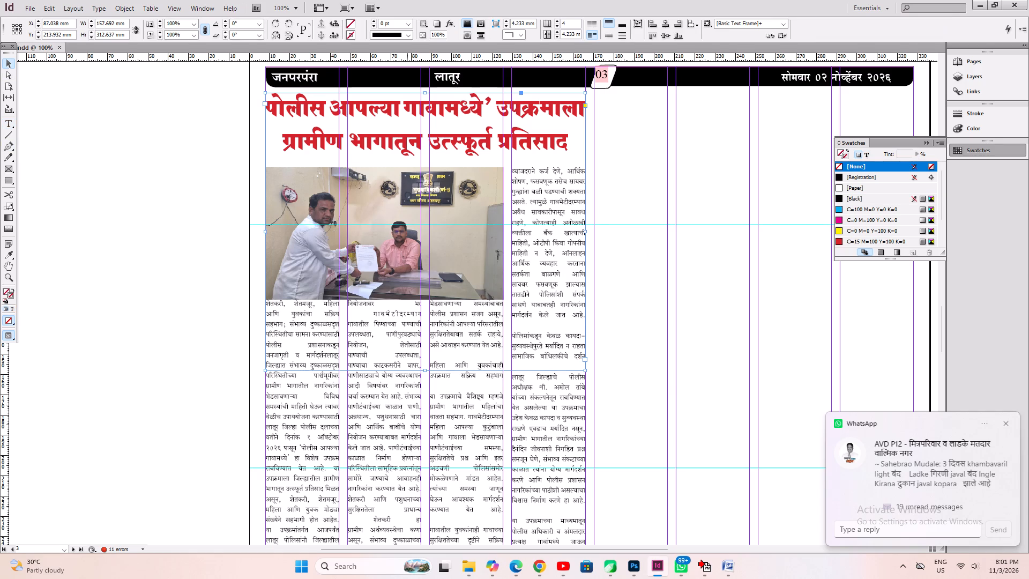
{"action": "left_click", "coordinate": [407, 264], "text": "ctrl"}
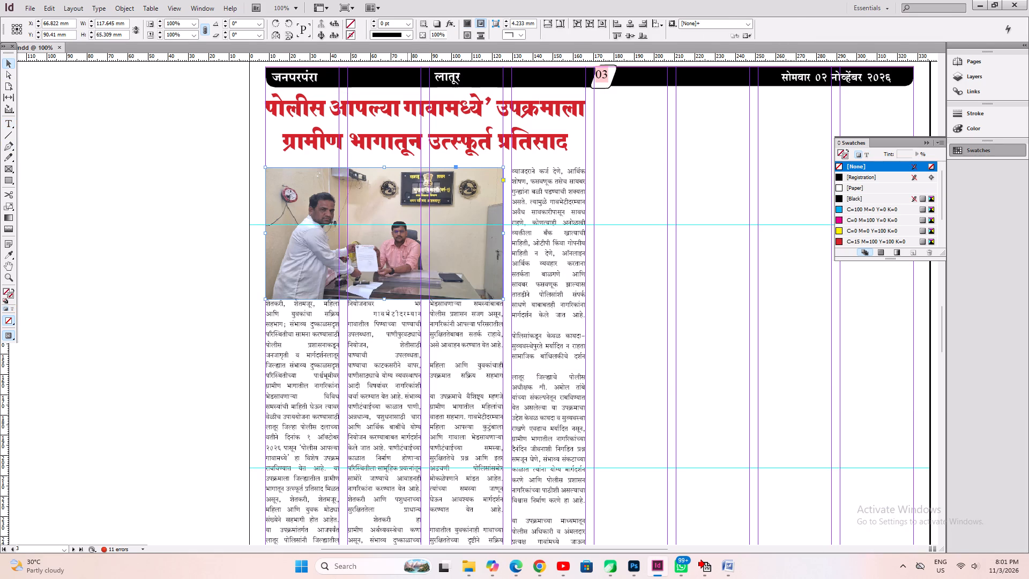
{"action": "key", "text": "Delete"}
Move the four-column story frame up closer beneath the page 3 headline.
{"action": "left_click", "coordinate": [413, 303]}
{"action": "left_click_drag", "start_coordinate": [427, 277], "coordinate": [427, 269], "text": "shift"}
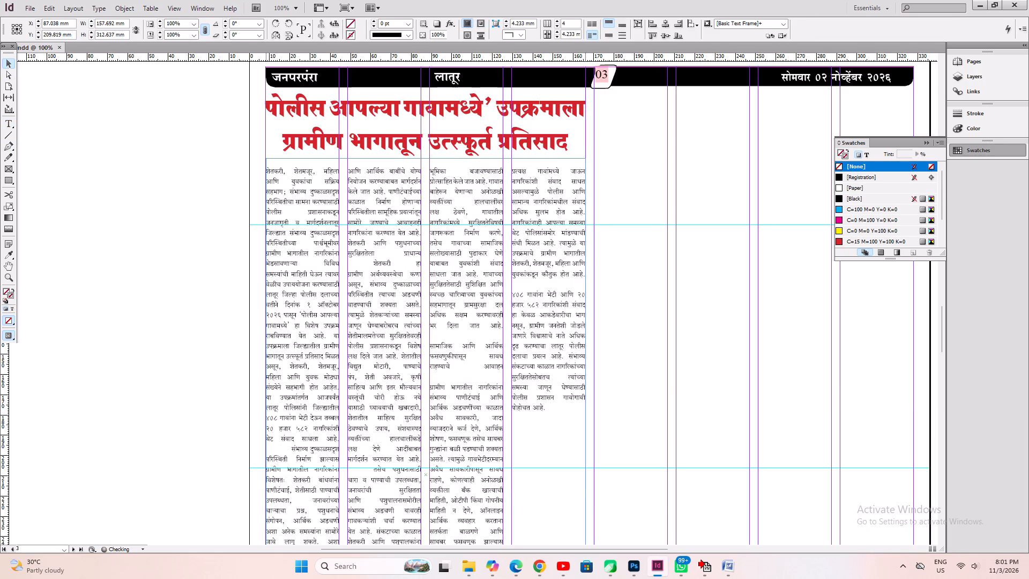
{"action": "left_click_drag", "start_coordinate": [427, 269], "coordinate": [428, 270], "text": "shift"}
{"action": "left_click", "coordinate": [428, 163], "text": "shift"}
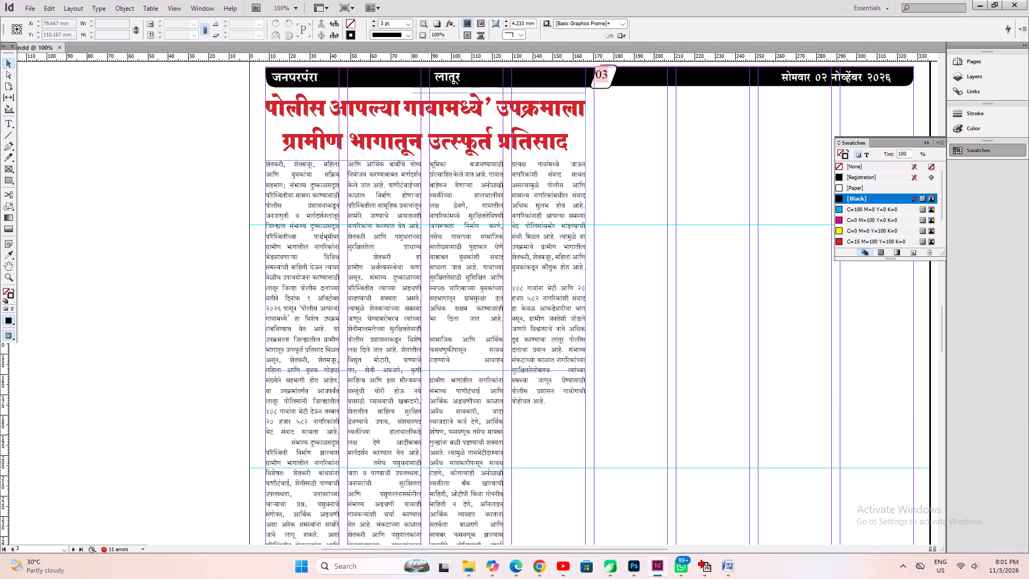
Fit the two-line page 3 headline's frame to its text.
{"action": "left_click", "coordinate": [615, 197]}
{"action": "left_click", "coordinate": [513, 138]}
{"action": "key", "text": "ctrl+alt+c"}
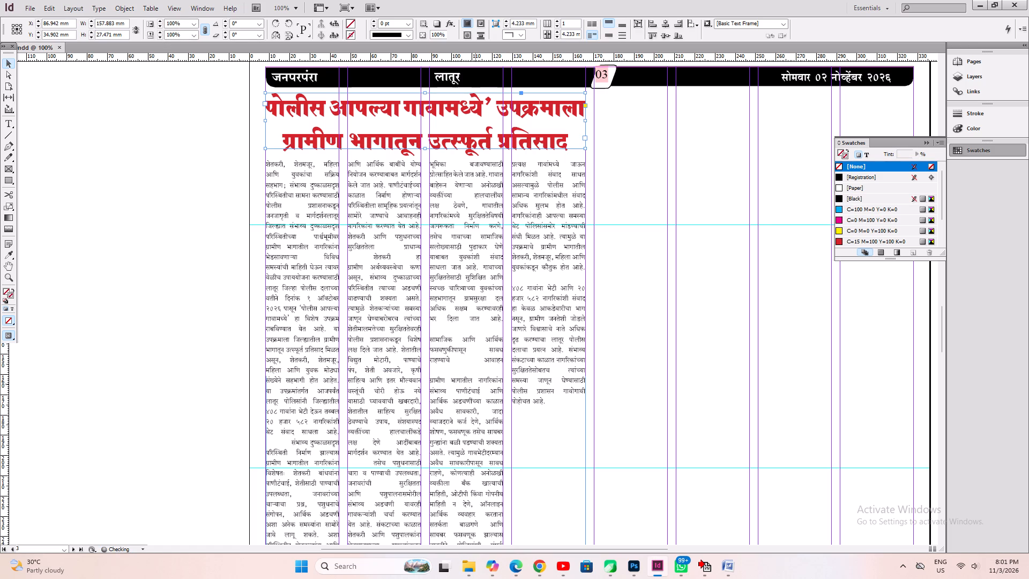
Nudge the headline and story frames together about 1 mm up towards the page 3 header bar, and save.
{"action": "left_click", "coordinate": [461, 381]}
{"action": "left_click", "coordinate": [400, 136], "text": "shift"}
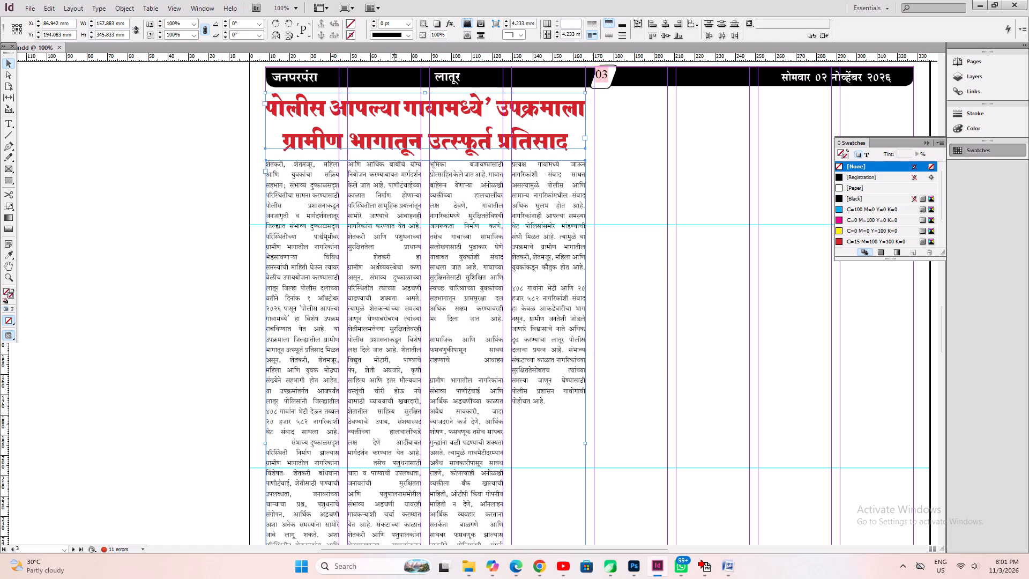
{"action": "key", "text": "Up"}
{"action": "key", "text": "Up"}
{"action": "key", "text": "Up"}
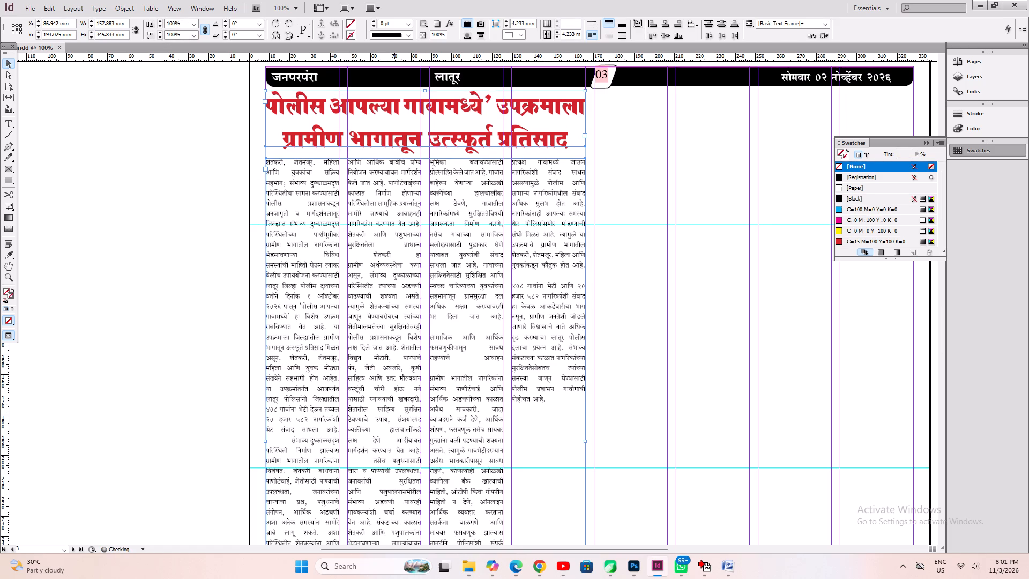
{"action": "key", "text": "ctrl+s"}
Remove the blank lines around the महिला आणि युवकांचाही subheading and tab-indent the या उपक्रमाचे वैशिष्ट्य paragraph below it.
{"action": "left_click", "coordinate": [667, 328]}
{"action": "key", "text": "space"}
{"action": "key", "text": "space"}
{"action": "key", "text": "space"}
{"action": "key", "text": "space"}
{"action": "key", "text": "space"}
{"action": "key", "text": "space"}
{"action": "key", "text": "space"}
{"action": "key", "text": "space"}
{"action": "key", "text": "space"}
{"action": "key", "text": "space"}
{"action": "key", "text": "space"}
{"action": "key", "text": "space"}
{"action": "key", "text": "space"}
{"action": "key", "text": "space"}
{"action": "key", "text": "space"}
{"action": "key", "text": "space"}
{"action": "key", "text": "space"}
{"action": "key", "text": "space"}
{"action": "key", "text": "space"}
{"action": "key", "text": "space"}
{"action": "left_click_drag", "start_coordinate": [393, 450], "coordinate": [425, 287]}
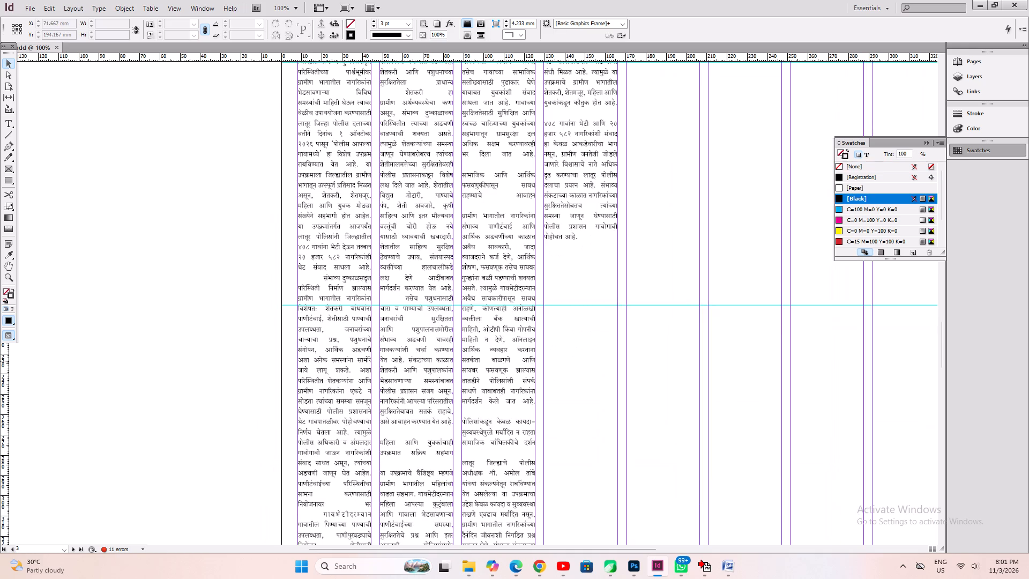
{"action": "left_click_drag", "start_coordinate": [441, 347], "coordinate": [436, 202]}
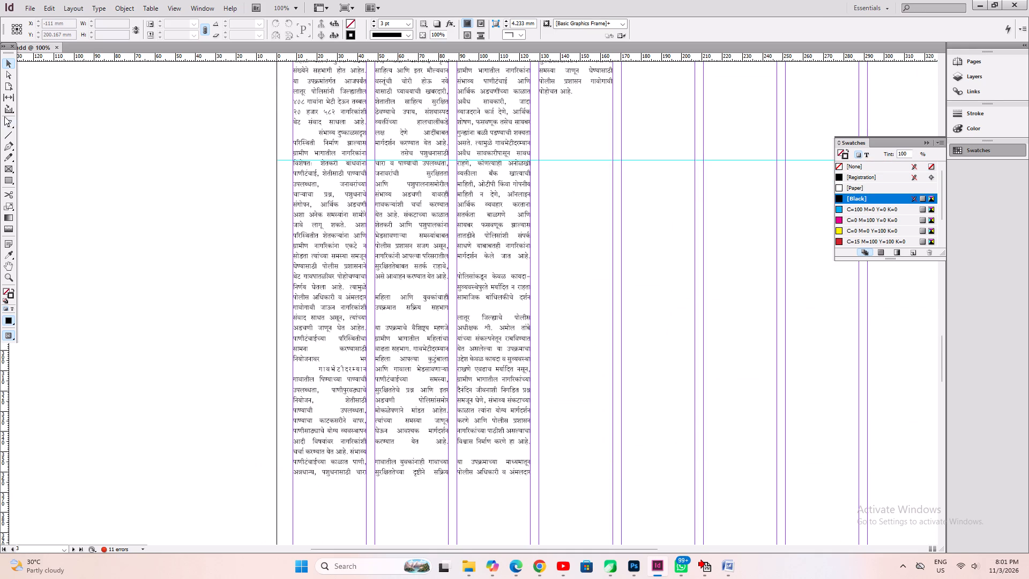
{"action": "left_click", "coordinate": [6, 126]}
{"action": "left_click", "coordinate": [394, 300]}
{"action": "key", "text": "Home"}
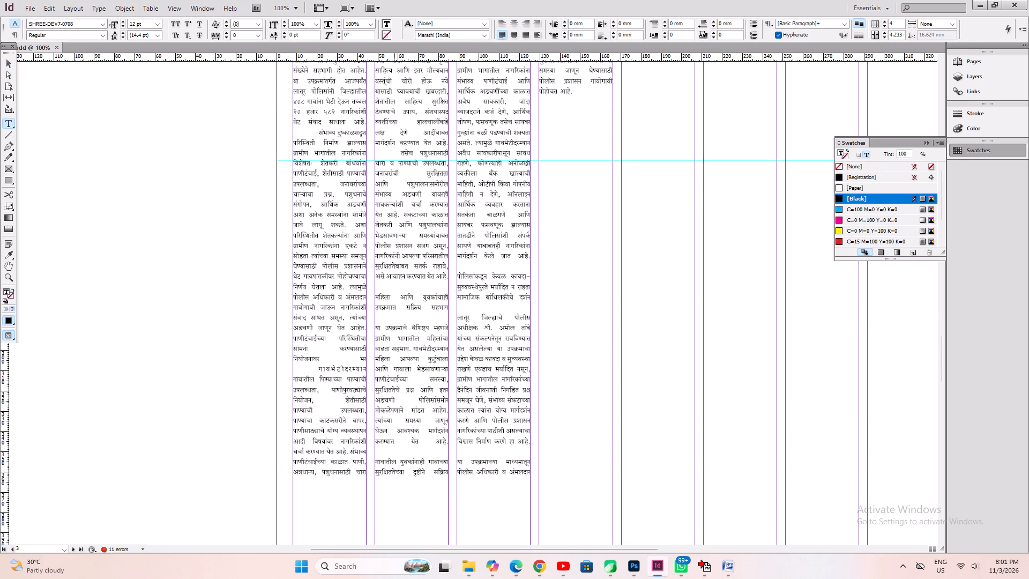
{"action": "key", "text": "BackSpace"}
{"action": "left_click", "coordinate": [394, 314]}
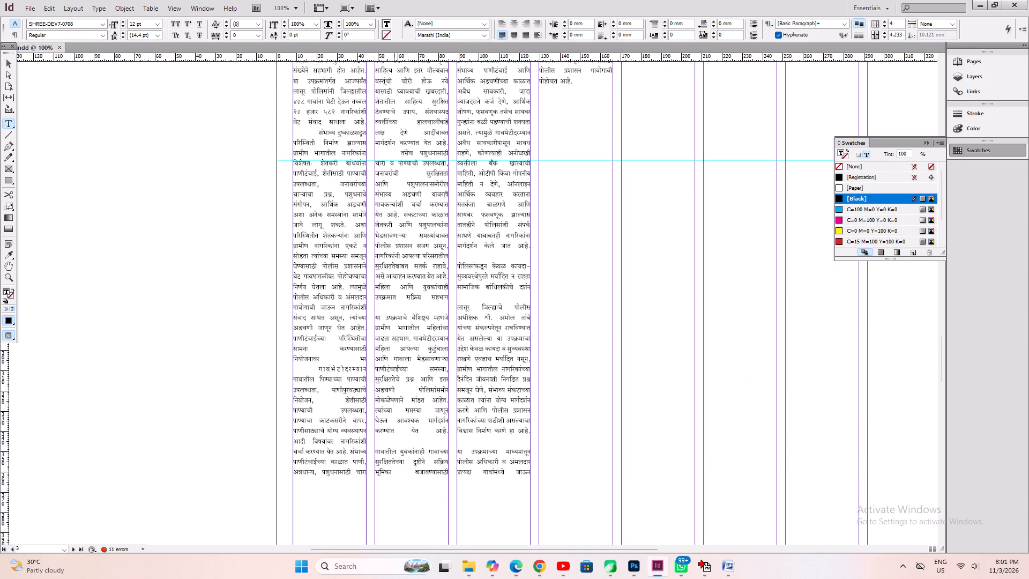
{"action": "key", "text": "Home"}
{"action": "key", "text": "BackSpace"}
{"action": "key", "text": "Tab"}
Remove the blank lines before the गावातील युवकांनाही and या उपक्रमाच्या माध्यमातून paragraphs and tab-indent both.
{"action": "left_click", "coordinate": [401, 444]}
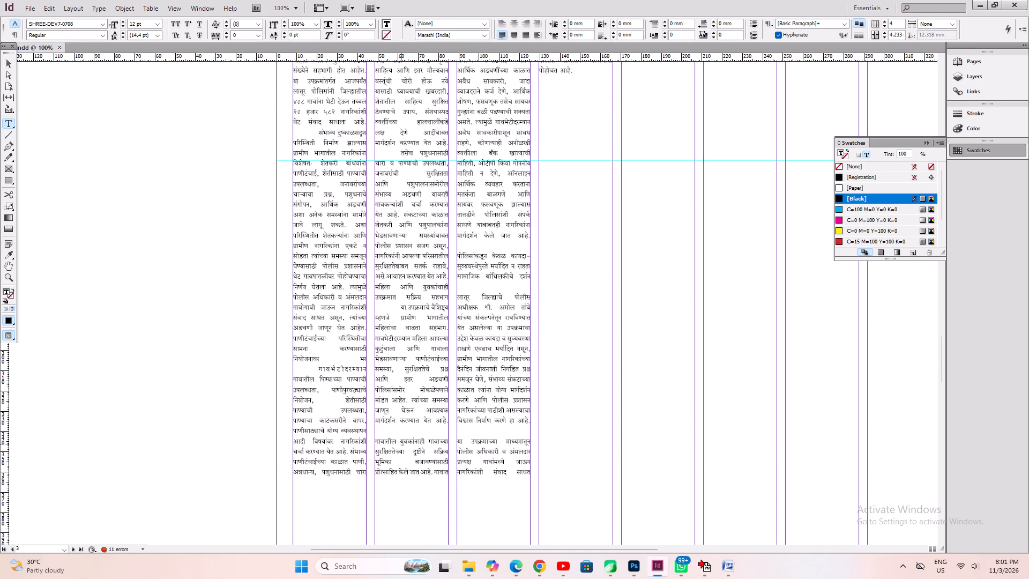
{"action": "key", "text": "Home"}
{"action": "key", "text": "BackSpace"}
{"action": "key", "text": "Tab"}
{"action": "left_click", "coordinate": [473, 429]}
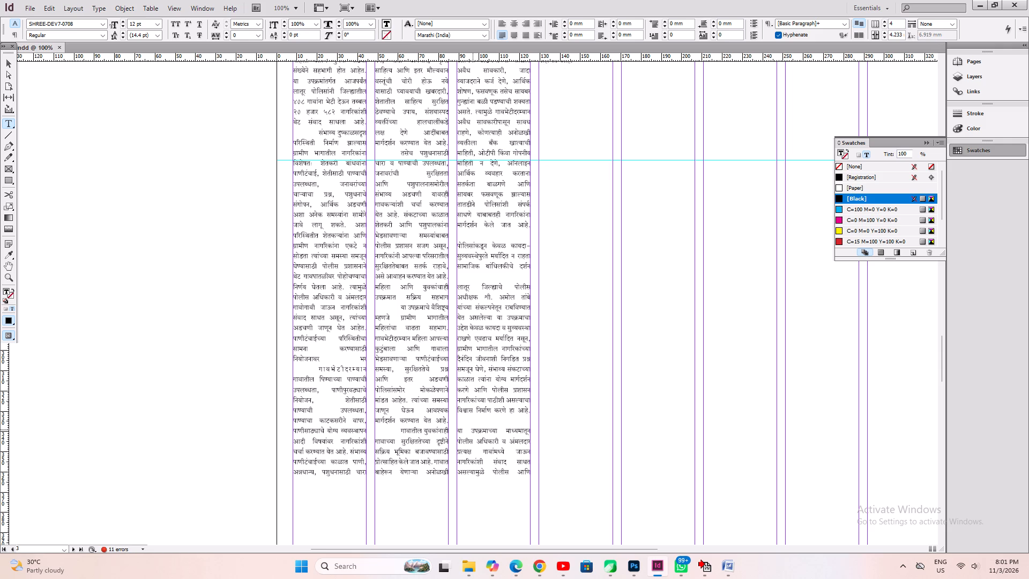
{"action": "key", "text": "Home"}
{"action": "key", "text": "BackSpace"}
{"action": "key", "text": "Tab"}
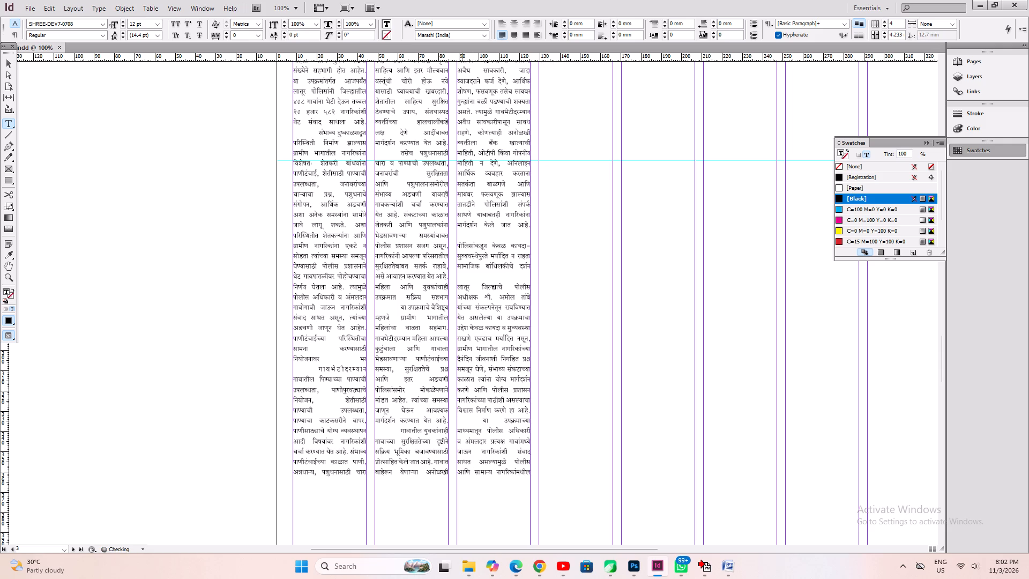
Remove the blank lines before पोलिसांकडून केवळ कायदा and the final ४०८ गावांना भेटी paragraph, and tab-indent both.
{"action": "left_click", "coordinate": [463, 232]}
{"action": "key", "text": "Delete"}
{"action": "key", "text": "Tab"}
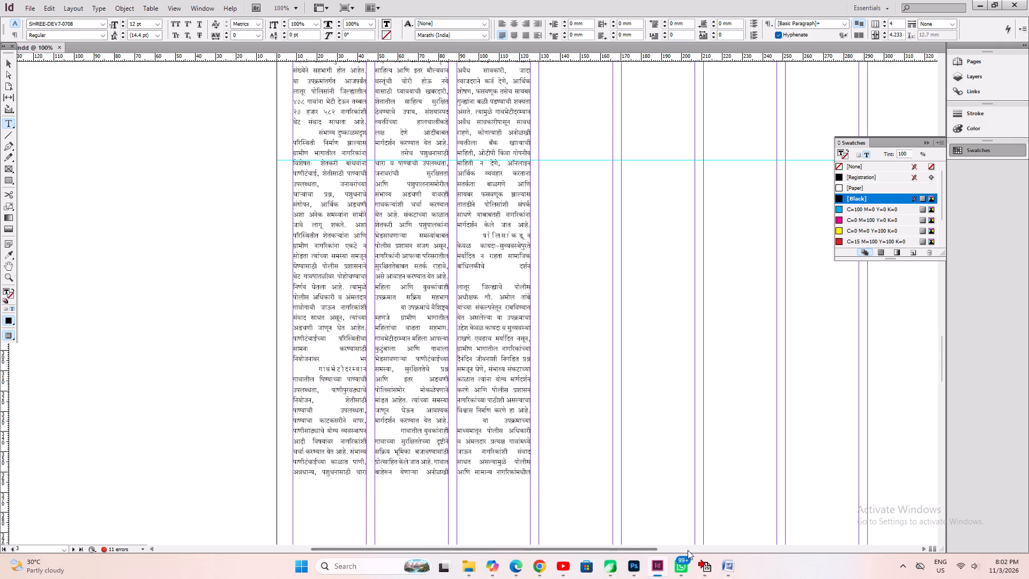
{"action": "scroll", "coordinate": [581, 439], "scroll_direction": "up", "scroll_amount": 6}
{"action": "left_click", "coordinate": [557, 169]}
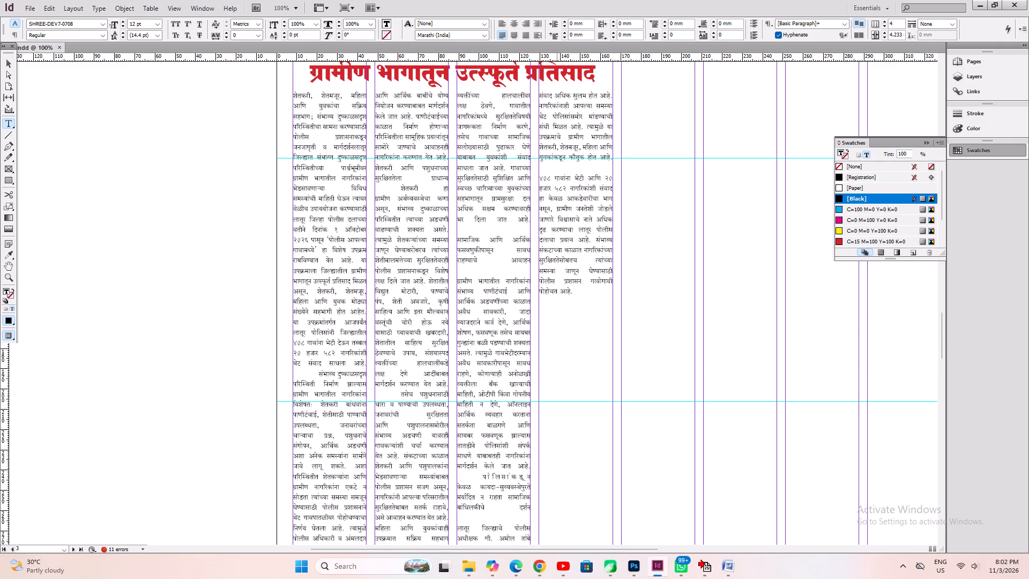
{"action": "key", "text": "Delete"}
{"action": "key", "text": "Tab"}
Select the whole page 3 police story and fit its frame to the text.
{"action": "key", "text": "ctrl+a"}
{"action": "key", "text": "ctrl+alt+c"}
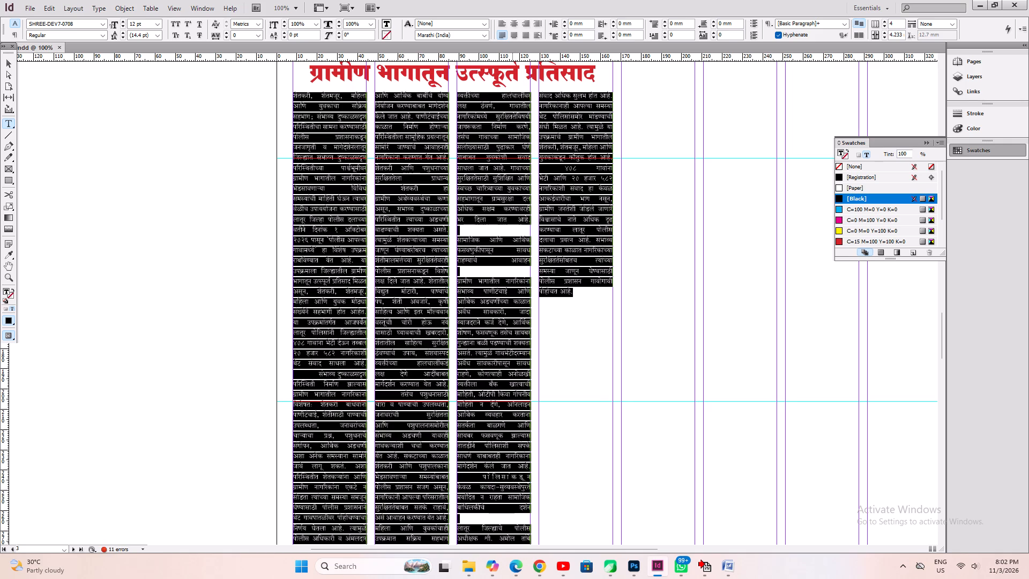
Remove the blank lines before the सामाजिक आणि आर्थिक, ग्रामीण भागातील नागरिकांना and लातूर जिल्ह्याचे पोलीस paragraphs and tab-indent each.
{"action": "left_click", "coordinate": [472, 442]}
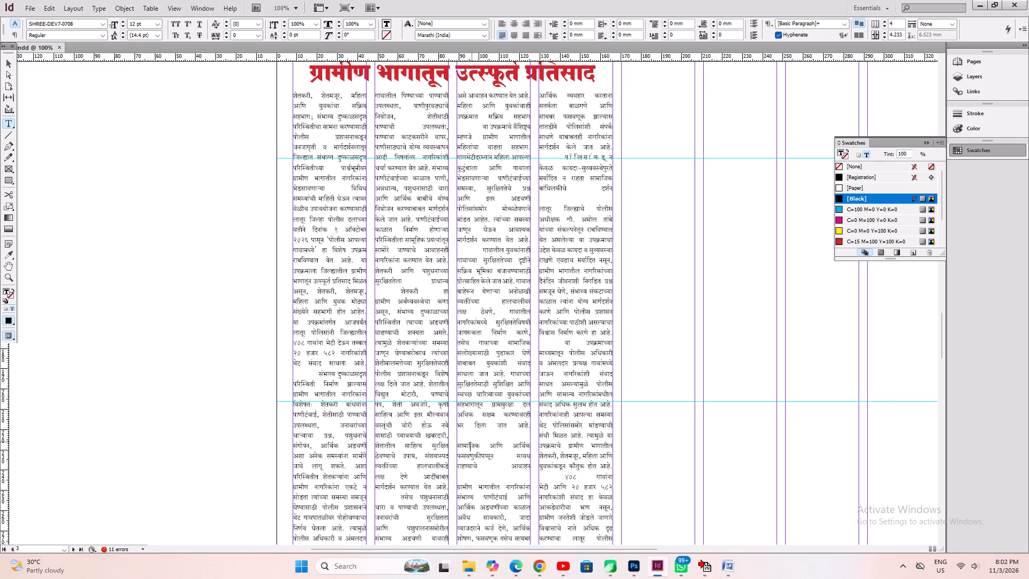
{"action": "key", "text": "Up"}
{"action": "key", "text": "Delete"}
{"action": "key", "text": "Tab"}
{"action": "left_click", "coordinate": [474, 469]}
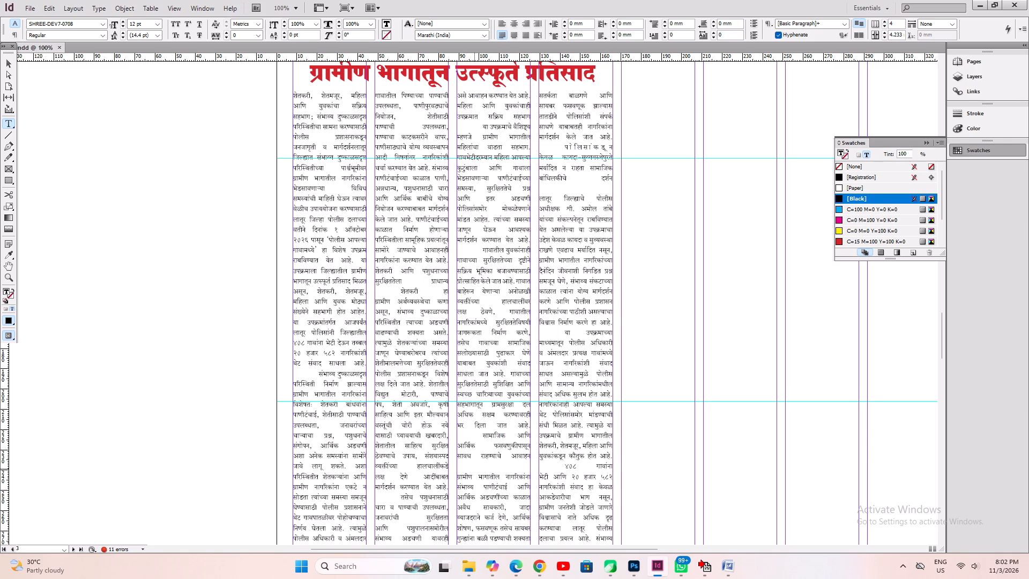
{"action": "key", "text": "Tab"}
{"action": "key", "text": "Delete"}
{"action": "scroll", "coordinate": [474, 469], "scroll_direction": "down", "scroll_amount": 4}
{"action": "scroll", "coordinate": [479, 450], "scroll_direction": "up", "scroll_amount": 3}
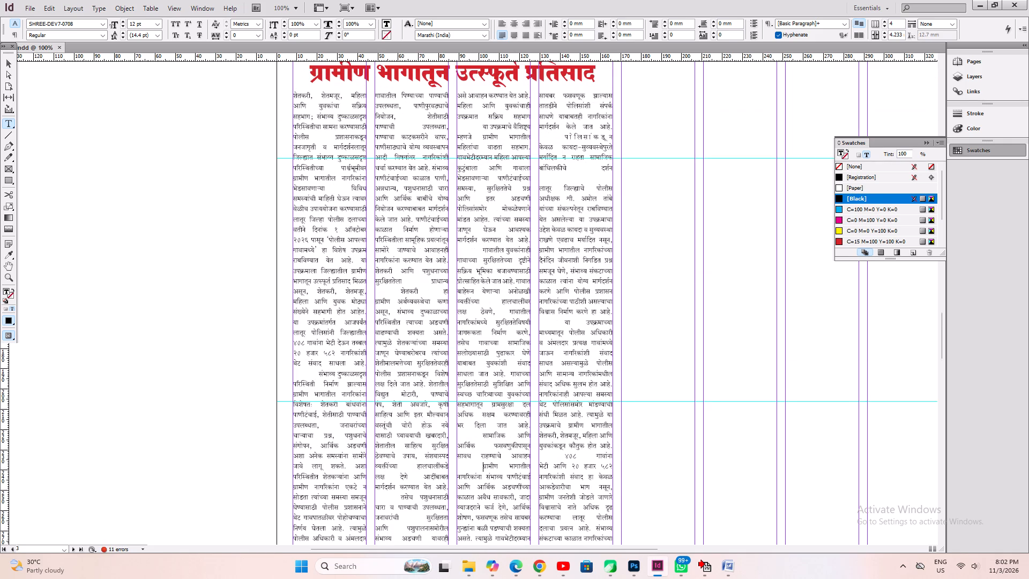
{"action": "left_click", "coordinate": [598, 176]}
{"action": "key", "text": "Delete"}
{"action": "key", "text": "Tab"}
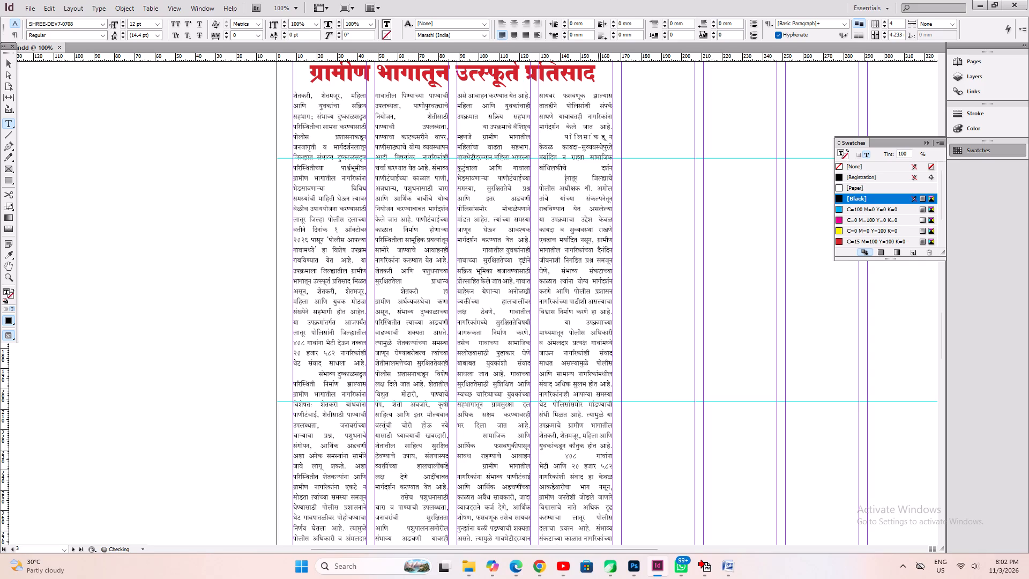
Fit the police story's four-column frame to its text and save the document.
{"action": "scroll", "coordinate": [554, 234], "scroll_direction": "down", "scroll_amount": 4}
{"action": "key", "text": "ctrl+alt+c"}
{"action": "key", "text": "ctrl+s"}
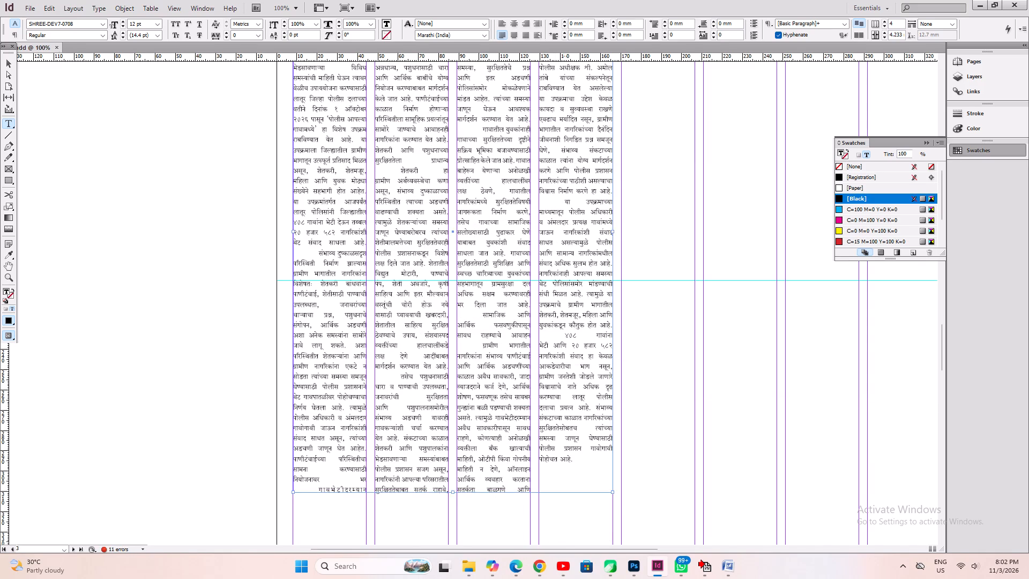
{"action": "key", "text": "ctrl+0"}
{"action": "key", "text": "ctrl+s"}
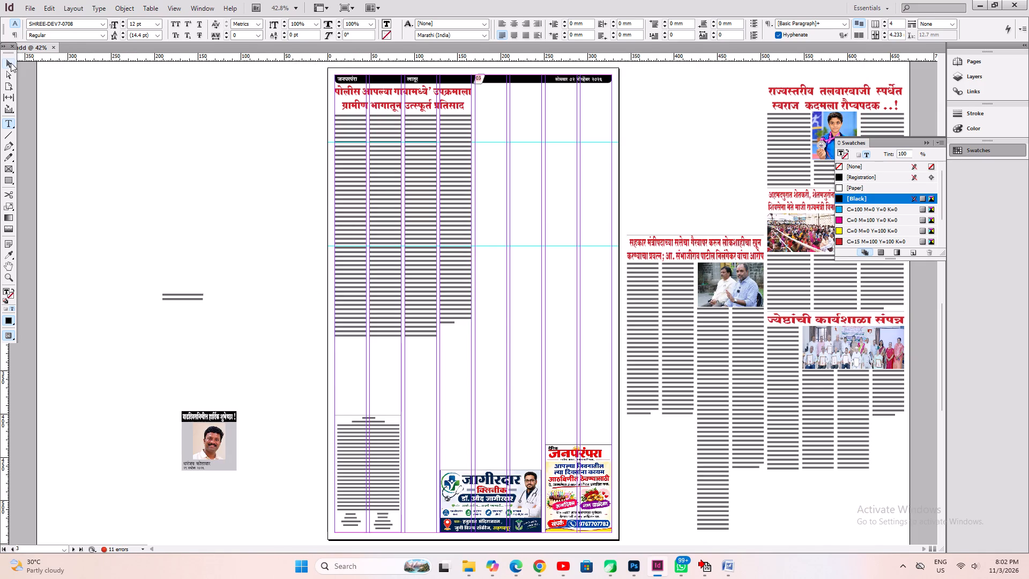
Nudge the two-line red police story headline up three small increments towards the page 3 header bar.
{"action": "left_click", "coordinate": [11, 63]}
{"action": "key", "text": "ctrl+1"}
{"action": "scroll", "coordinate": [453, 228], "scroll_direction": "up", "scroll_amount": 3}
{"action": "left_click", "coordinate": [468, 112]}
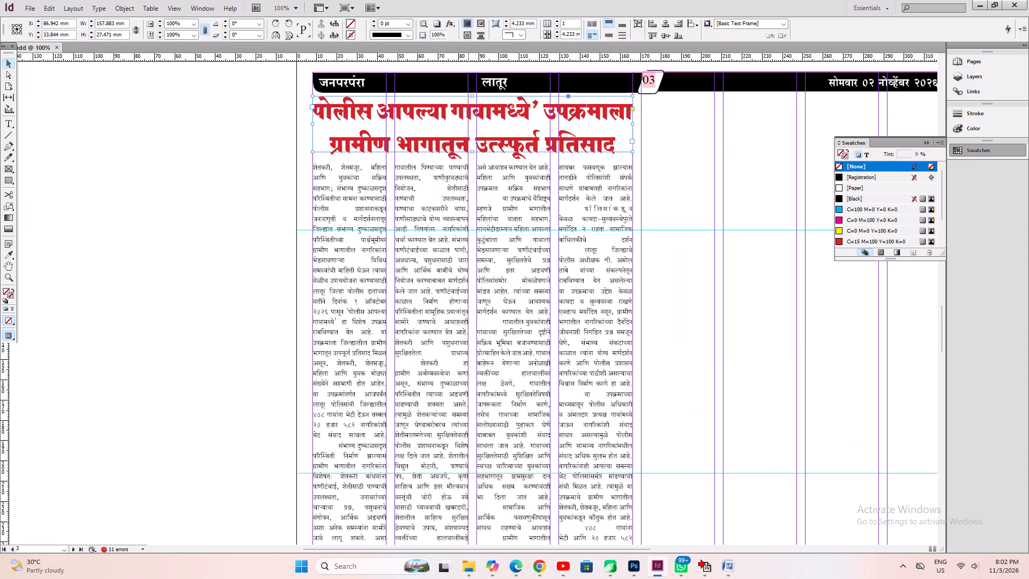
{"action": "key", "text": "Up"}
{"action": "key", "text": "Up"}
{"action": "key", "text": "Up"}
Move the police story's body frame slightly up to sit just below its headline, and save the document.
{"action": "left_click", "coordinate": [434, 269]}
{"action": "key", "text": "shift+Up"}
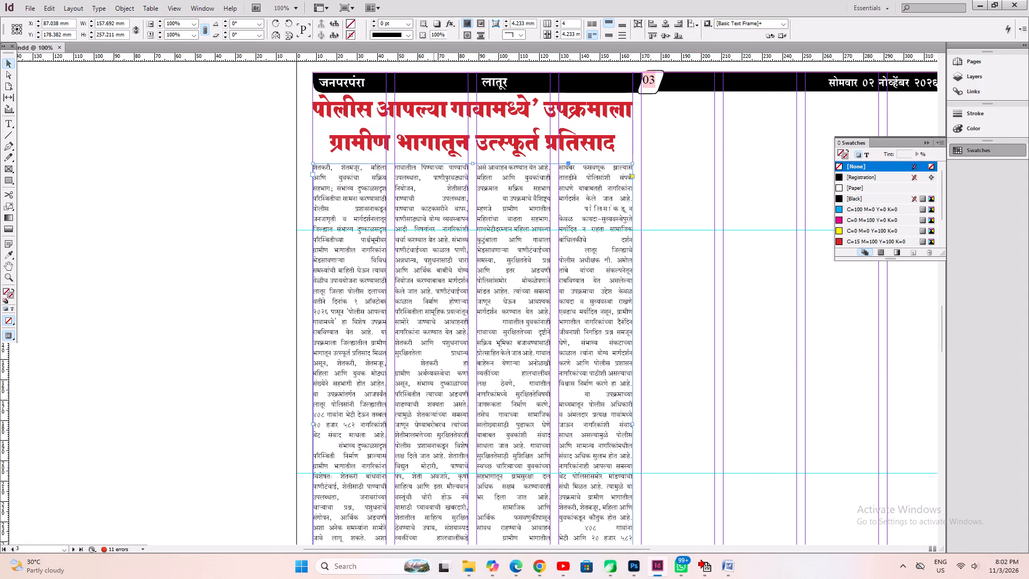
{"action": "key", "text": "Down"}
{"action": "key", "text": "Down"}
{"action": "key", "text": "Down"}
{"action": "key", "text": "ctrl+s"}
{"action": "key", "text": "ctrl+0"}
{"action": "key", "text": "ctrl+a"}
{"action": "key", "text": "ctrl+s"}
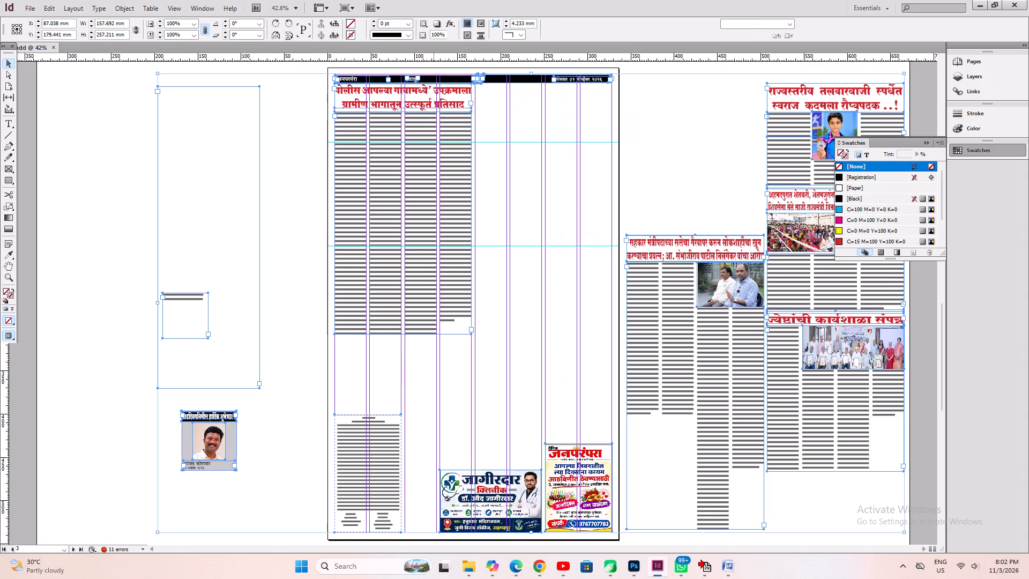
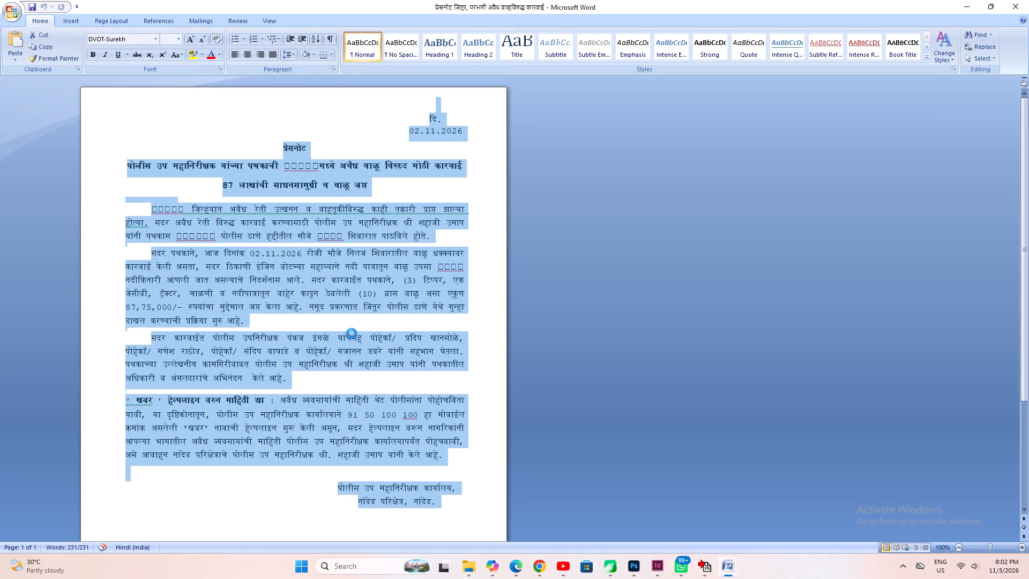
Switch to Exchange Utility and convert the copied illegal sand raid press note from Unicode to Shree-Lipi 7.0, output to Untitled.txt.
{"action": "scroll", "coordinate": [593, 437], "scroll_direction": "down", "scroll_amount": 7}
{"action": "scroll", "coordinate": [417, 466], "scroll_direction": "down", "scroll_amount": 4}
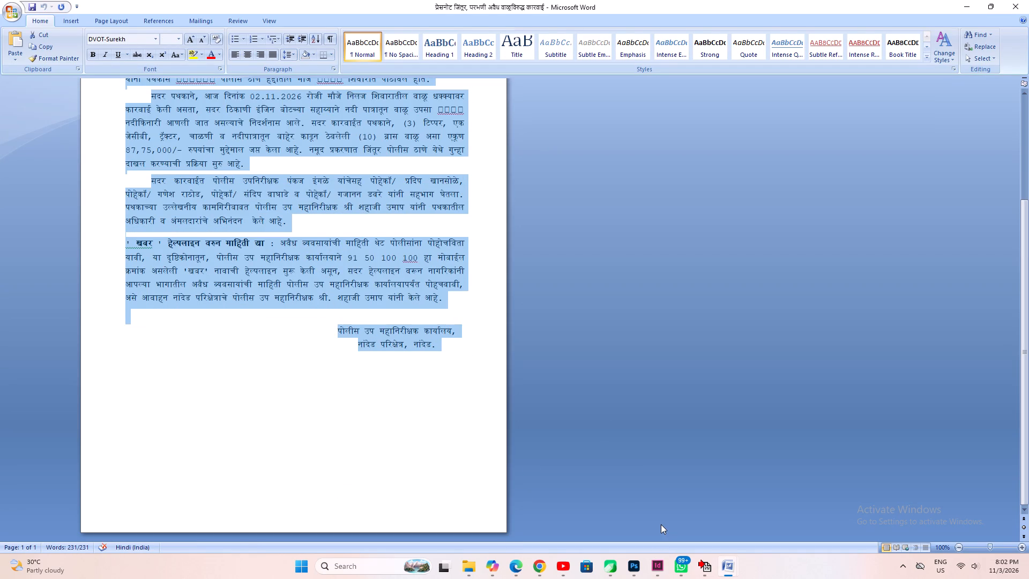
{"action": "left_click", "coordinate": [711, 571]}
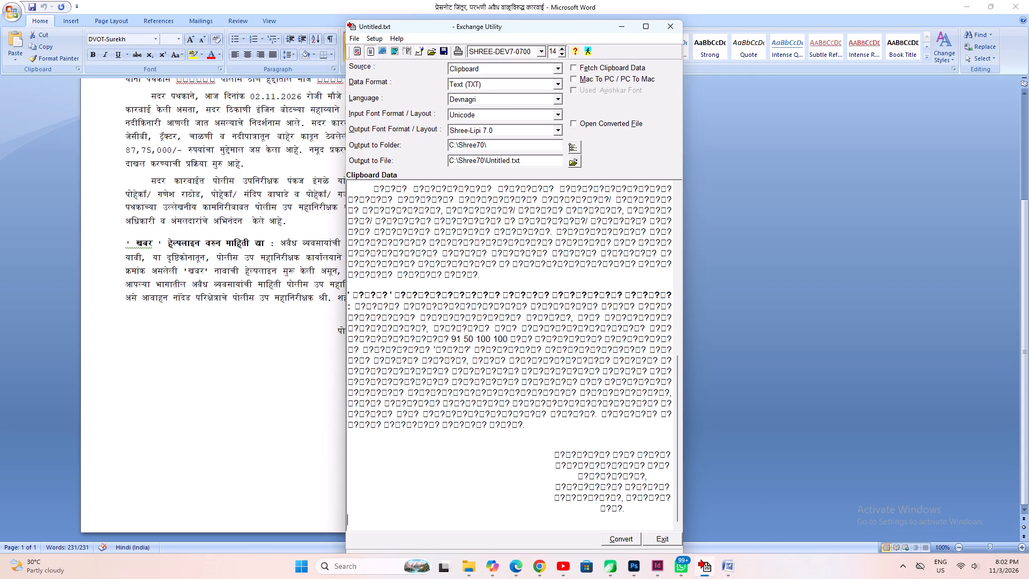
{"action": "left_click", "coordinate": [615, 542]}
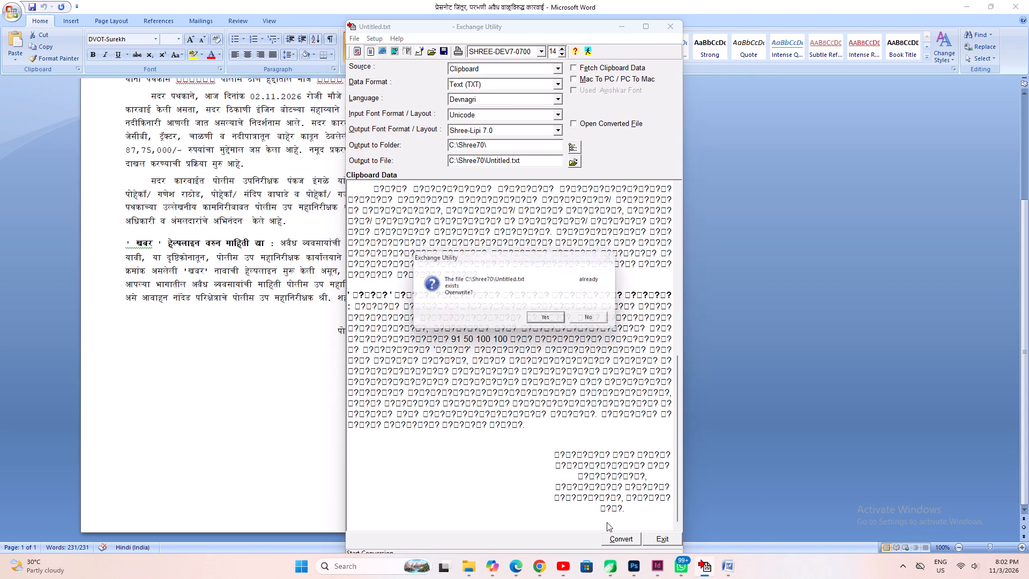
Convert the sand-seizure press note from Unicode to Shree-Lipi 7.0, overwriting the existing Untitled.txt.
{"action": "left_click", "coordinate": [546, 321]}
{"action": "left_click", "coordinate": [590, 319]}
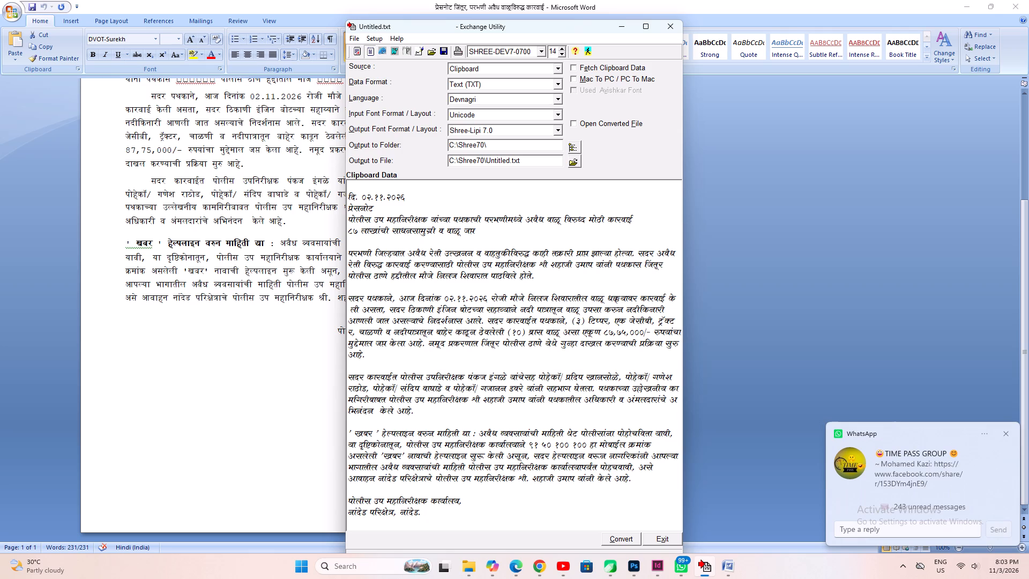
Switch to InDesign and paste the converted press note into a new text frame on the pasteboard beside page 3.
{"action": "left_click", "coordinate": [655, 556]}
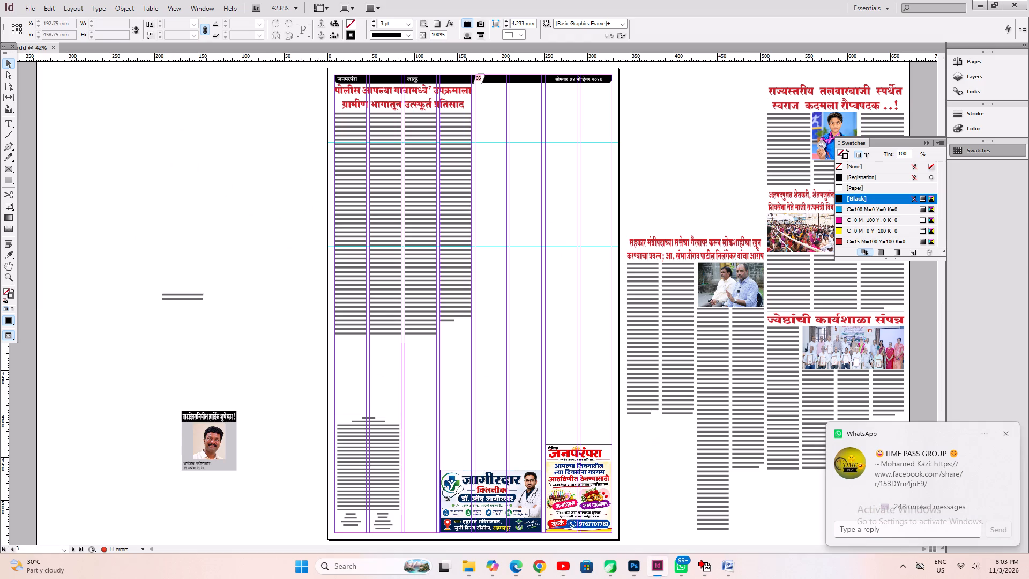
{"action": "left_click", "coordinate": [10, 118]}
{"action": "left_click_drag", "start_coordinate": [218, 105], "coordinate": [303, 239]}
{"action": "left_click_drag", "start_coordinate": [304, 251], "coordinate": [204, 83]}
{"action": "key", "text": "ctrl+v"}
Delete the blank first line, the दि. ०२.११.२०२६ date line and the प्रेसनोट line from the pasted press note.
{"action": "key", "text": "ctrl+1"}
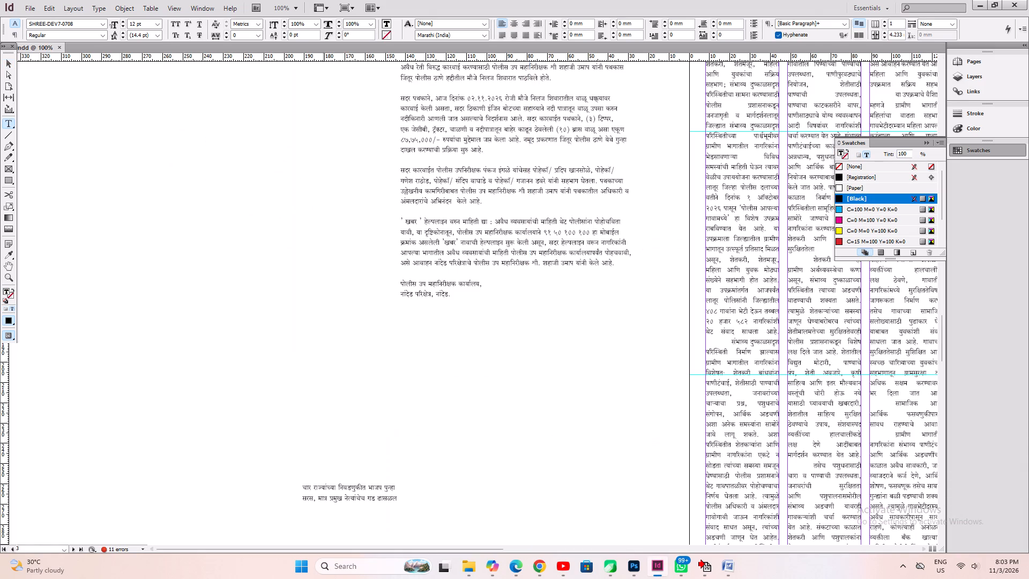
{"action": "left_click_drag", "start_coordinate": [490, 147], "coordinate": [404, 369], "text": "alt"}
{"action": "left_click", "coordinate": [383, 251]}
{"action": "key", "text": "ctrl+2"}
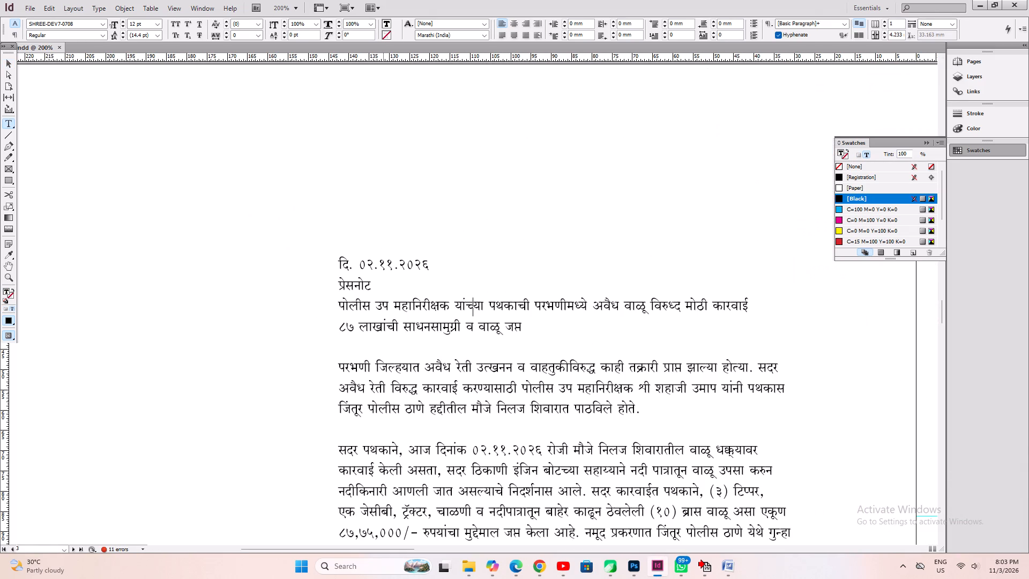
{"action": "left_click_drag", "start_coordinate": [402, 288], "coordinate": [140, 174]}
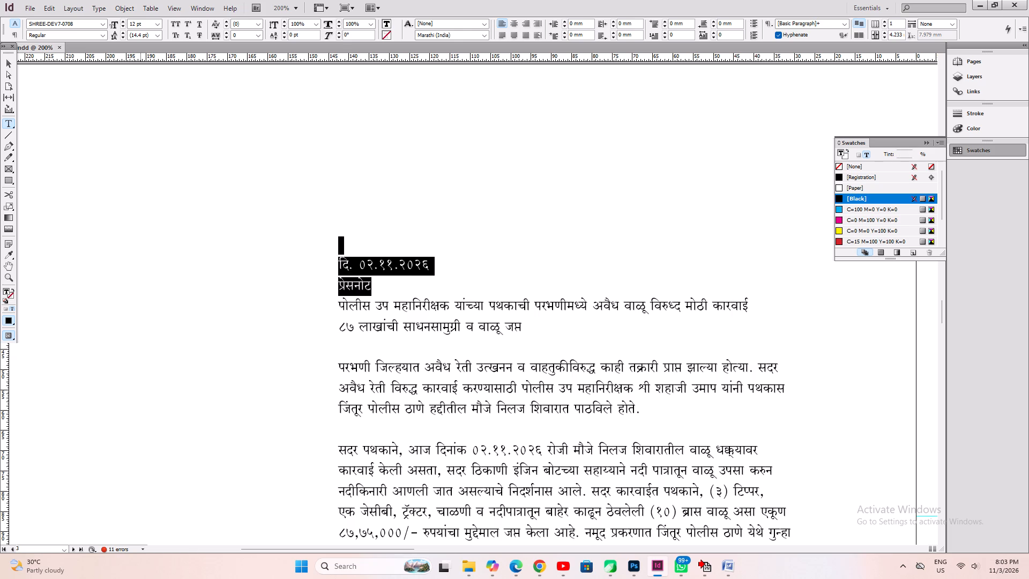
{"action": "key", "text": "BackSpace"}
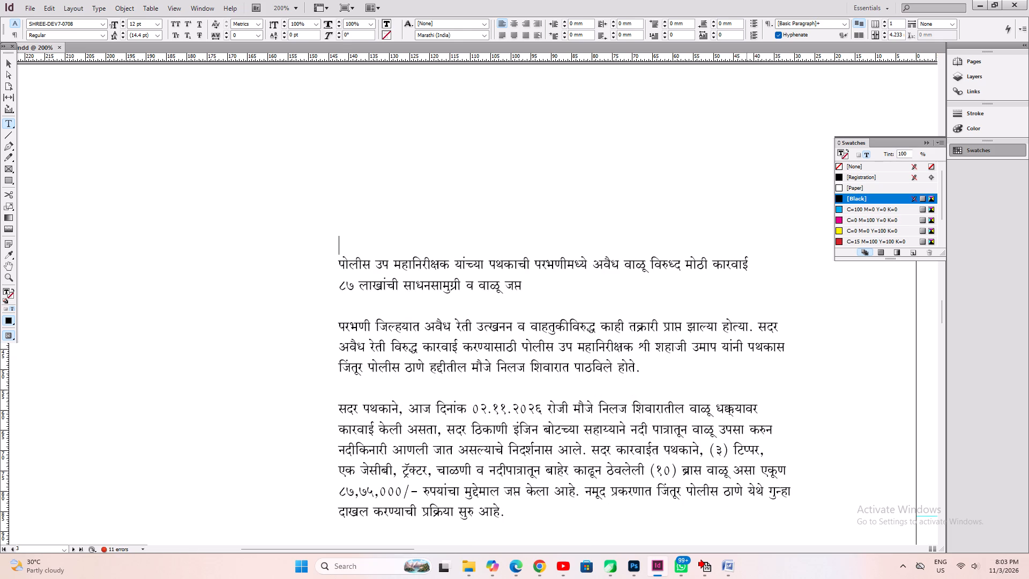
Move the headline line पोलीस उप महानिरीक्षक … मोठी कारवाई into a new text frame across the four empty columns below page 3's header.
{"action": "left_click_drag", "start_coordinate": [749, 268], "coordinate": [307, 256]}
{"action": "key", "text": "ctrl+x"}
{"action": "key", "text": "ctrl+1"}
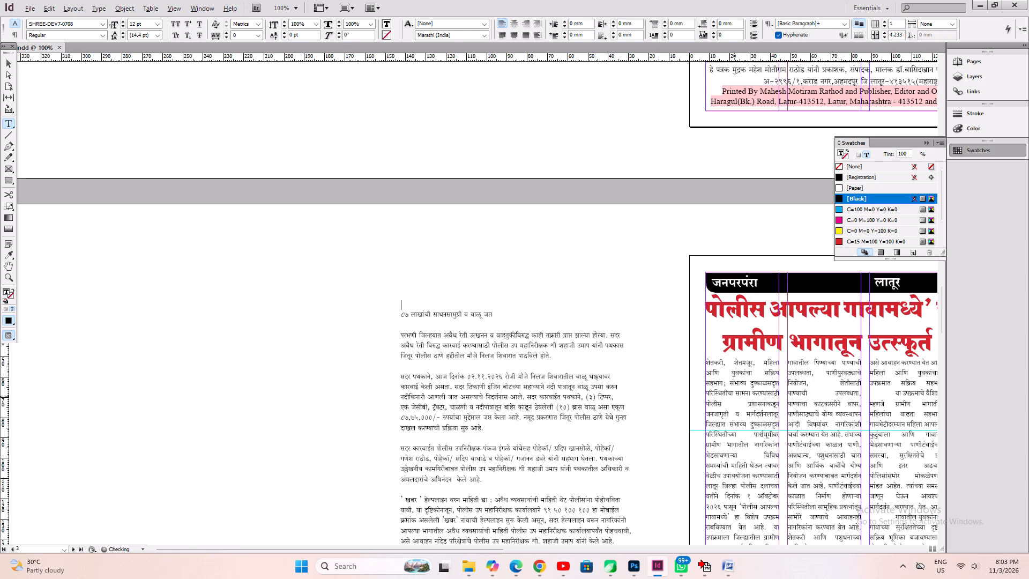
{"action": "left_click_drag", "start_coordinate": [698, 388], "coordinate": [78, 234], "text": "alt"}
{"action": "left_click_drag", "start_coordinate": [551, 300], "coordinate": [436, 343], "text": "alt"}
{"action": "left_click_drag", "start_coordinate": [300, 196], "coordinate": [599, 318]}
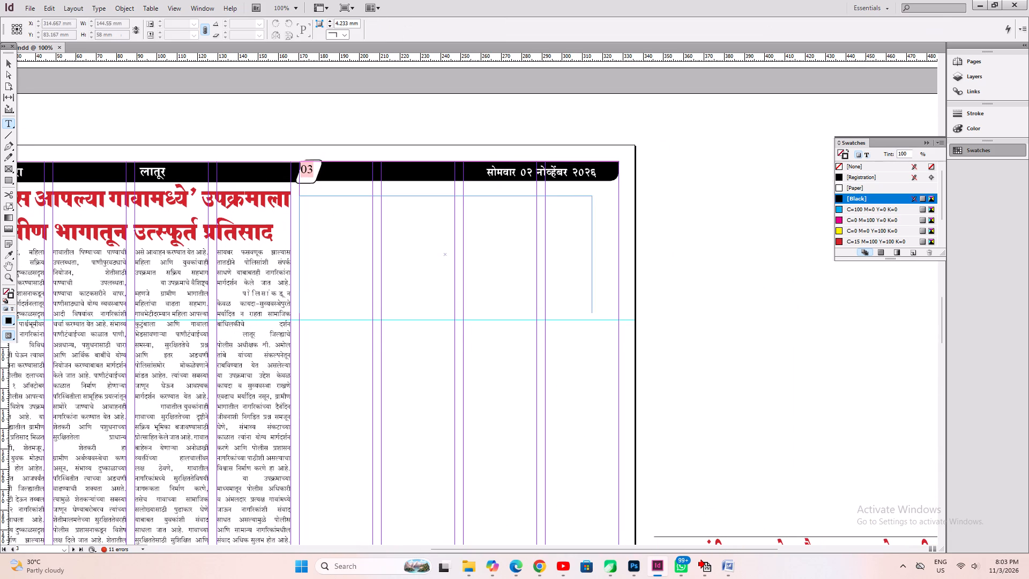
{"action": "left_click_drag", "start_coordinate": [599, 318], "coordinate": [618, 344]}
{"action": "key", "text": "ctrl+v"}
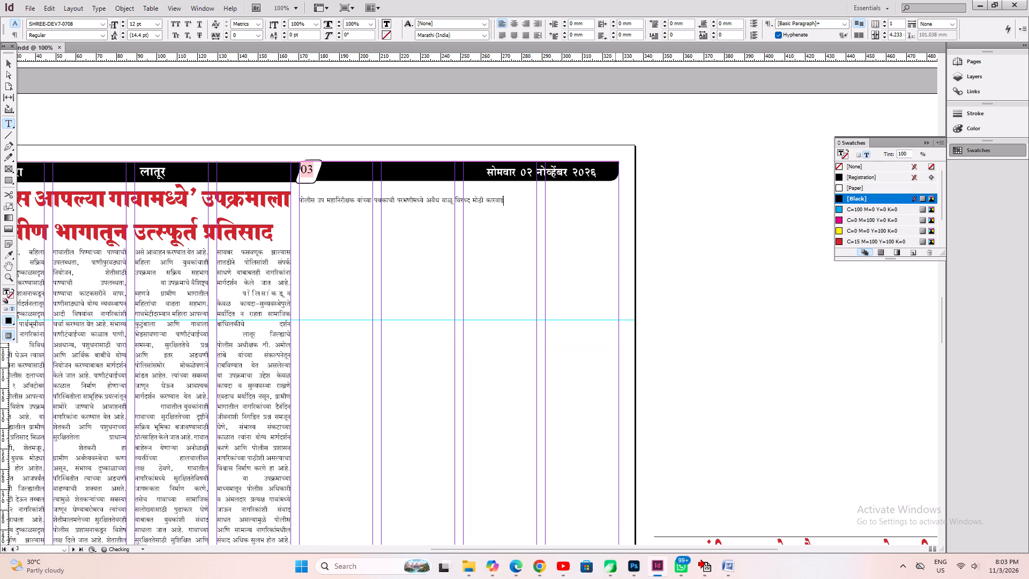
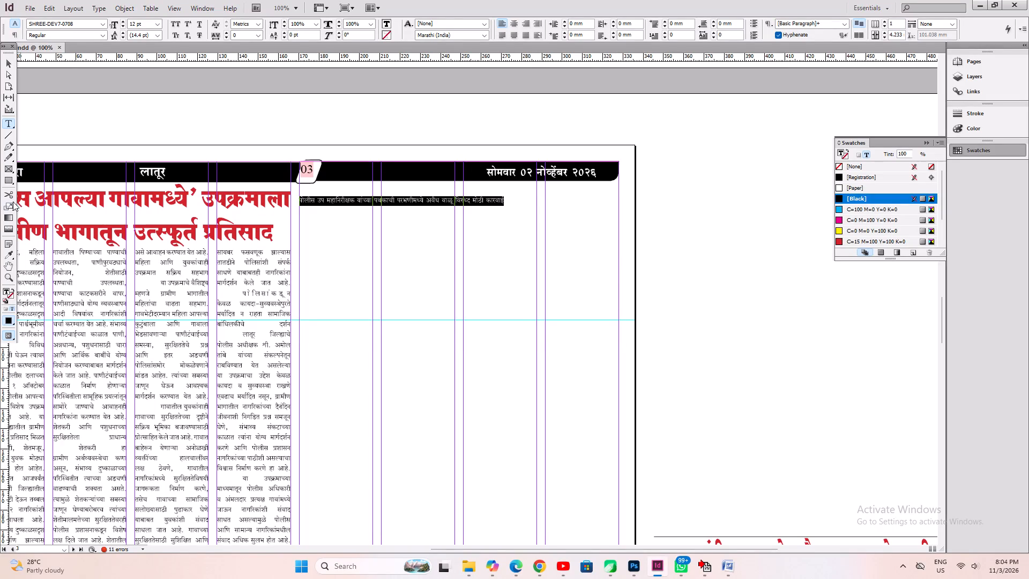
Copy the red village-outreach headline's formatting onto the new Parbhani headline and reduce its size to 36.095 pt so it fits two lines.
{"action": "left_click", "coordinate": [3, 257]}
{"action": "left_click", "coordinate": [69, 192]}
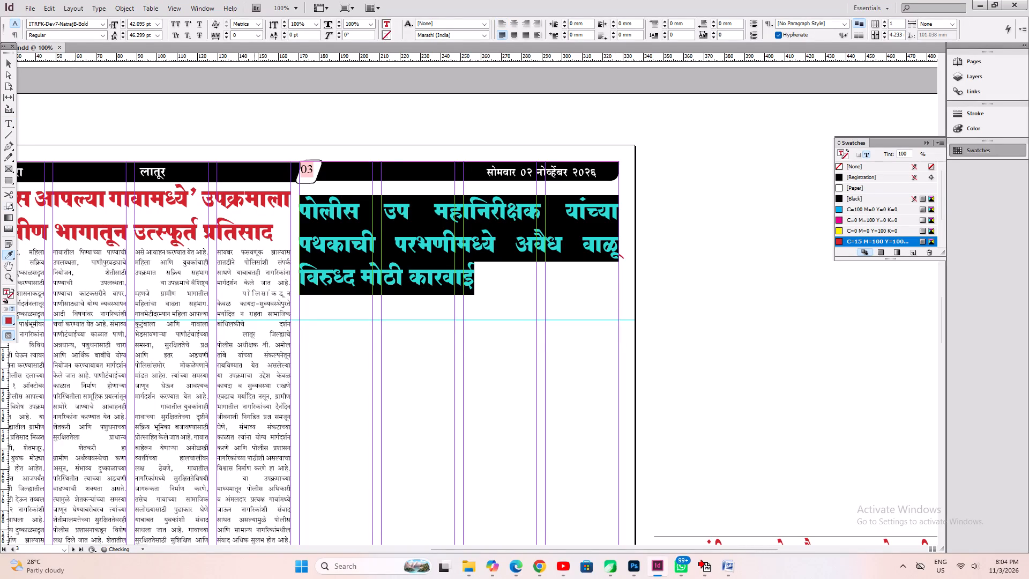
{"action": "left_click_drag", "start_coordinate": [10, 121], "coordinate": [17, 129]}
{"action": "left_click", "coordinate": [413, 258]}
{"action": "key", "text": "ctrl+a"}
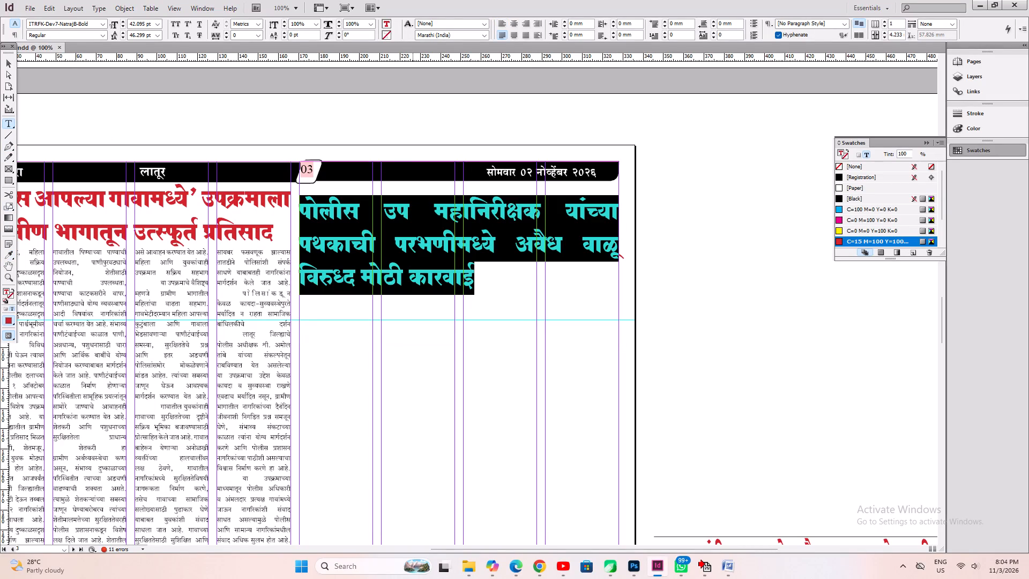
{"action": "key", "text": "ctrl+shift+comma"}
{"action": "key", "text": "ctrl+shift+comma"}
{"action": "key", "text": "ctrl+shift+comma"}
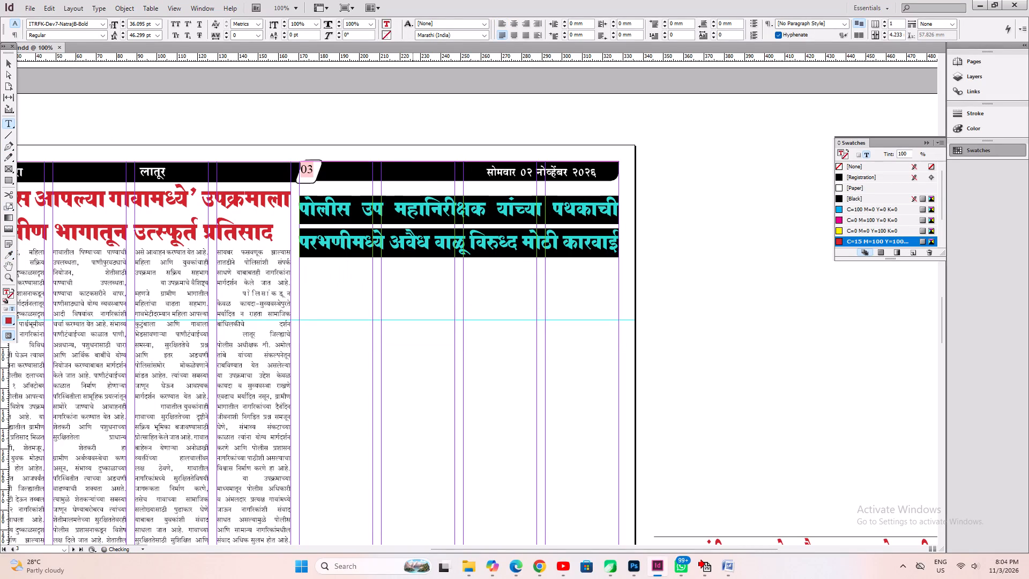
Break the headline after पथकाची, centre that first line and save the document.
{"action": "key", "text": "Left"}
{"action": "key", "text": "Right"}
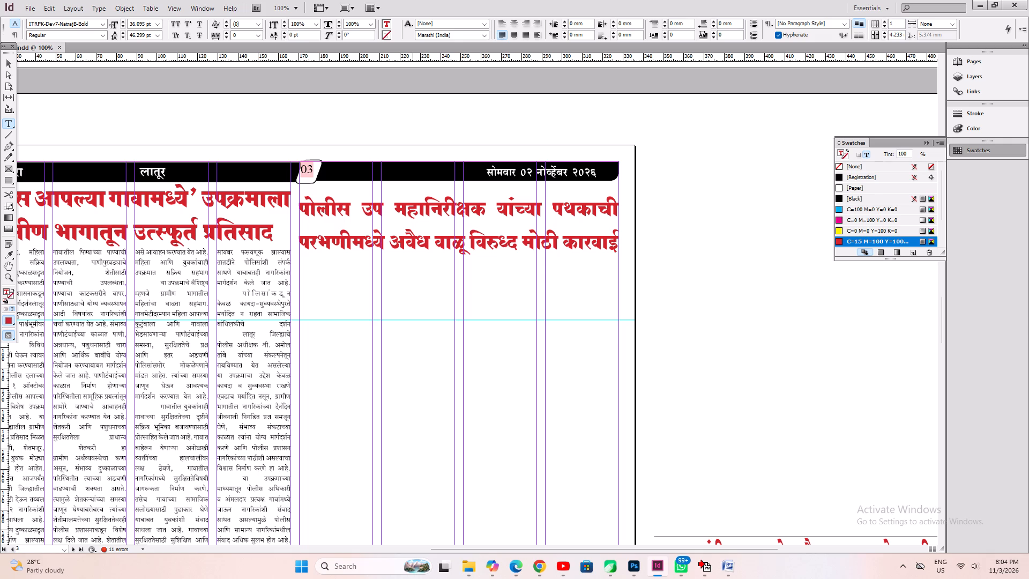
{"action": "key", "text": "End"}
{"action": "key", "text": "Return"}
{"action": "key", "text": "Up"}
{"action": "key", "text": "shift+Down"}
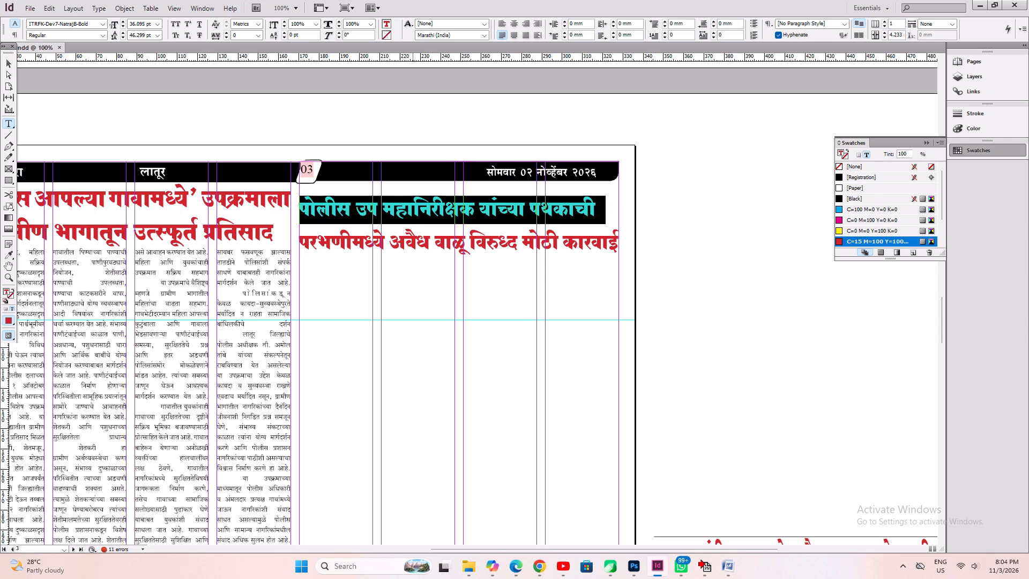
{"action": "key", "text": "ctrl+shift+c"}
{"action": "key", "text": "ctrl+a"}
{"action": "key", "text": "ctrl+s"}
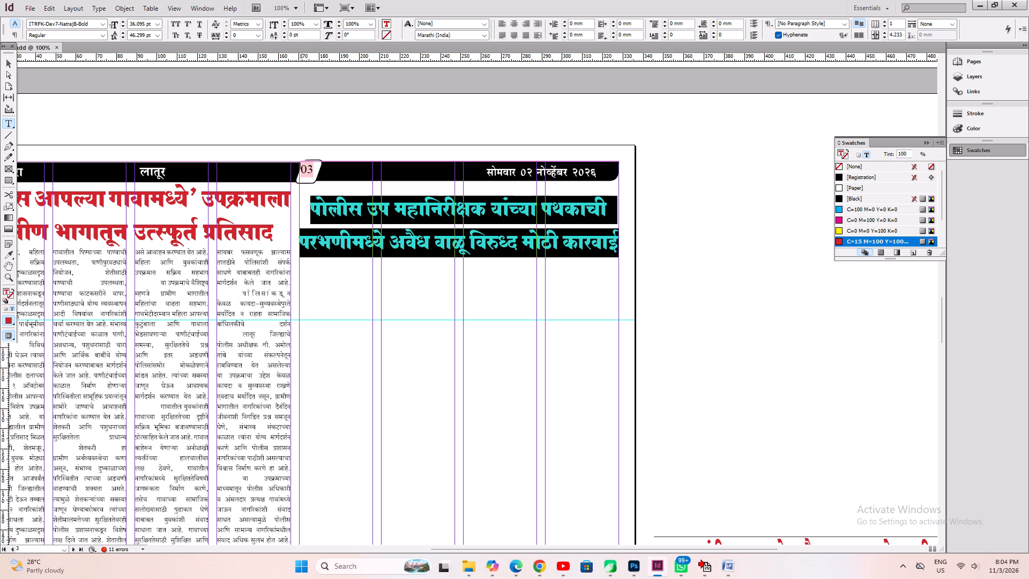
Fit the headline frame to its text and tighten the headline's leading to 42.299 pt.
{"action": "left_click", "coordinate": [5, 56]}
{"action": "left_click", "coordinate": [4, 56]}
{"action": "key", "text": "ctrl+alt+c"}
{"action": "left_click", "coordinate": [409, 231]}
{"action": "key", "text": "ctrl+a"}
{"action": "key", "text": "alt+Up"}
{"action": "key", "text": "alt+Up"}
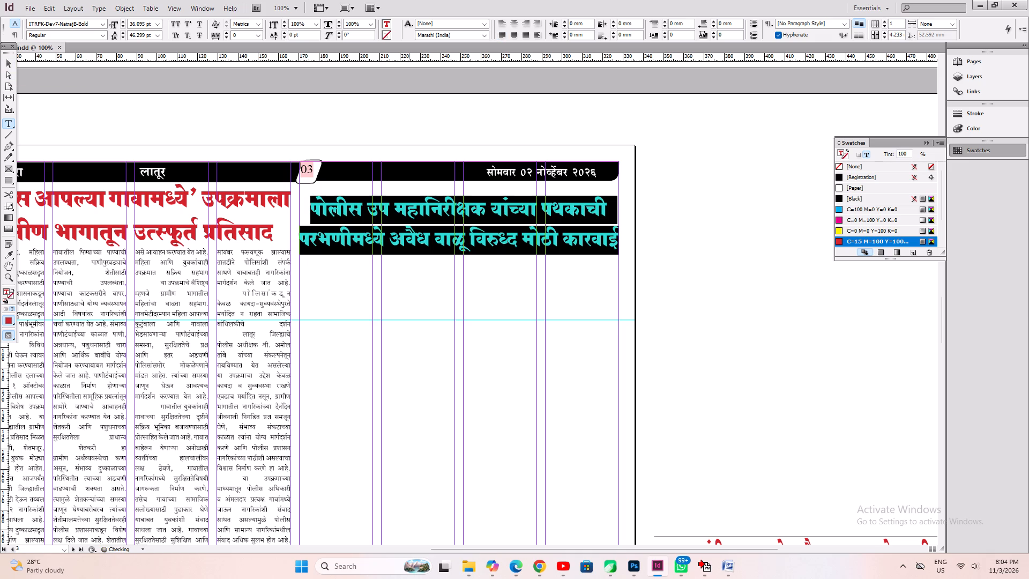
{"action": "key", "text": "ctrl+z"}
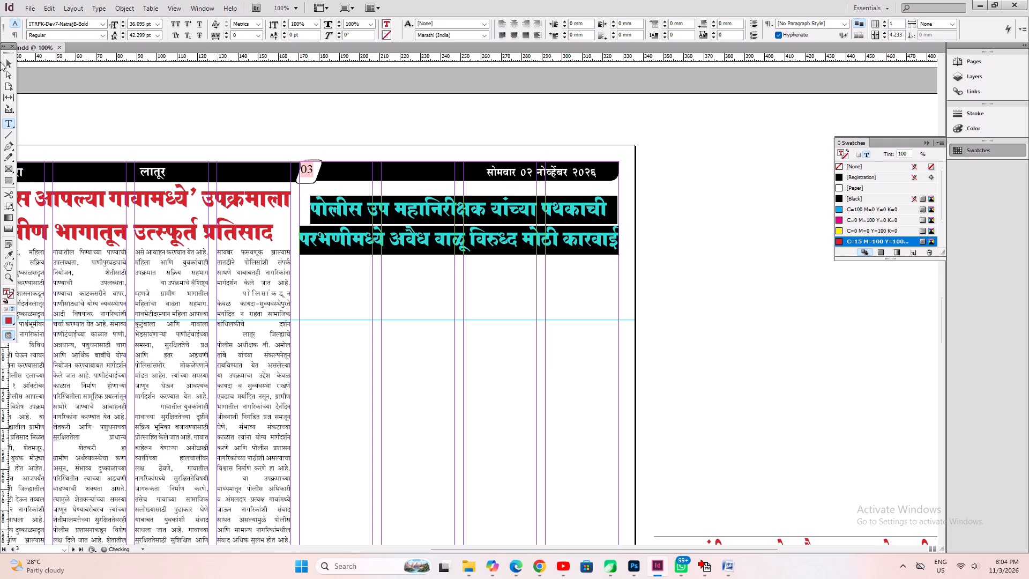
Move the headline frame up to sit directly under page 3's black header, at Y 33.579 mm, and save.
{"action": "left_click", "coordinate": [4, 61]}
{"action": "left_click_drag", "start_coordinate": [429, 215], "coordinate": [429, 211], "text": "shift"}
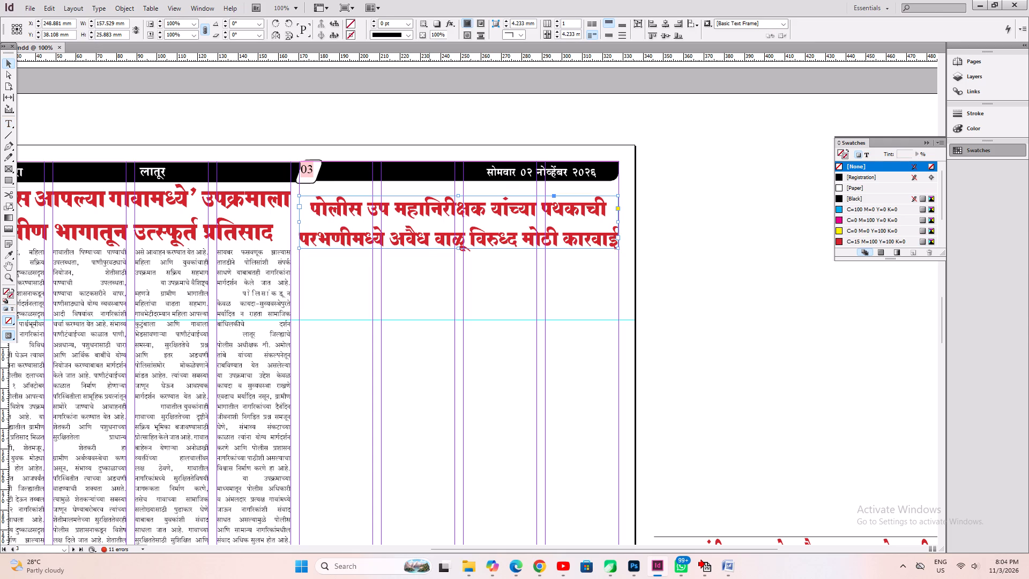
{"action": "left_click_drag", "start_coordinate": [429, 211], "coordinate": [429, 206], "text": "shift"}
{"action": "key", "text": "ctrl+s"}
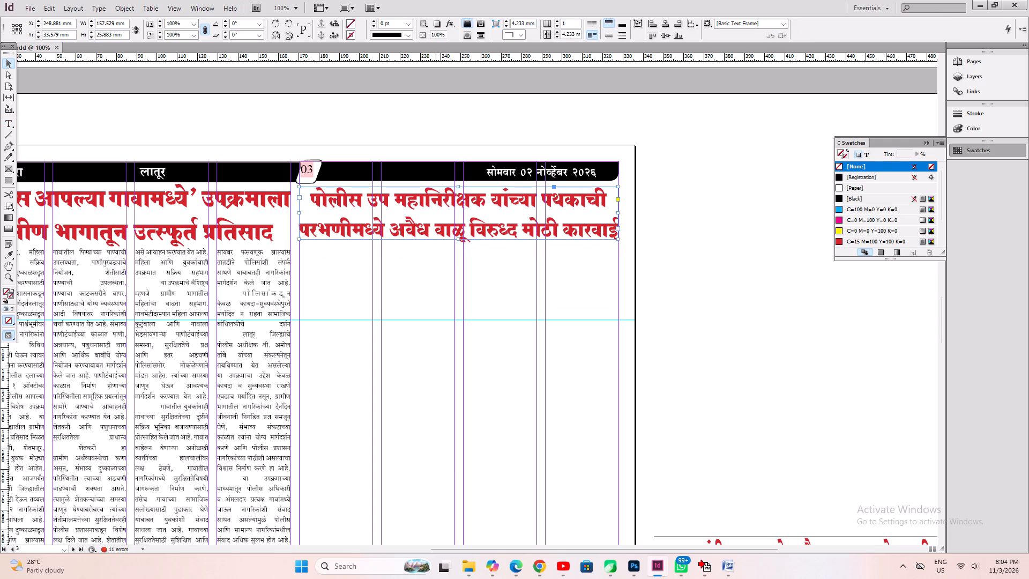
Move the press note body frame from the pasteboard onto page 3, below the Parbhani headline.
{"action": "key", "text": "ctrl+0"}
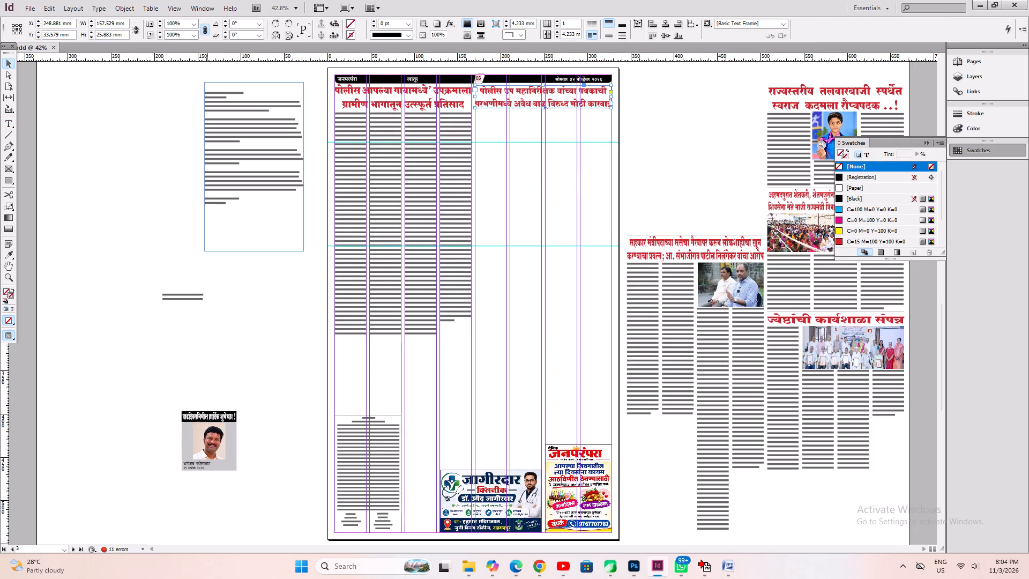
{"action": "left_click_drag", "start_coordinate": [226, 161], "coordinate": [495, 199]}
{"action": "key", "text": "ctrl+1"}
{"action": "left_click", "coordinate": [426, 224]}
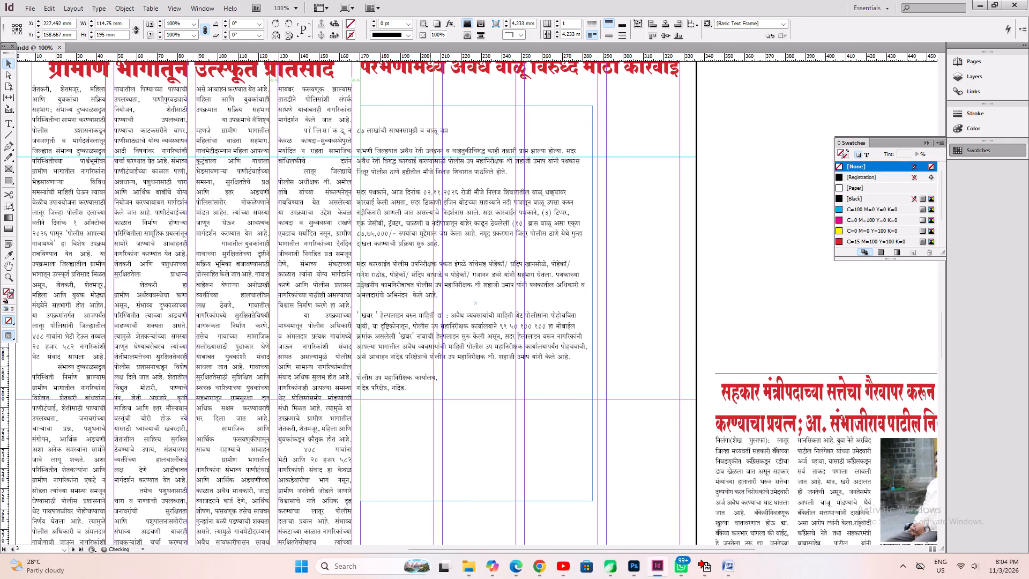
Delete the ८७ लाखांची साधनसामुग्री व वाळू जप्त line and the blank lines above the body's first paragraph.
{"action": "left_click", "coordinate": [4, 122]}
{"action": "left_click", "coordinate": [452, 138]}
{"action": "key", "text": "ctrl+2"}
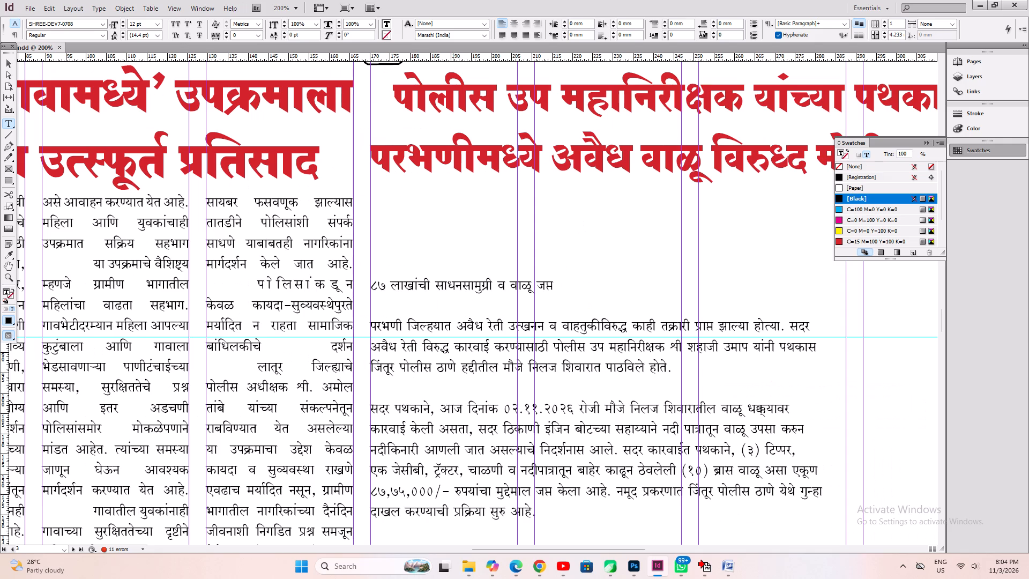
{"action": "key", "text": "Down"}
{"action": "key", "text": "Home"}
{"action": "key", "text": "shift+Up"}
{"action": "key", "text": "shift+Up"}
{"action": "key", "text": "shift+Up"}
{"action": "key", "text": "shift+Up"}
{"action": "key", "text": "shift+Up"}
{"action": "key", "text": "shift+Up"}
{"action": "key", "text": "shift+Up"}
{"action": "key", "text": "shift+Up"}
{"action": "key", "text": "shift+Up"}
{"action": "key", "text": "shift+Up"}
{"action": "key", "text": "shift+Up"}
{"action": "key", "text": "shift+Up"}
{"action": "key", "text": "shift+Up"}
{"action": "key", "text": "shift+Up"}
{"action": "key", "text": "shift+Up"}
{"action": "key", "text": "shift+Up"}
{"action": "key", "text": "shift+Up"}
{"action": "key", "text": "shift+Up"}
{"action": "key", "text": "shift+Up"}
{"action": "key", "text": "BackSpace"}
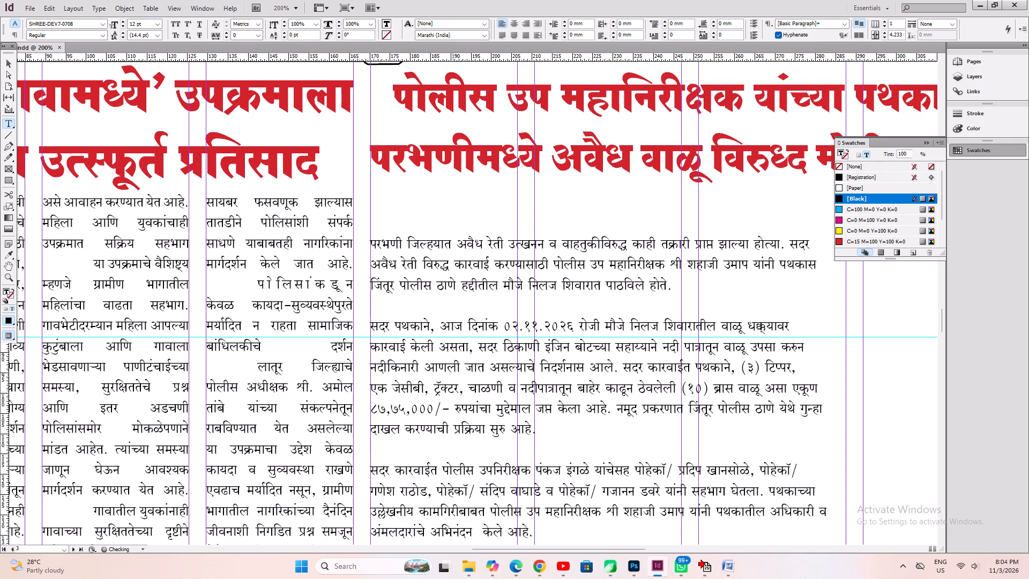
Add the dateline परभणी :- followed by two spaces at the start of the first body paragraph.
{"action": "type", "text": "IJ"}
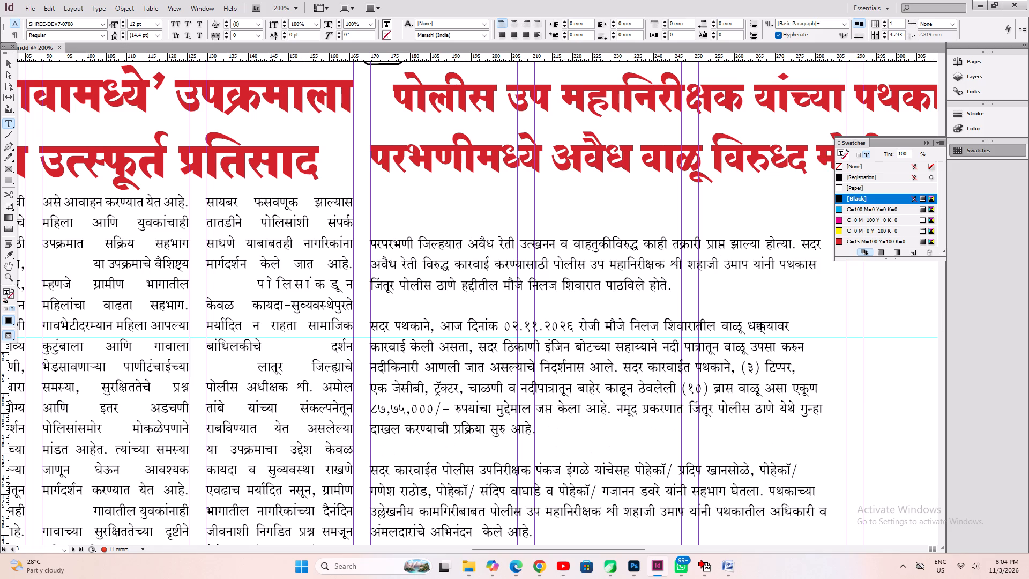
{"action": "type", "text": "j."}
{"action": "key", "text": "BackSpace"}
{"action": "key", "text": "BackSpace"}
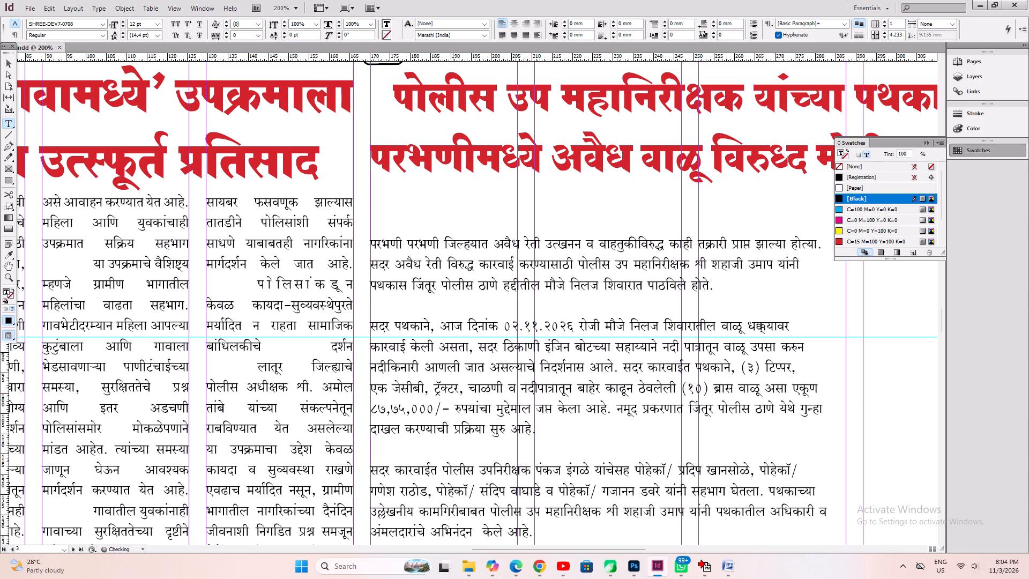
{"action": "type", "text": ":-"}
{"action": "key", "text": "space"}
{"action": "key", "text": "space"}
Justify all of the Parbhani story's body text.
{"action": "key", "text": "ctrl+a"}
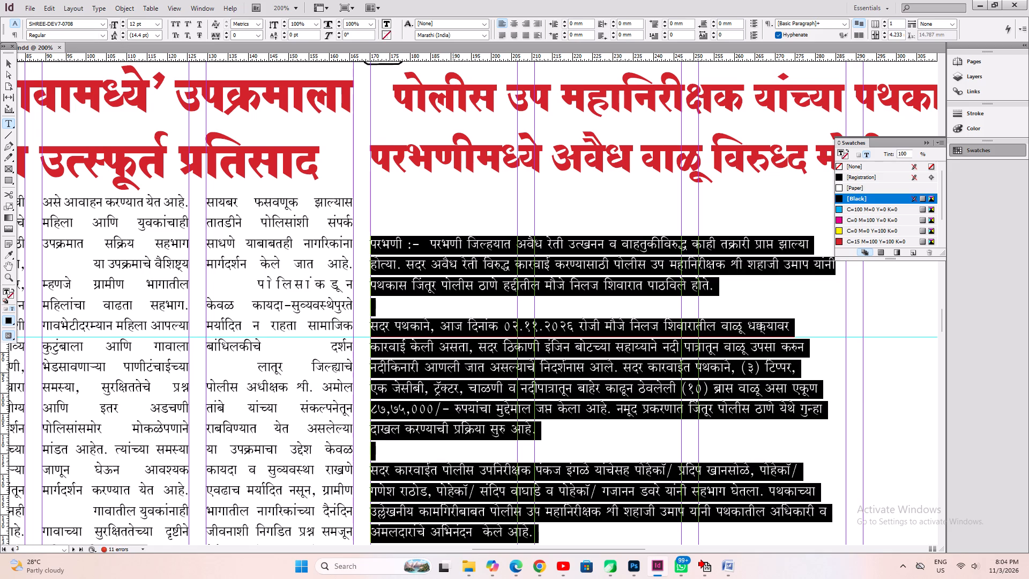
{"action": "key", "text": "ctrl+shift+j"}
Delete the closing signature lines of the पोलीस उप महानिरीक्षक office, नांदेड परिक्षेत्र, from the end of the body text.
{"action": "key", "text": "ctrl+1"}
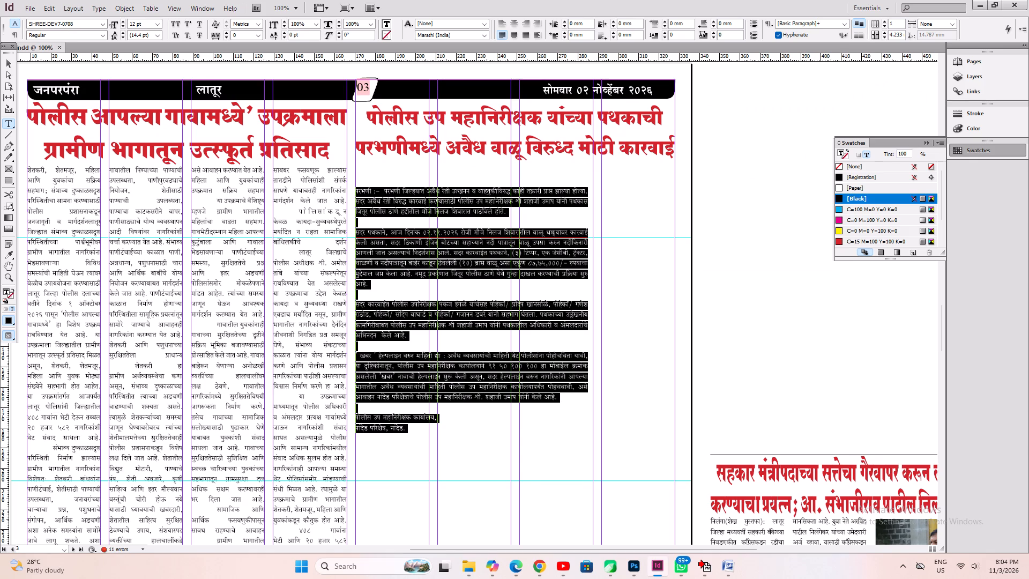
{"action": "left_click", "coordinate": [421, 381]}
{"action": "key", "text": "End"}
{"action": "key", "text": "Down"}
{"action": "key", "text": "Down"}
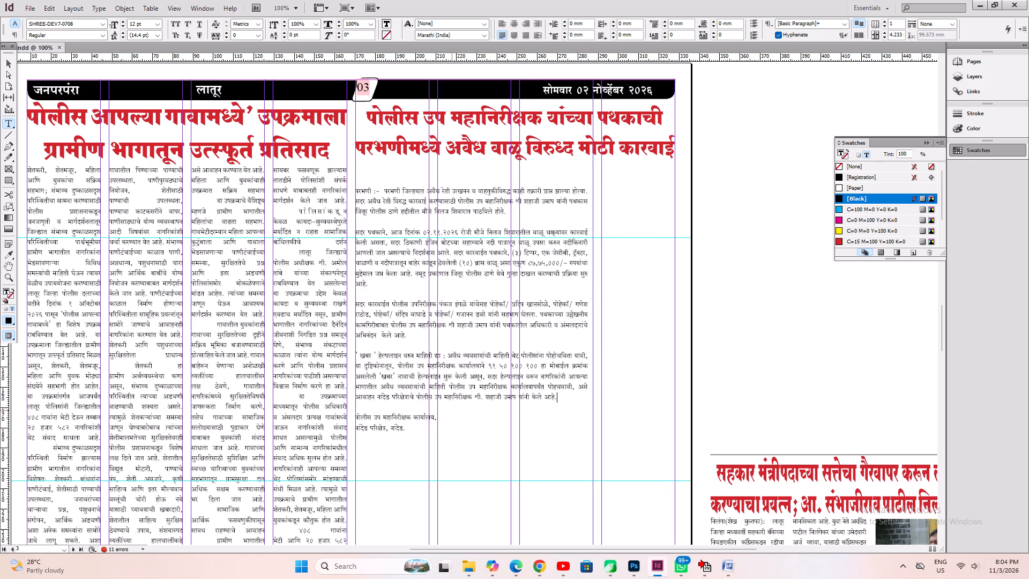
{"action": "key", "text": "shift+Down"}
{"action": "key", "text": "shift+Down"}
{"action": "key", "text": "shift+Down"}
{"action": "key", "text": "shift+Down"}
{"action": "key", "text": "shift+Down"}
{"action": "key", "text": "shift+Down"}
{"action": "key", "text": "shift+Down"}
{"action": "key", "text": "shift+Down"}
{"action": "key", "text": "shift+Down"}
{"action": "key", "text": "shift+Down"}
{"action": "key", "text": "shift+Down"}
{"action": "key", "text": "BackSpace"}
Replace the three blank lines between body paragraphs with a tab indent on each following paragraph, and save.
{"action": "key", "text": "ctrl+a"}
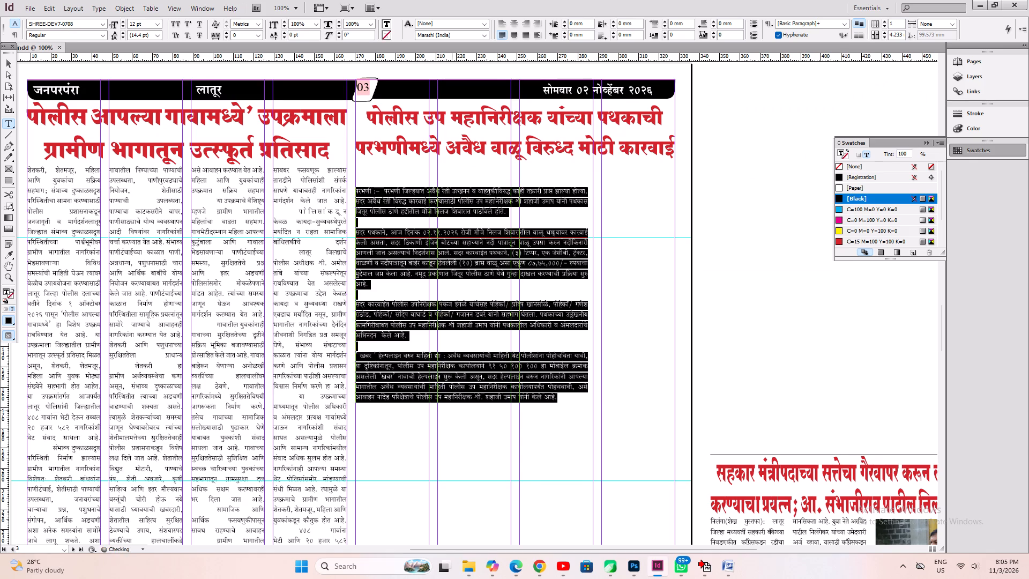
{"action": "key", "text": "ctrl+1"}
{"action": "left_click", "coordinate": [475, 232]}
{"action": "key", "text": "Up"}
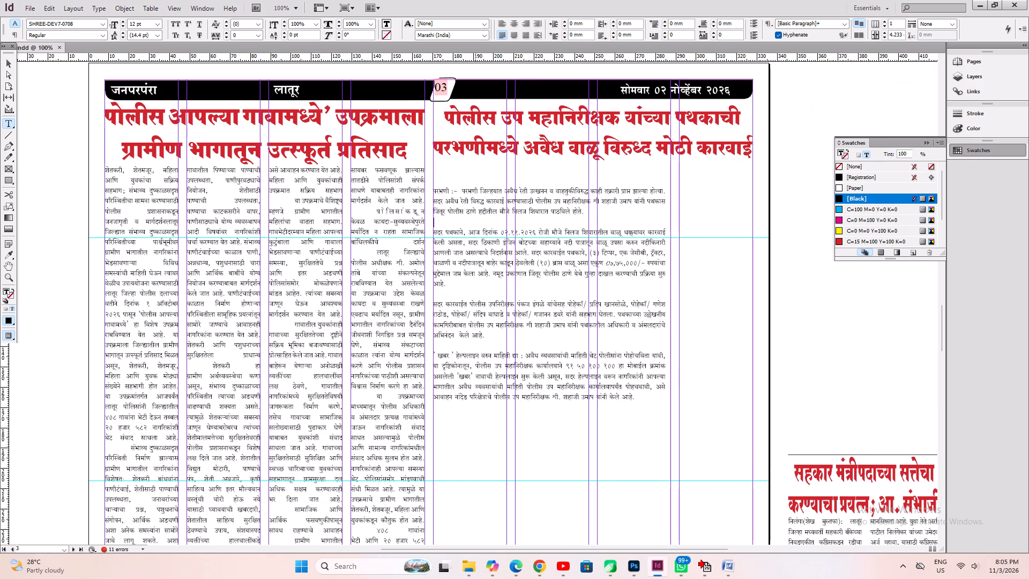
{"action": "key", "text": "Delete"}
{"action": "key", "text": "Tab"}
{"action": "left_click", "coordinate": [487, 281]}
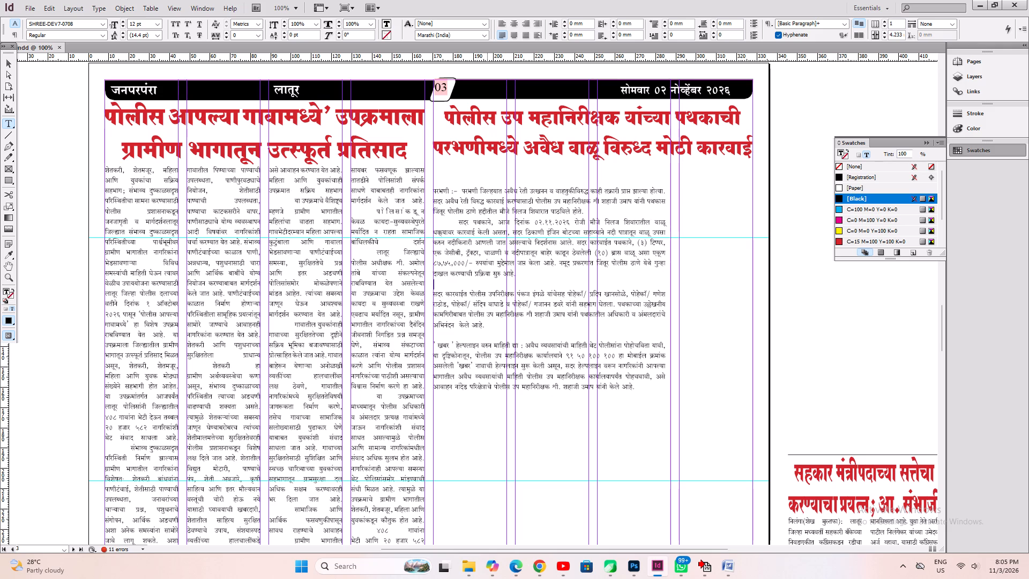
{"action": "key", "text": "Delete"}
{"action": "key", "text": "Tab"}
{"action": "left_click", "coordinate": [481, 328]}
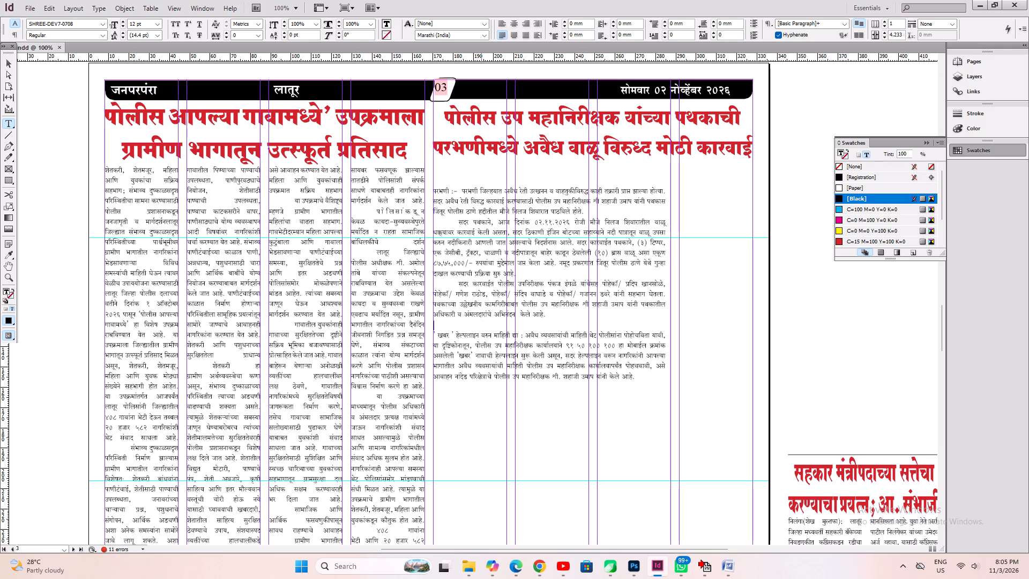
{"action": "key", "text": "Delete"}
{"action": "key", "text": "Tab"}
{"action": "key", "text": "ctrl+a"}
{"action": "key", "text": "ctrl+s"}
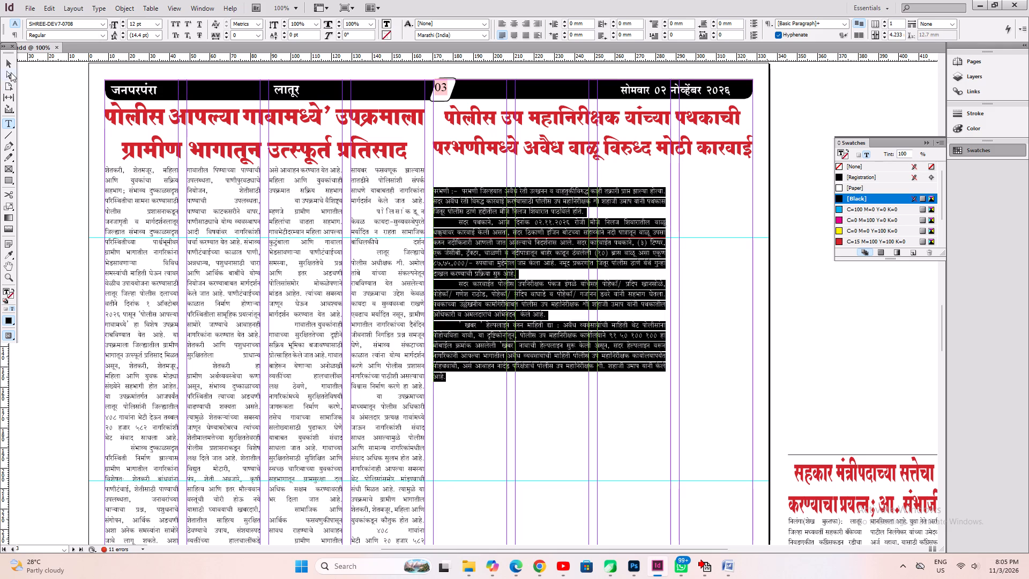
Move the body frame up under the headline, widen it across the four columns to 157.983 mm, and fit its height to the text.
{"action": "left_click", "coordinate": [6, 62]}
{"action": "left_click_drag", "start_coordinate": [517, 285], "coordinate": [518, 266]}
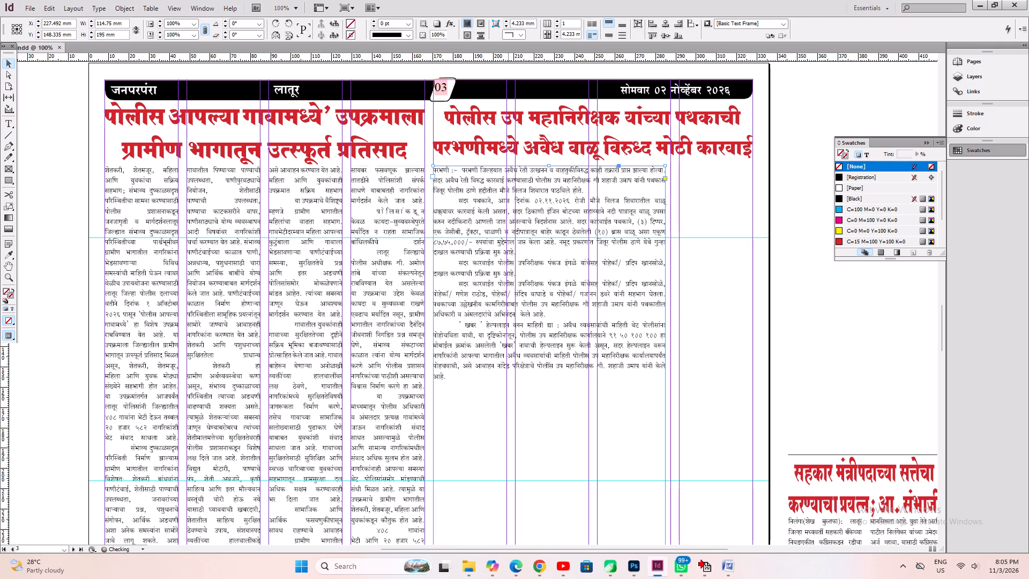
{"action": "key", "text": "space"}
{"action": "left_click_drag", "start_coordinate": [687, 389], "coordinate": [469, 387]}
{"action": "left_click_drag", "start_coordinate": [448, 360], "coordinate": [537, 374]}
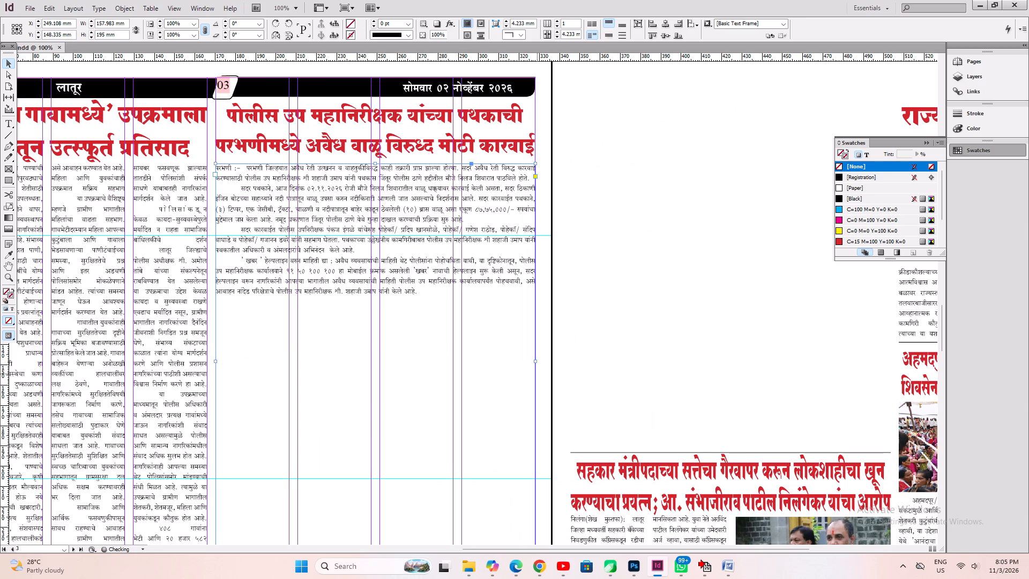
{"action": "key", "text": "ctrl+alt+c"}
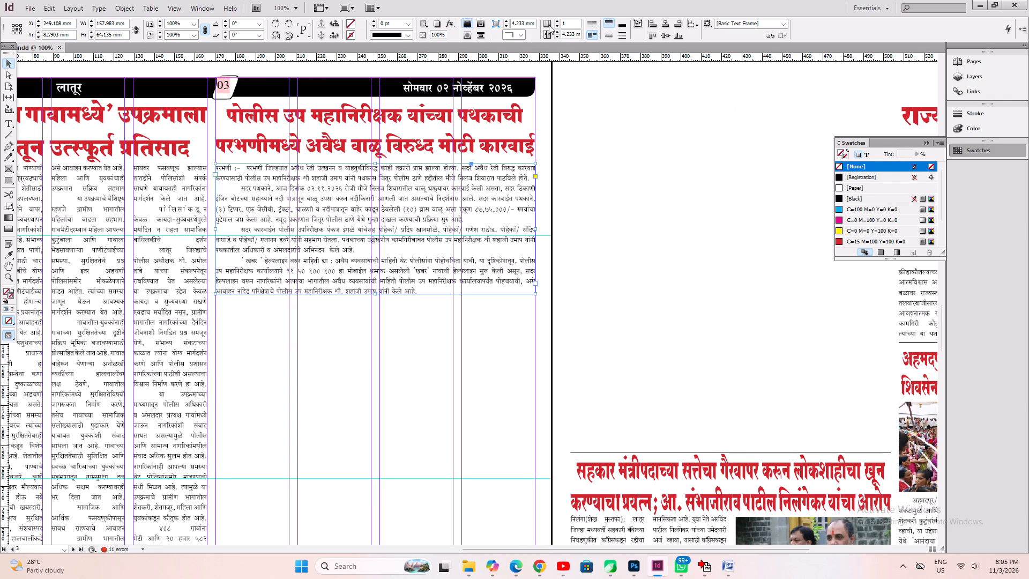
Split the body frame into four columns and refit the frame so all the text shows.
{"action": "left_click", "coordinate": [558, 21]}
{"action": "left_click", "coordinate": [557, 23]}
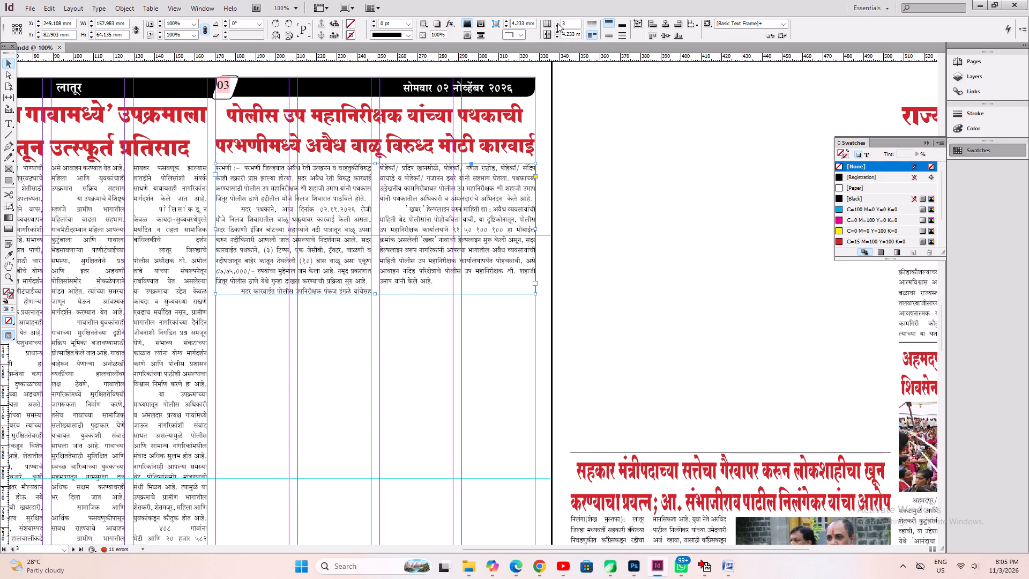
{"action": "left_click", "coordinate": [557, 23]}
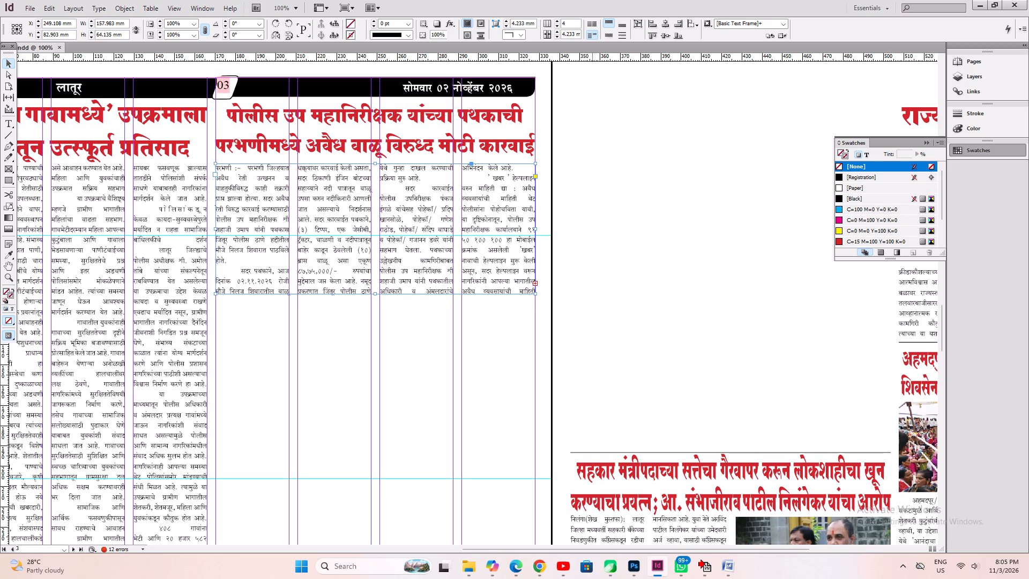
{"action": "key", "text": "ctrl+alt+c"}
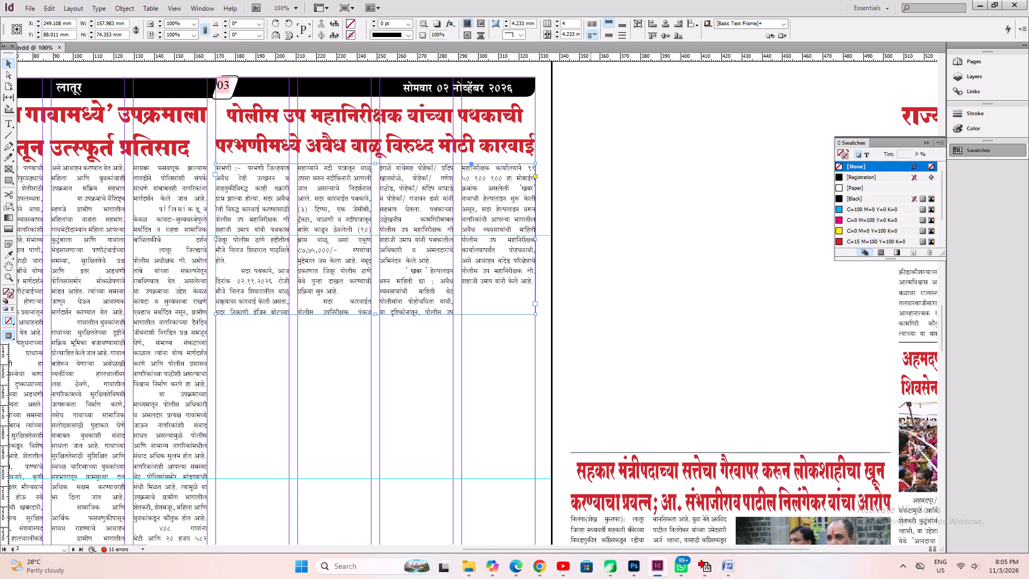
{"action": "key", "text": "Up"}
{"action": "key", "text": "Down"}
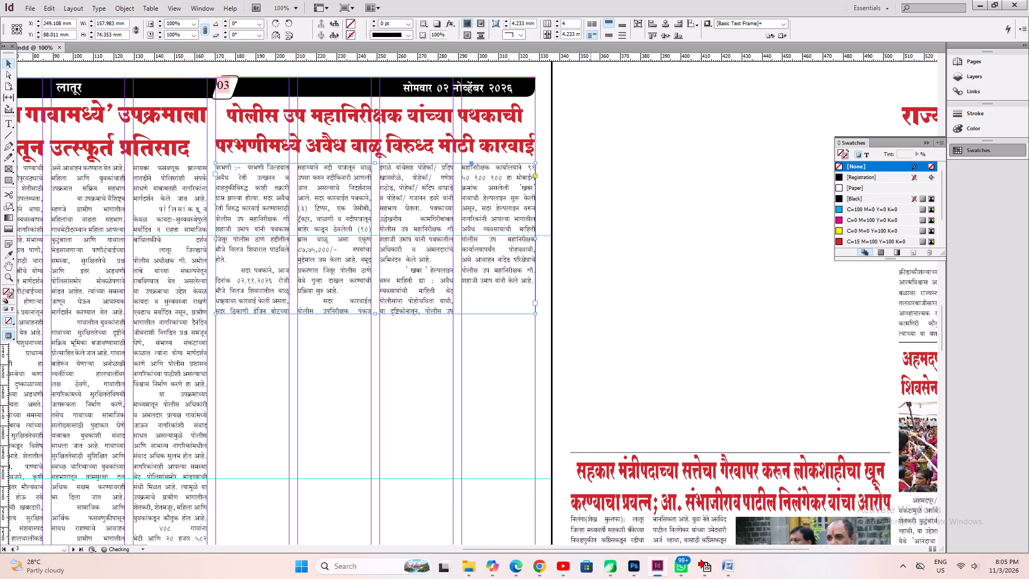
Stretch the Parbhani headline frame and its text slightly upward to a height of 27.465 mm.
{"action": "left_click", "coordinate": [436, 142]}
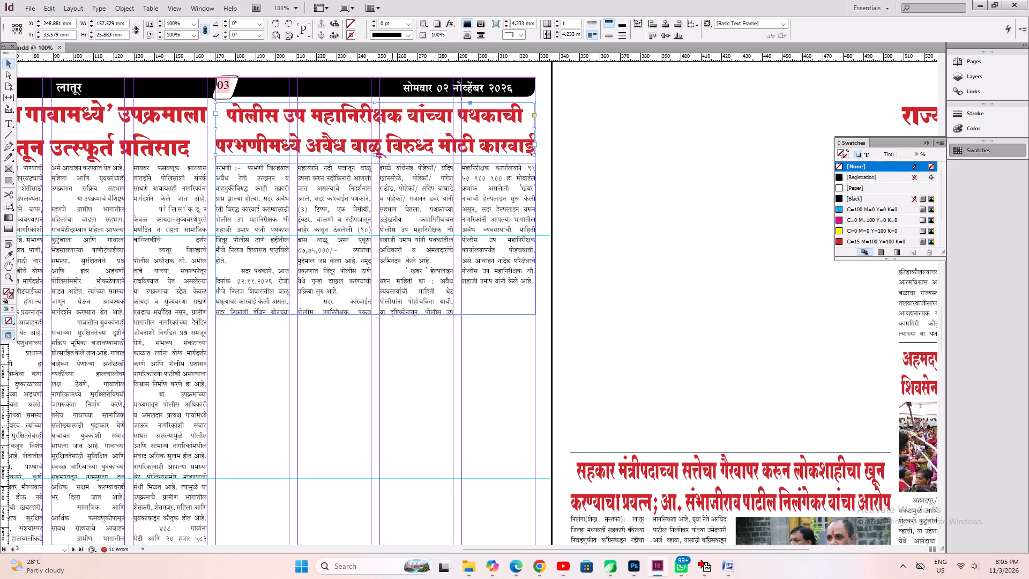
{"action": "left_click", "coordinate": [375, 103], "text": "ctrl"}
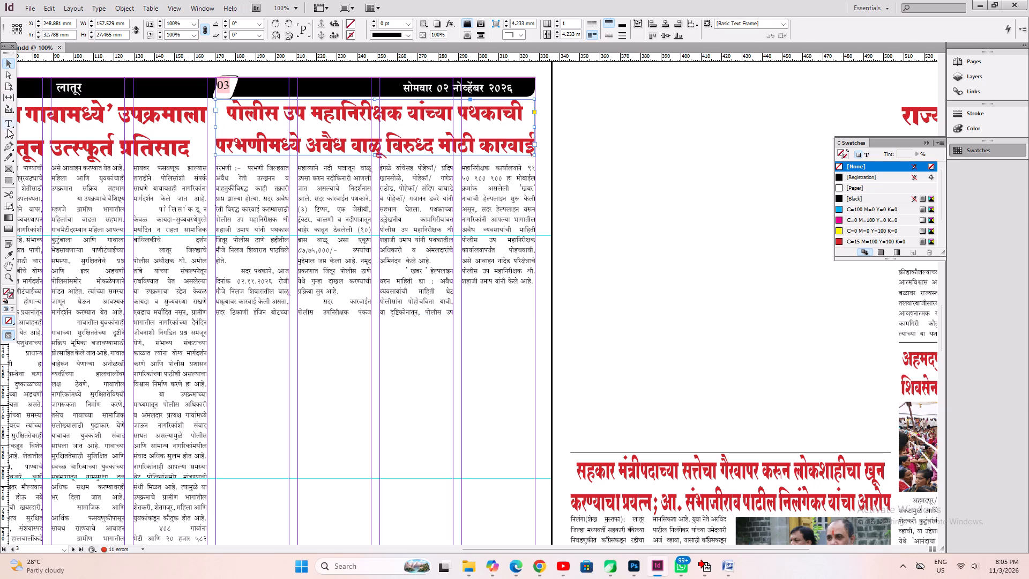
Tighten the stretched Parbhani headline's leading to 38.884 pt.
{"action": "left_click_drag", "start_coordinate": [8, 124], "coordinate": [13, 124]}
{"action": "left_click", "coordinate": [300, 132]}
{"action": "key", "text": "ctrl+a"}
{"action": "key", "text": "alt+Up"}
{"action": "key", "text": "alt+Up"}
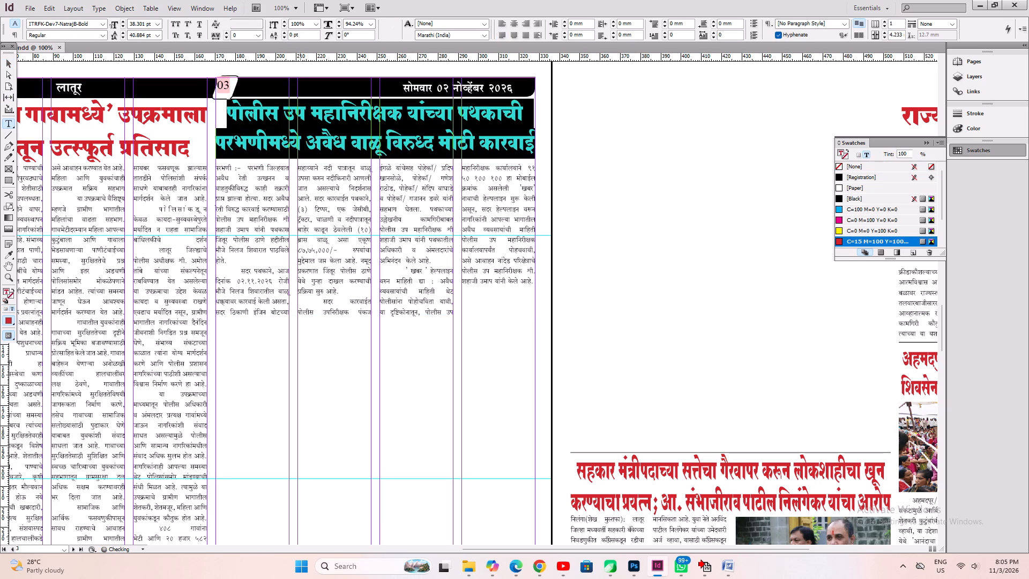
{"action": "key", "text": "alt+Up"}
{"action": "key", "text": "ctrl+z"}
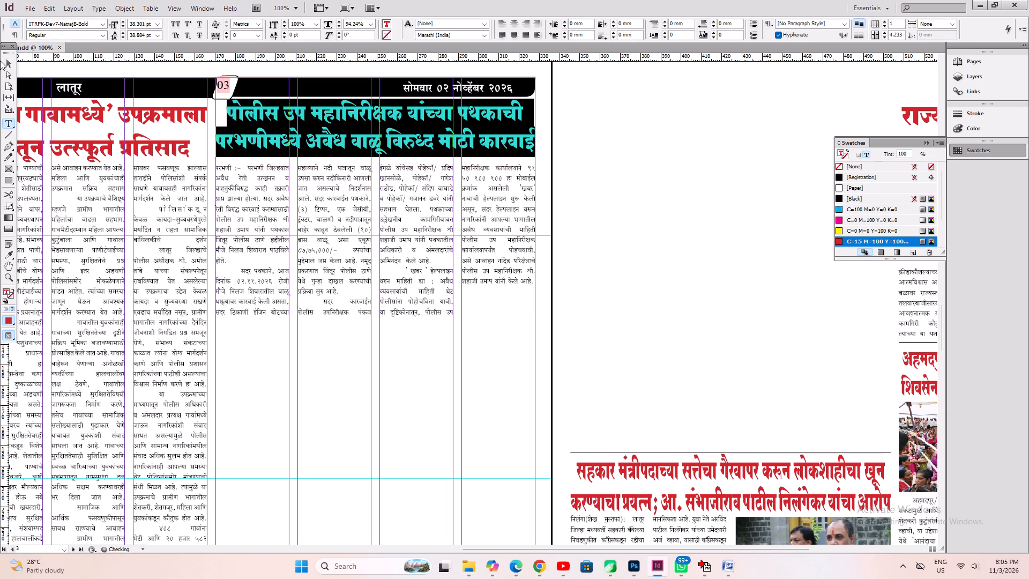
Extend the lower edge of the Parbhani headline frame slightly downward to a frame height of 30.212 mm.
{"action": "left_click", "coordinate": [10, 59]}
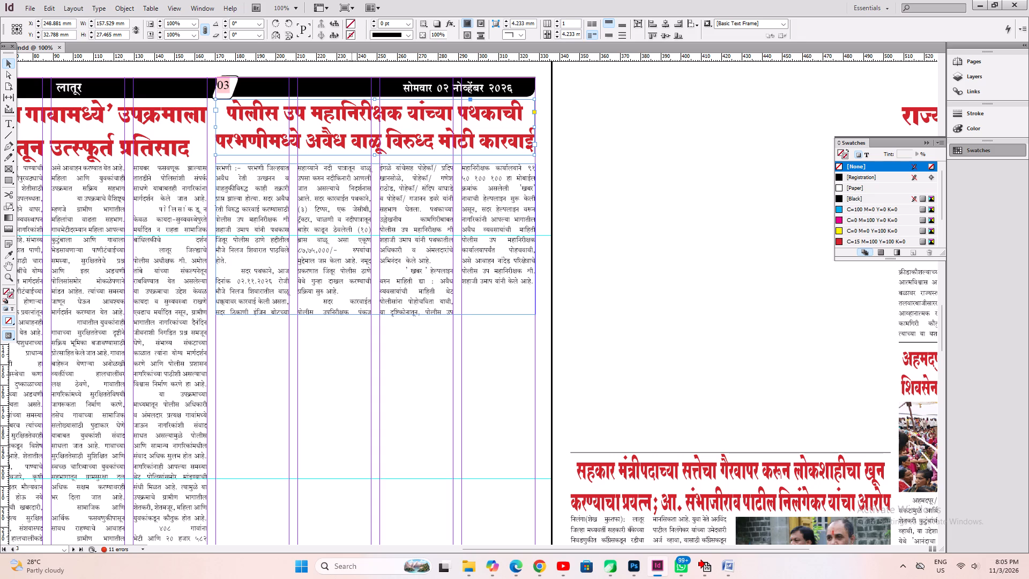
{"action": "left_click_drag", "start_coordinate": [375, 155], "coordinate": [374, 161], "text": "ctrl"}
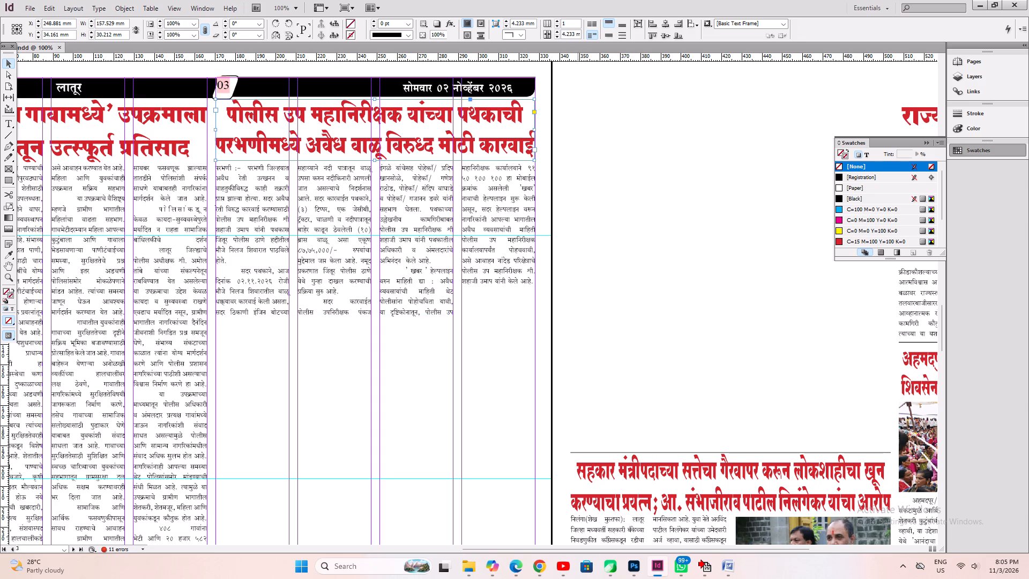
Save the newspaper document and view the whole of page 3.
{"action": "key", "text": "ctrl+s"}
{"action": "key", "text": "ctrl+0"}
{"action": "key", "text": "ctrl+s"}
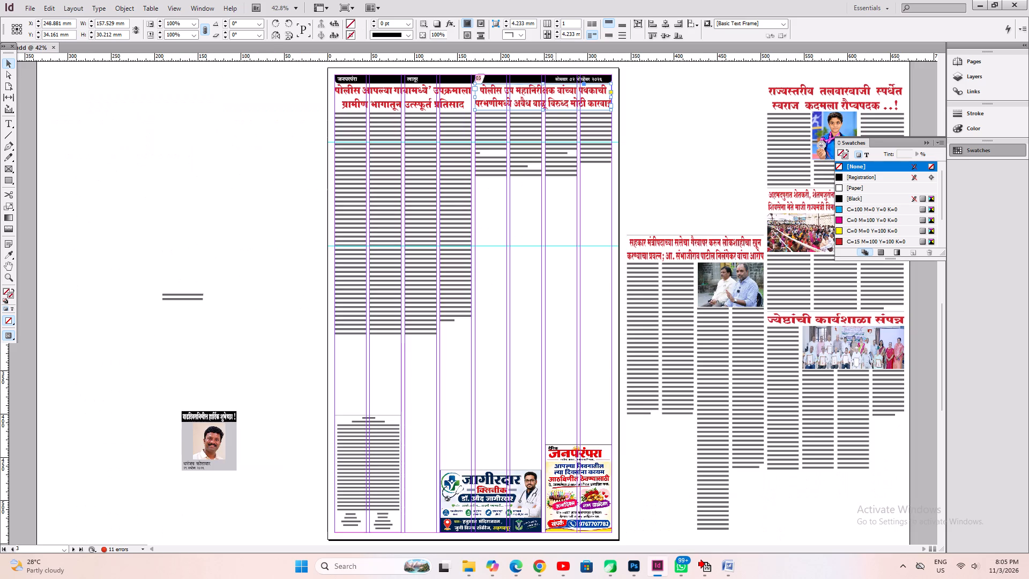
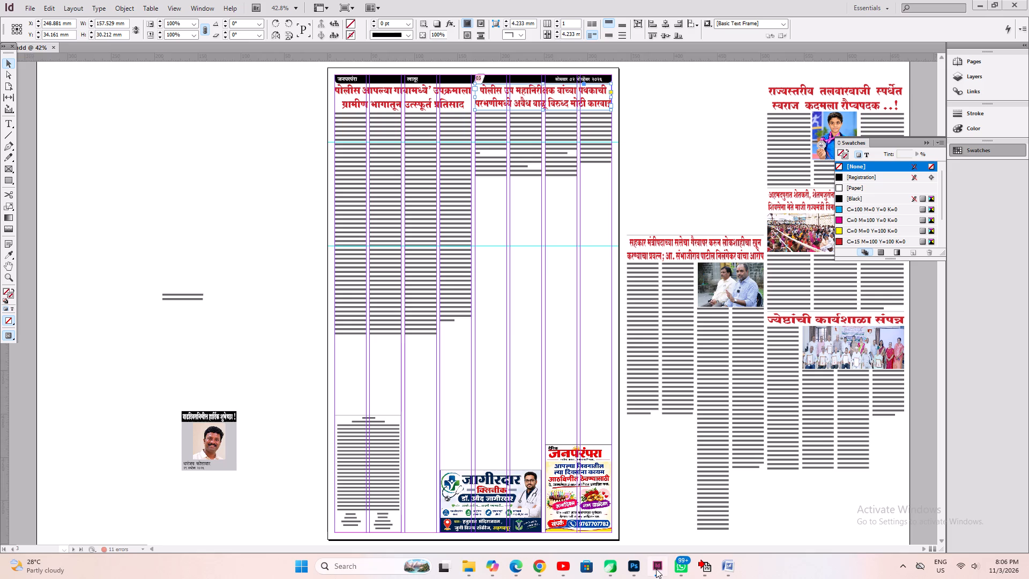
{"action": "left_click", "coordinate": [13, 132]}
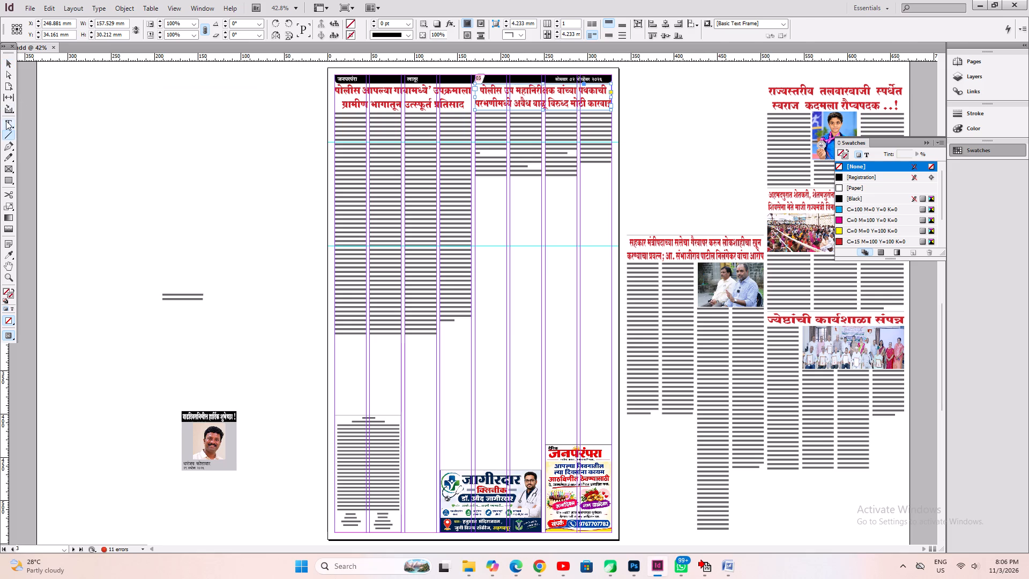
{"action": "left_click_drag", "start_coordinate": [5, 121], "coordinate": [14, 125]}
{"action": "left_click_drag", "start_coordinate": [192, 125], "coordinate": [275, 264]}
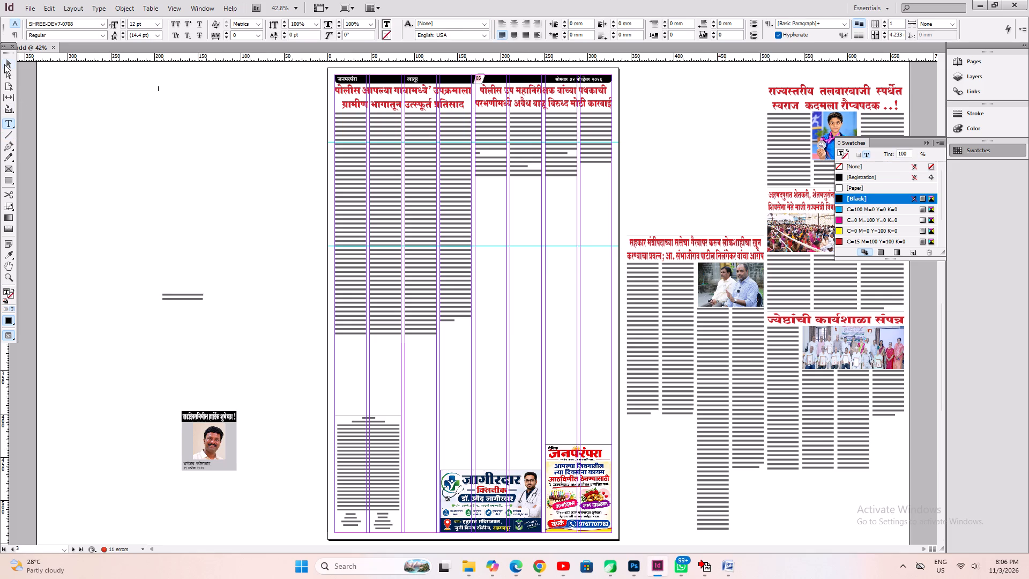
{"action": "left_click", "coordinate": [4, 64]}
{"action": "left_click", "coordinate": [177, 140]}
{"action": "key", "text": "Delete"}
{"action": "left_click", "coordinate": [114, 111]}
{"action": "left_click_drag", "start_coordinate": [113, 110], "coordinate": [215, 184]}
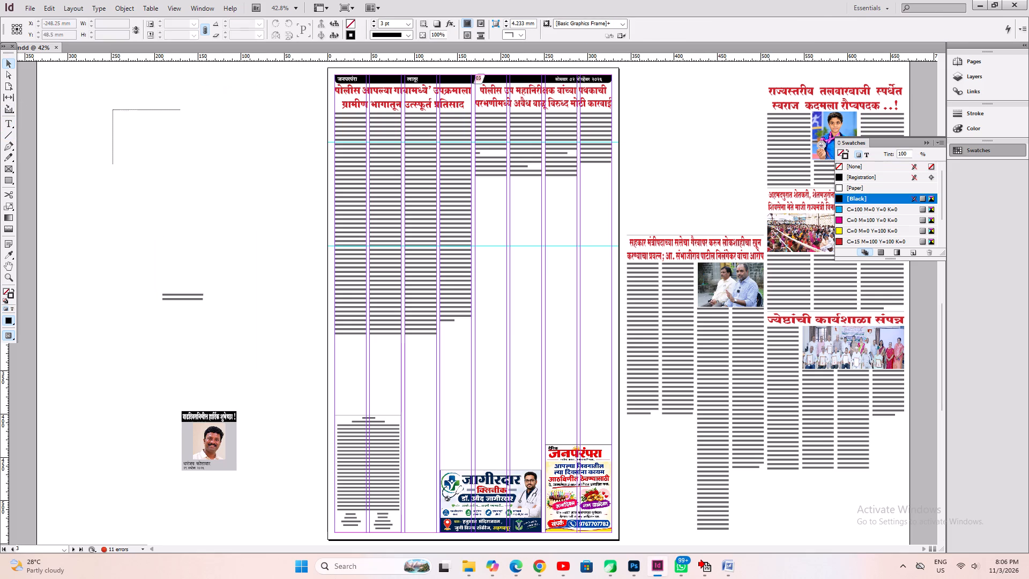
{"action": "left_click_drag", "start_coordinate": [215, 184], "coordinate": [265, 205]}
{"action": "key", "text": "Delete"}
Draw a text frame about 101 mm wide and 165 mm high on the pasteboard beside page 3 and paste the copied police village-initiative story into it.
{"action": "left_click_drag", "start_coordinate": [4, 124], "coordinate": [10, 126]}
{"action": "left_click_drag", "start_coordinate": [206, 115], "coordinate": [296, 261]}
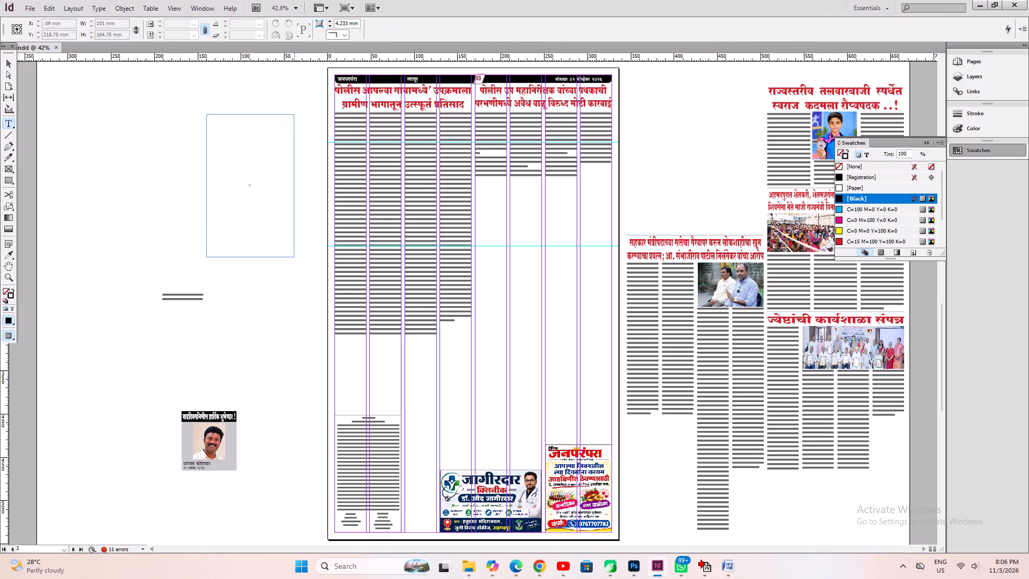
{"action": "left_click_drag", "start_coordinate": [296, 261], "coordinate": [297, 262]}
{"action": "key", "text": "ctrl+v"}
{"action": "left_click", "coordinate": [272, 143]}
{"action": "key", "text": "ctrl+1"}
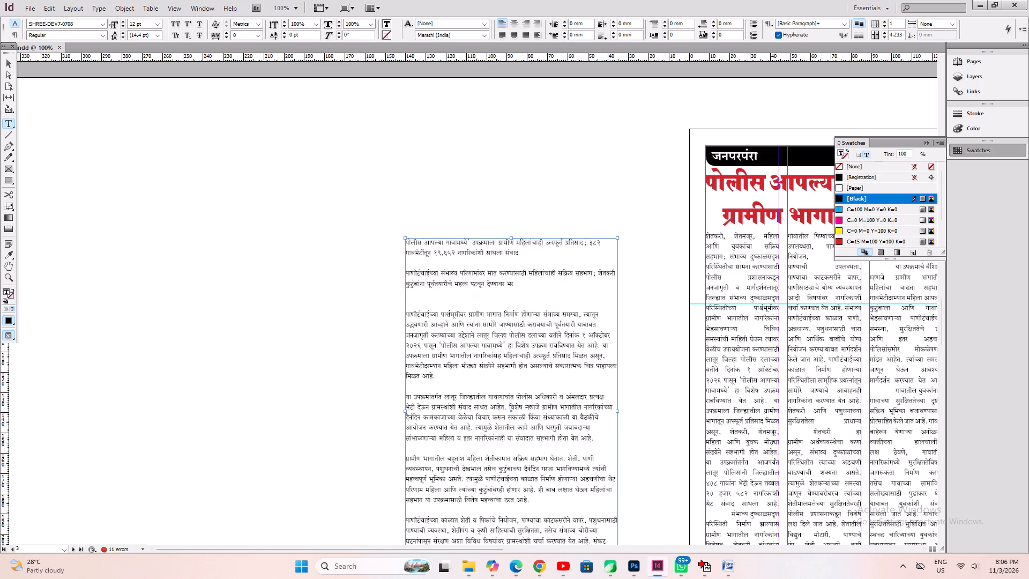
Delete the opening heading beginning 'पोलीस आपल्या गावामध्ये' and the blank lines above the second heading in the pasteboard story.
{"action": "key", "text": "ctrl+alt+c"}
{"action": "left_click", "coordinate": [534, 257]}
{"action": "key", "text": "ctrl+2"}
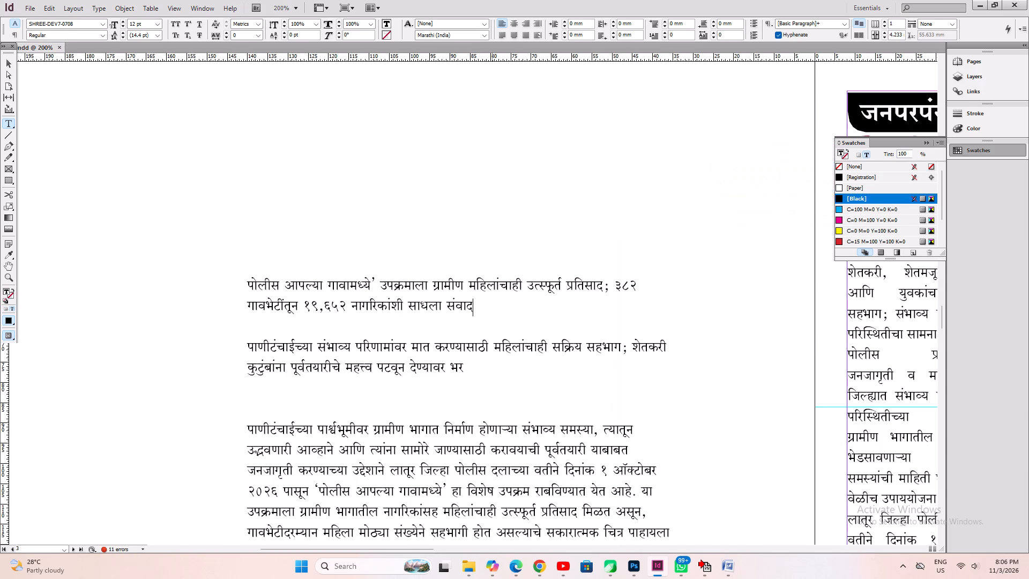
{"action": "left_click_drag", "start_coordinate": [514, 308], "coordinate": [93, 178]}
{"action": "key", "text": "BackSpace"}
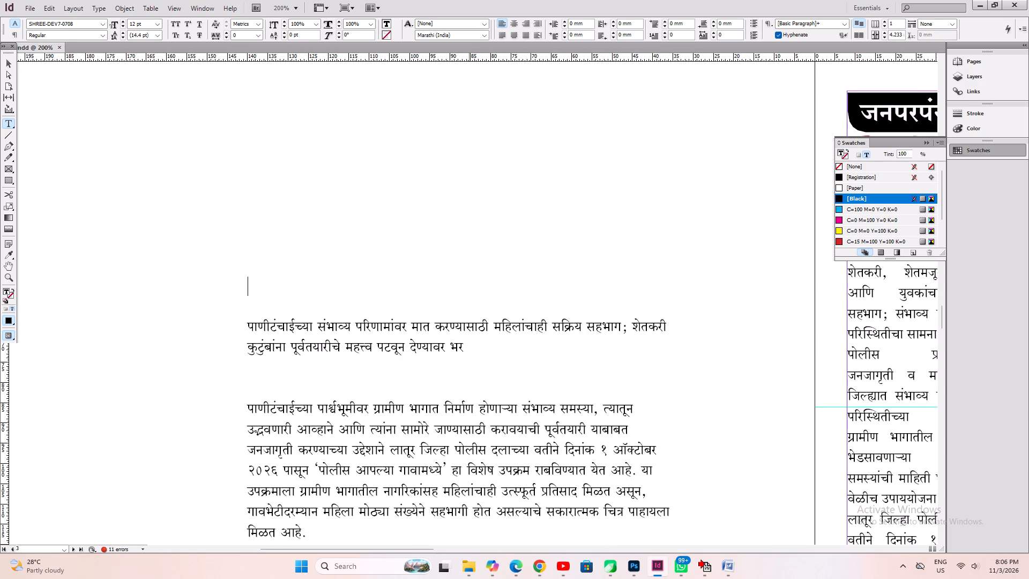
{"action": "left_click", "coordinate": [469, 324]}
{"action": "key", "text": "Home"}
{"action": "key", "text": "shift+Up"}
{"action": "key", "text": "shift+Up"}
{"action": "key", "text": "shift+Up"}
{"action": "key", "text": "shift+Up"}
{"action": "key", "text": "shift+Up"}
{"action": "key", "text": "shift+Up"}
{"action": "key", "text": "shift+Up"}
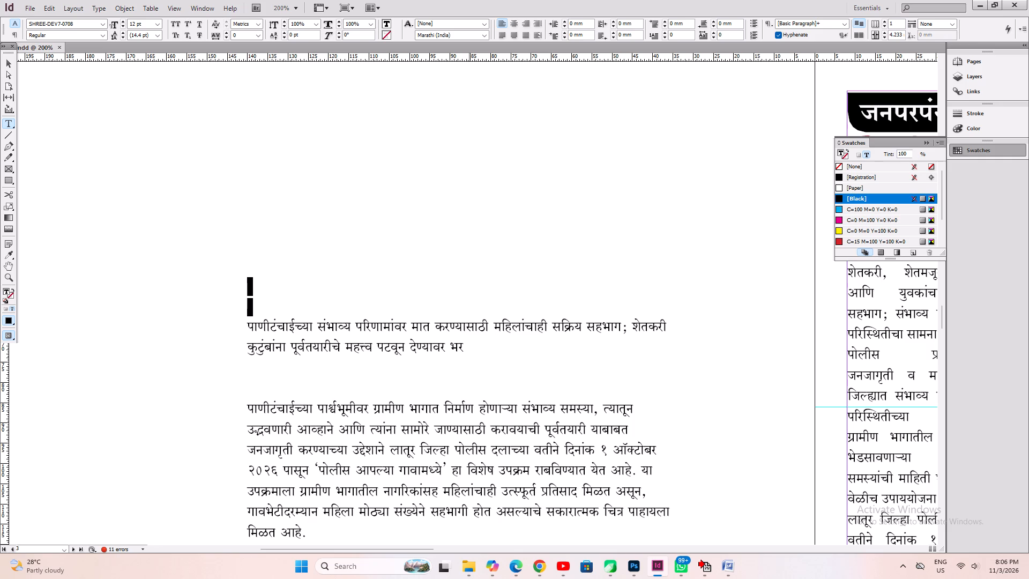
{"action": "key", "text": "BackSpace"}
Cut the phrase 'पाणीटंचाईच्या संभाव्य परिणामांवर मात करण्यासाठी महिलांचाही सक्रिय सहभाग' from the start of the pasteboard story.
{"action": "key", "text": "shift+Right"}
{"action": "key", "text": "shift+Right"}
{"action": "key", "text": "shift+Right"}
{"action": "key", "text": "shift+Right"}
{"action": "key", "text": "shift+Right"}
{"action": "key", "text": "shift+Right"}
{"action": "key", "text": "shift+Right"}
{"action": "key", "text": "shift+Right"}
{"action": "key", "text": "shift+Right"}
{"action": "key", "text": "shift+Right"}
{"action": "key", "text": "shift+Right"}
{"action": "key", "text": "shift+Right"}
{"action": "key", "text": "shift+Right"}
{"action": "key", "text": "shift+Right"}
{"action": "key", "text": "shift+Right"}
{"action": "key", "text": "shift+Right"}
{"action": "key", "text": "shift+Right"}
{"action": "key", "text": "shift+Right"}
{"action": "key", "text": "shift+Right"}
{"action": "key", "text": "shift+Right"}
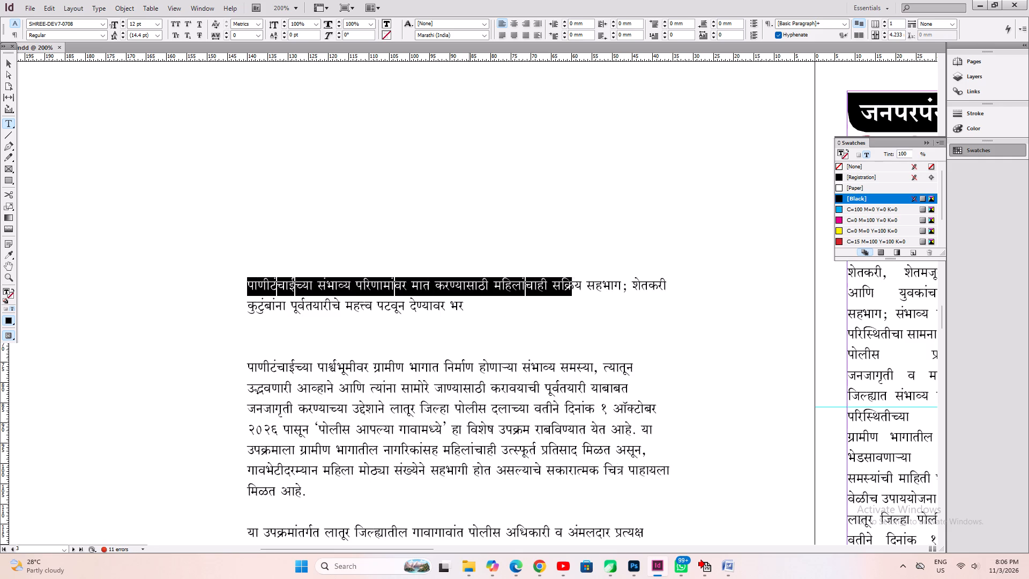
{"action": "key", "text": "shift+Right"}
{"action": "key", "text": "shift+Right"}
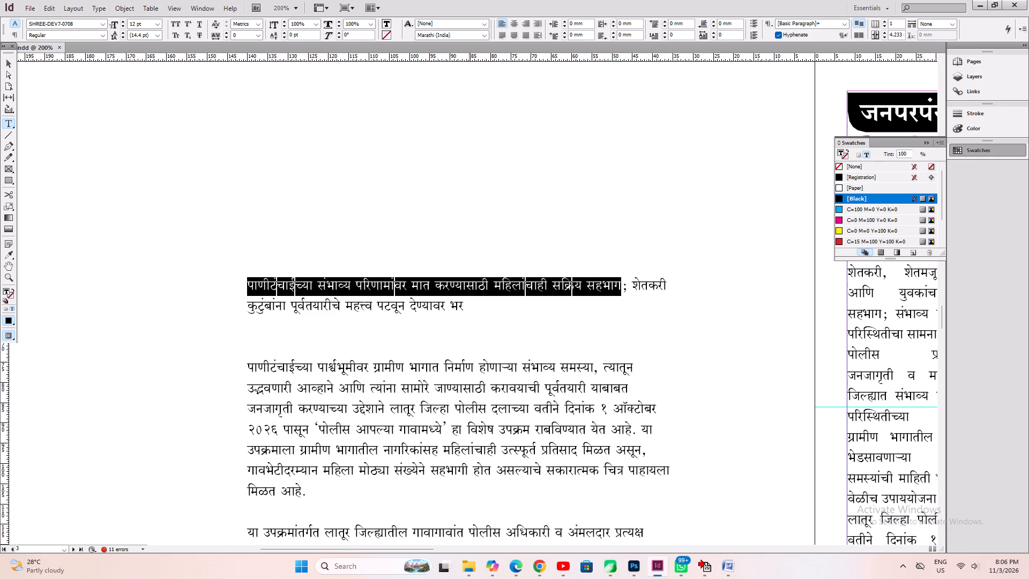
{"action": "key", "text": "ctrl+x"}
Draw a text frame about 158 mm wide across the four columns below the Parbhani story and paste the cut phrase into it.
{"action": "key", "text": "ctrl+1"}
{"action": "left_click_drag", "start_coordinate": [822, 386], "coordinate": [342, 162], "text": "alt"}
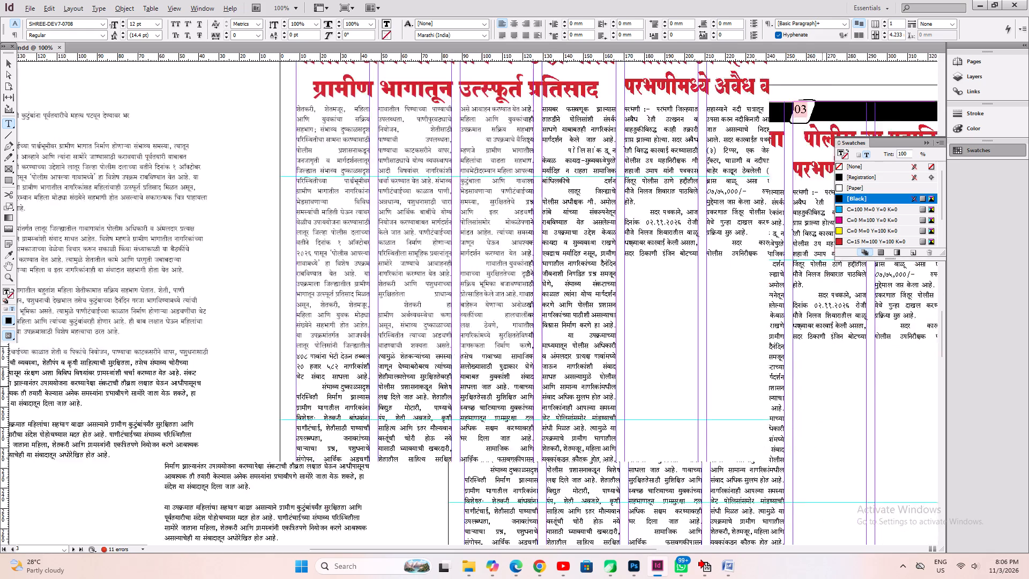
{"action": "left_click_drag", "start_coordinate": [342, 162], "coordinate": [260, 117], "text": "alt"}
{"action": "left_click_drag", "start_coordinate": [638, 344], "coordinate": [532, 368], "text": "alt"}
{"action": "left_click_drag", "start_coordinate": [366, 216], "coordinate": [478, 305]}
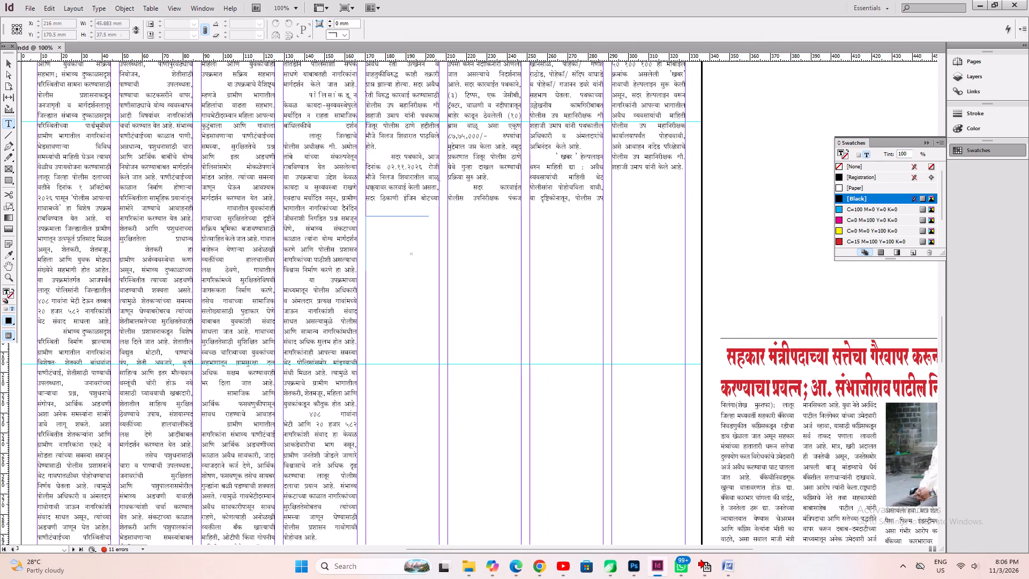
{"action": "left_click_drag", "start_coordinate": [478, 305], "coordinate": [686, 420]}
{"action": "key", "text": "ctrl+v"}
Copy the red headline formatting from the 'सहकार मंत्रीपदाच्या' story onto all of the pasted phrase with the Eyedropper.
{"action": "key", "text": "ctrl+a"}
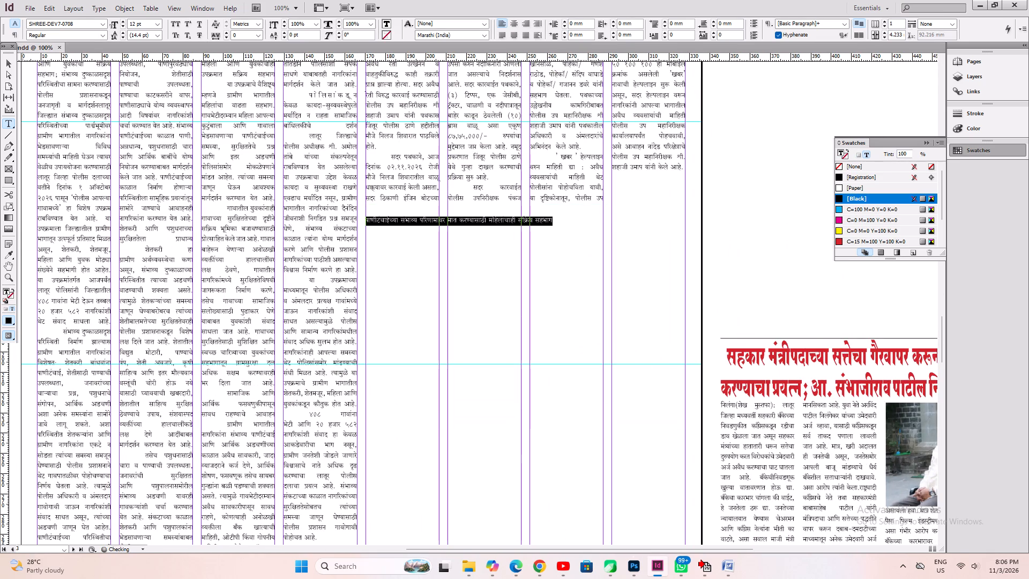
{"action": "left_click", "coordinate": [7, 256]}
{"action": "left_click", "coordinate": [752, 352]}
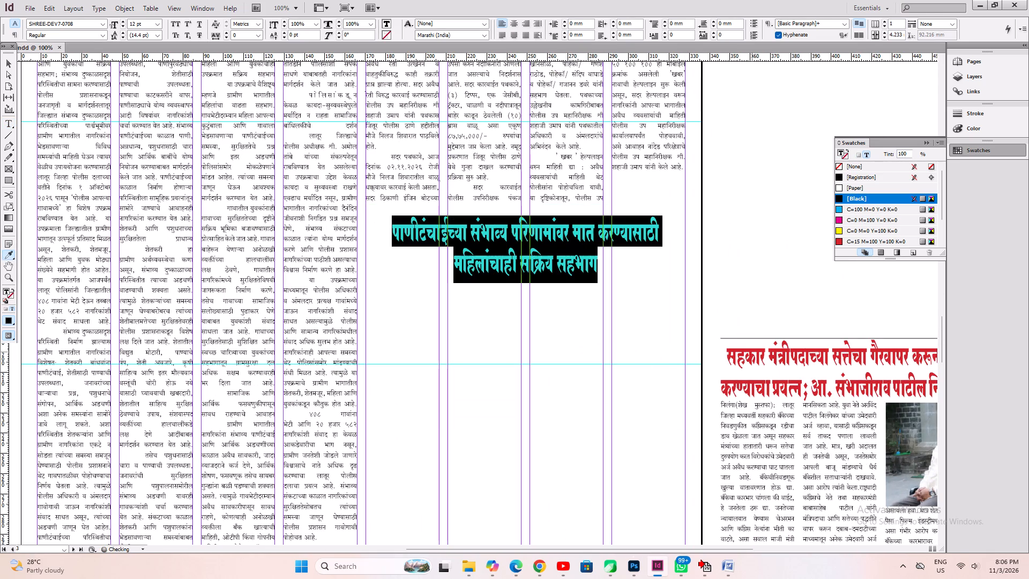
Break the new headline before 'करण्यासाठी' so that word starts the second line.
{"action": "left_click", "coordinate": [6, 121]}
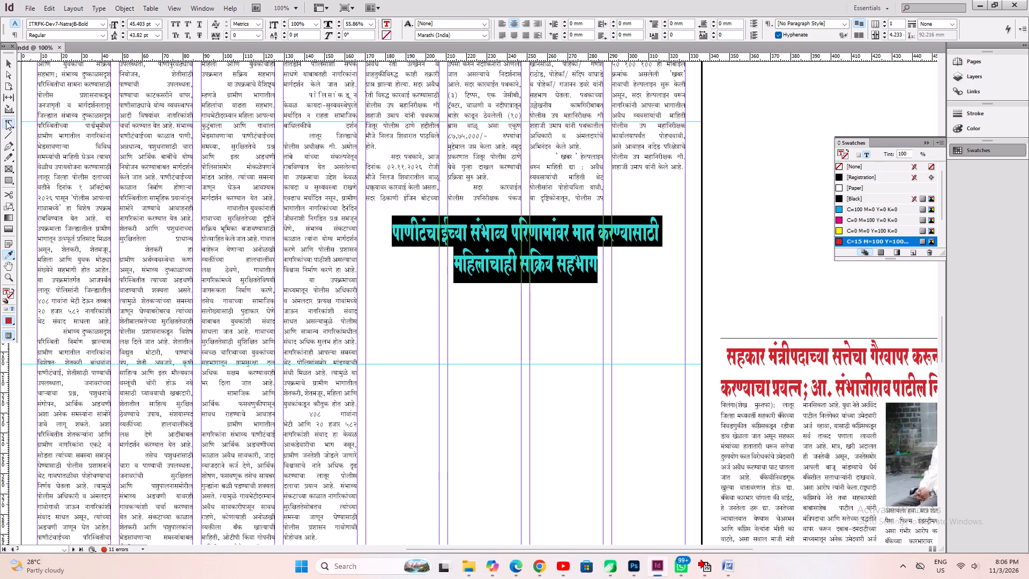
{"action": "left_click", "coordinate": [598, 232]}
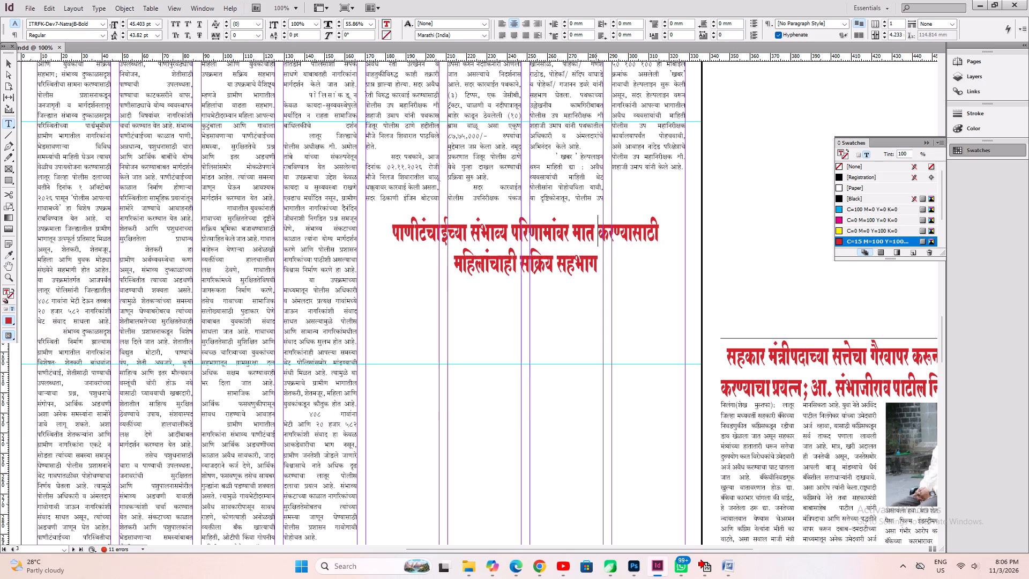
{"action": "key", "text": "Return"}
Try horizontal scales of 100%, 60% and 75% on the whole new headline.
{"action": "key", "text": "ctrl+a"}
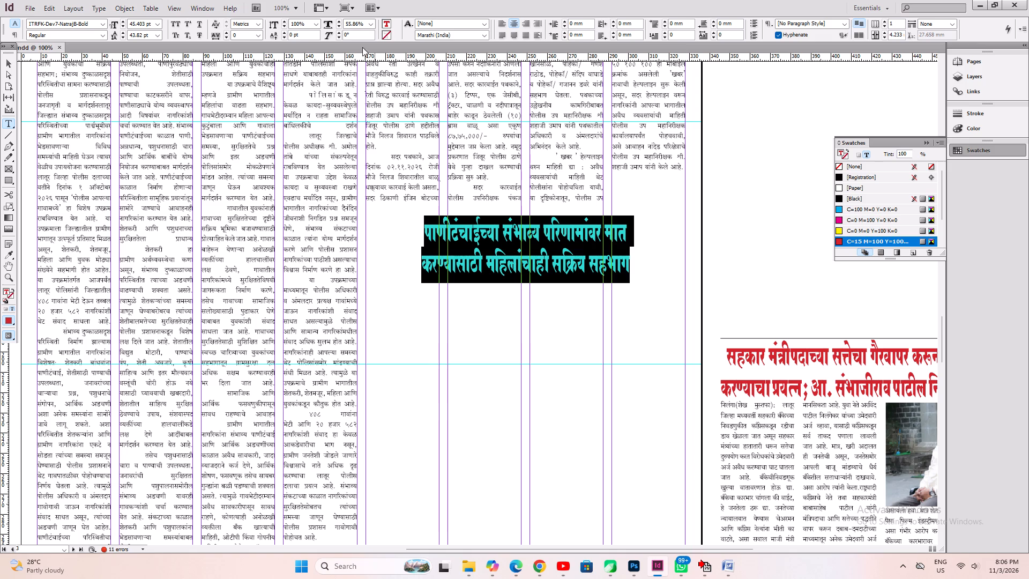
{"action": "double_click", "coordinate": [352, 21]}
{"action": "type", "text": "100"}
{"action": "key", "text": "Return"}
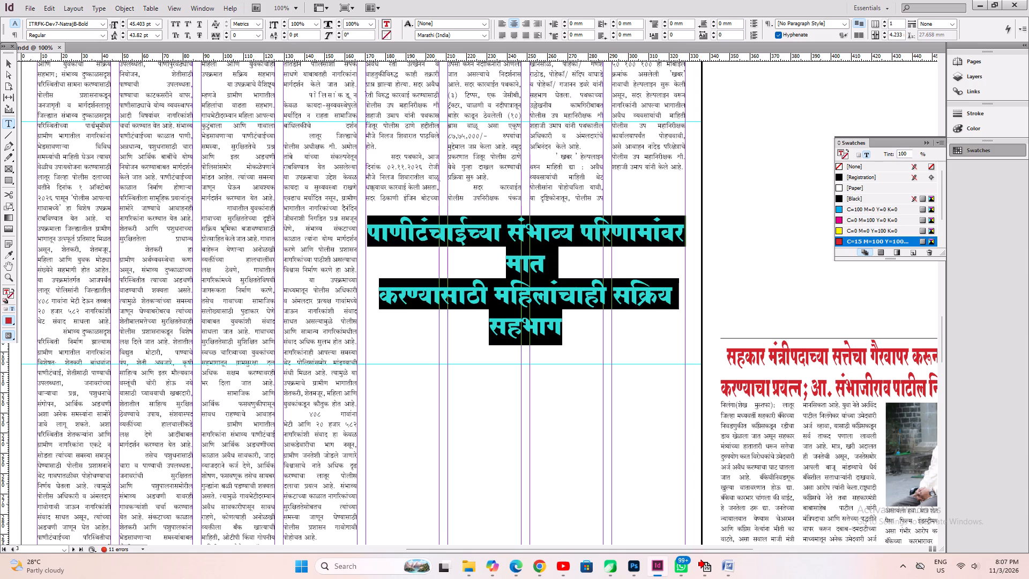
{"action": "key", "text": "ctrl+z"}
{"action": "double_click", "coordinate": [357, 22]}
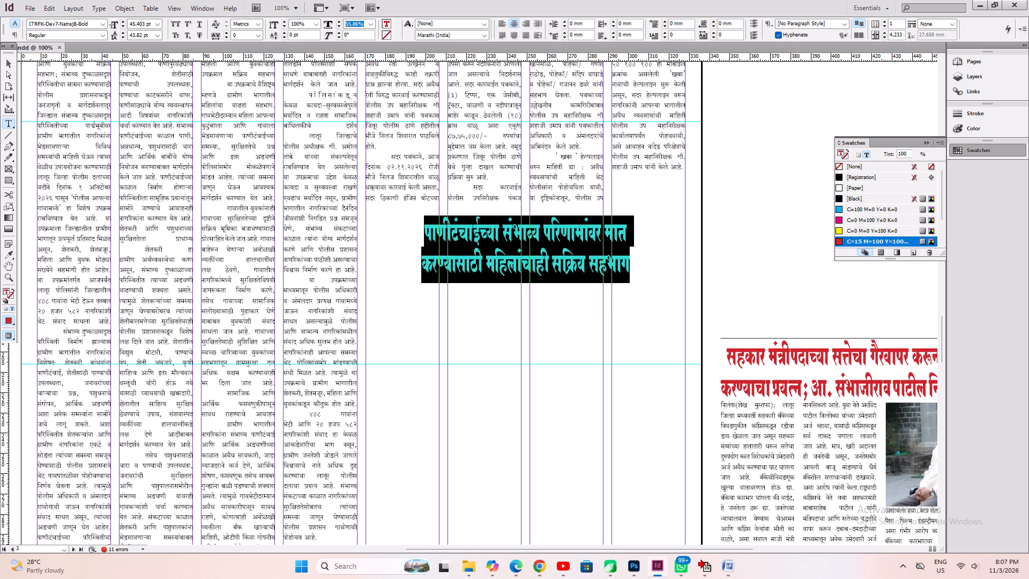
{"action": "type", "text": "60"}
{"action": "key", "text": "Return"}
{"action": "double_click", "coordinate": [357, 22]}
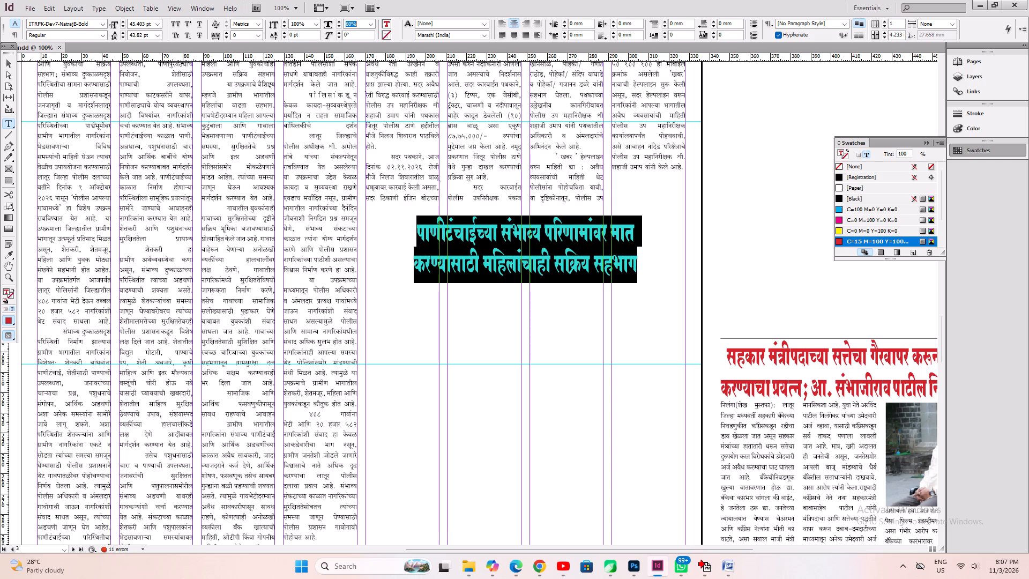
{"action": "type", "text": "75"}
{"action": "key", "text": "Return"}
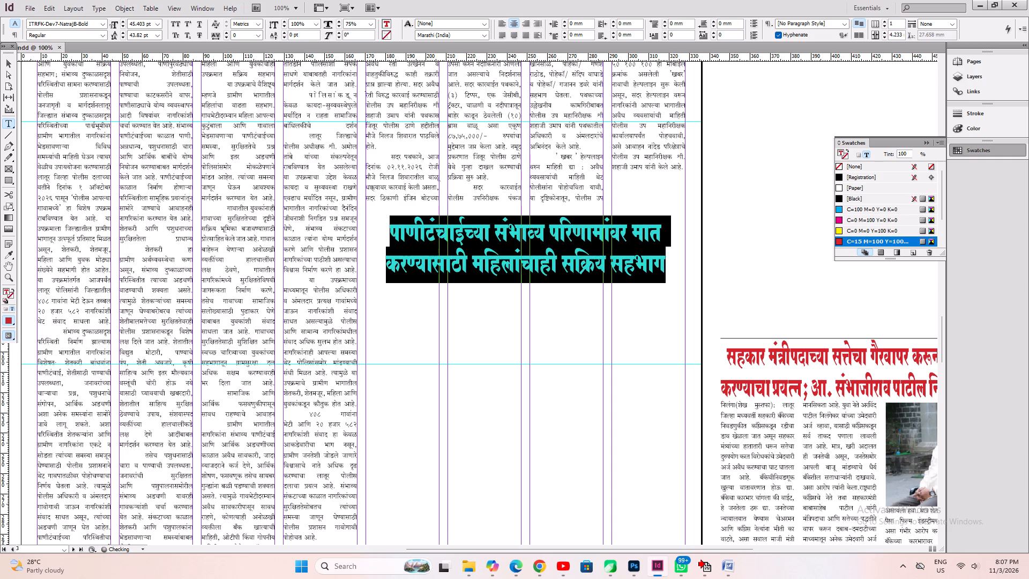
Set the new headline's horizontal scale to 85% and save the document.
{"action": "double_click", "coordinate": [357, 21]}
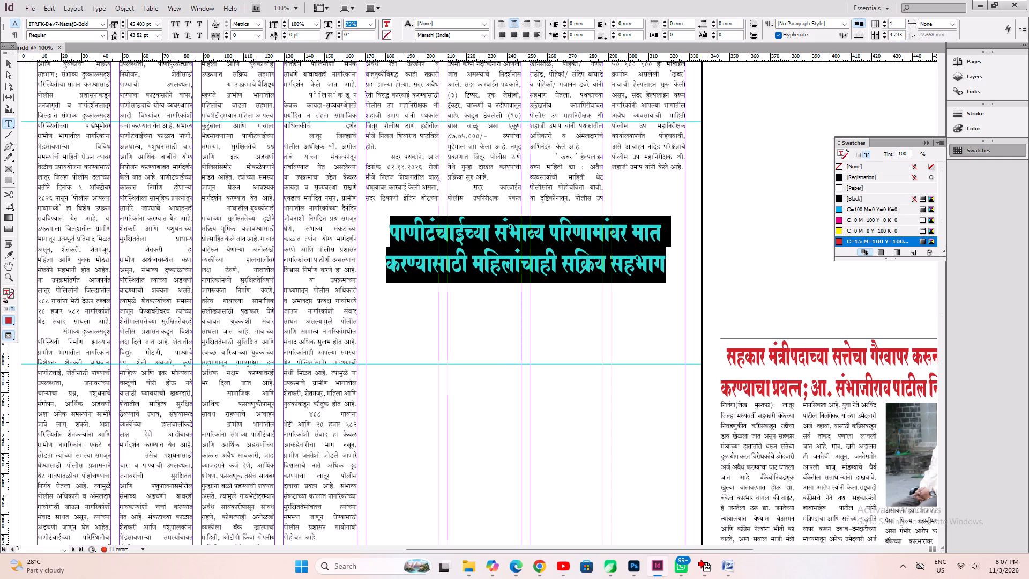
{"action": "type", "text": "85"}
{"action": "key", "text": "Return"}
{"action": "key", "text": "ctrl+s"}
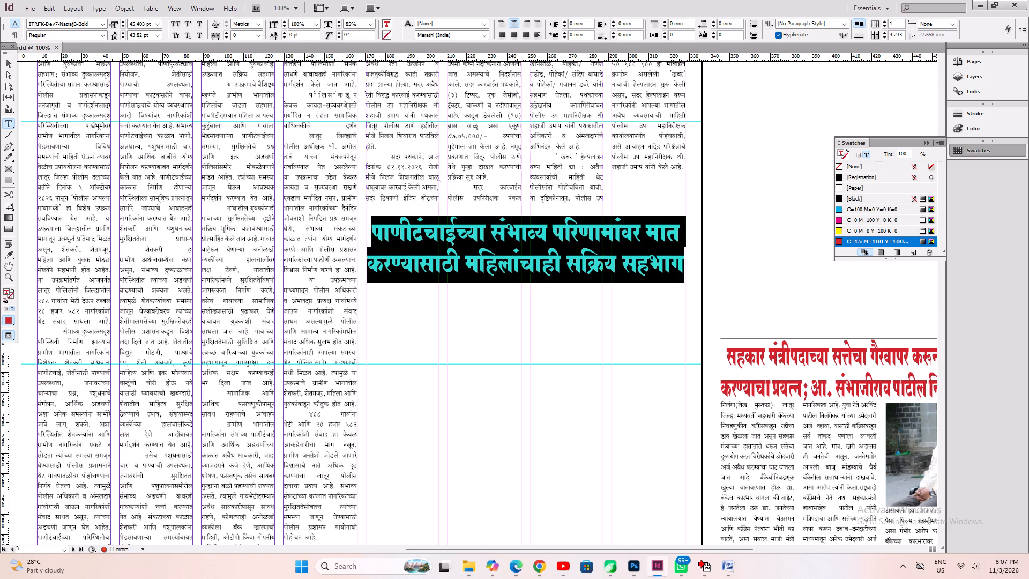
Fit the new headline's frame to its text, nudge it slightly upward toward the Parbhani story, and save.
{"action": "left_click", "coordinate": [555, 267]}
{"action": "key", "text": "ctrl+alt+c"}
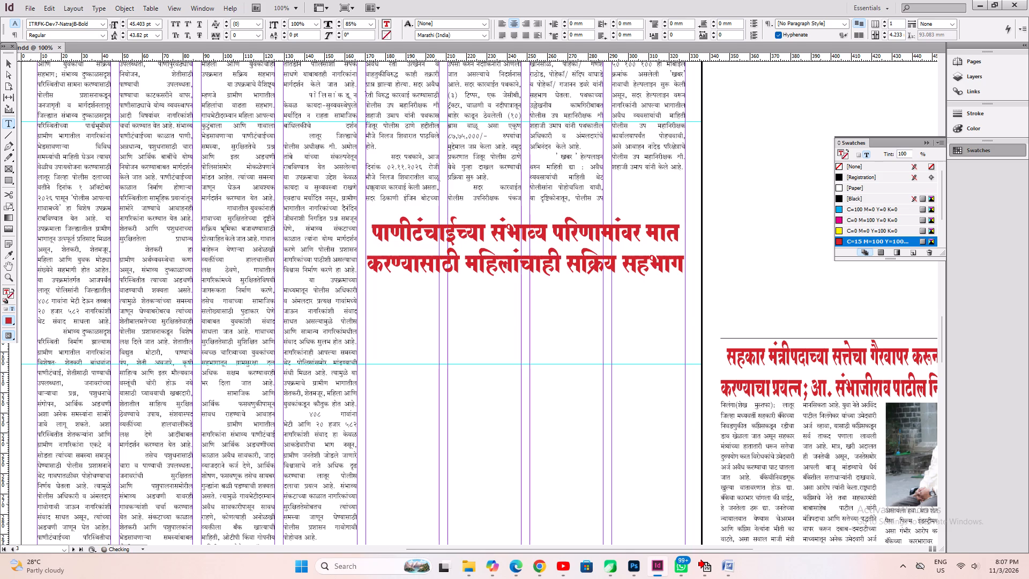
{"action": "key", "text": "ctrl+s"}
{"action": "left_click", "coordinate": [6, 62]}
{"action": "left_click_drag", "start_coordinate": [537, 263], "coordinate": [537, 258], "text": "shift"}
{"action": "key", "text": "ctrl+s"}
Move the story's body frame from the pasteboard to just under the new headline, aligned with the fifth column's left edge.
{"action": "key", "text": "ctrl+0"}
{"action": "key", "text": "ctrl+s"}
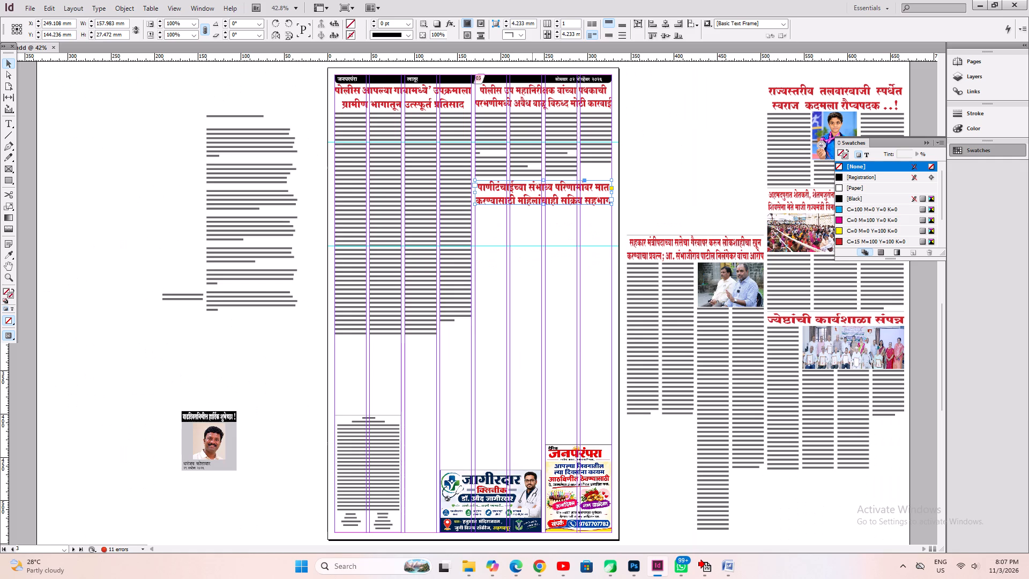
{"action": "key", "text": "ctrl+a"}
{"action": "key", "text": "ctrl+s"}
{"action": "left_click", "coordinate": [489, 362]}
{"action": "left_click", "coordinate": [237, 291]}
{"action": "left_click_drag", "start_coordinate": [245, 268], "coordinate": [565, 392]}
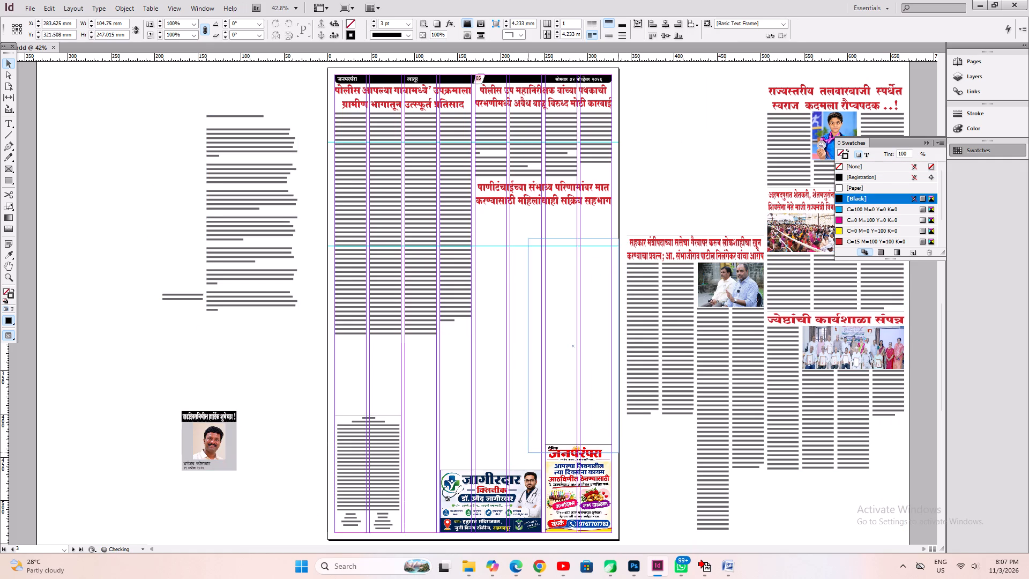
{"action": "left_click_drag", "start_coordinate": [565, 392], "coordinate": [515, 370]}
{"action": "key", "text": "ctrl+1"}
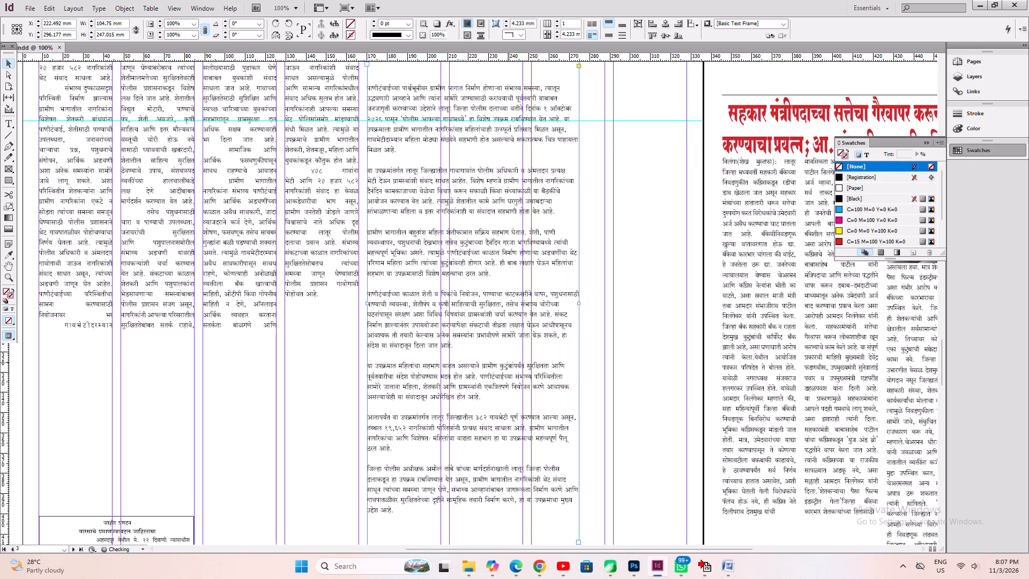
Delete the leftover '; शेतकरी कुटुंबांना' heading line and the blank lines above the body's first paragraph.
{"action": "scroll", "coordinate": [465, 285], "scroll_direction": "up", "scroll_amount": 6}
{"action": "left_click", "coordinate": [9, 123]}
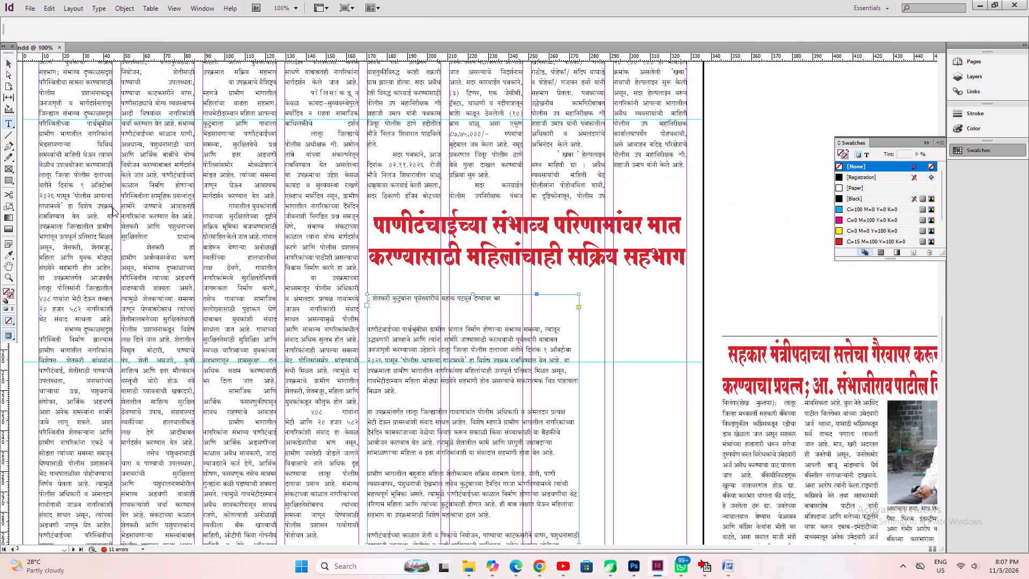
{"action": "left_click_drag", "start_coordinate": [531, 313], "coordinate": [268, 254]}
{"action": "key", "text": "Menu"}
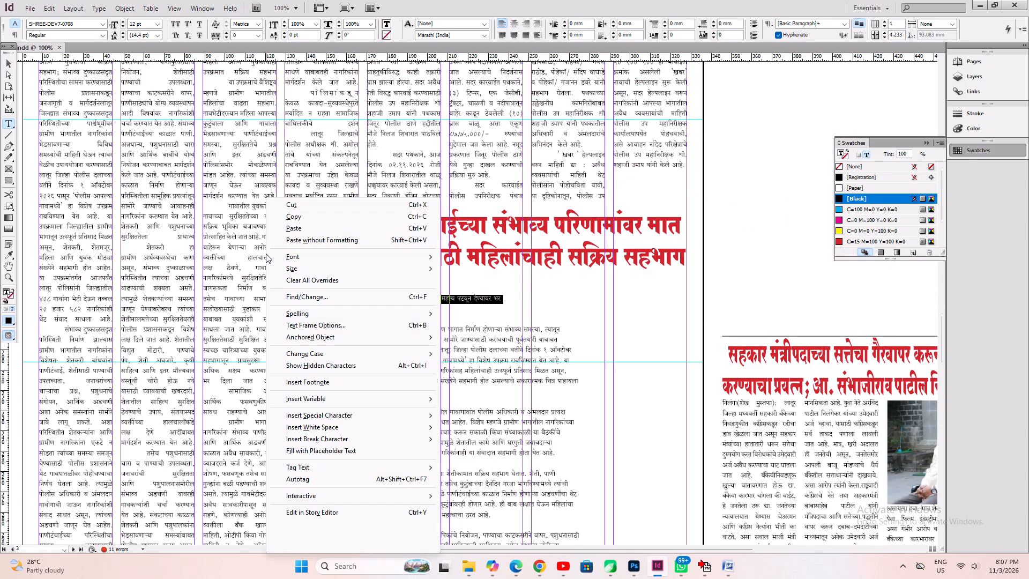
{"action": "key", "text": "Escape"}
{"action": "key", "text": "BackSpace"}
{"action": "key", "text": "Down"}
{"action": "key", "text": "Down"}
{"action": "key", "text": "shift+Up"}
{"action": "key", "text": "shift+Up"}
{"action": "key", "text": "shift+Up"}
{"action": "key", "text": "shift+Up"}
{"action": "key", "text": "shift+Up"}
{"action": "key", "text": "shift+Up"}
{"action": "key", "text": "shift+Up"}
{"action": "key", "text": "shift+Up"}
{"action": "key", "text": "shift+Up"}
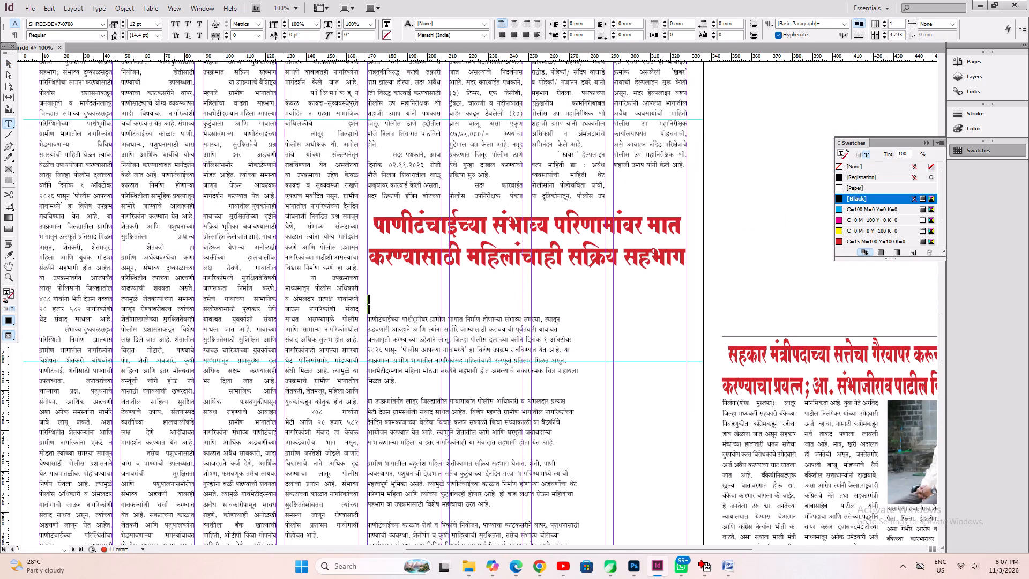
{"action": "key", "text": "BackSpace"}
Insert the dateline 'लातूर :-' followed by spaces at the start of the first body paragraph.
{"action": "type", "text": "YKRWJ"}
{"action": "key", "text": "space"}
{"action": "type", "text": ":-"}
{"action": "key", "text": "space"}
{"action": "key", "text": "space"}
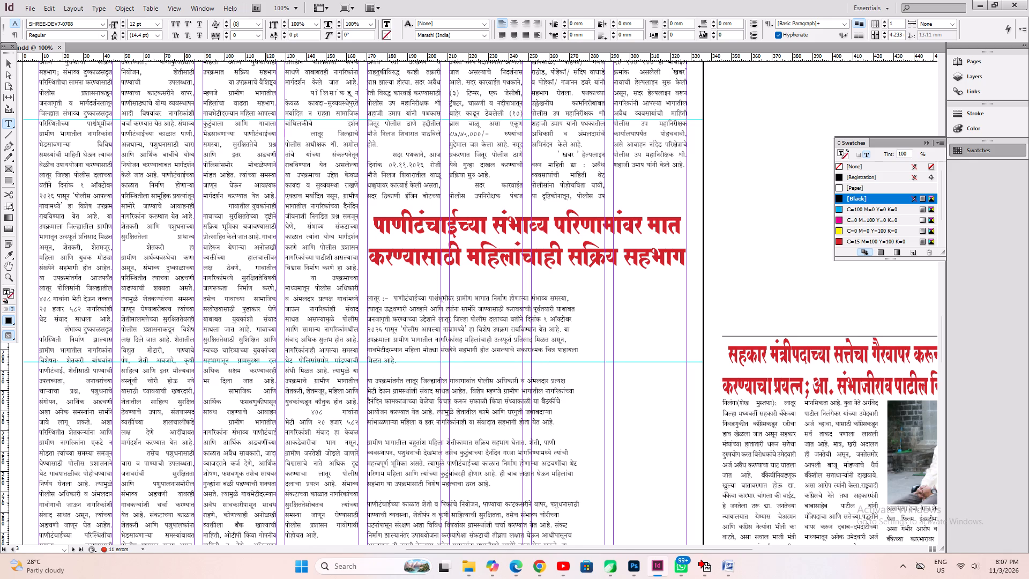
Justify all of the body text in the new story.
{"action": "key", "text": "ctrl+a"}
{"action": "key", "text": "ctrl+shift+j"}
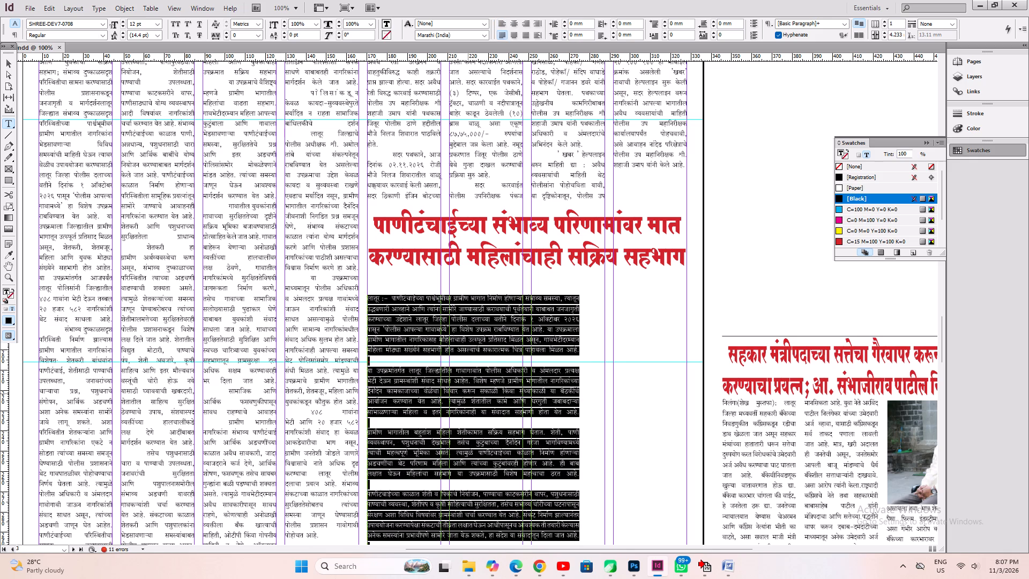
Remove the blank lines before the second to fifth body paragraphs and indent each of those paragraphs with a tab.
{"action": "left_click", "coordinate": [435, 362]}
{"action": "key", "text": "Delete"}
{"action": "key", "text": "Tab"}
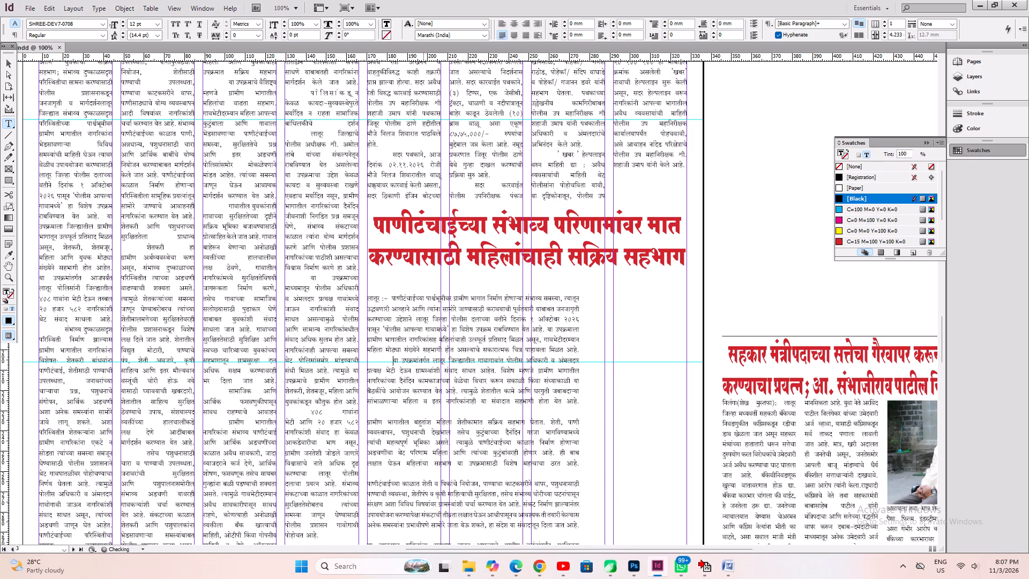
{"action": "left_click", "coordinate": [414, 414]}
{"action": "key", "text": "Delete"}
{"action": "key", "text": "Tab"}
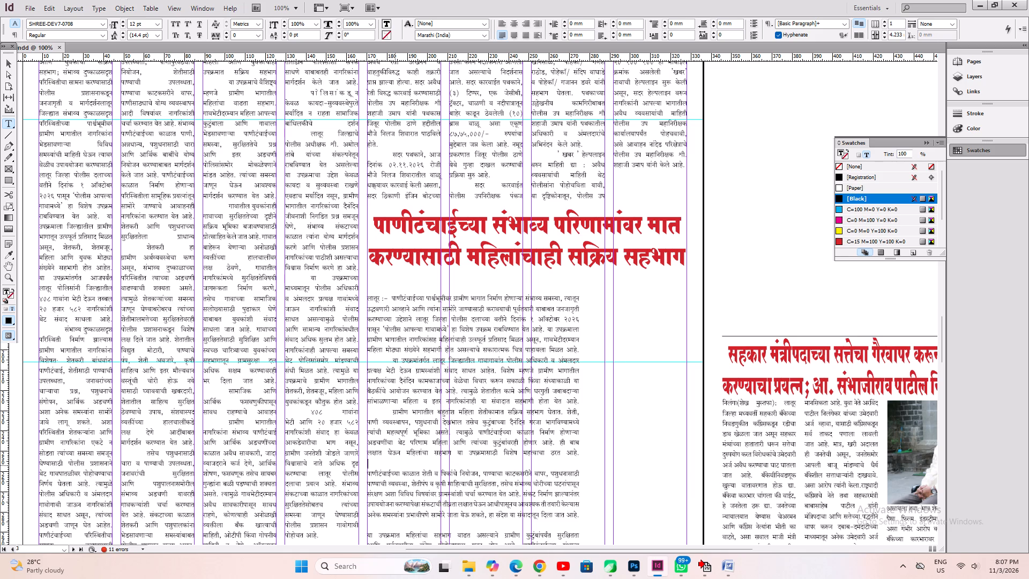
{"action": "left_click", "coordinate": [395, 465]}
{"action": "key", "text": "Delete"}
{"action": "key", "text": "Tab"}
{"action": "left_click", "coordinate": [391, 526]}
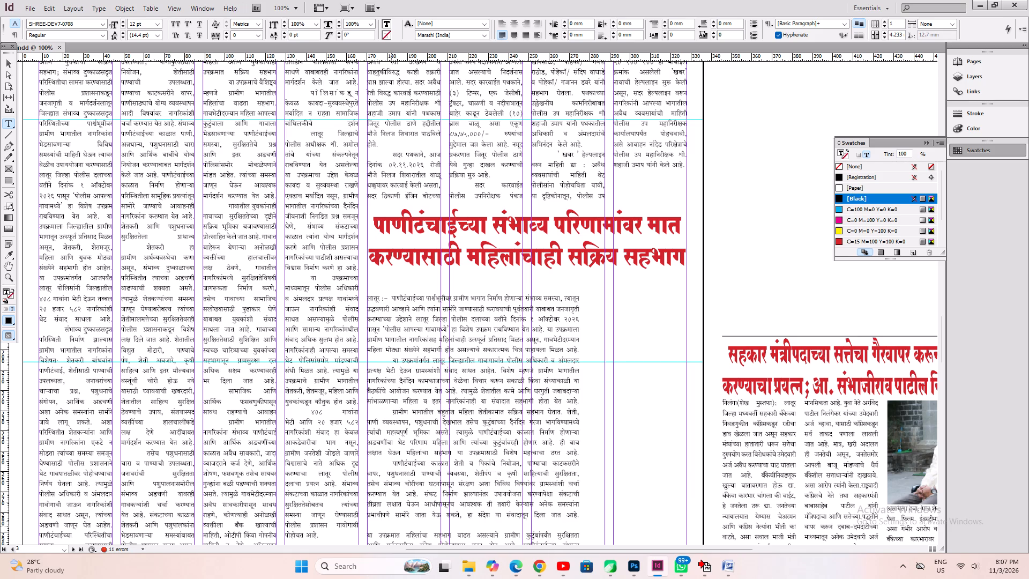
{"action": "key", "text": "Delete"}
{"action": "key", "text": "Tab"}
Remove the blank lines before the last two body paragraphs, indent both with a tab, and save.
{"action": "scroll", "coordinate": [474, 532], "scroll_direction": "down", "scroll_amount": 4}
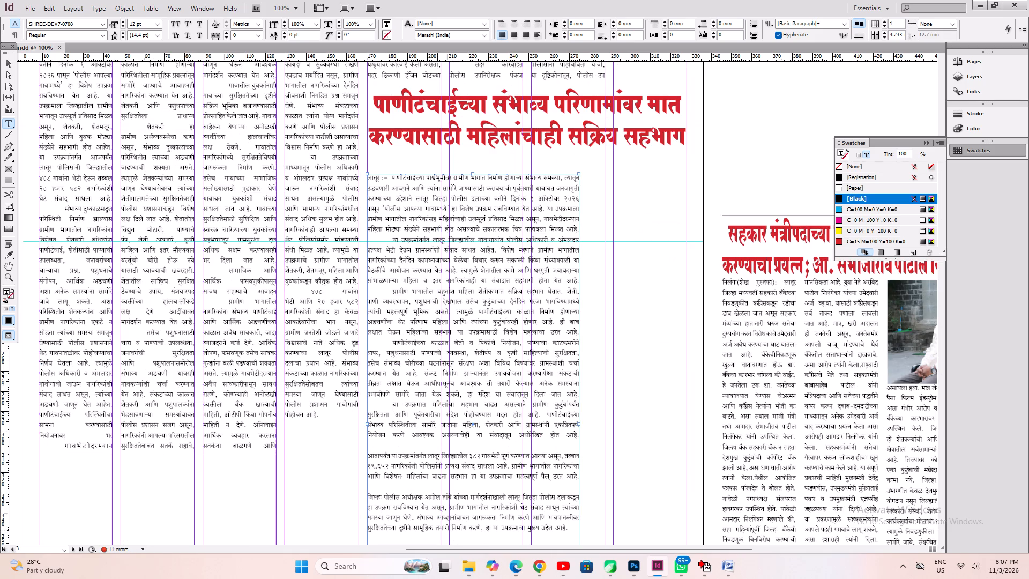
{"action": "left_click", "coordinate": [410, 448]}
{"action": "key", "text": "Delete"}
{"action": "key", "text": "Tab"}
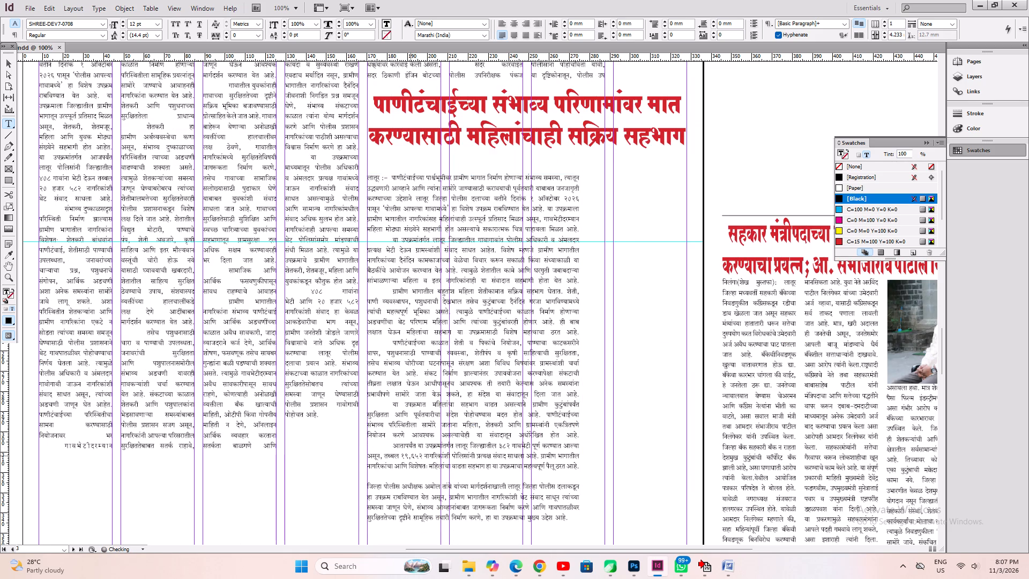
{"action": "left_click", "coordinate": [402, 480]}
{"action": "key", "text": "Delete"}
{"action": "key", "text": "Tab"}
{"action": "key", "text": "ctrl+s"}
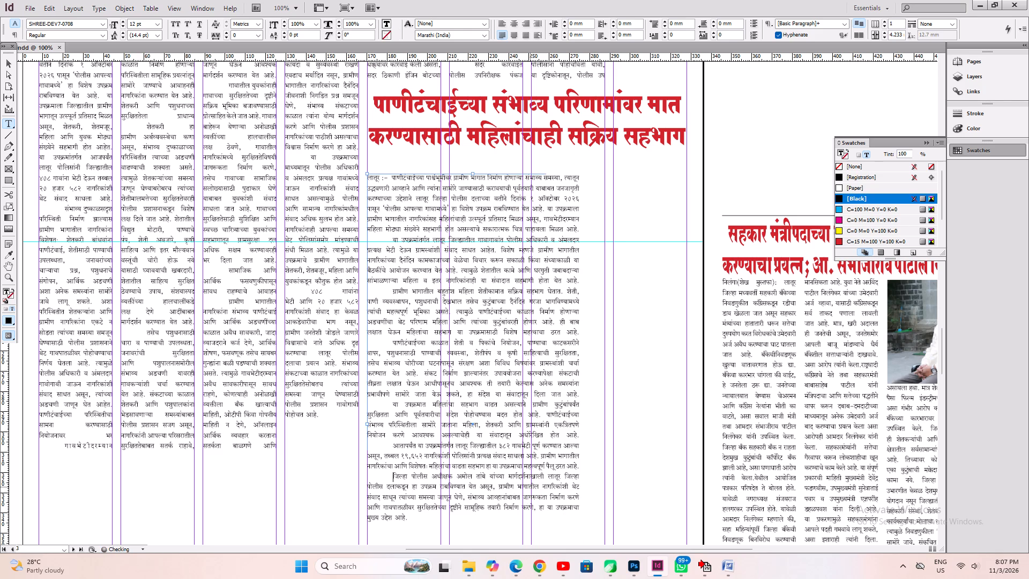
Widen the women's participation story's text frame to about 158 mm, spanning the four page columns, and fit its height to the text.
{"action": "left_click", "coordinate": [5, 58]}
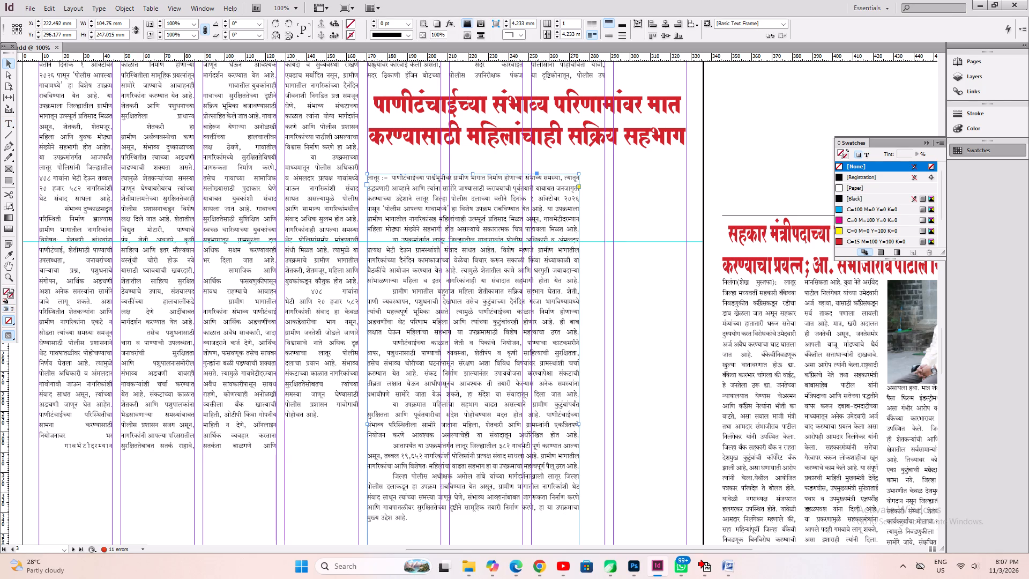
{"action": "left_click", "coordinate": [568, 398]}
{"action": "left_click_drag", "start_coordinate": [579, 425], "coordinate": [680, 450]}
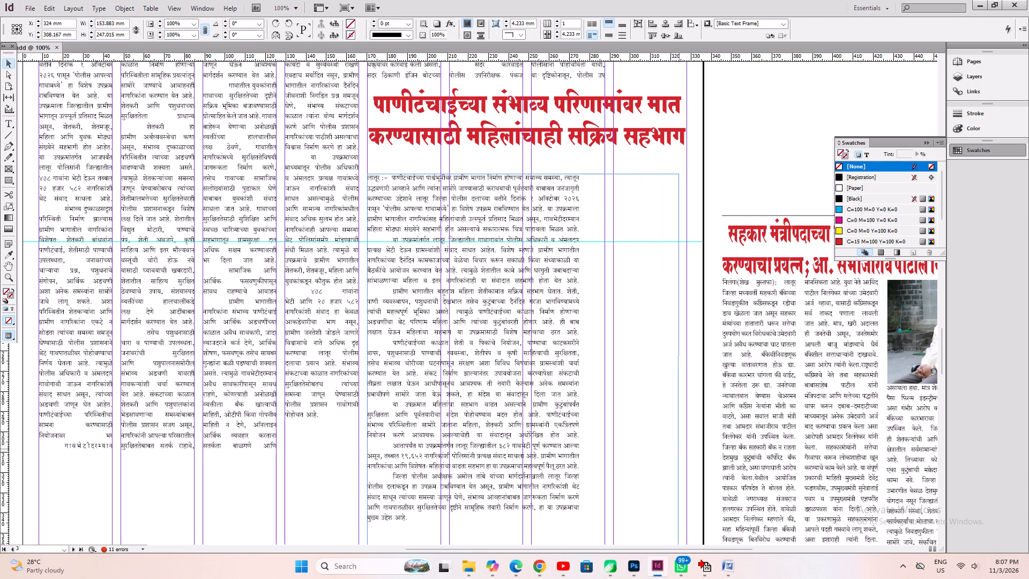
{"action": "left_click_drag", "start_coordinate": [680, 450], "coordinate": [685, 454]}
{"action": "key", "text": "ctrl+alt+c"}
Move the story's text frame up so it sits directly beneath its two-line red headline.
{"action": "left_click_drag", "start_coordinate": [499, 298], "coordinate": [499, 284], "text": "shift"}
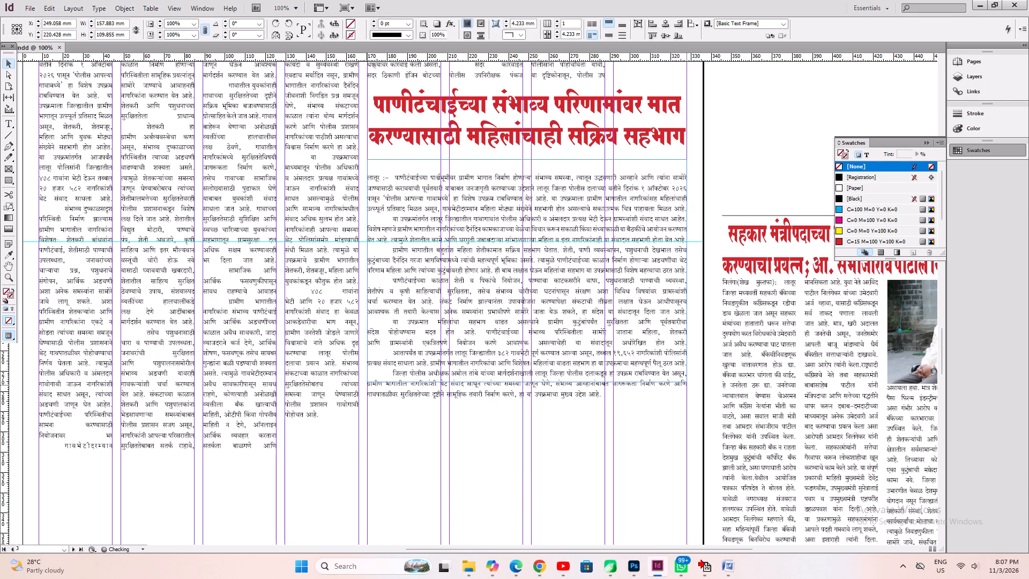
{"action": "left_click_drag", "start_coordinate": [499, 284], "coordinate": [499, 280], "text": "shift"}
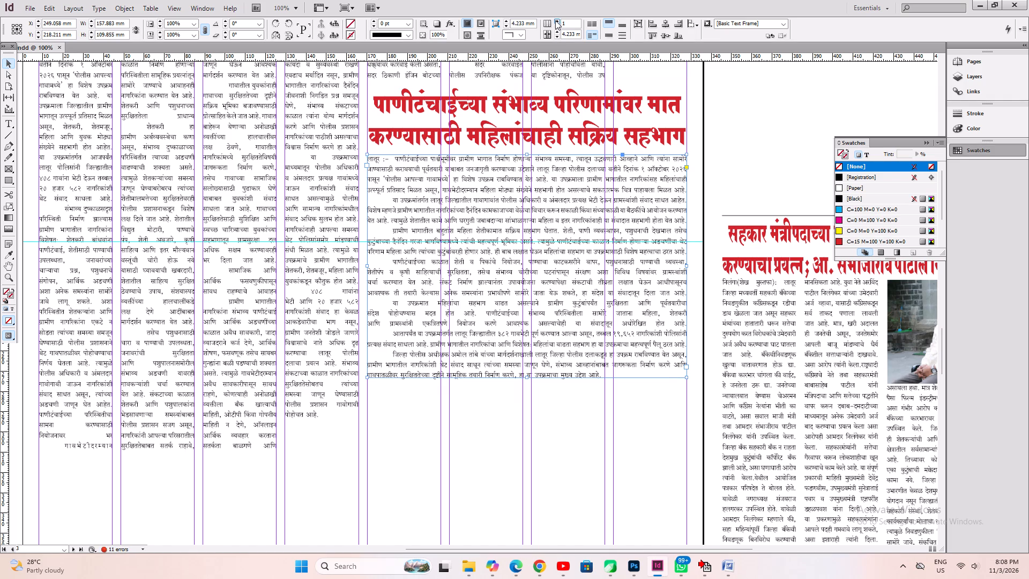
Set the story's text frame to 4 columns, refit the frame to its text, and save.
{"action": "double_click", "coordinate": [555, 20]}
{"action": "left_click", "coordinate": [555, 20]}
{"action": "key", "text": "ctrl+alt+c"}
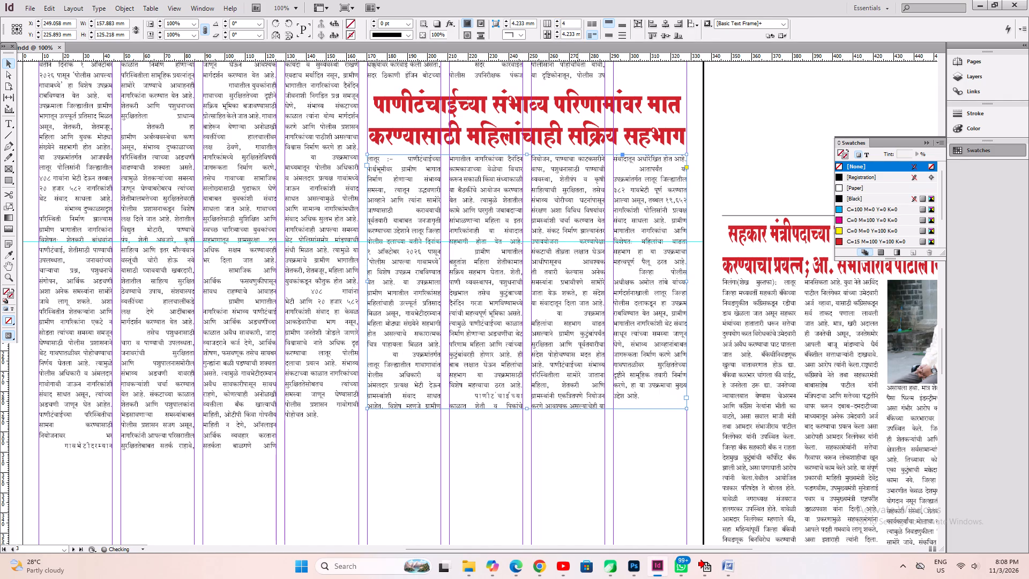
{"action": "key", "text": "ctrl+s"}
Nudge the four-column text frame up about 1 mm towards the headline, deselect everything, and save the document.
{"action": "key", "text": "Up"}
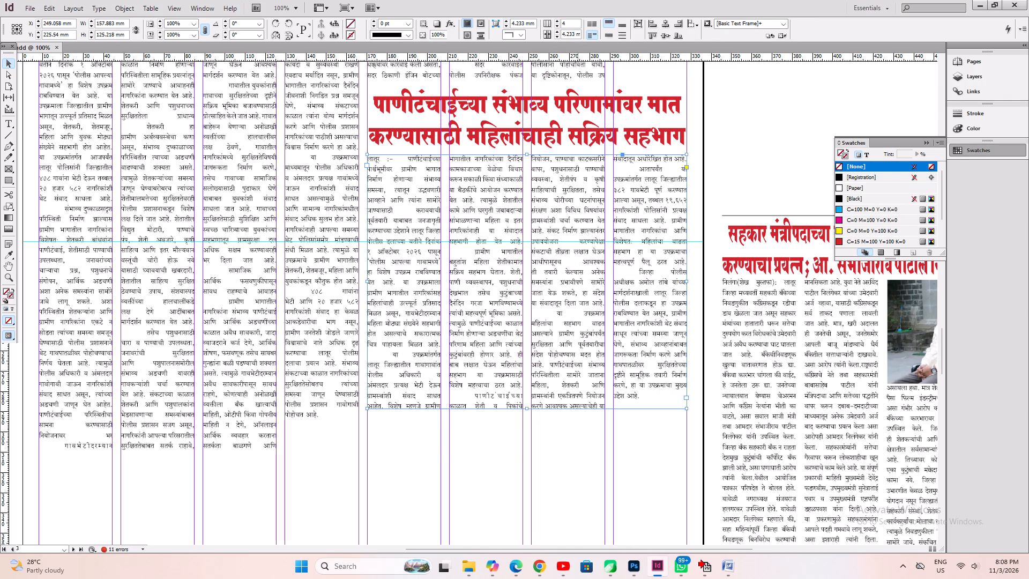
{"action": "key", "text": "Up"}
{"action": "key", "text": "Up"}
{"action": "key", "text": "ctrl+s"}
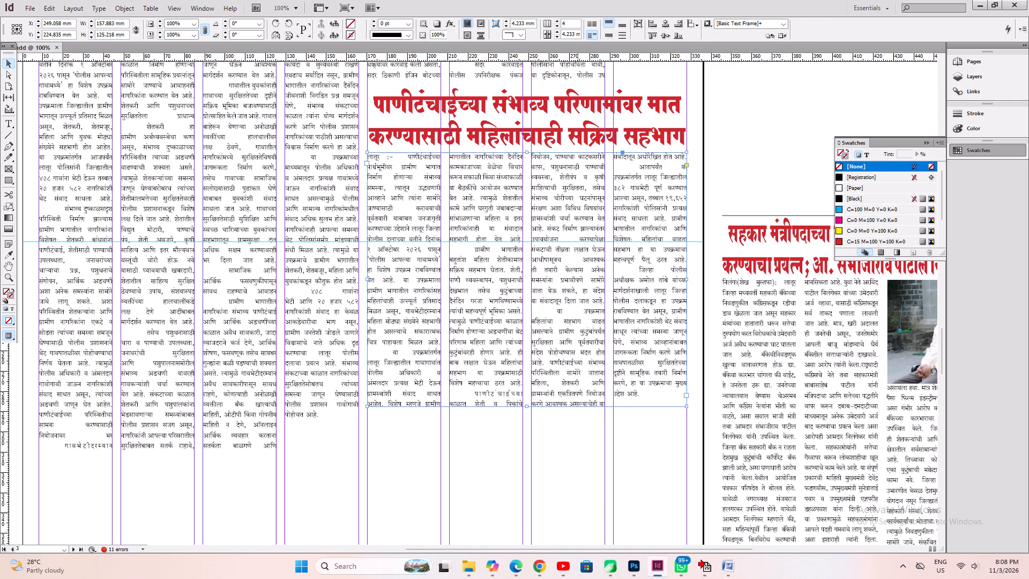
{"action": "key", "text": "ctrl+0"}
{"action": "key", "text": "ctrl+a"}
{"action": "key", "text": "ctrl+s"}
{"action": "left_click", "coordinate": [232, 224]}
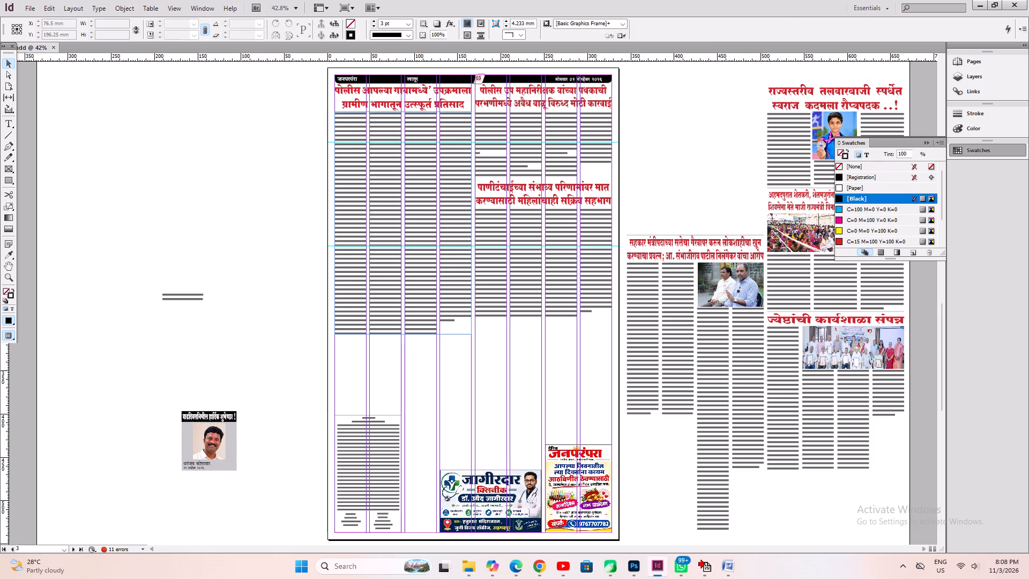
{"action": "key", "text": "ctrl+s"}
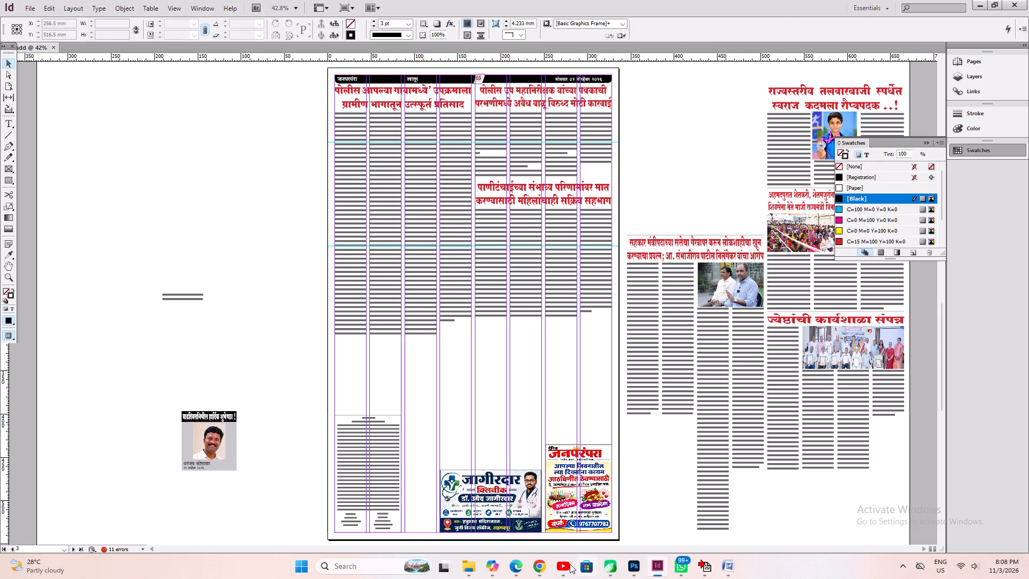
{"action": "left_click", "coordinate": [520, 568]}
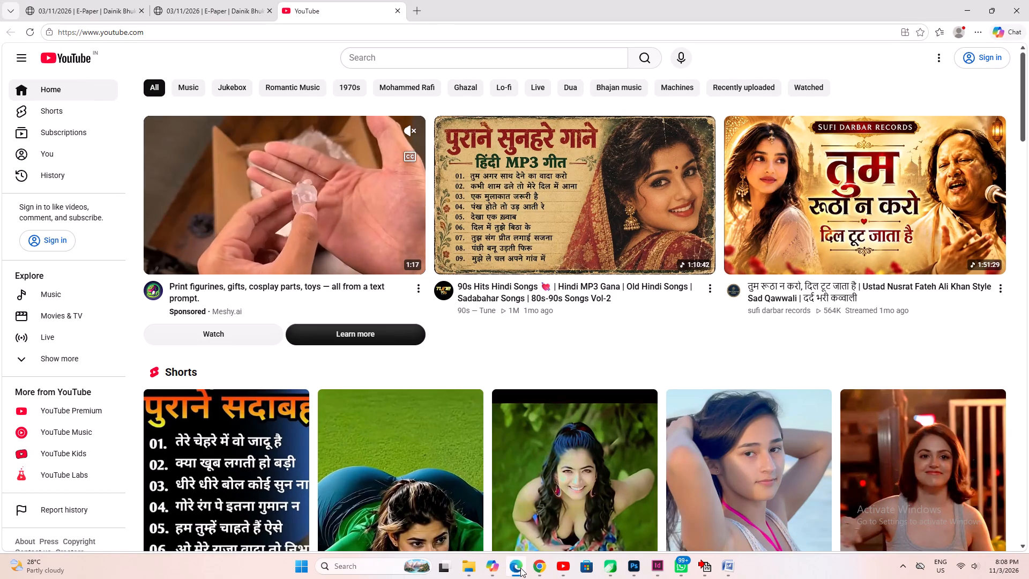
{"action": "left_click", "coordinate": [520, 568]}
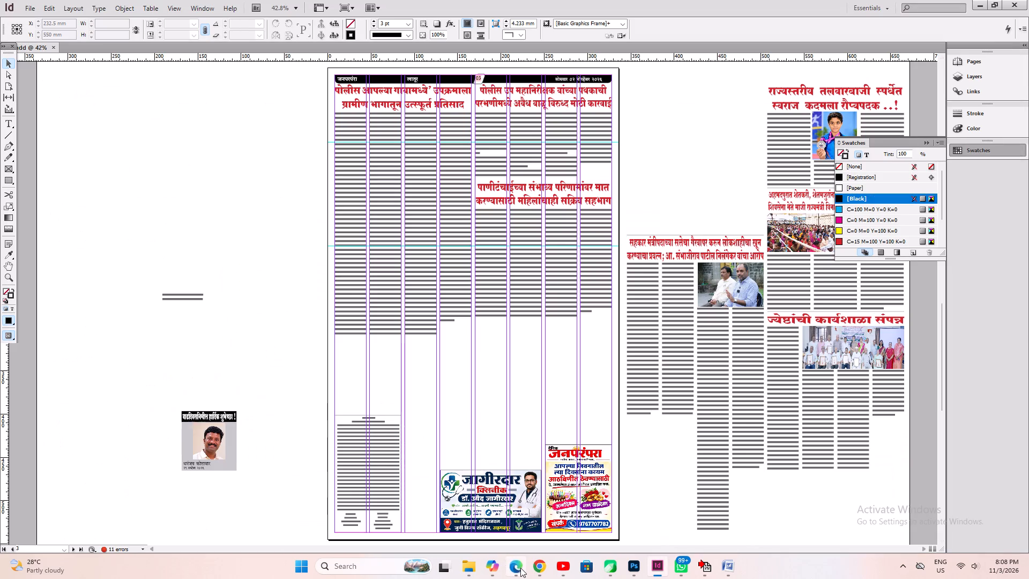
Save the newspaper document and check the layout of page 4.
{"action": "key", "text": "ctrl+s"}
{"action": "scroll", "coordinate": [373, 310], "scroll_direction": "down", "scroll_amount": 10}
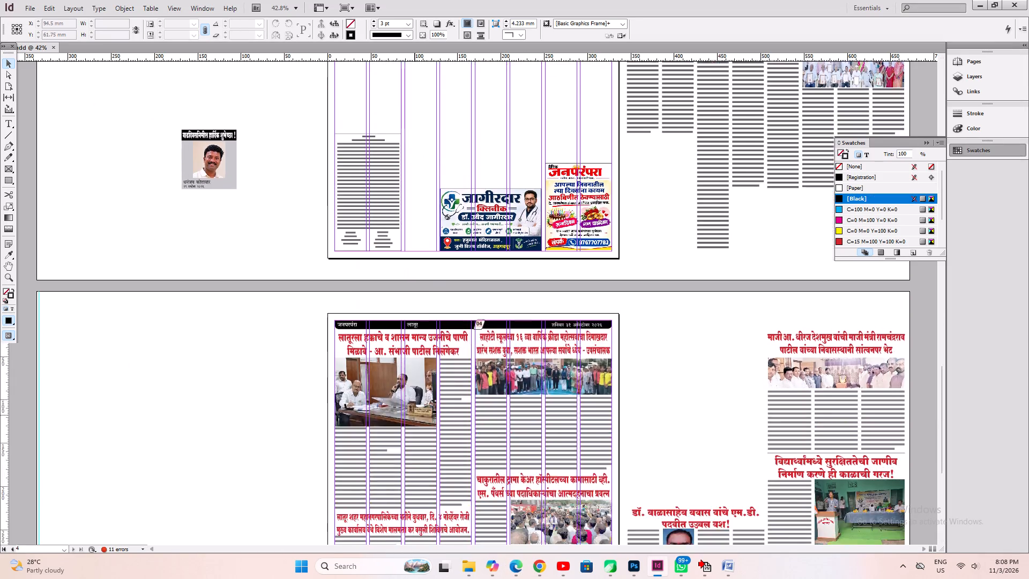
{"action": "scroll", "coordinate": [415, 415], "scroll_direction": "down", "scroll_amount": 10}
{"action": "scroll", "coordinate": [415, 415], "scroll_direction": "up", "scroll_amount": 3}
{"action": "key", "text": "ctrl+s"}
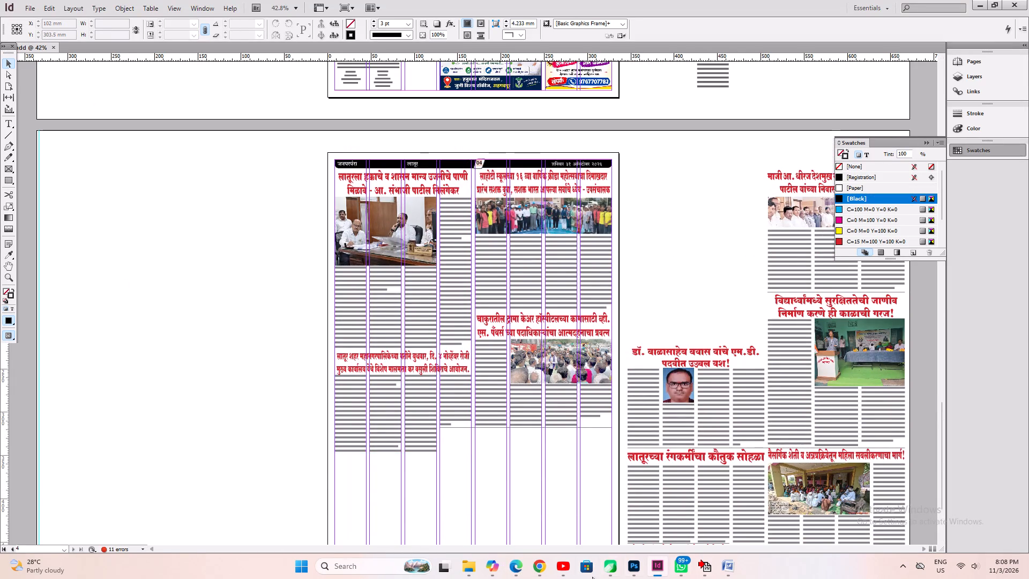
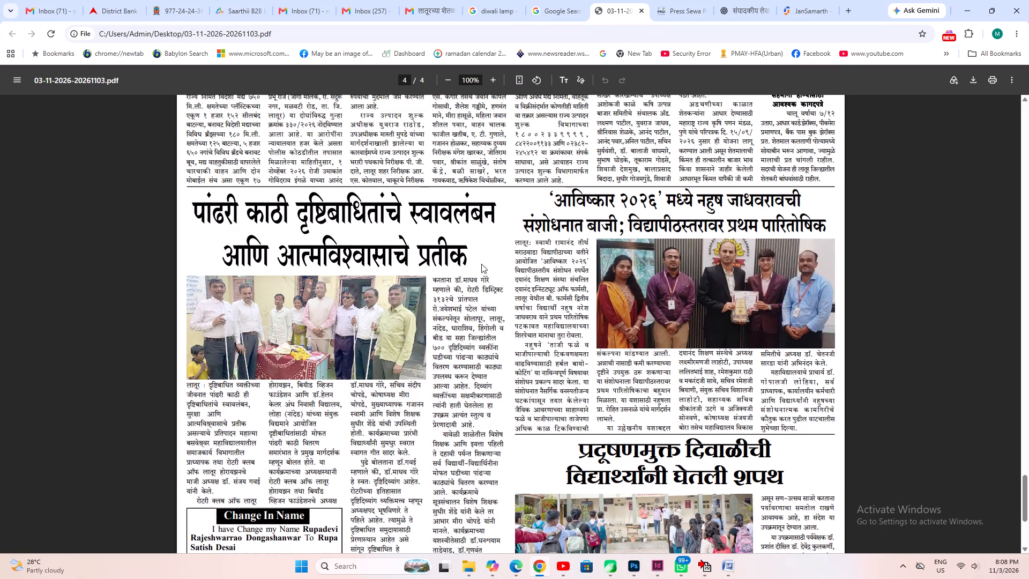
Copy the headline and full body text of the page 4 story "राज्य उत्पादन शुल्क विभागाची कारवाई" from the newspaper PDF.
{"action": "scroll", "coordinate": [514, 298], "scroll_direction": "up", "scroll_amount": 7}
{"action": "scroll", "coordinate": [291, 384], "scroll_direction": "down", "scroll_amount": 2}
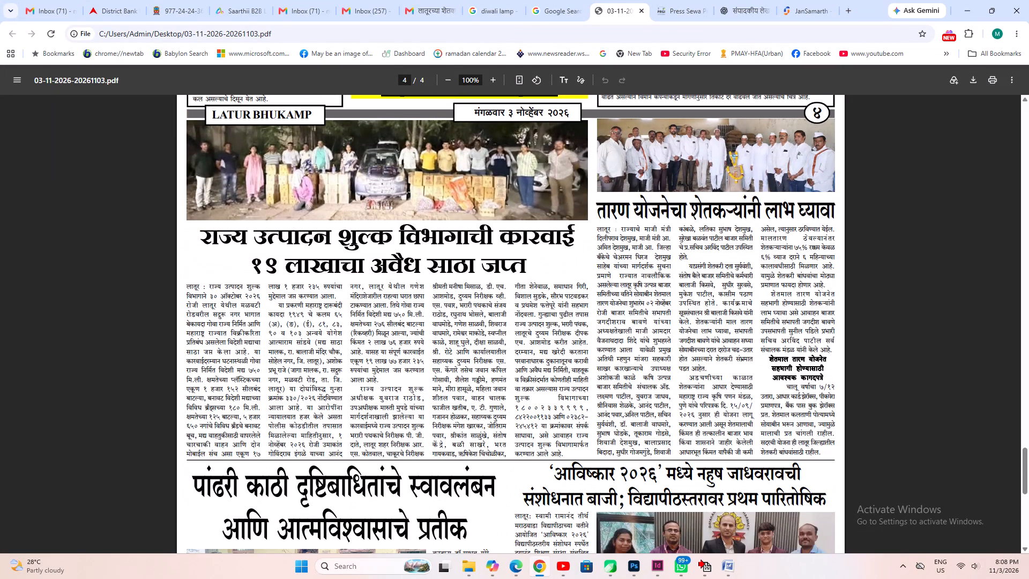
{"action": "left_click_drag", "start_coordinate": [202, 230], "coordinate": [521, 263]}
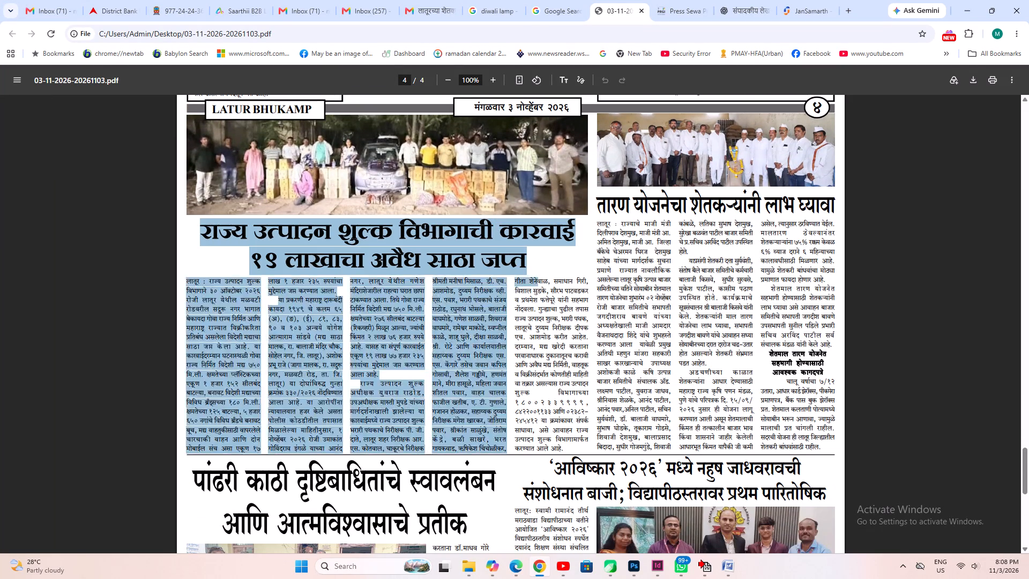
{"action": "left_click_drag", "start_coordinate": [521, 263], "coordinate": [566, 451]}
{"action": "right_click", "coordinate": [383, 350]}
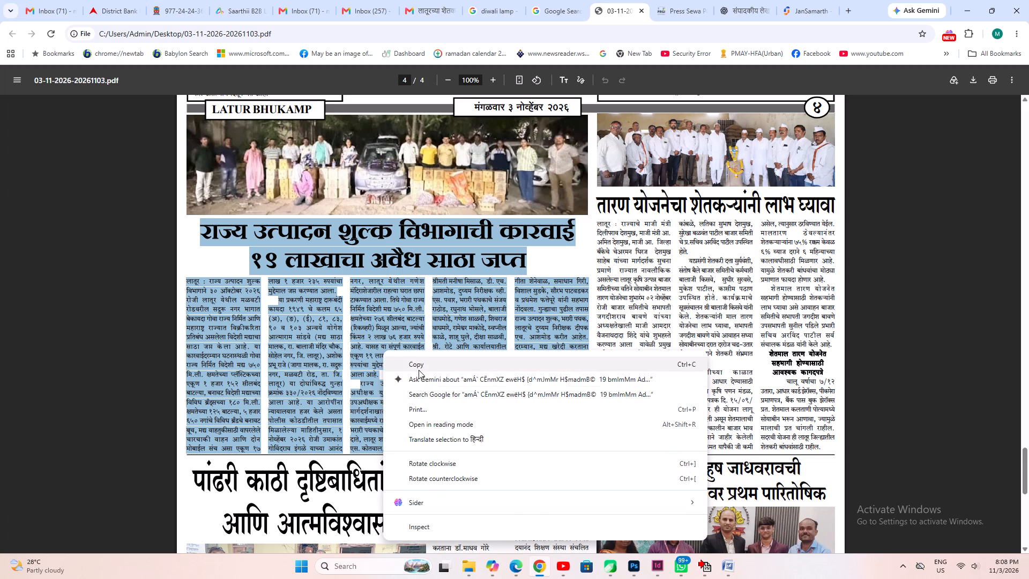
{"action": "left_click", "coordinate": [419, 370]}
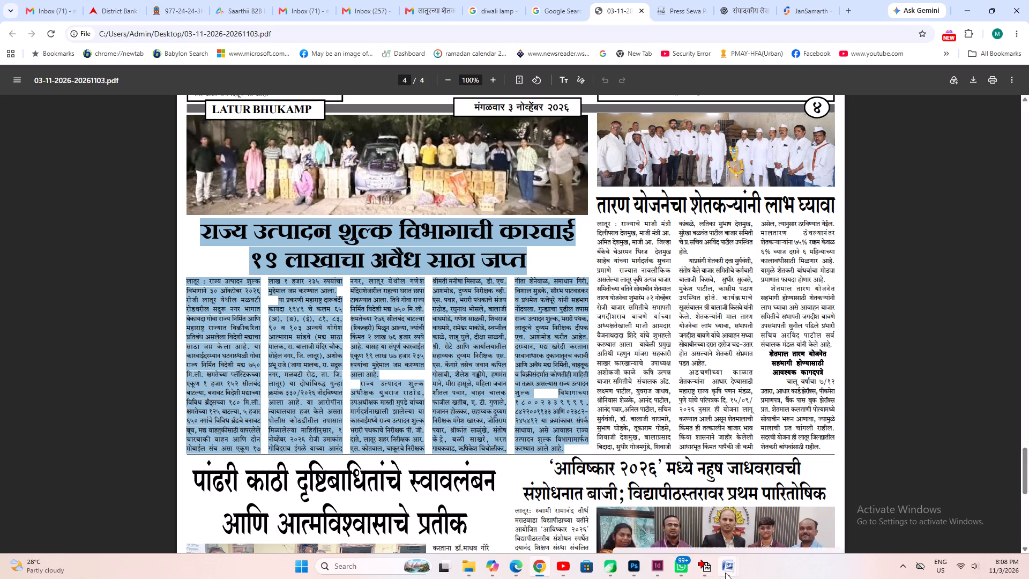
Switch to the blank document in Word to paste the copied excise department story.
{"action": "left_click", "coordinate": [725, 573]}
{"action": "key", "text": "ctrl+v"}
{"action": "left_click", "coordinate": [303, 226]}
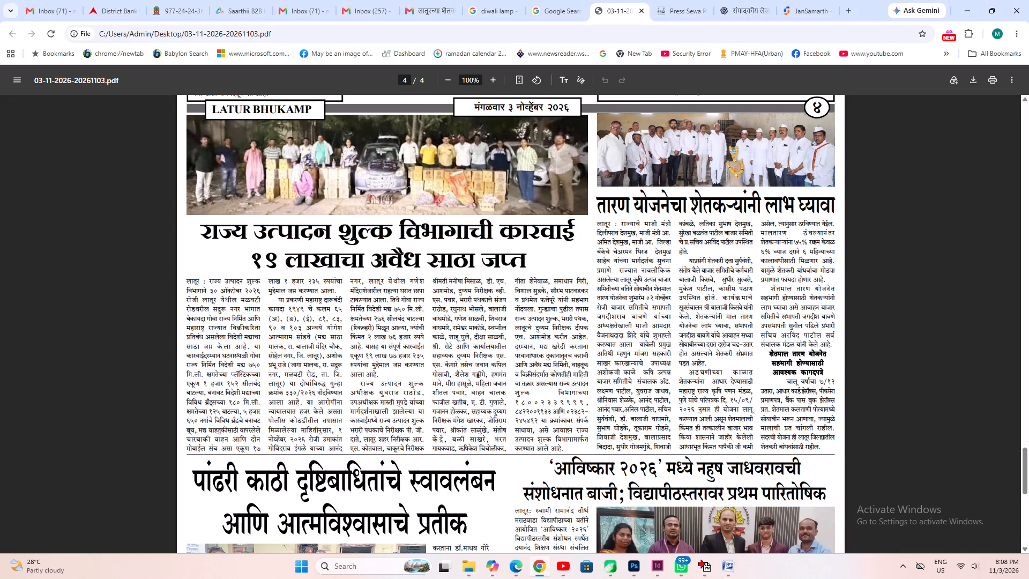
{"action": "left_click", "coordinate": [733, 565]}
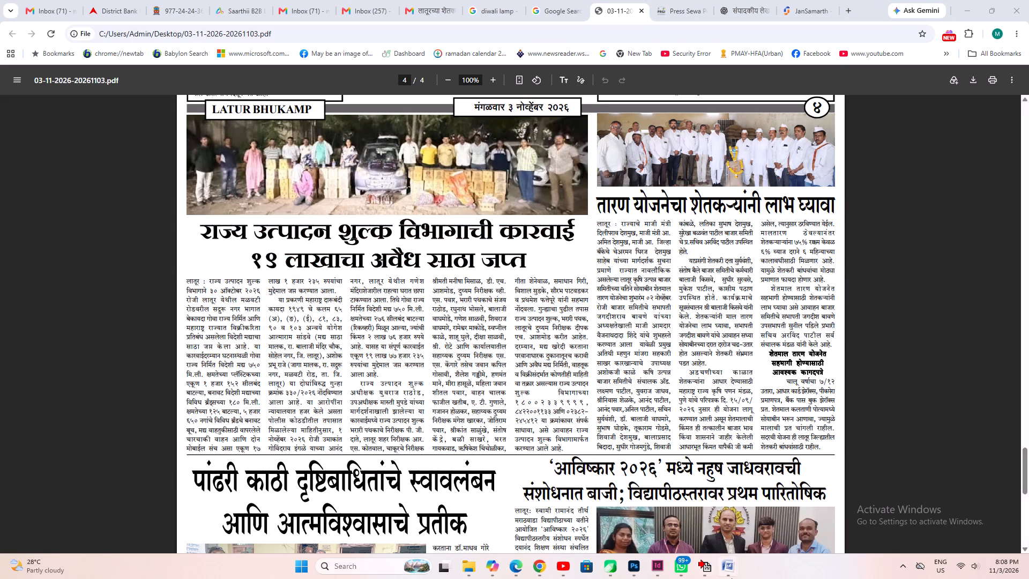
{"action": "left_click", "coordinate": [732, 578]}
{"action": "left_click", "coordinate": [660, 513]}
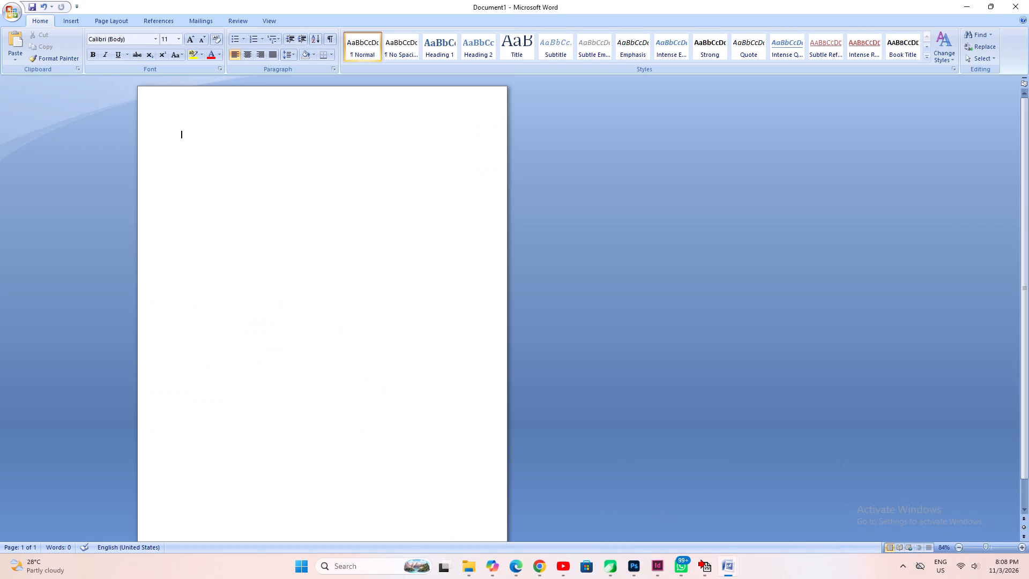
Pass the copied story text through the blank Word document by pasting it and cutting all of it, and return to InDesign.
{"action": "key", "text": "ctrl+v"}
{"action": "key", "text": "ctrl+a"}
{"action": "key", "text": "ctrl+x"}
{"action": "left_click", "coordinate": [666, 569]}
Draw a text frame about 122 mm wide on the empty pasteboard beside the page and paste the cut story text into it.
{"action": "scroll", "coordinate": [421, 338], "scroll_direction": "down", "scroll_amount": 16}
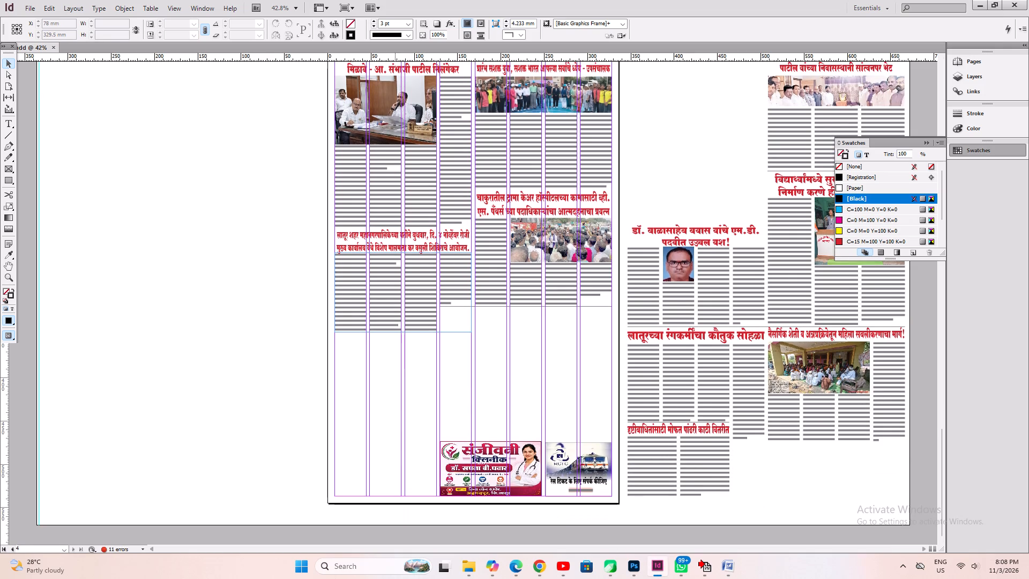
{"action": "scroll", "coordinate": [139, 314], "scroll_direction": "up", "scroll_amount": 2}
{"action": "left_click", "coordinate": [139, 315]}
{"action": "scroll", "coordinate": [139, 315], "scroll_direction": "down", "scroll_amount": 4}
{"action": "left_click", "coordinate": [164, 322]}
{"action": "left_click", "coordinate": [101, 277]}
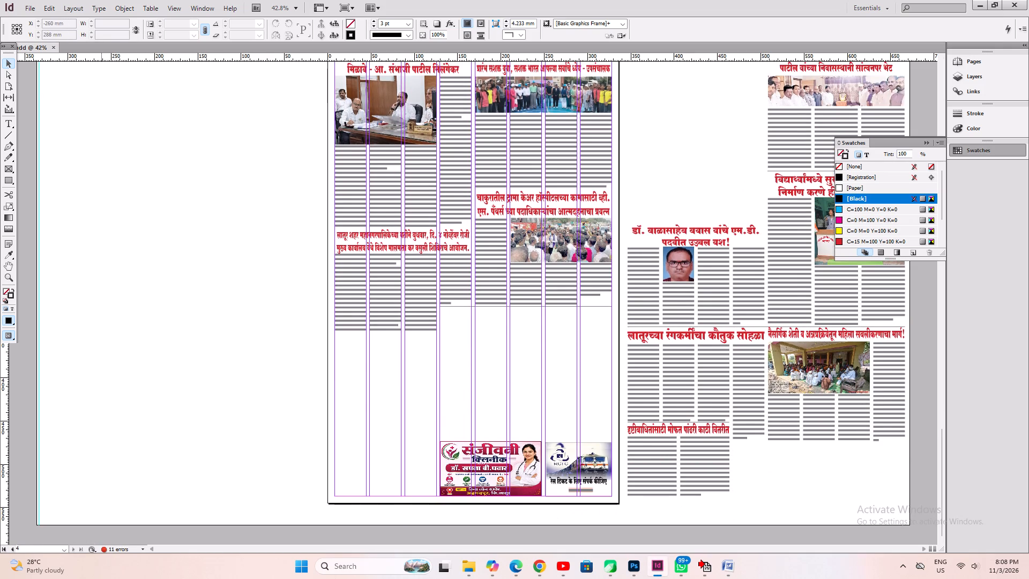
{"action": "left_click", "coordinate": [7, 123]}
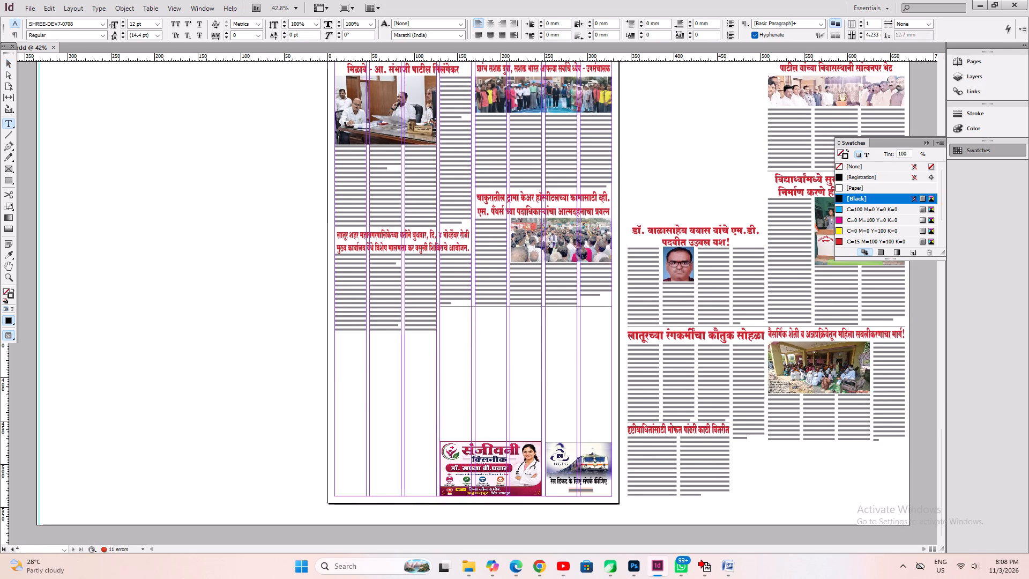
{"action": "left_click_drag", "start_coordinate": [165, 302], "coordinate": [271, 451]}
{"action": "key", "text": "ctrl+v"}
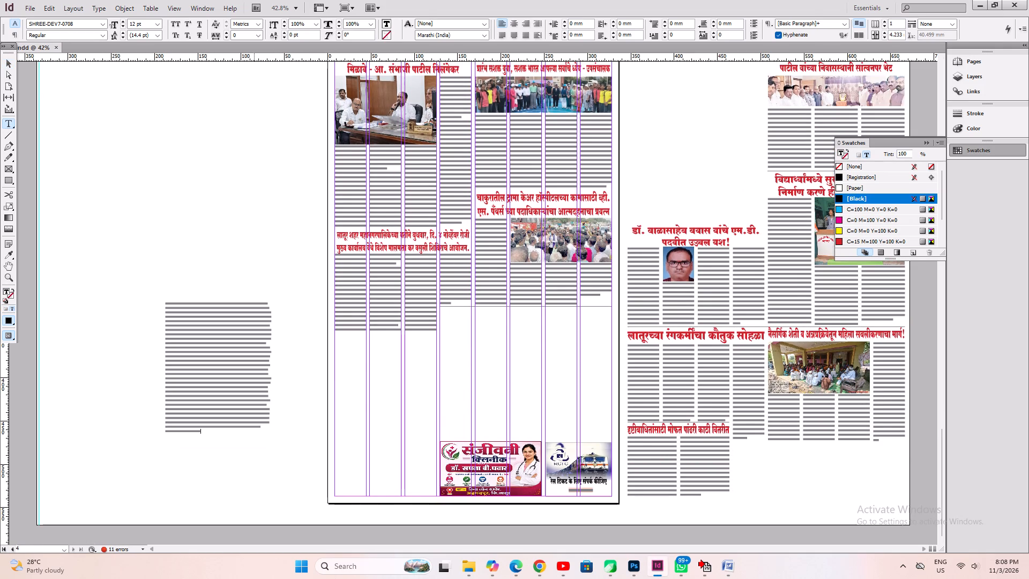
Duplicate the Chakur trauma-care headline into the empty space below its story and widen the copy's frame to about 198 mm.
{"action": "left_click", "coordinate": [9, 62]}
{"action": "left_click", "coordinate": [544, 205]}
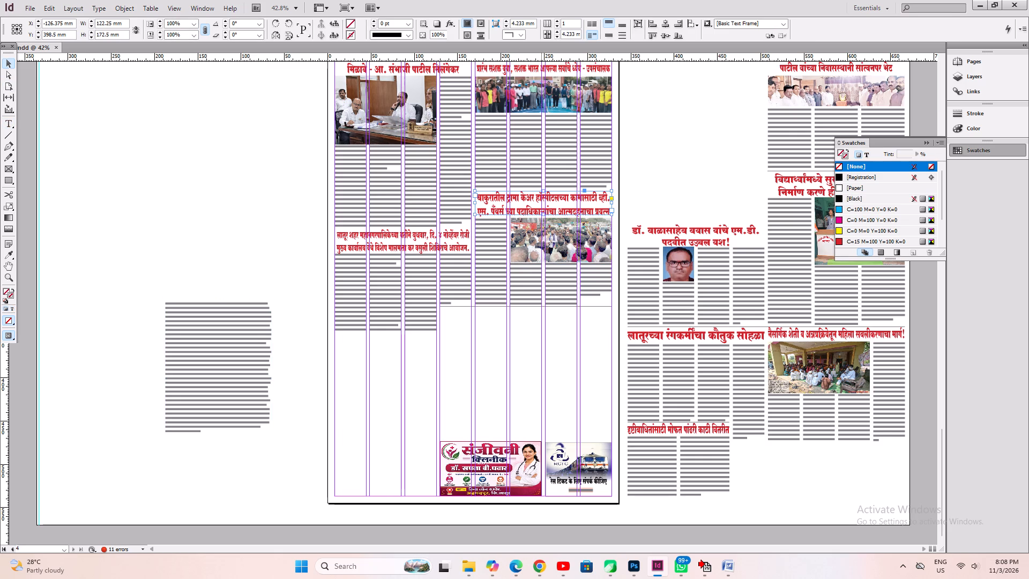
{"action": "left_click_drag", "start_coordinate": [540, 201], "coordinate": [505, 318], "text": "alt"}
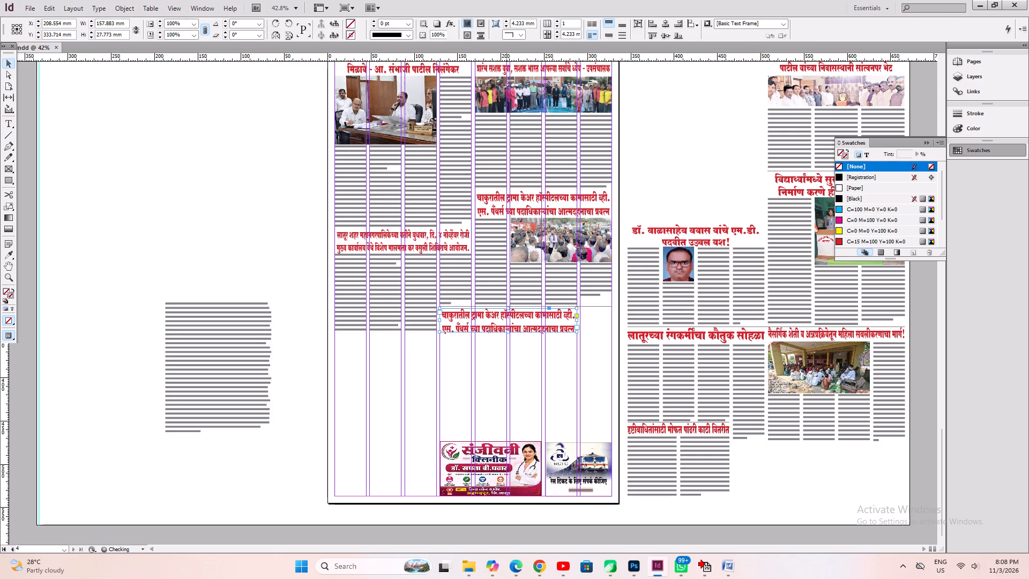
{"action": "key", "text": "ctrl+1"}
{"action": "key", "text": "space"}
{"action": "left_click_drag", "start_coordinate": [624, 420], "coordinate": [494, 435]}
{"action": "left_click_drag", "start_coordinate": [501, 347], "coordinate": [580, 405]}
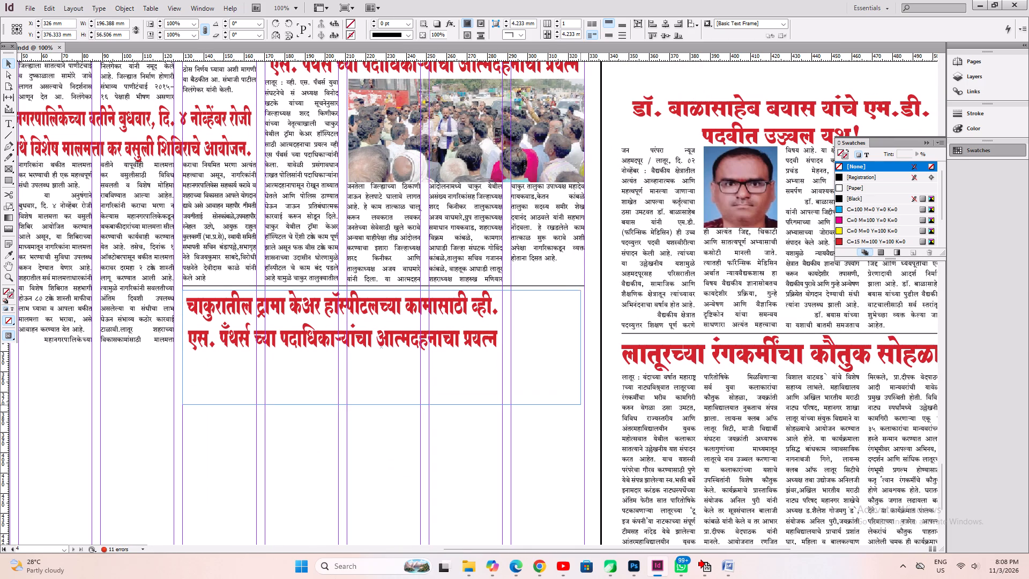
{"action": "left_click_drag", "start_coordinate": [580, 405], "coordinate": [584, 410]}
Cut the opening headline sentence, up to "जप्त", from the excise-department story on the pasteboard.
{"action": "key", "text": "space"}
{"action": "key", "text": "space"}
{"action": "key", "text": "space"}
{"action": "key", "text": "space"}
{"action": "key", "text": "space"}
{"action": "key", "text": "space"}
{"action": "key", "text": "space"}
{"action": "key", "text": "space"}
{"action": "key", "text": "space"}
{"action": "key", "text": "space"}
{"action": "key", "text": "space"}
{"action": "key", "text": "space"}
{"action": "left_click_drag", "start_coordinate": [231, 449], "coordinate": [612, 374]}
{"action": "left_click_drag", "start_coordinate": [246, 410], "coordinate": [576, 412]}
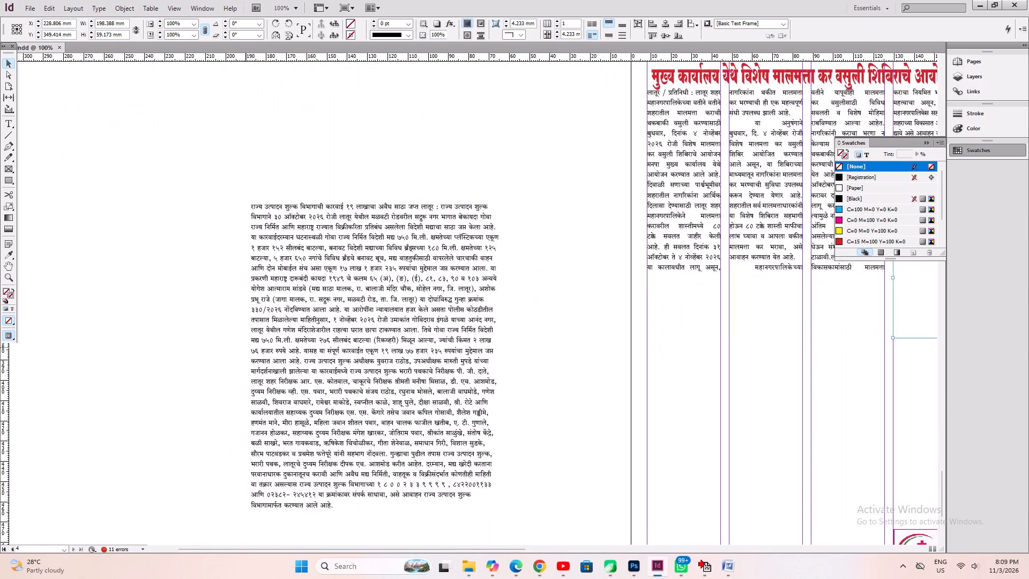
{"action": "left_click", "coordinate": [315, 324], "text": "ctrl"}
{"action": "key", "text": "ctrl+2"}
{"action": "key", "text": "space"}
{"action": "key", "text": "space"}
{"action": "key", "text": "space"}
{"action": "key", "text": "space"}
{"action": "key", "text": "space"}
{"action": "key", "text": "space"}
{"action": "key", "text": "space"}
{"action": "left_click_drag", "start_coordinate": [414, 229], "coordinate": [358, 479]}
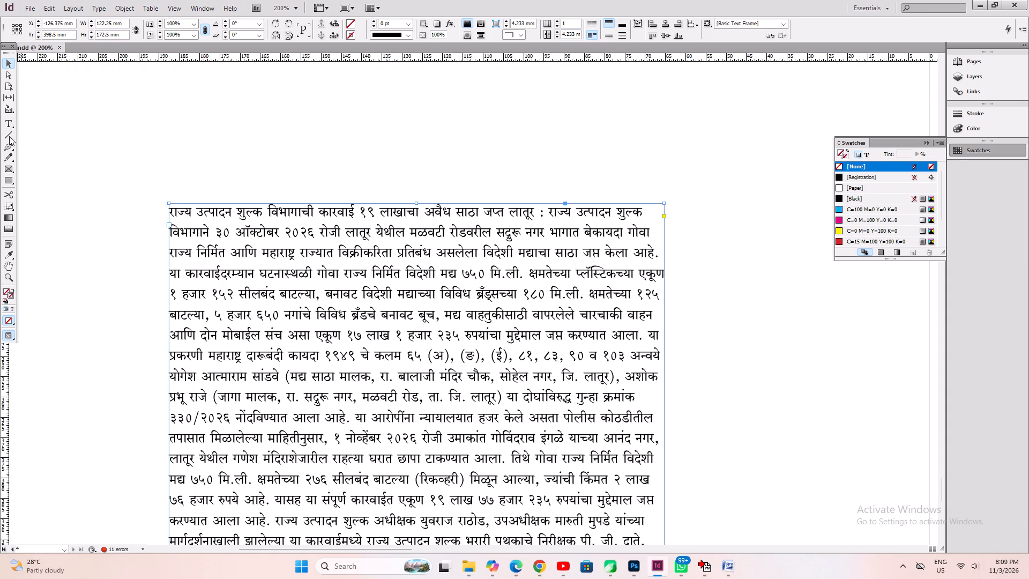
{"action": "left_click", "coordinate": [9, 123]}
{"action": "left_click_drag", "start_coordinate": [505, 214], "coordinate": [0, 196]}
{"action": "key", "text": "ctrl+x"}
Replace all the text of the duplicated red headline with the cut sentence, pasted without its own formatting.
{"action": "key", "text": "ctrl+1"}
{"action": "left_click_drag", "start_coordinate": [591, 326], "coordinate": [1, 261], "text": "alt"}
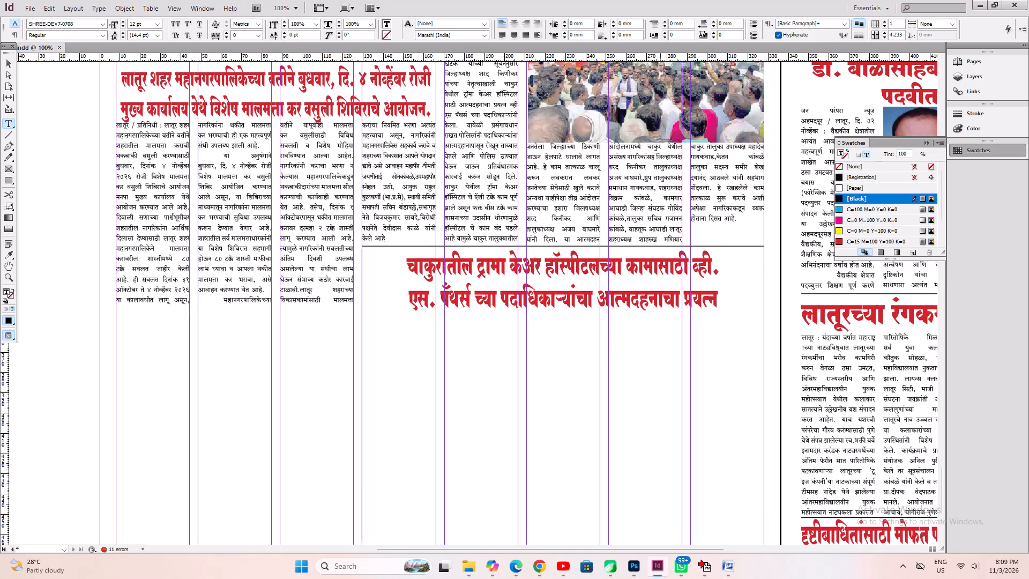
{"action": "left_click", "coordinate": [596, 315]}
{"action": "key", "text": "ctrl+a"}
{"action": "left_click", "coordinate": [46, 7]}
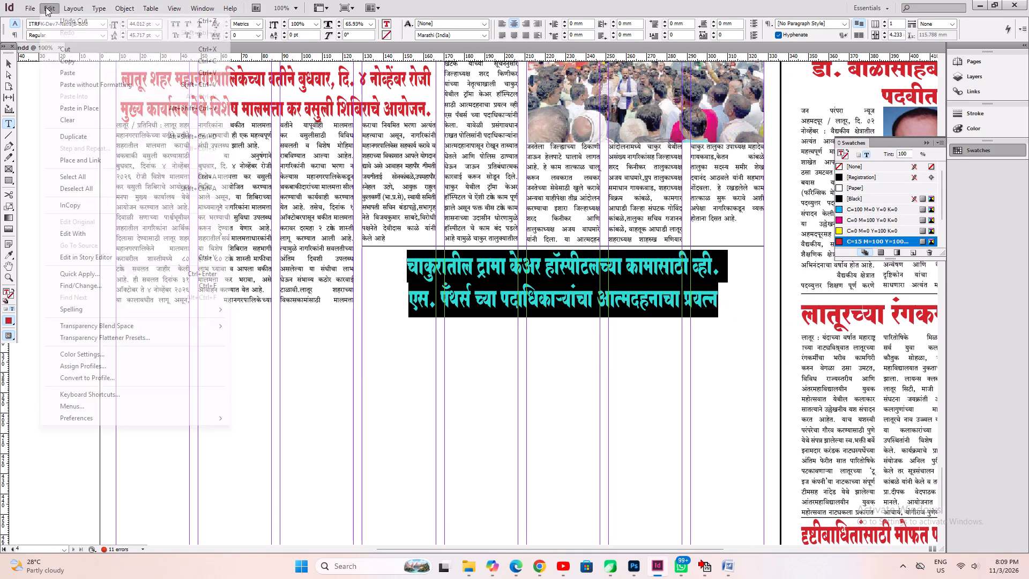
{"action": "left_click", "coordinate": [82, 85]}
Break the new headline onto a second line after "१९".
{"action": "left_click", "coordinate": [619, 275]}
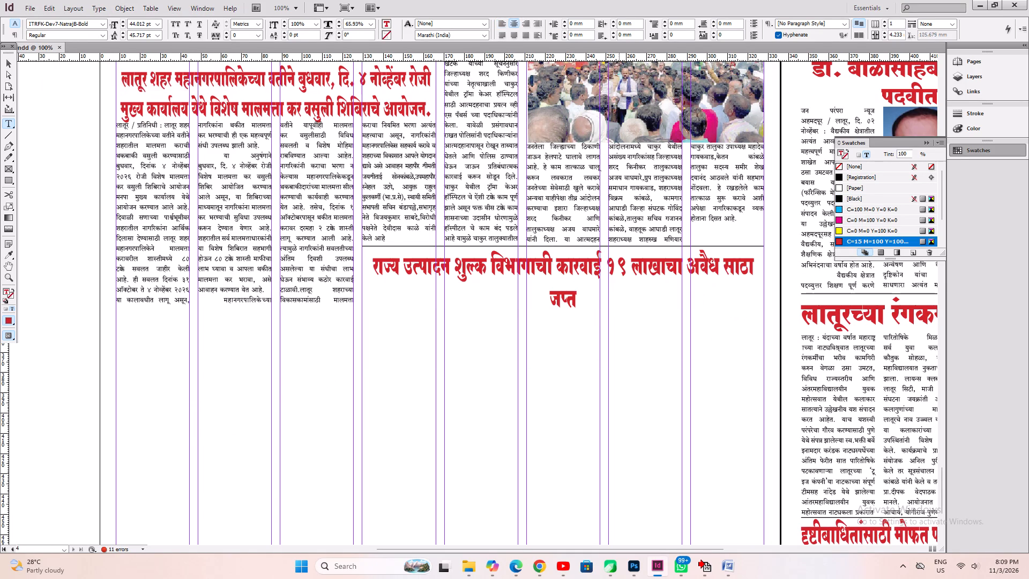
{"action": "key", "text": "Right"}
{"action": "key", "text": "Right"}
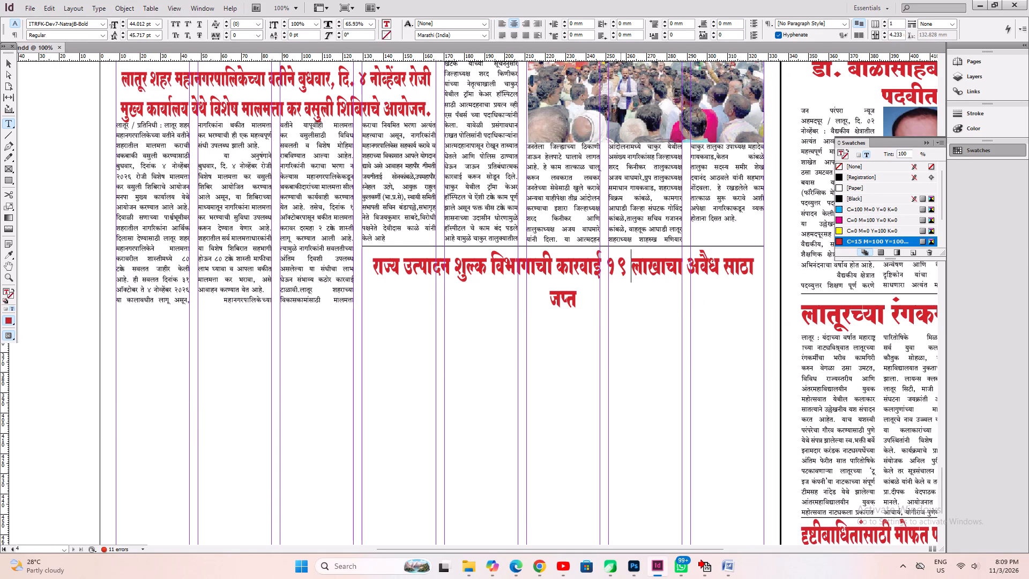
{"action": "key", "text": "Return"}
Set the whole headline's horizontal scale to 100% and save the document.
{"action": "key", "text": "ctrl+a"}
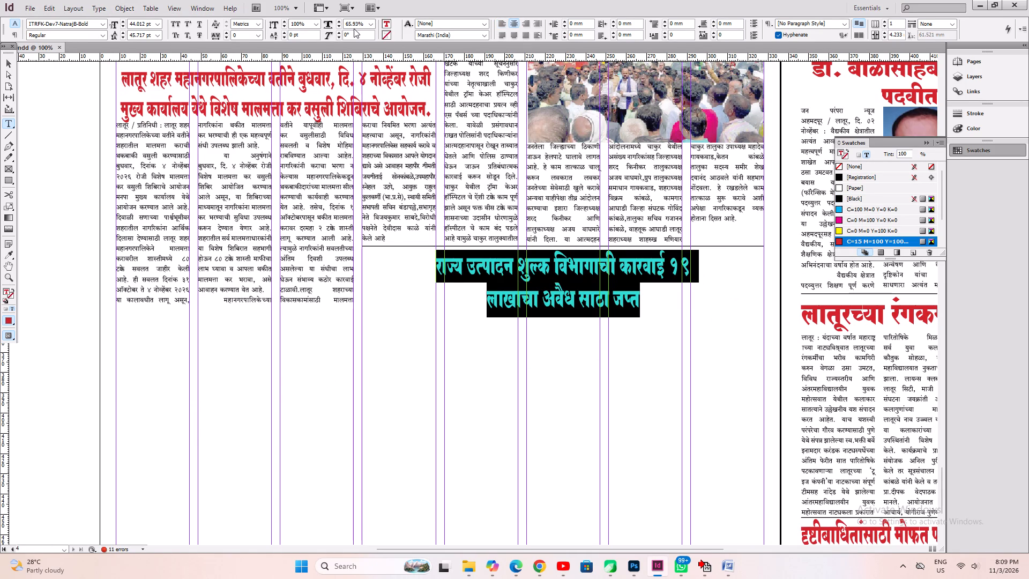
{"action": "double_click", "coordinate": [351, 24]}
{"action": "type", "text": "100"}
{"action": "key", "text": "Return"}
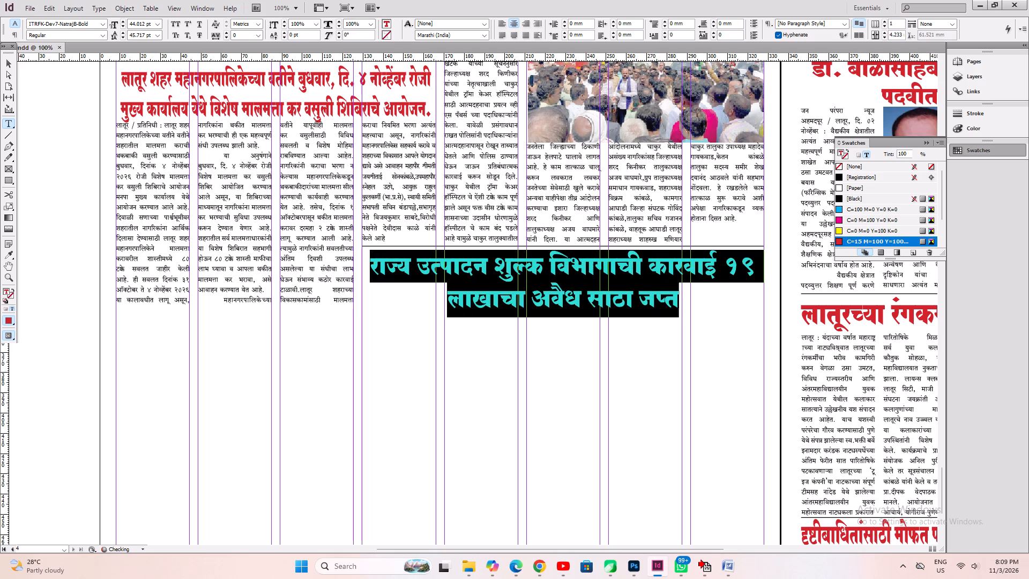
{"action": "key", "text": "ctrl+s"}
Move the headline's line break so that its second line starts with "१९".
{"action": "left_click_drag", "start_coordinate": [718, 256], "coordinate": [721, 261]}
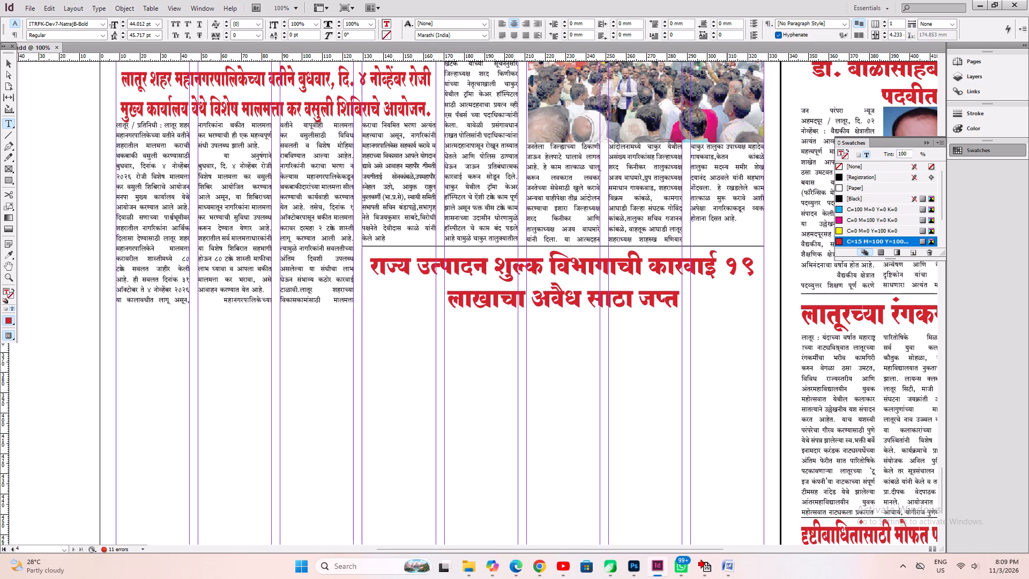
{"action": "left_click", "coordinate": [727, 267]}
{"action": "key", "text": "Return"}
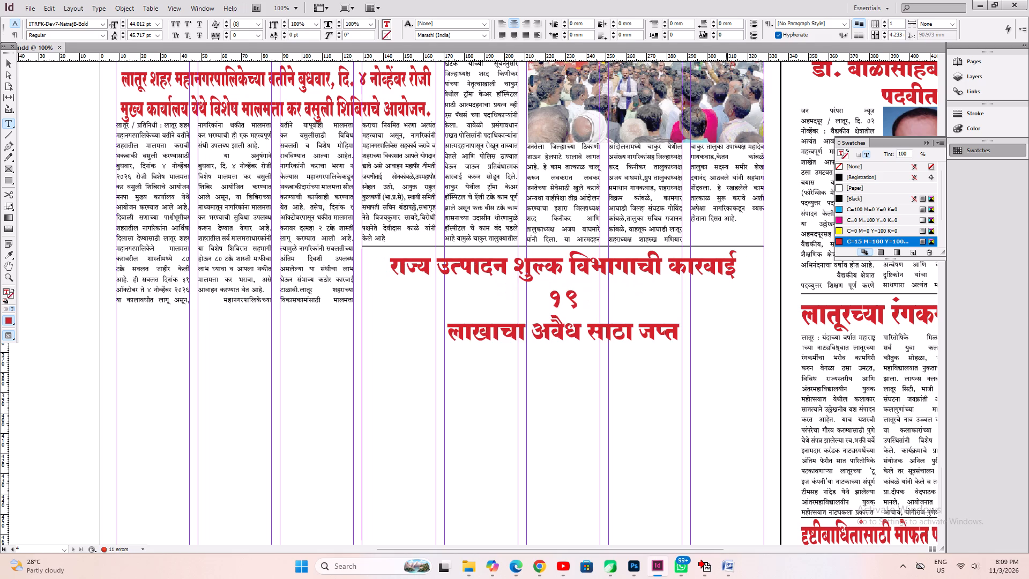
{"action": "key", "text": "End"}
{"action": "key", "text": "Delete"}
Enlarge the whole two-line headline to about 50 pt and save the document.
{"action": "key", "text": "ctrl+a"}
{"action": "key", "text": "ctrl+shift+period"}
{"action": "key", "text": "ctrl+shift+period"}
{"action": "key", "text": "ctrl+shift+period"}
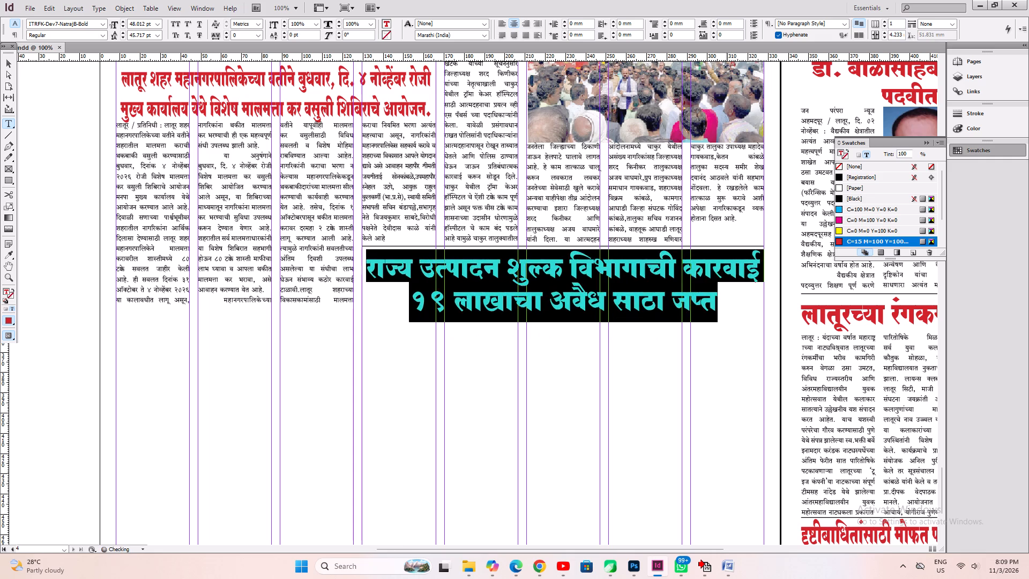
{"action": "key", "text": "ctrl+shift+period"}
{"action": "key", "text": "ctrl+shift+comma"}
{"action": "key", "text": "ctrl+s"}
Clean up the start of the excise story before "लातूर :", justify all its text, fit the frame to the text, and save.
{"action": "left_click_drag", "start_coordinate": [250, 355], "coordinate": [585, 431], "text": "alt"}
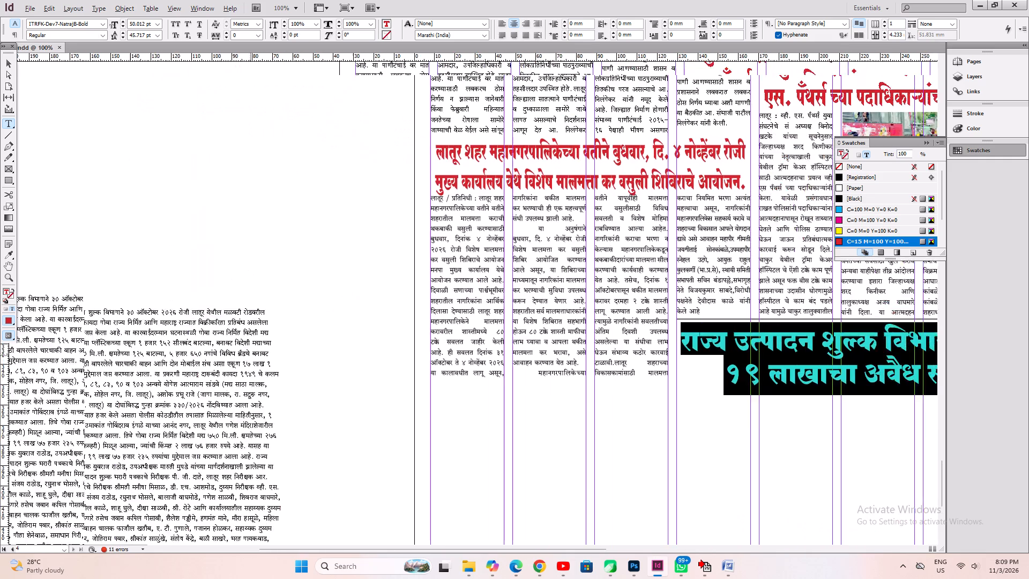
{"action": "left_click_drag", "start_coordinate": [585, 431], "coordinate": [627, 437], "text": "alt"}
{"action": "left_click_drag", "start_coordinate": [304, 372], "coordinate": [378, 362], "text": "alt"}
{"action": "left_click", "coordinate": [230, 307]}
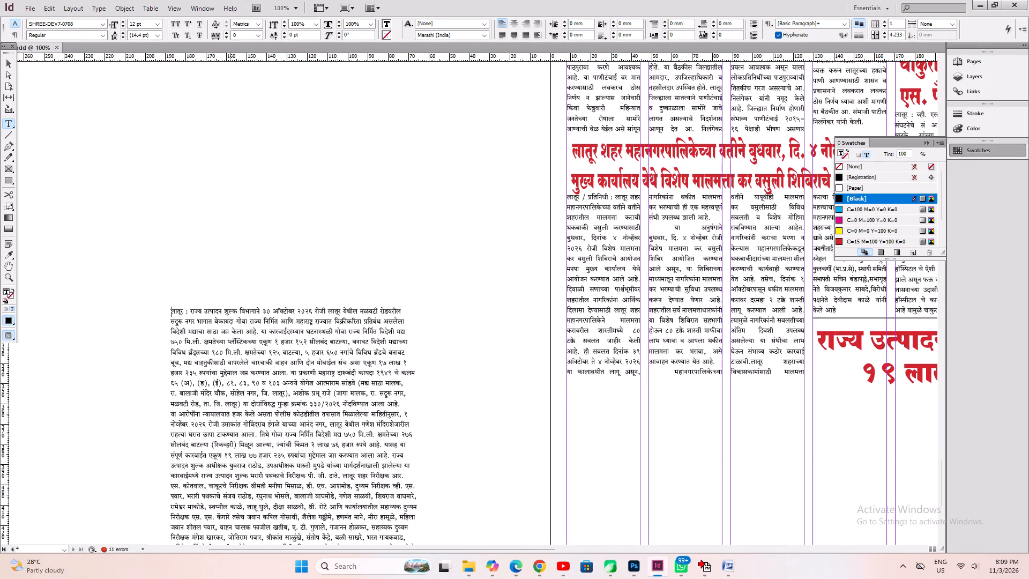
{"action": "key", "text": "BackSpace"}
{"action": "key", "text": "BackSpace"}
{"action": "key", "text": "BackSpace"}
{"action": "key", "text": "ctrl+a"}
{"action": "key", "text": "ctrl+shift+j"}
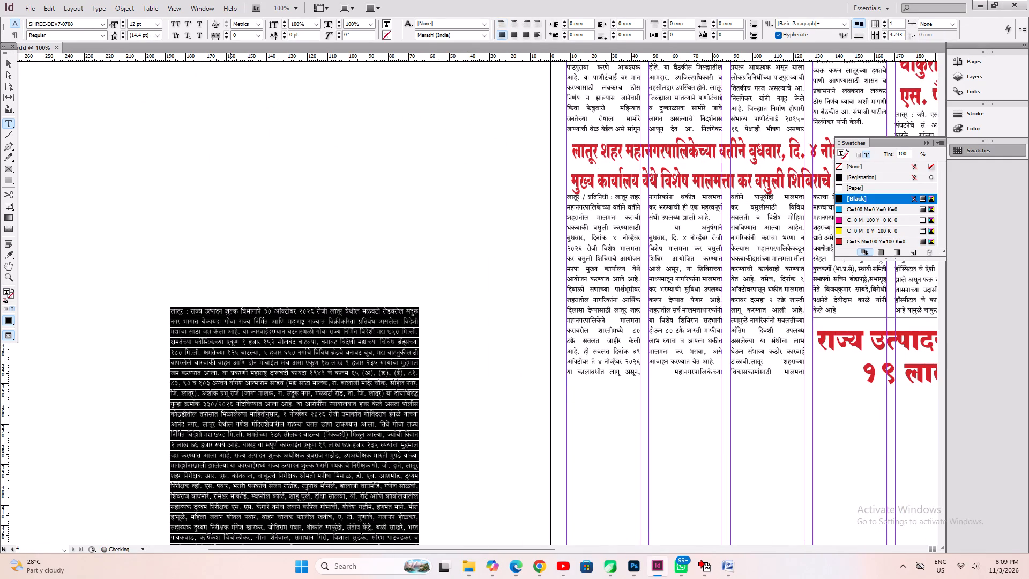
{"action": "key", "text": "ctrl+alt+c"}
{"action": "key", "text": "ctrl+0"}
{"action": "key", "text": "ctrl+s"}
{"action": "key", "text": "ctrl+alt+c"}
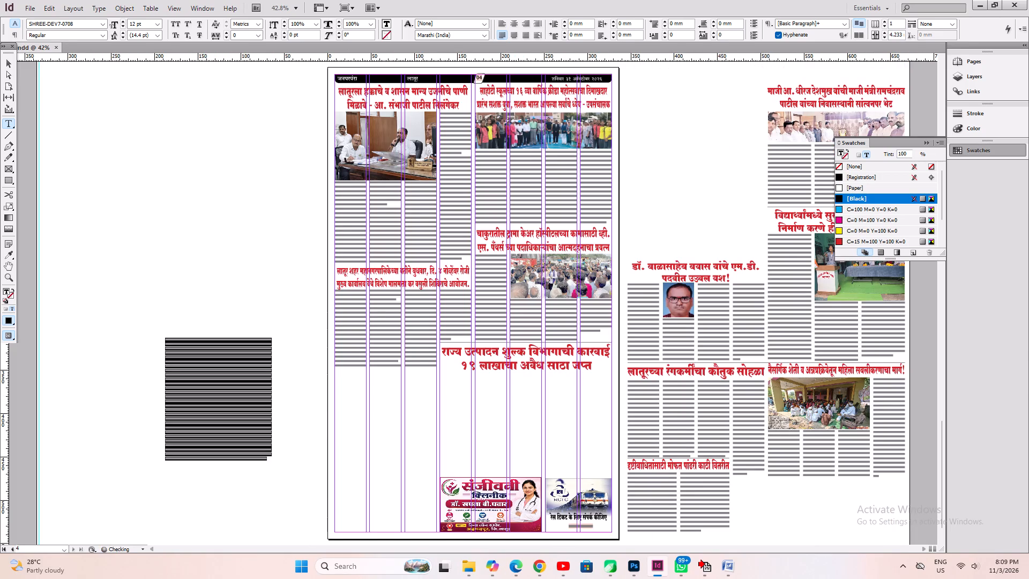
Move the excise story's text frame from the pasteboard onto the page below its headline, flush with the headline frame's starting edge.
{"action": "left_click", "coordinate": [8, 65]}
{"action": "scroll", "coordinate": [16, 75], "scroll_direction": "down", "scroll_amount": 4}
{"action": "left_click_drag", "start_coordinate": [212, 392], "coordinate": [489, 437]}
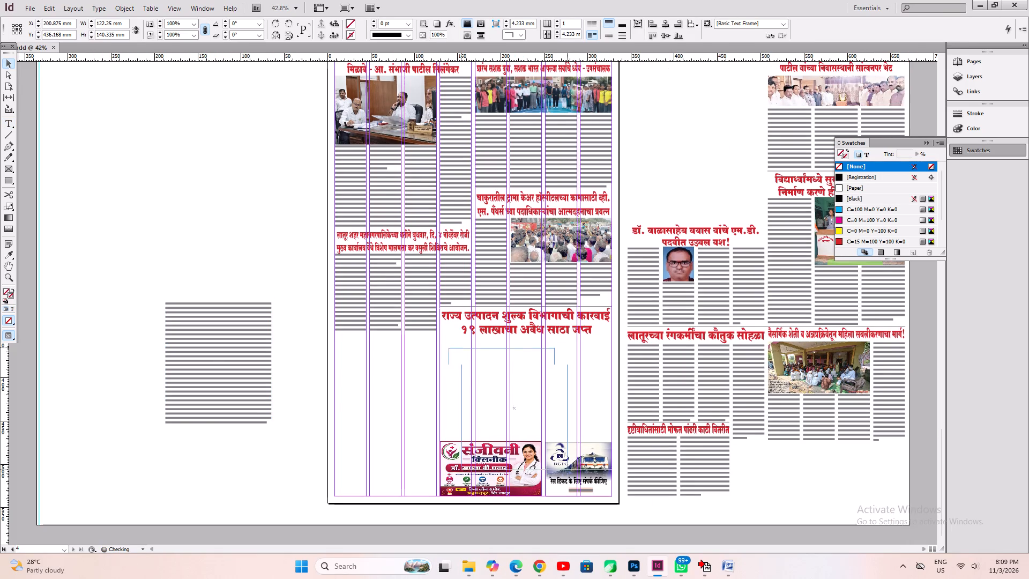
{"action": "left_click_drag", "start_coordinate": [489, 437], "coordinate": [488, 432]}
Widen the story frame to about 198 mm across five page columns, fit its height, and move it up about 3 mm beneath the headline.
{"action": "key", "text": "ctrl+1"}
{"action": "key", "text": "space"}
{"action": "key", "text": "space"}
{"action": "key", "text": "space"}
{"action": "key", "text": "space"}
{"action": "key", "text": "space"}
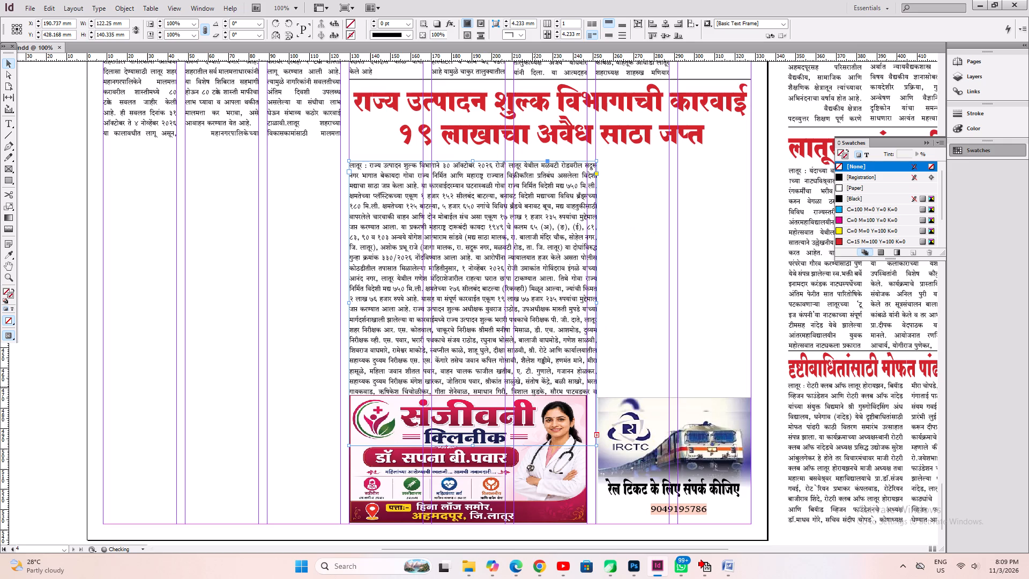
{"action": "left_click_drag", "start_coordinate": [568, 353], "coordinate": [474, 432]}
{"action": "left_click_drag", "start_coordinate": [504, 239], "coordinate": [645, 232]}
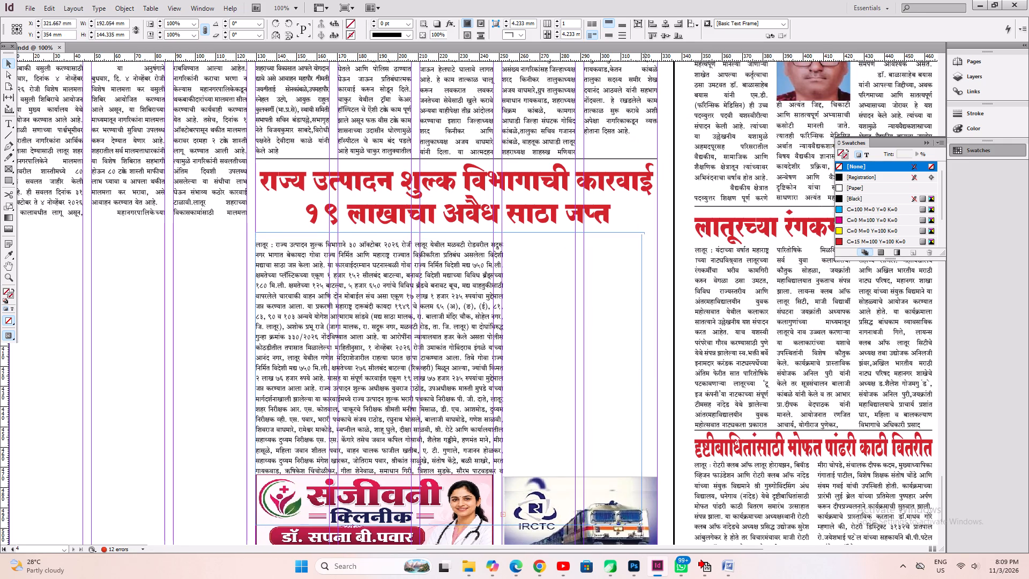
{"action": "left_click_drag", "start_coordinate": [645, 232], "coordinate": [657, 233]}
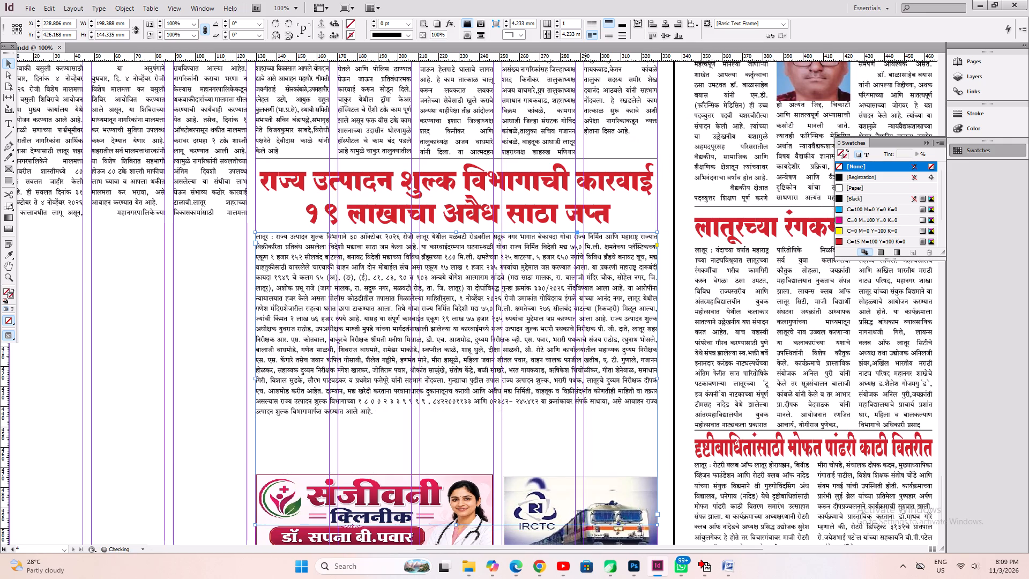
{"action": "key", "text": "ctrl+alt+c"}
{"action": "left_click_drag", "start_coordinate": [534, 284], "coordinate": [534, 278], "text": "shift"}
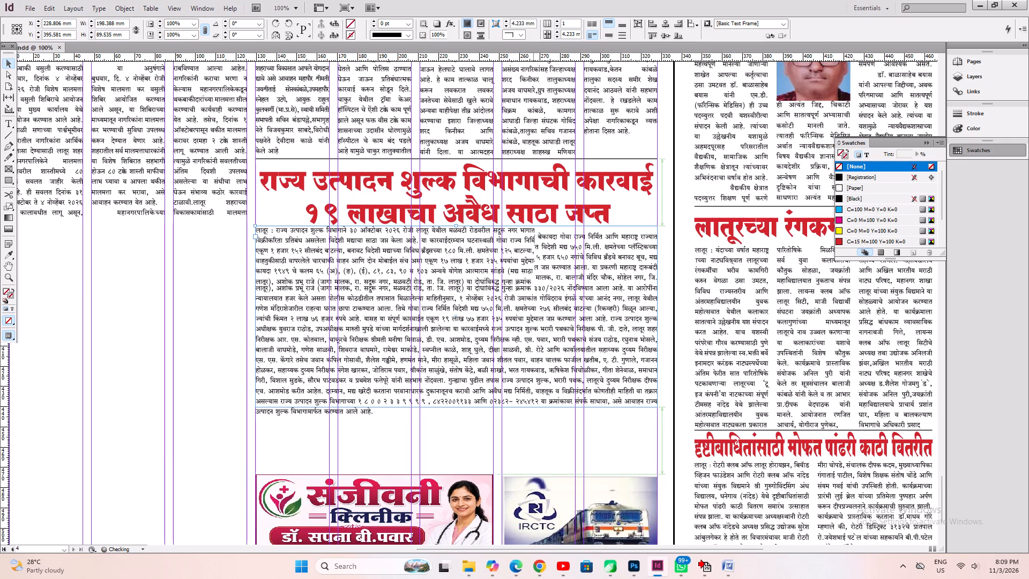
Set the excise story's text frame to 5 columns, refit the frame to its text, and save the document.
{"action": "triple_click", "coordinate": [557, 22]}
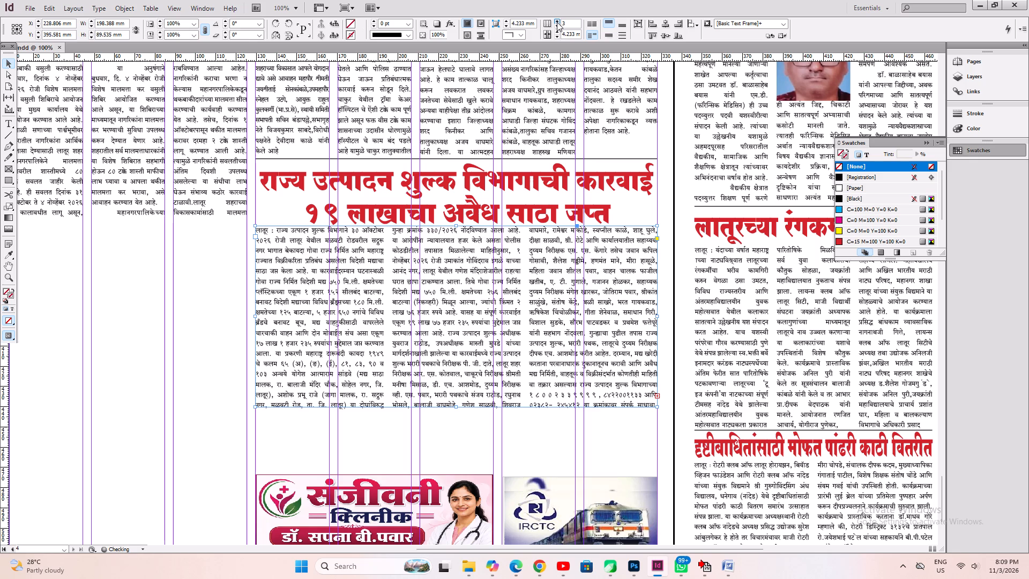
{"action": "left_click", "coordinate": [557, 22]}
{"action": "key", "text": "ctrl+alt+c"}
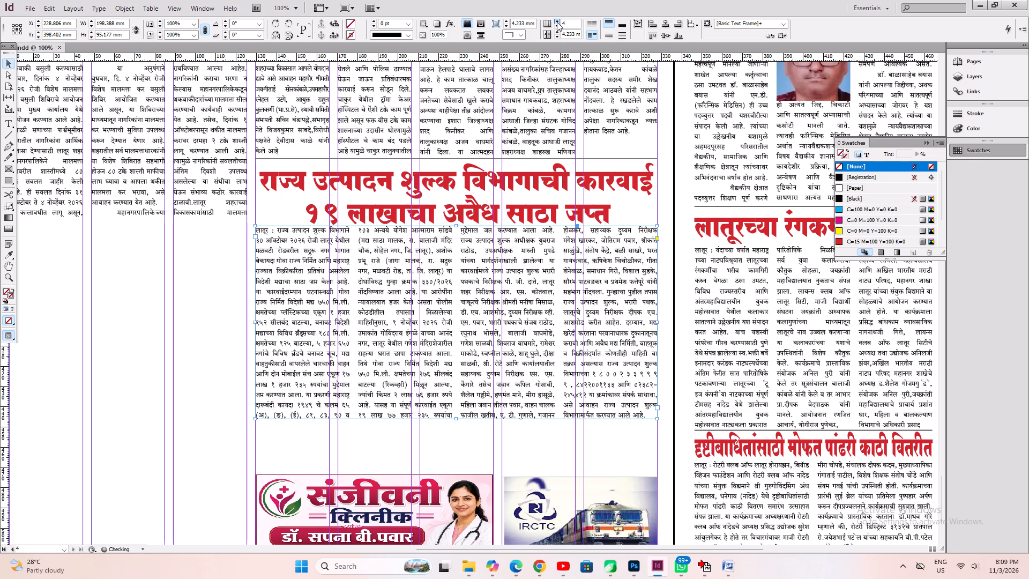
{"action": "left_click", "coordinate": [557, 22]}
{"action": "key", "text": "ctrl+alt+c"}
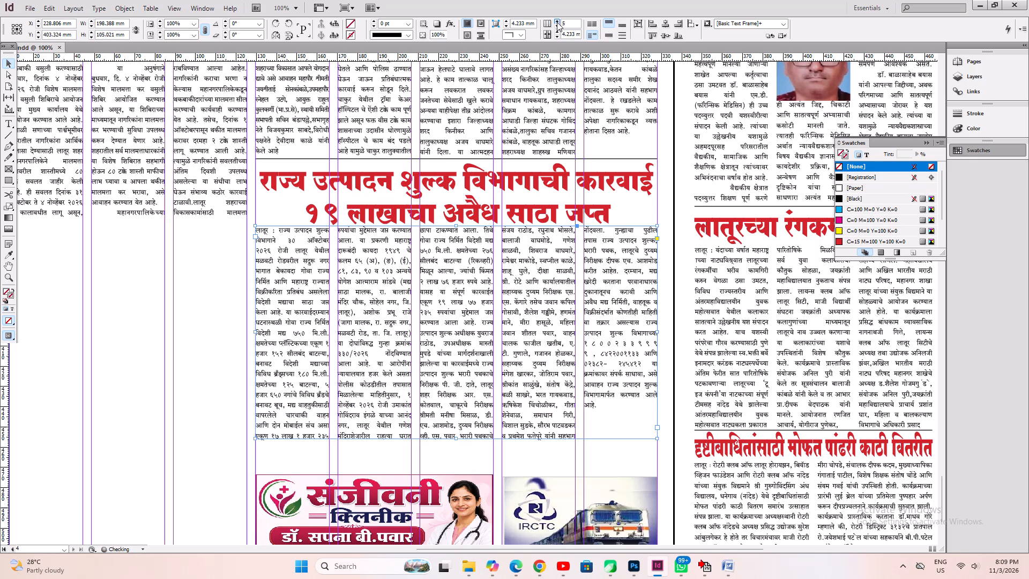
{"action": "key", "text": "ctrl+s"}
{"action": "key", "text": "ctrl+s"}
{"action": "key", "text": "ctrl+0"}
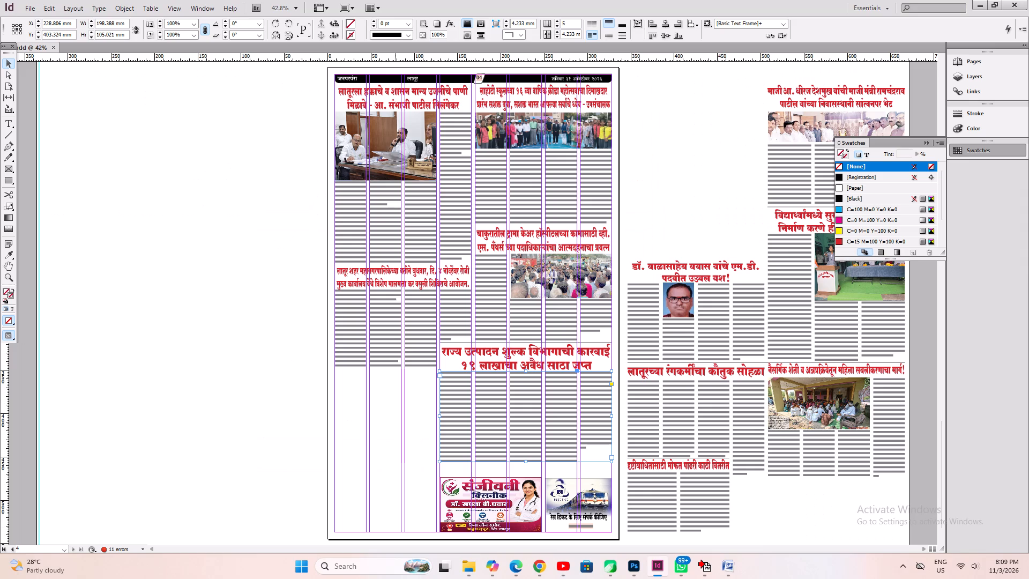
Switch to the Chrome PDF 03-11-2026-20261103.pdf and capture the wide group photo above the excise-department story on page 4.
{"action": "left_click", "coordinate": [516, 566]}
{"action": "left_click", "coordinate": [516, 566]}
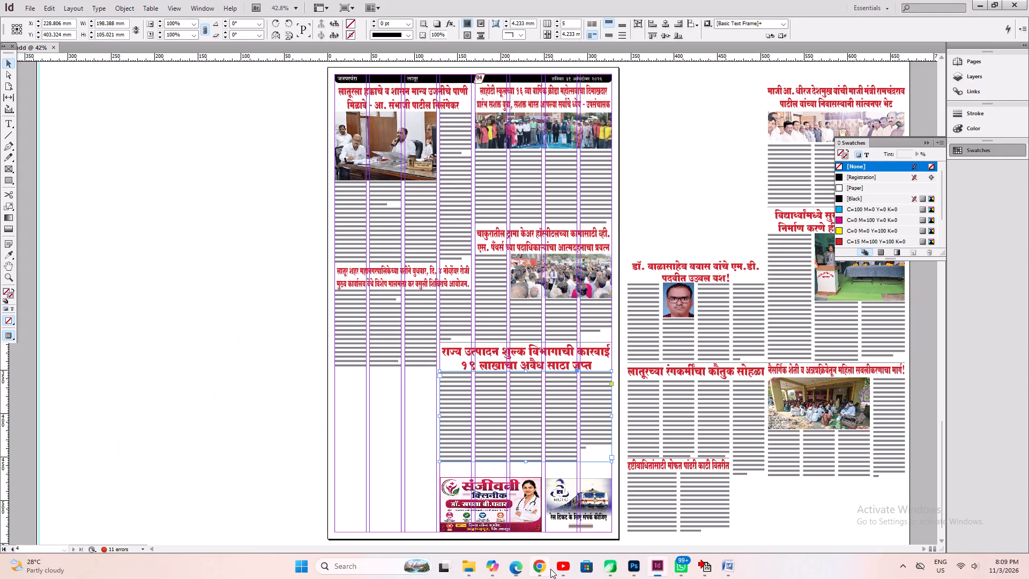
{"action": "left_click", "coordinate": [540, 571]}
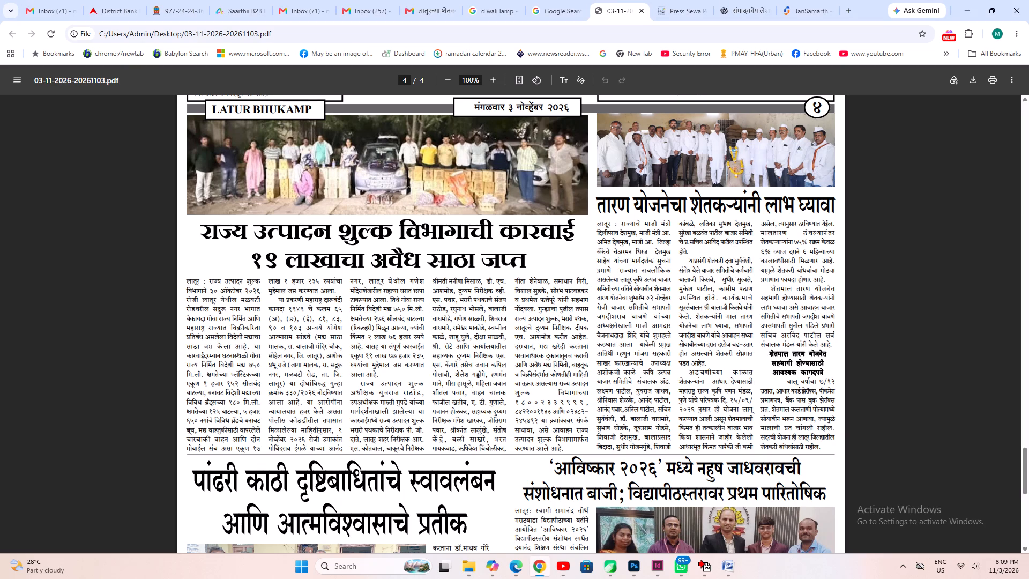
{"action": "left_click", "coordinate": [450, 325]}
{"action": "scroll", "coordinate": [358, 122], "scroll_direction": "up", "scroll_amount": 1}
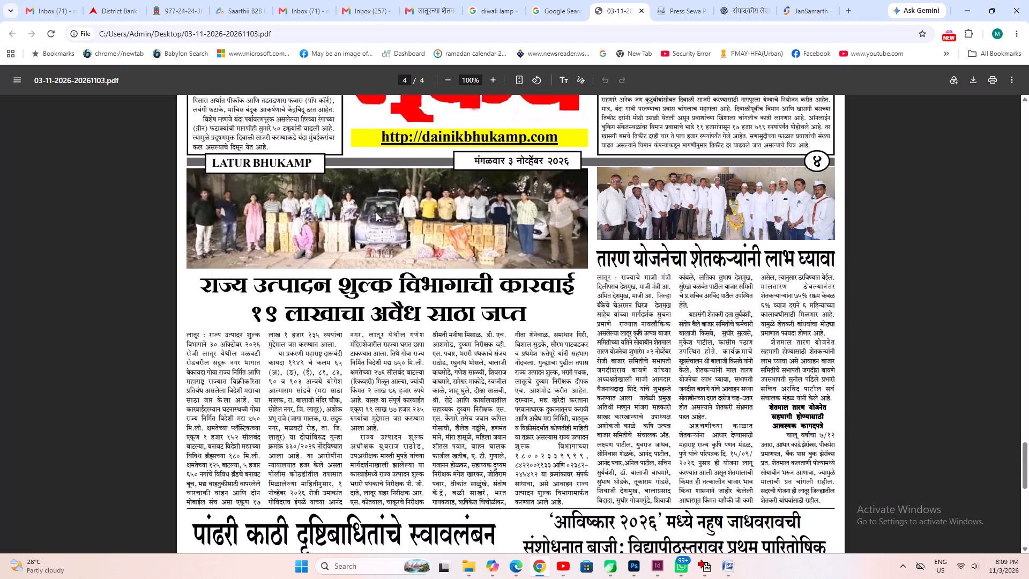
{"action": "key", "text": "shift+super+s"}
{"action": "left_click_drag", "start_coordinate": [189, 173], "coordinate": [587, 269]}
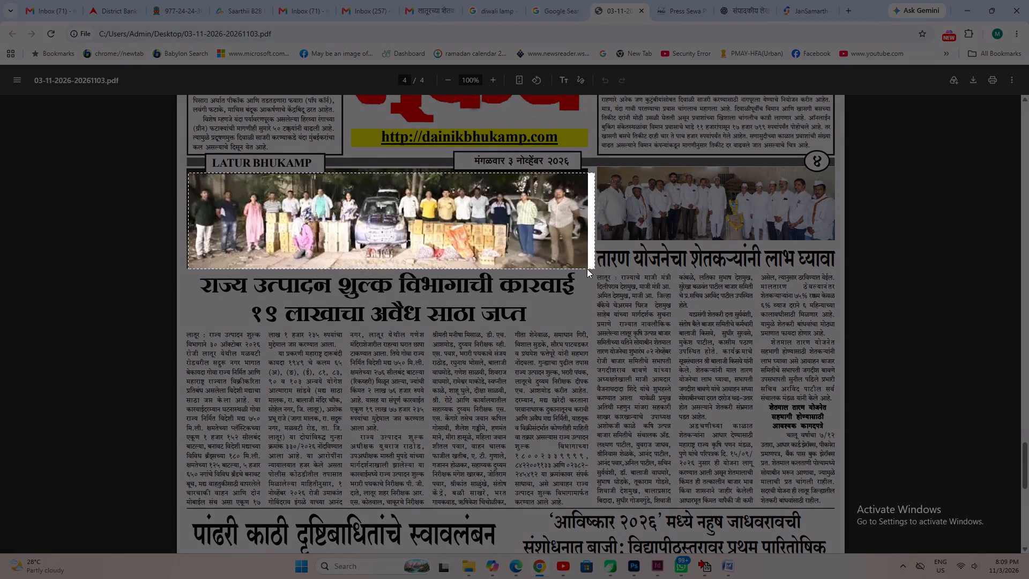
{"action": "left_click_drag", "start_coordinate": [587, 269], "coordinate": [581, 265]}
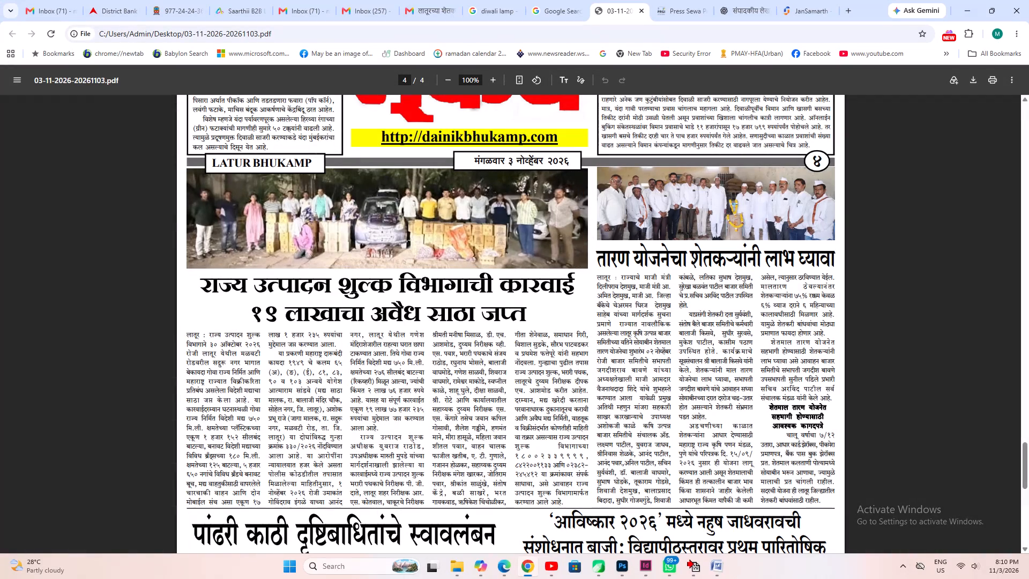
Back in InDesign, paste the captured group photo and place it below the excise headline, starting at the story's second column.
{"action": "left_click", "coordinate": [660, 575]}
{"action": "left_click", "coordinate": [181, 281]}
{"action": "right_click", "coordinate": [175, 263]}
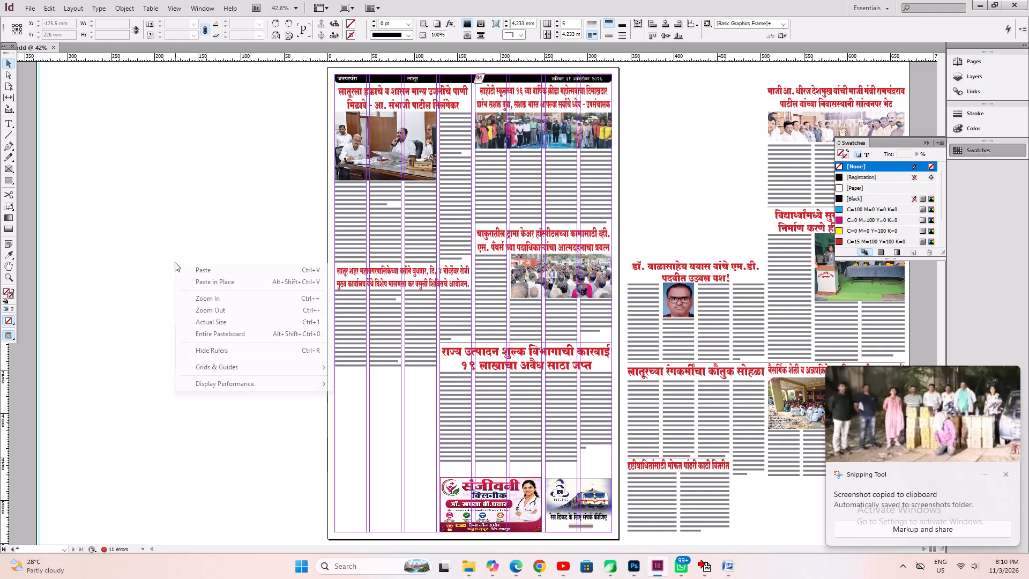
{"action": "left_click", "coordinate": [196, 272]}
{"action": "left_click_drag", "start_coordinate": [475, 310], "coordinate": [571, 406]}
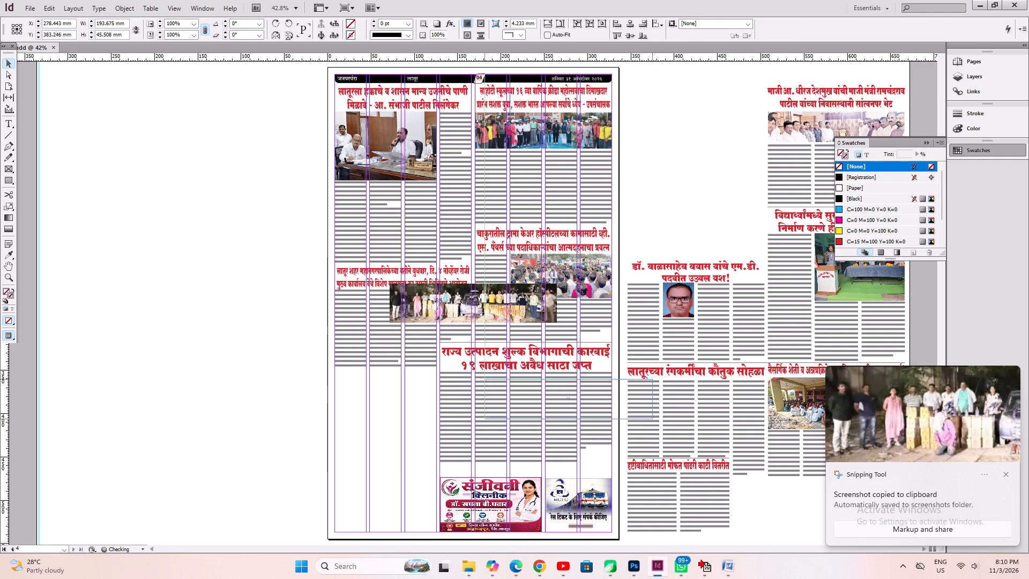
{"action": "left_click_drag", "start_coordinate": [571, 406], "coordinate": [560, 398]}
Shrink the group photo to span the excise story's last four columns, ending flush with the page margin.
{"action": "key", "text": "ctrl+1"}
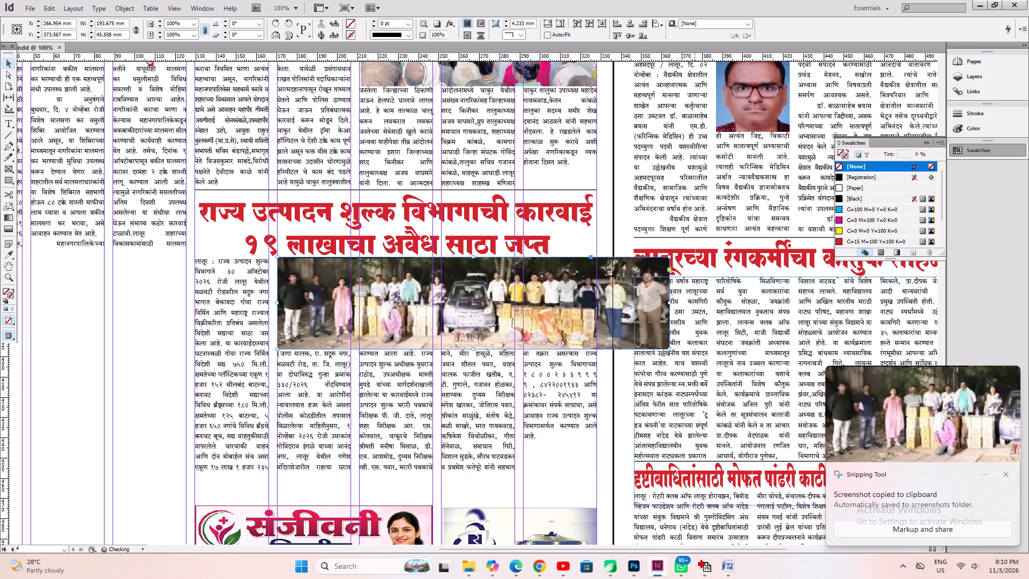
{"action": "left_click", "coordinate": [672, 301], "text": "ctrl+shift"}
{"action": "left_click", "coordinate": [577, 316], "text": "ctrl"}
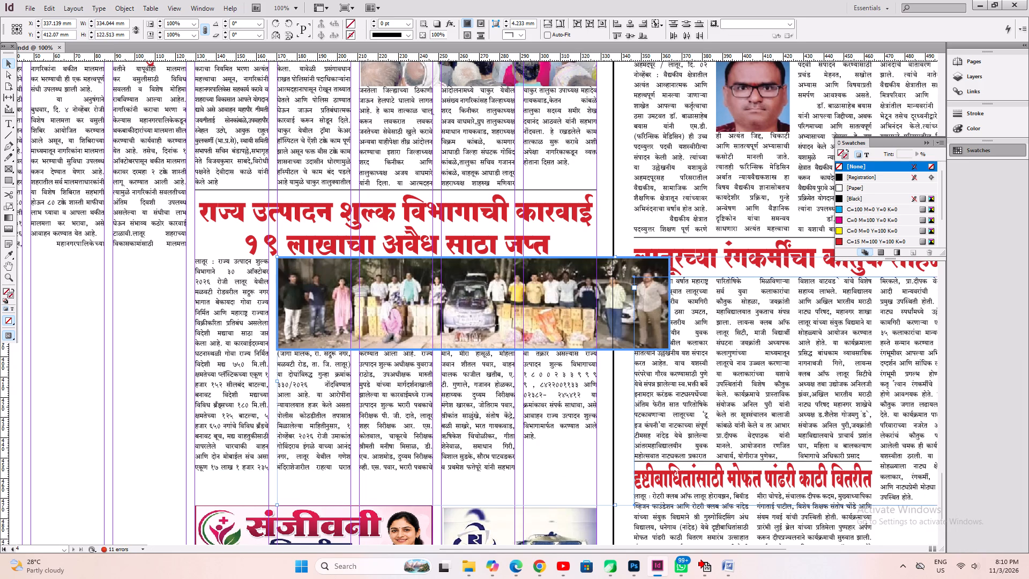
{"action": "left_click", "coordinate": [614, 431]}
{"action": "left_click", "coordinate": [572, 343]}
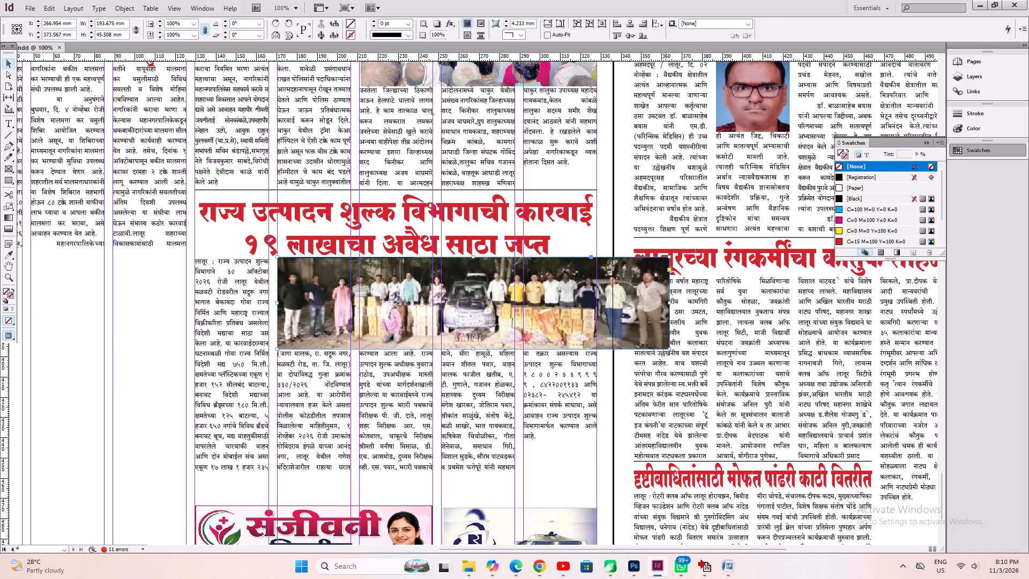
{"action": "left_click_drag", "start_coordinate": [669, 305], "coordinate": [598, 323], "text": "ctrl+shift"}
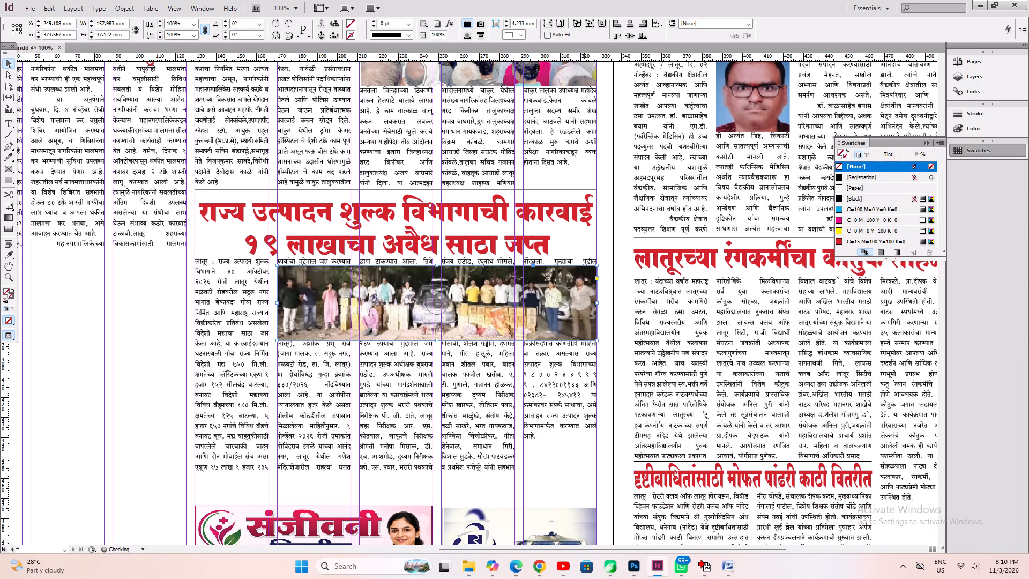
Move the group photo up to sit just below the excise headline and wrap the story text around its bounding box.
{"action": "left_click_drag", "start_coordinate": [487, 316], "coordinate": [486, 310], "text": "shift"}
{"action": "key", "text": "ctrl+alt+w"}
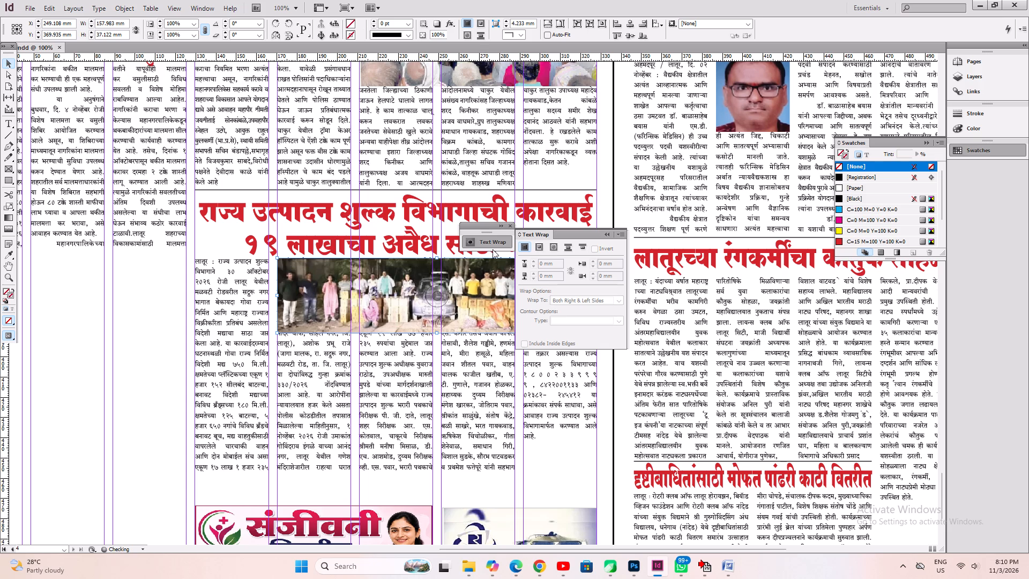
{"action": "left_click", "coordinate": [542, 247]}
{"action": "left_click", "coordinate": [509, 227]}
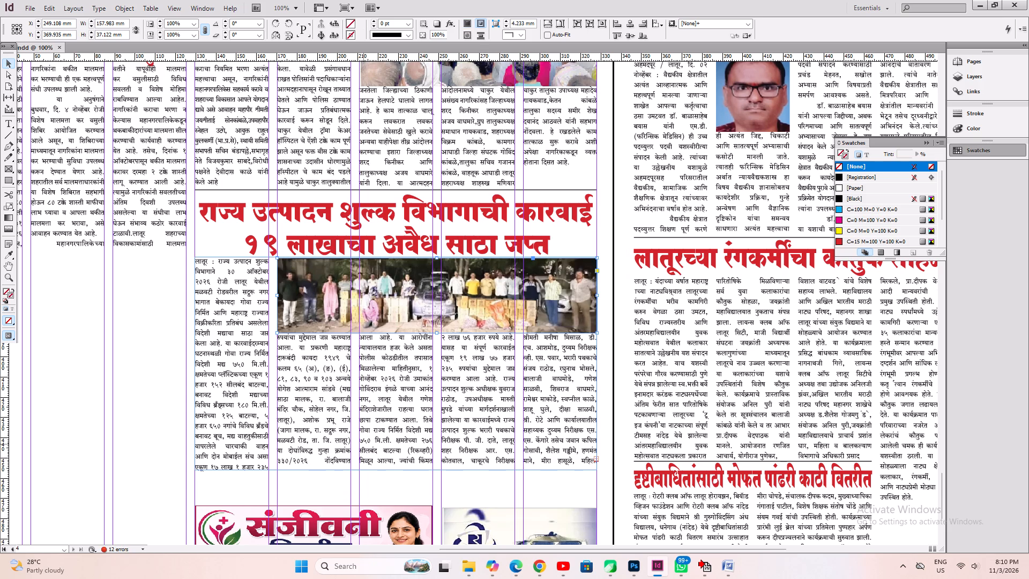
Refit the excise story's frame to its text and shorten it to about 124 mm high, ending just above the advertisements.
{"action": "left_click", "coordinate": [363, 444]}
{"action": "key", "text": "ctrl+alt+c"}
{"action": "scroll", "coordinate": [370, 448], "scroll_direction": "down", "scroll_amount": 9}
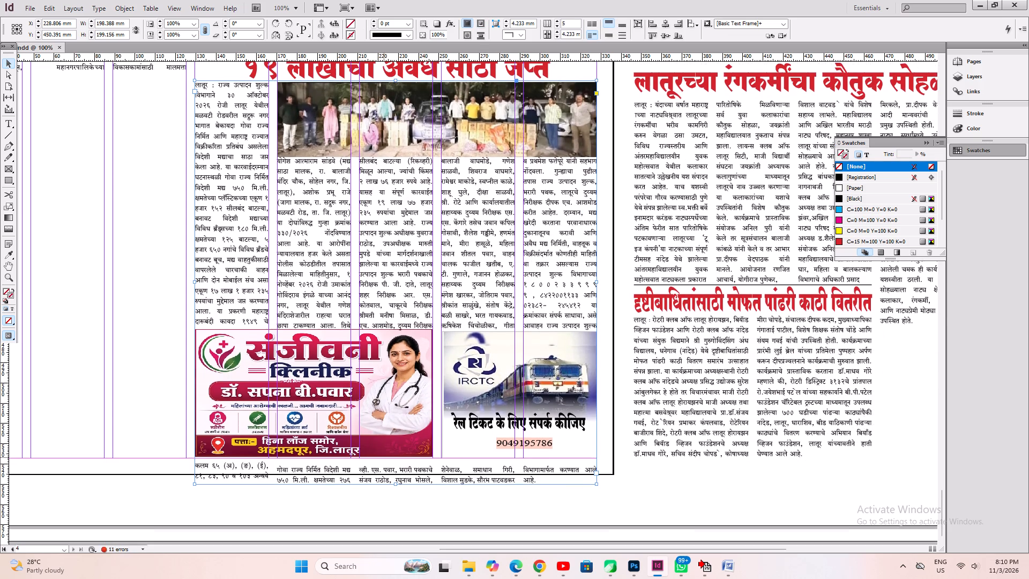
{"action": "scroll", "coordinate": [384, 457], "scroll_direction": "down", "scroll_amount": 1}
{"action": "left_click_drag", "start_coordinate": [396, 485], "coordinate": [379, 339]}
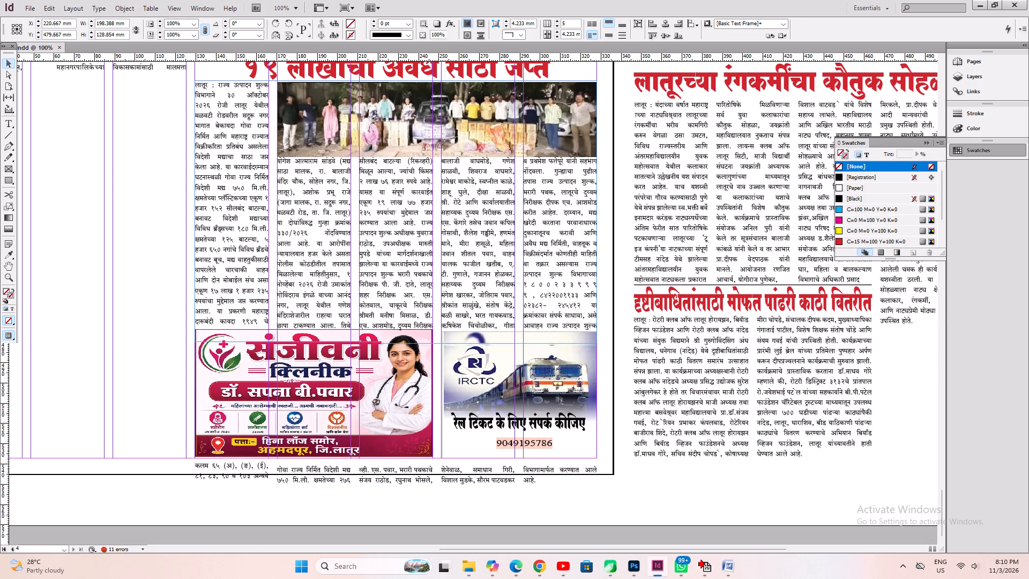
{"action": "left_click_drag", "start_coordinate": [379, 339], "coordinate": [379, 331]}
Reduce the group photo frame's height to about 30.6 mm from its lower edge, making more room for the excise story text.
{"action": "scroll", "coordinate": [383, 317], "scroll_direction": "up", "scroll_amount": 2}
{"action": "left_click", "coordinate": [387, 225], "text": "ctrl"}
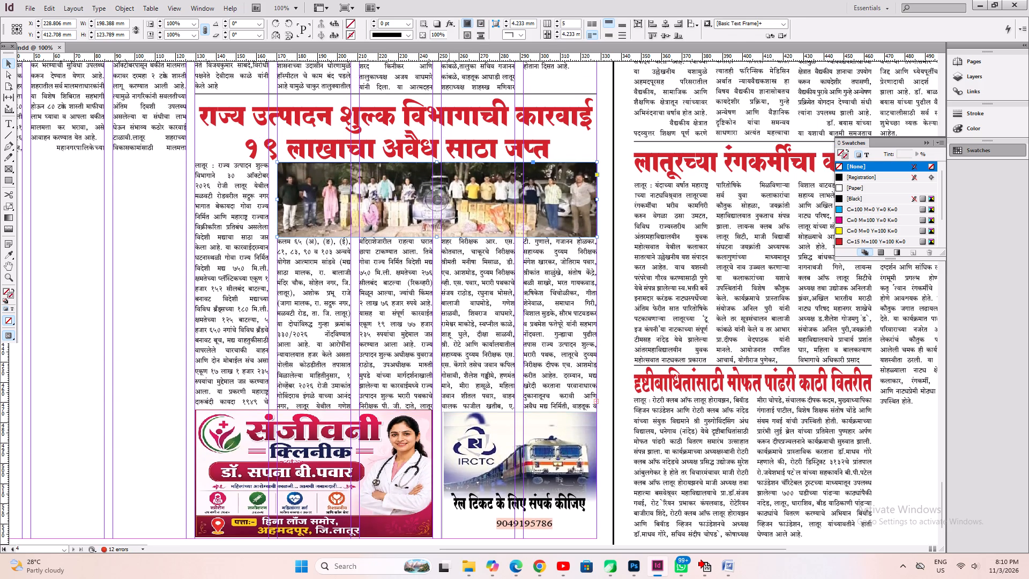
{"action": "left_click_drag", "start_coordinate": [438, 237], "coordinate": [436, 232], "text": "ctrl"}
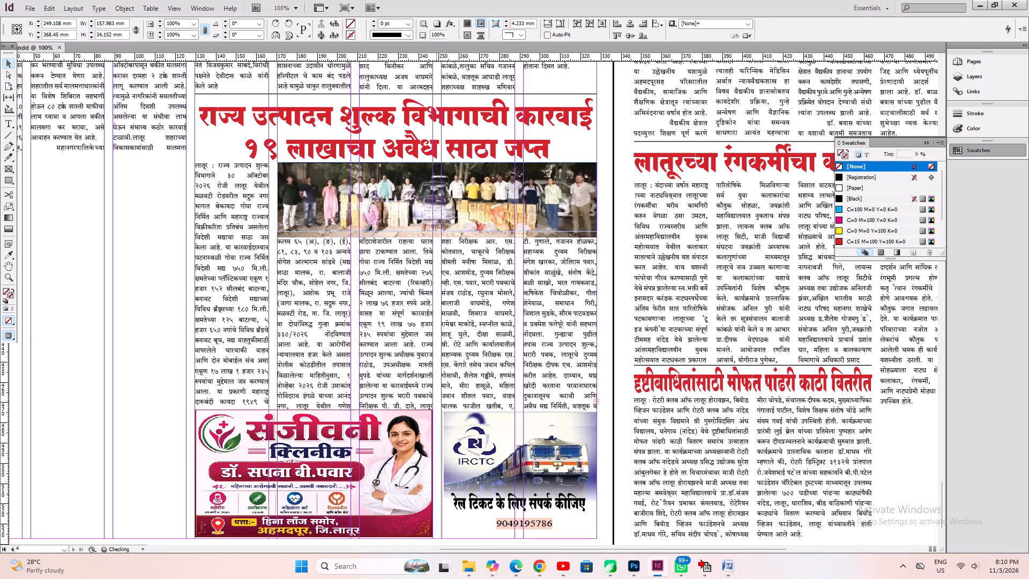
{"action": "left_click_drag", "start_coordinate": [436, 232], "coordinate": [436, 225]}
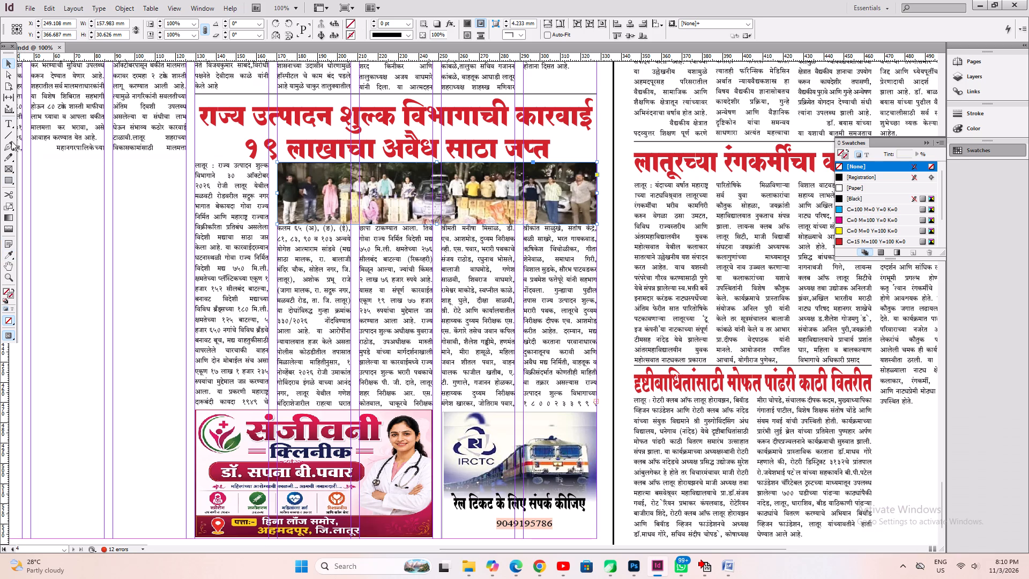
Tighten the tracking to -20 on the excise story text running from the fourth column into the fifth.
{"action": "left_click_drag", "start_coordinate": [9, 123], "coordinate": [32, 141]}
{"action": "left_click_drag", "start_coordinate": [441, 269], "coordinate": [558, 382]}
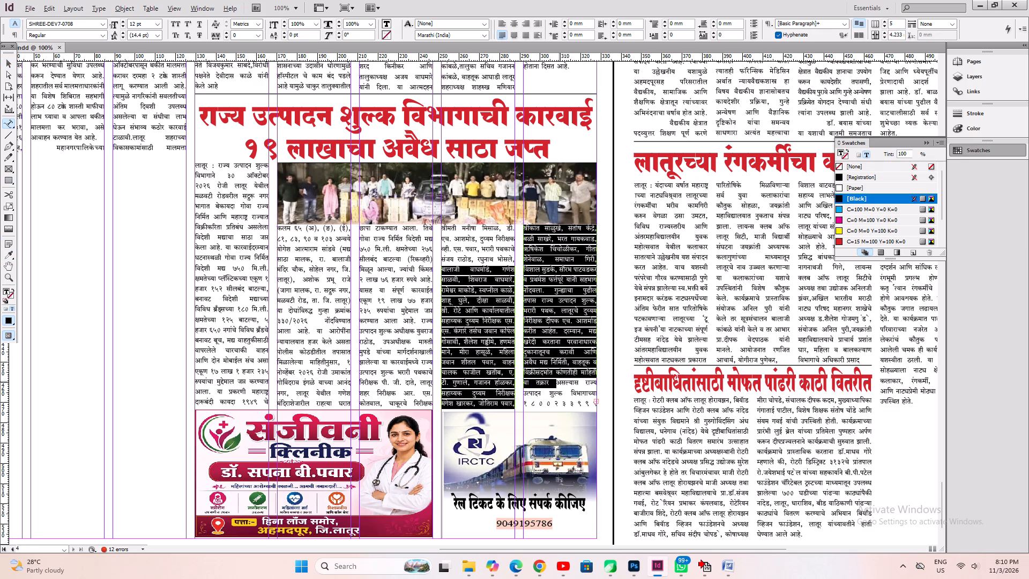
{"action": "key", "text": "alt+Left"}
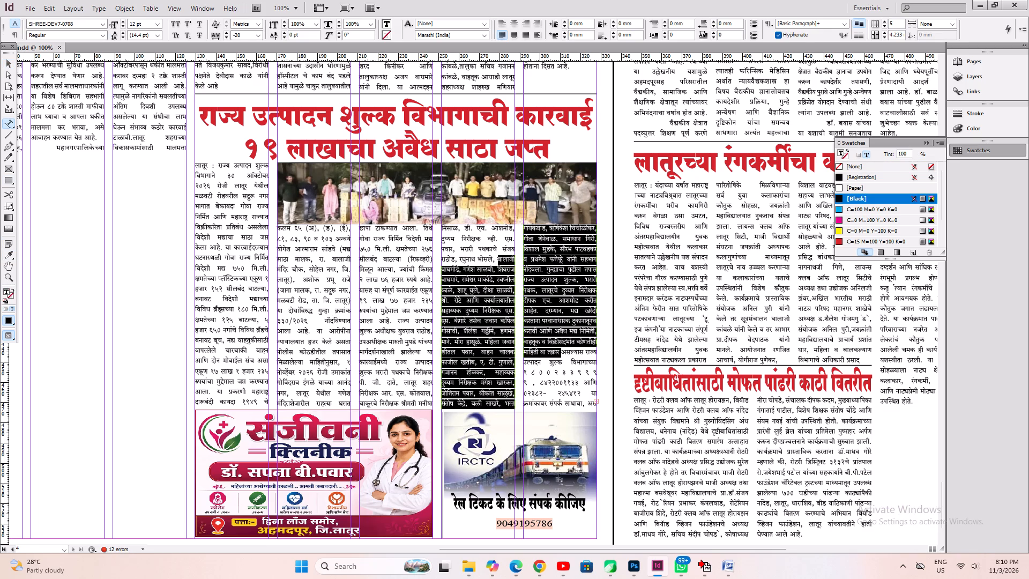
Insert a paragraph break after "साधावा," in the excise story's last line and save the document.
{"action": "left_click", "coordinate": [583, 402]}
{"action": "key", "text": "Right"}
{"action": "key", "text": "Right"}
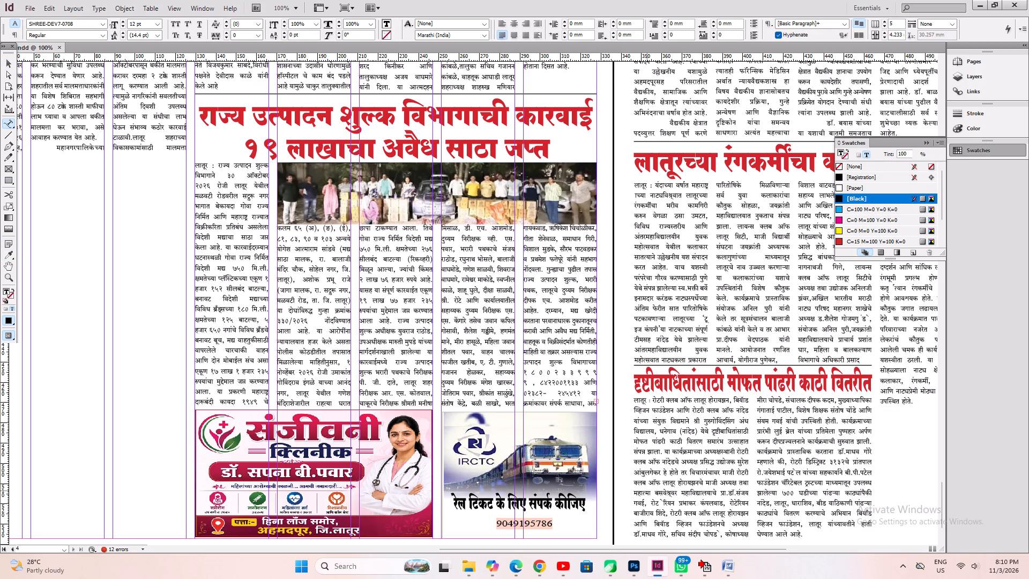
{"action": "key", "text": "Return"}
{"action": "key", "text": "ctrl+s"}
{"action": "key", "text": "ctrl+minus"}
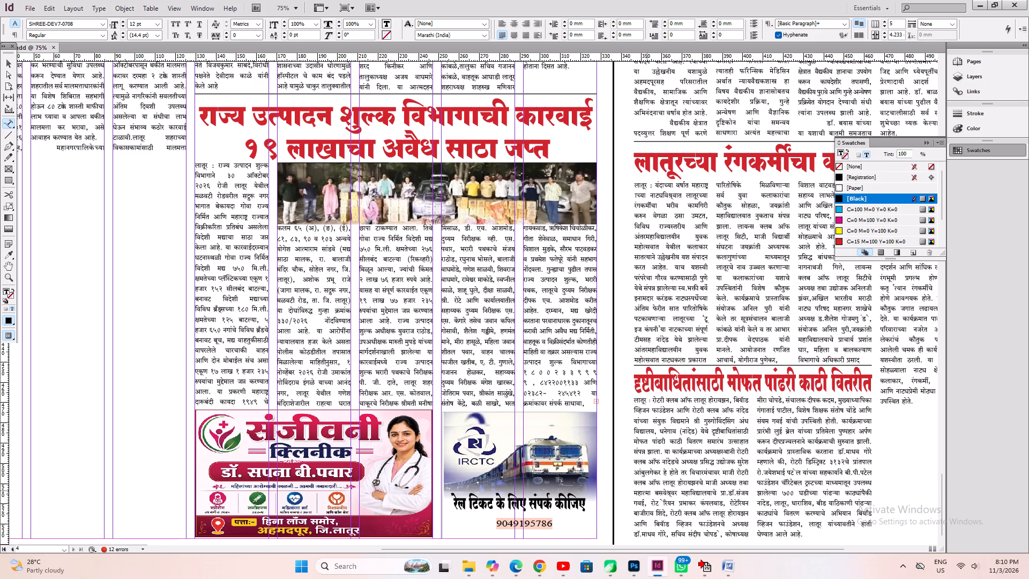
{"action": "key", "text": "ctrl+0"}
{"action": "key", "text": "ctrl+s"}
{"action": "key", "text": "ctrl+s"}
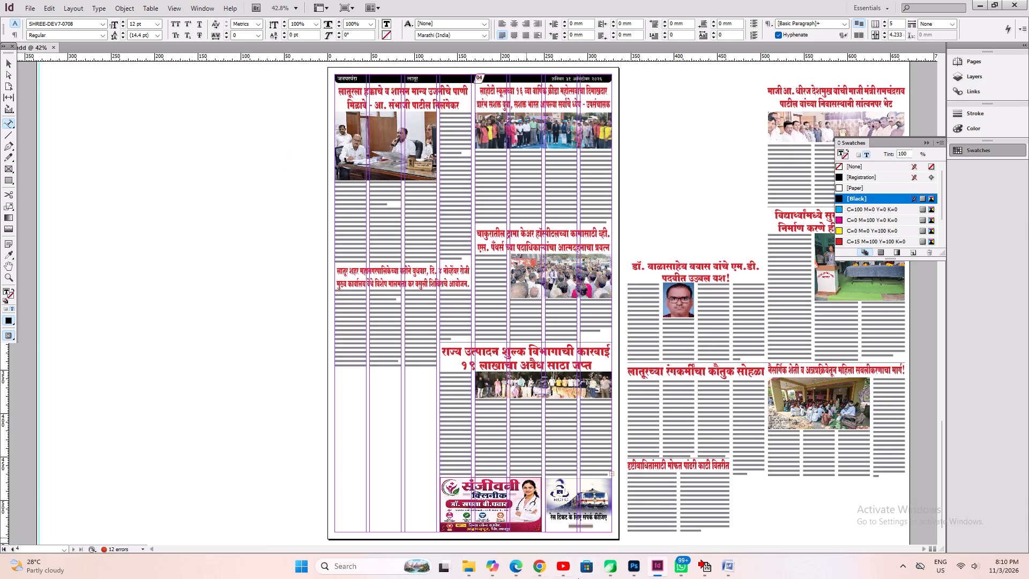
Switch to the Chrome PDF 03-11-2026-20261103.pdf at page 4.
{"action": "left_click", "coordinate": [538, 571]}
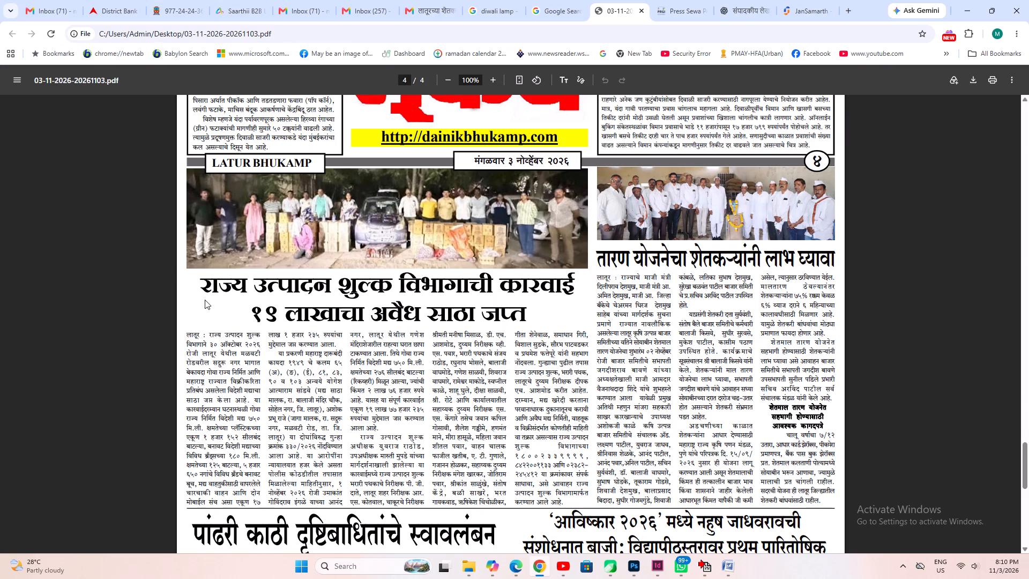
In the Chrome PDF, copy the headline and full body of the story "तारण योजनेचा शेतकऱ्यांनी लाभ घ्यावा".
{"action": "scroll", "coordinate": [287, 327], "scroll_direction": "down", "scroll_amount": 1}
{"action": "scroll", "coordinate": [585, 342], "scroll_direction": "up", "scroll_amount": 1}
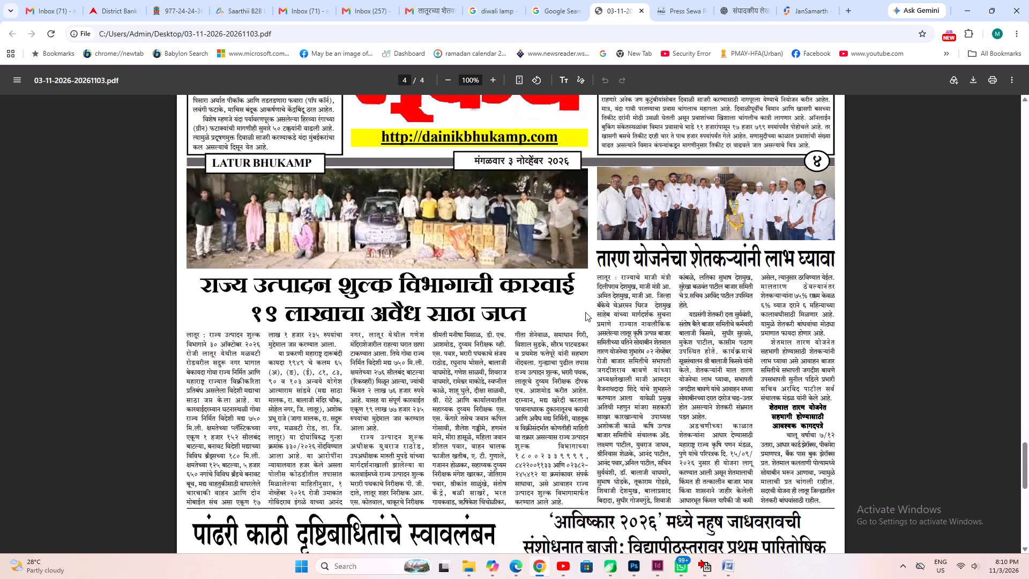
{"action": "left_click_drag", "start_coordinate": [595, 257], "coordinate": [811, 494]}
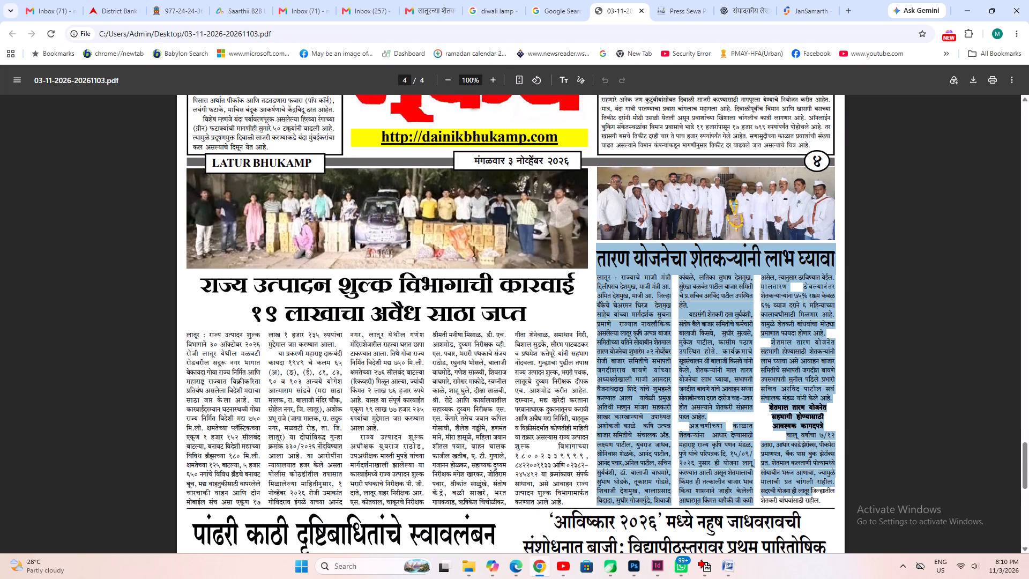
{"action": "left_click_drag", "start_coordinate": [811, 494], "coordinate": [822, 511]}
{"action": "right_click", "coordinate": [709, 329]}
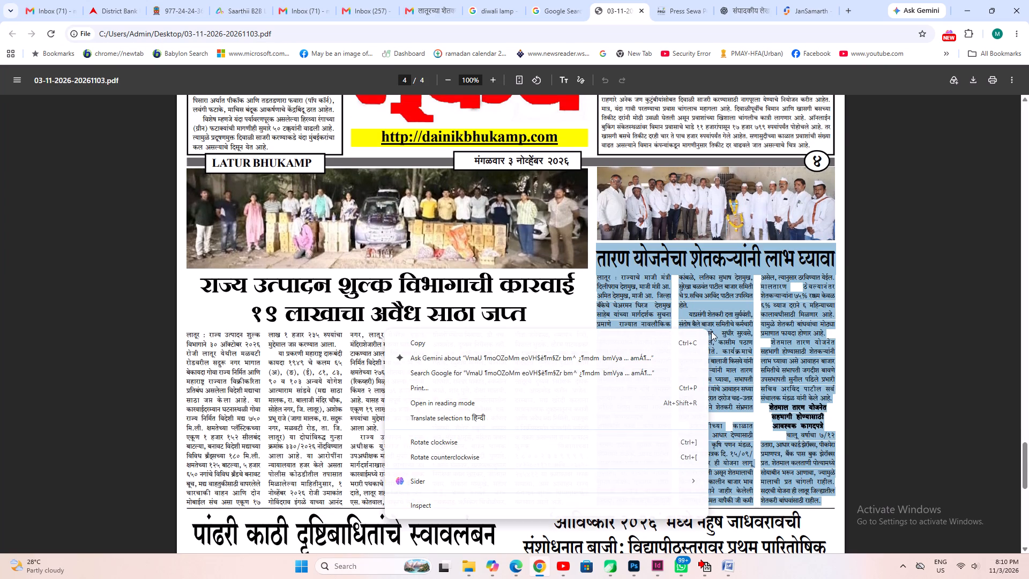
{"action": "left_click", "coordinate": [594, 338]}
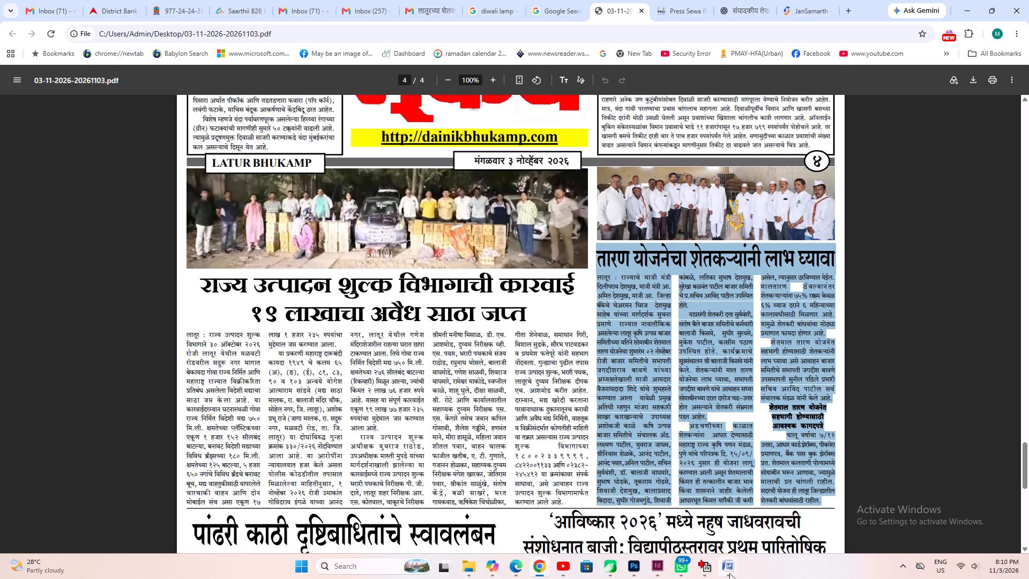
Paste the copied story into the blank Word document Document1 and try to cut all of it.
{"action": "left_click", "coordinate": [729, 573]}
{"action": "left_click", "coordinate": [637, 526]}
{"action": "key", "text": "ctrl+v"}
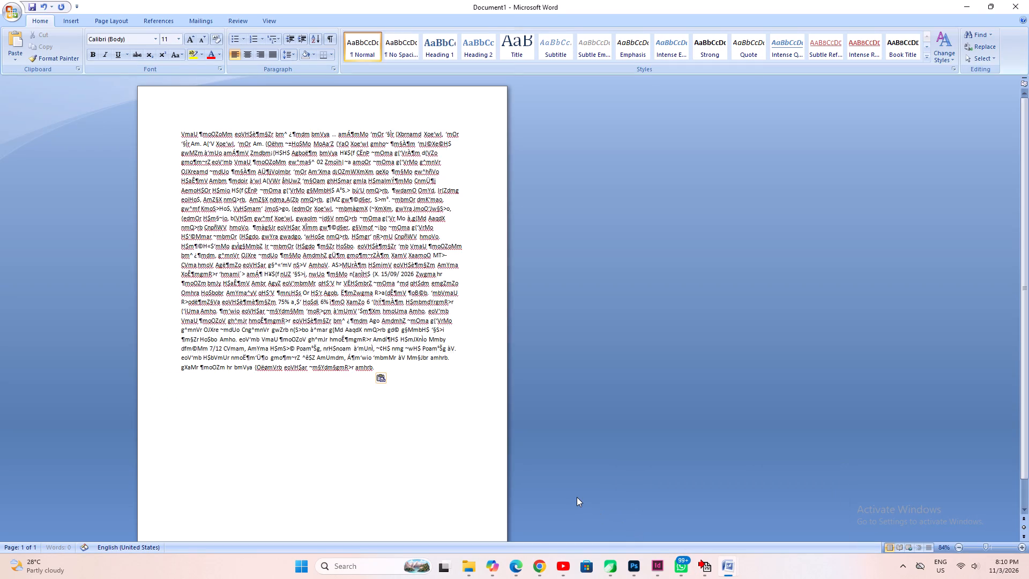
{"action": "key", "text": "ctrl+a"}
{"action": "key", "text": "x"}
Switch to InDesign and draw a large text frame on the empty pasteboard beside the page's first column.
{"action": "left_click", "coordinate": [654, 571]}
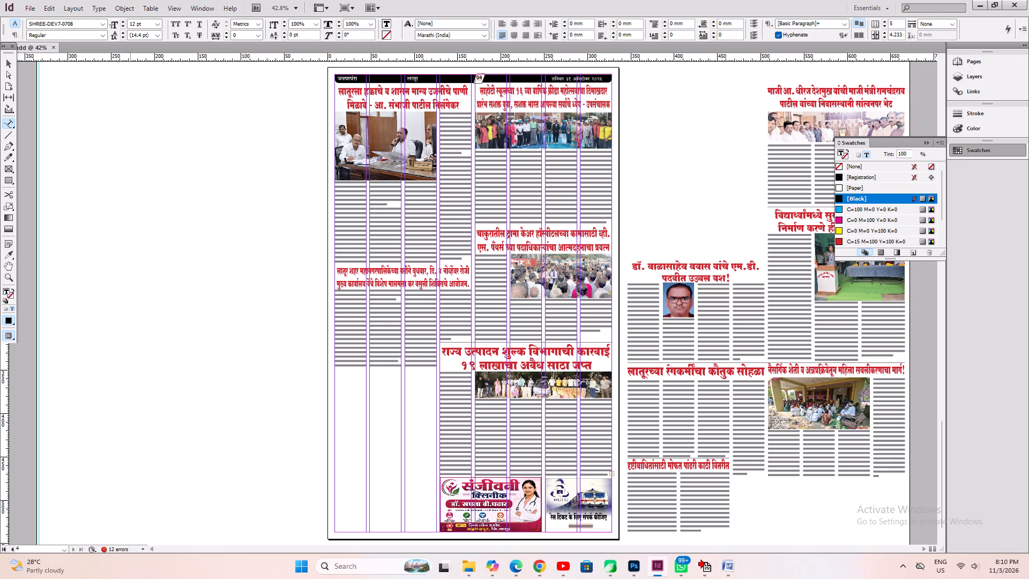
{"action": "left_click", "coordinate": [85, 247]}
{"action": "left_click_drag", "start_coordinate": [3, 117], "coordinate": [9, 123]}
{"action": "left_click_drag", "start_coordinate": [9, 121], "coordinate": [42, 121]}
{"action": "left_click_drag", "start_coordinate": [159, 319], "coordinate": [301, 514]}
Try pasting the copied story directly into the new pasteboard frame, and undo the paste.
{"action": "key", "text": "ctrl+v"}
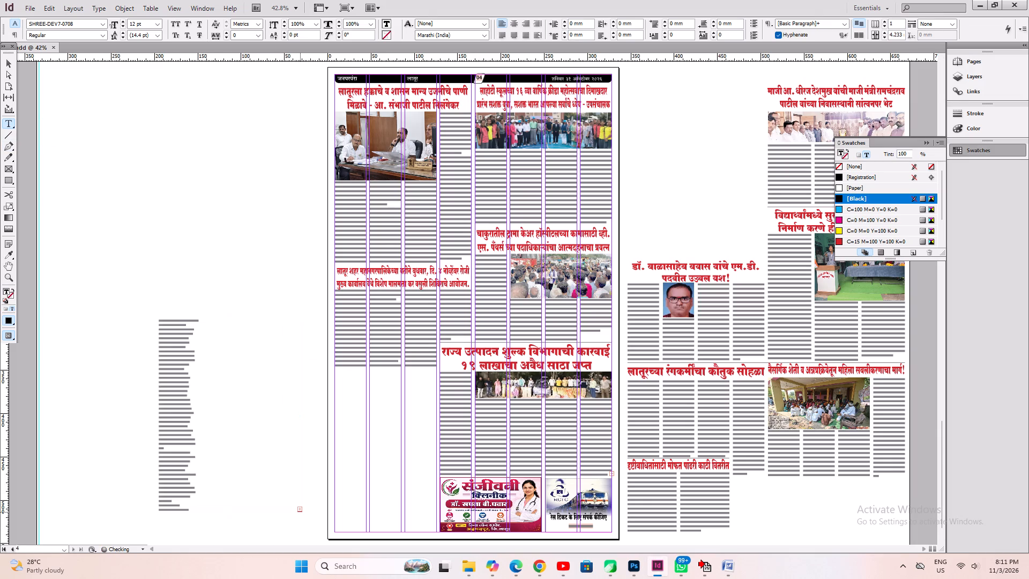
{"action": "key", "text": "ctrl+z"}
Paste the copied story into Word's Document1, cut all its text, and paste it into the InDesign pasteboard frame.
{"action": "left_click", "coordinate": [736, 569]}
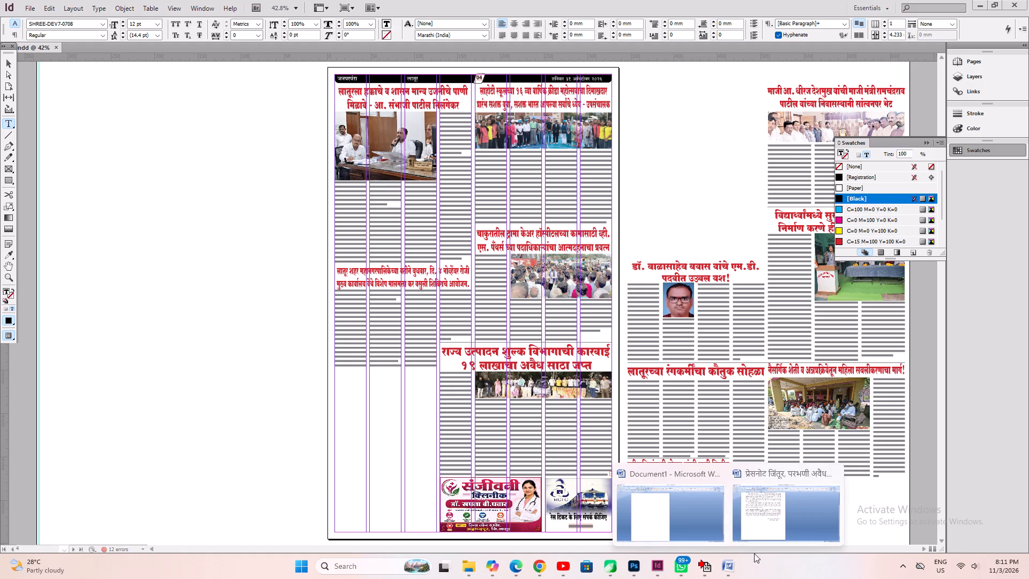
{"action": "left_click", "coordinate": [658, 528]}
{"action": "key", "text": "ctrl+v"}
{"action": "key", "text": "ctrl+a"}
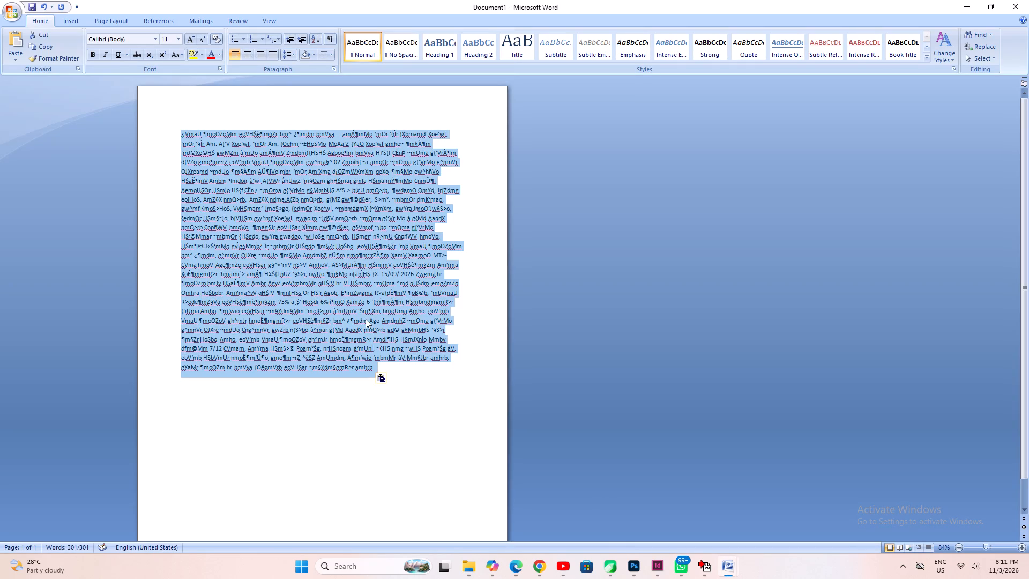
{"action": "key", "text": "ctrl+x"}
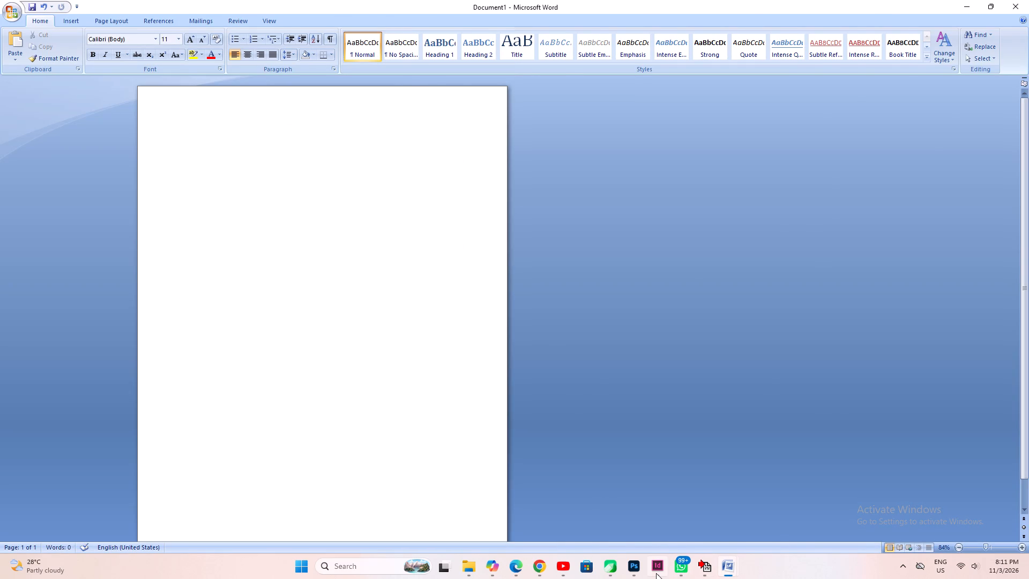
{"action": "left_click", "coordinate": [656, 573]}
{"action": "key", "text": "ctrl+v"}
Delete the stray character before "तारण" at the very start of the pasted story.
{"action": "left_click", "coordinate": [245, 337]}
{"action": "key", "text": "ctrl+2"}
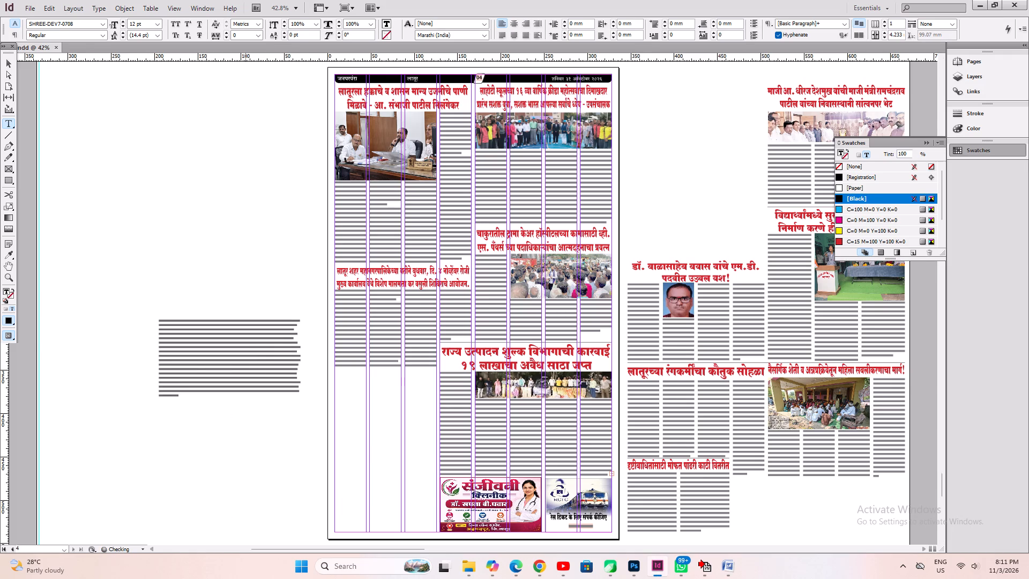
{"action": "left_click", "coordinate": [81, 228]}
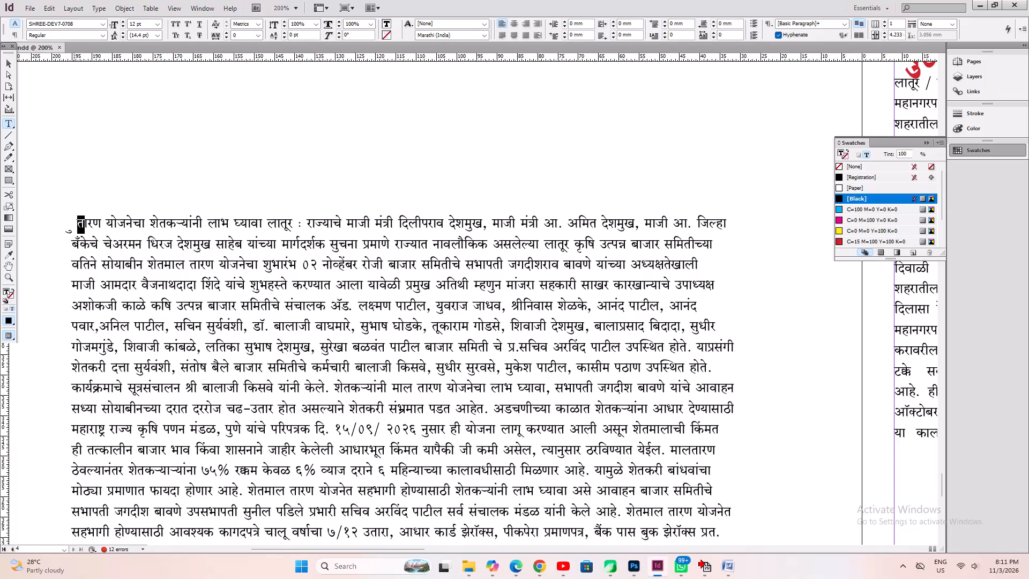
{"action": "left_click", "coordinate": [75, 225]}
{"action": "key", "text": "shift+Home"}
{"action": "key", "text": "BackSpace"}
{"action": "key", "text": "BackSpace"}
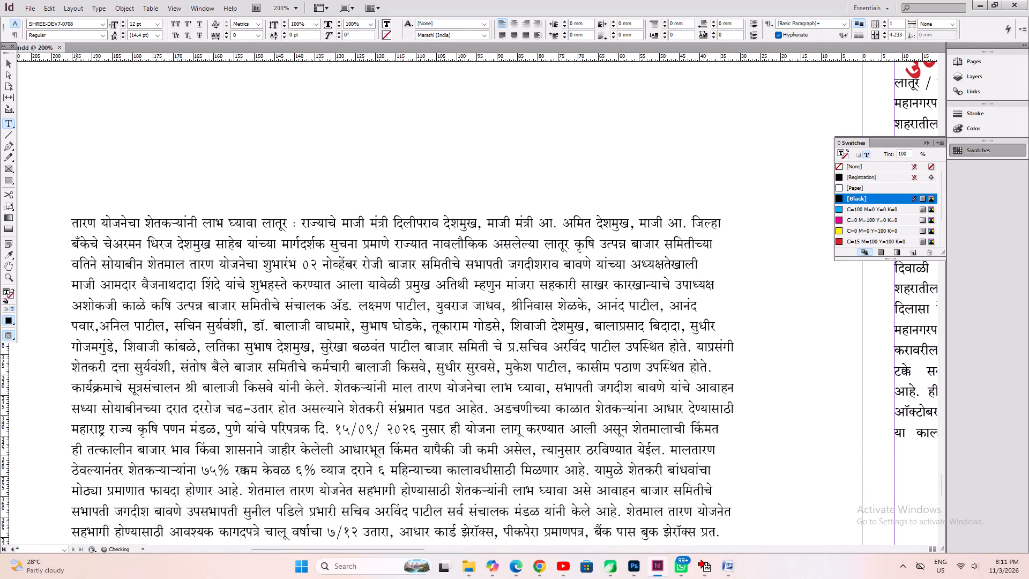
Cut the headline words "तारण योजनेचा शेतकऱ्यांनी लाभ घ्यावा" from the start of the pasteboard story, leaving it beginning at "लातूर :".
{"action": "left_click", "coordinate": [255, 222], "text": "shift"}
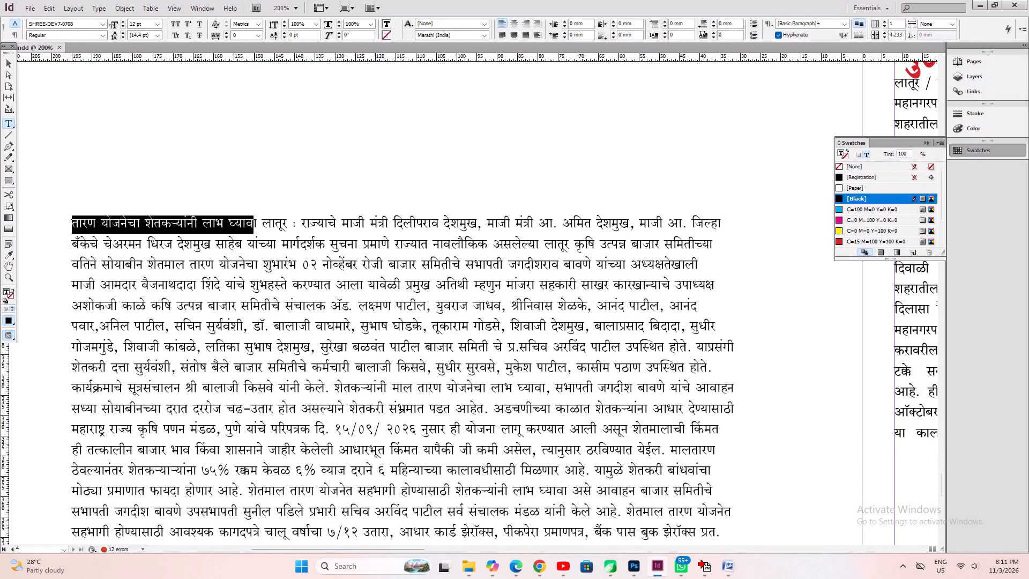
{"action": "left_click", "coordinate": [258, 225]}
{"action": "left_click_drag", "start_coordinate": [260, 226], "coordinate": [0, 147]}
{"action": "key", "text": "ctrl+x"}
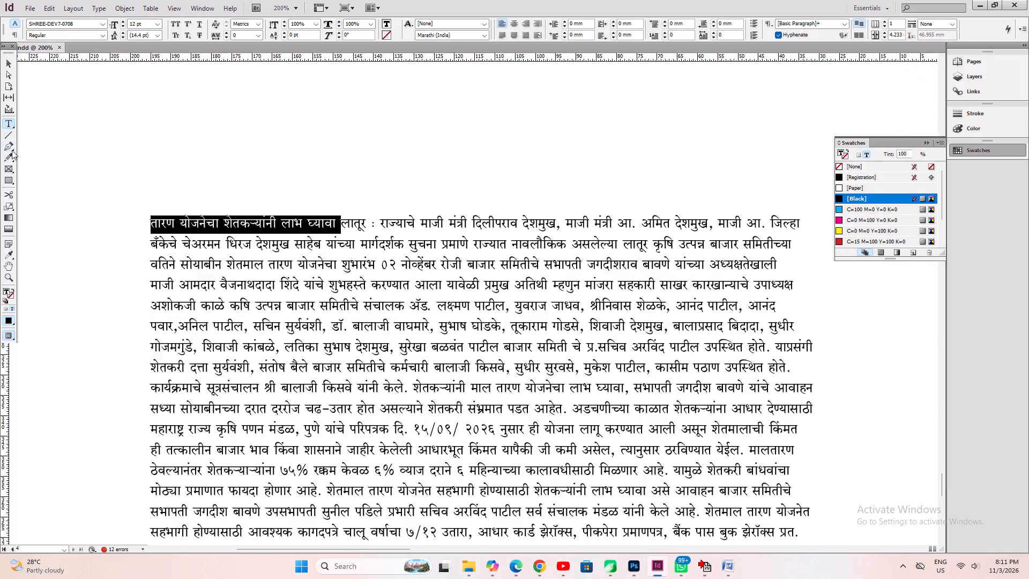
Duplicate the excise headline frame into the empty area below the municipal tax-camp story, flush with the page's first column.
{"action": "key", "text": "ctrl+1"}
{"action": "left_click_drag", "start_coordinate": [738, 333], "coordinate": [91, 194], "text": "alt"}
{"action": "left_click_drag", "start_coordinate": [141, 191], "coordinate": [153, 190], "text": "alt"}
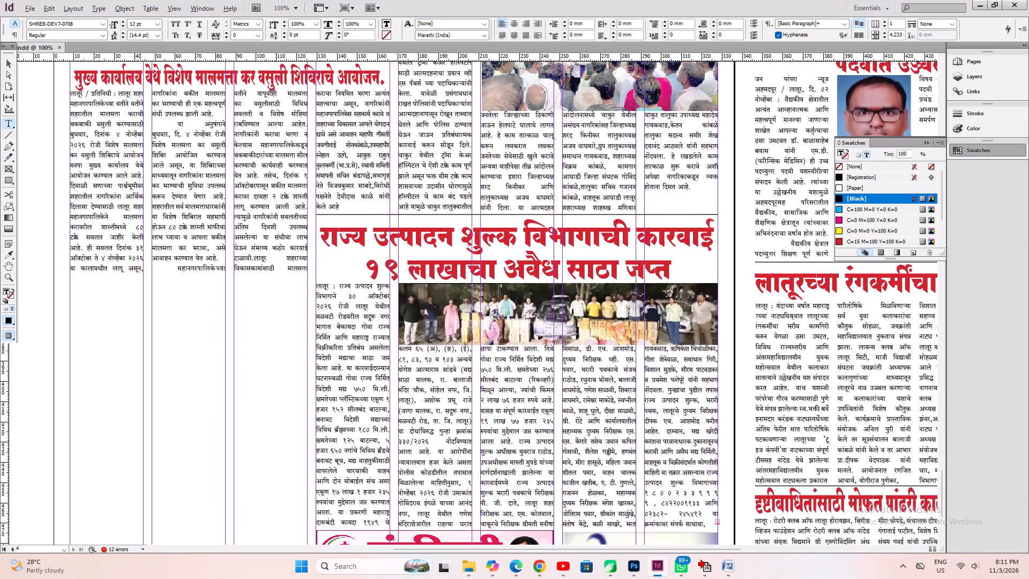
{"action": "left_click_drag", "start_coordinate": [143, 203], "coordinate": [222, 173], "text": "alt"}
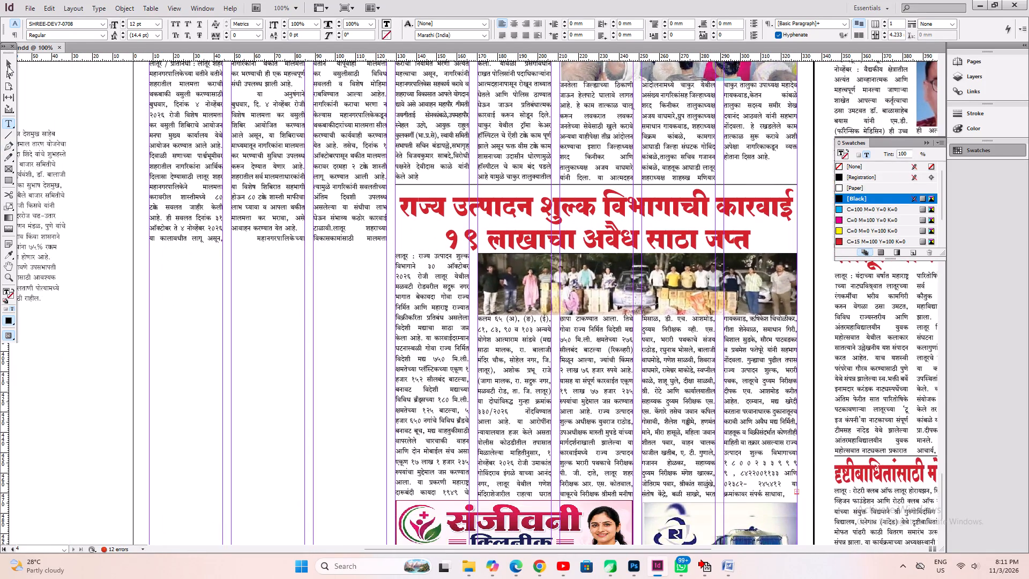
{"action": "left_click", "coordinate": [8, 66]}
{"action": "left_click", "coordinate": [564, 238]}
{"action": "left_click_drag", "start_coordinate": [590, 219], "coordinate": [348, 279], "text": "alt"}
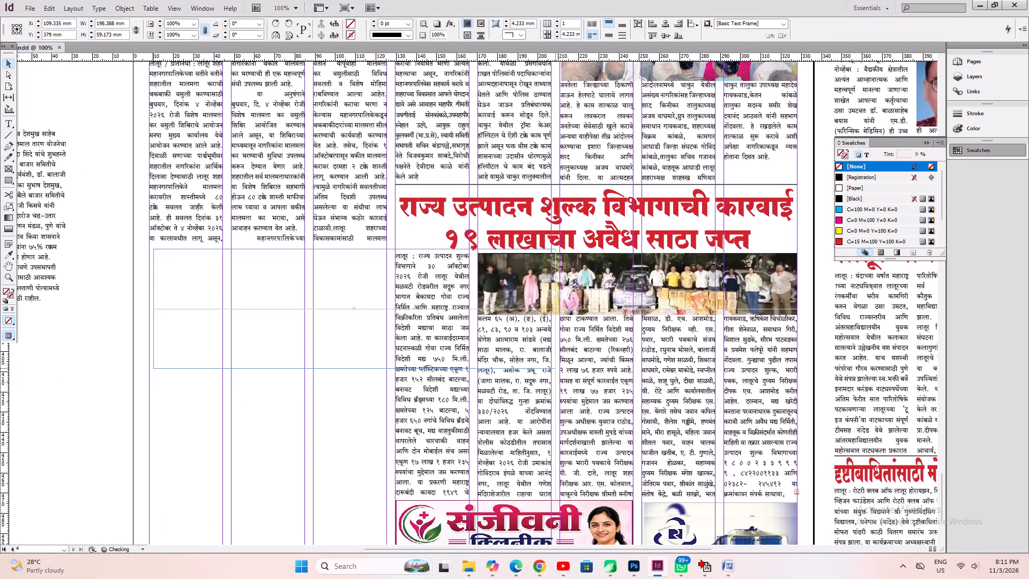
{"action": "left_click_drag", "start_coordinate": [348, 279], "coordinate": [344, 278], "text": "alt"}
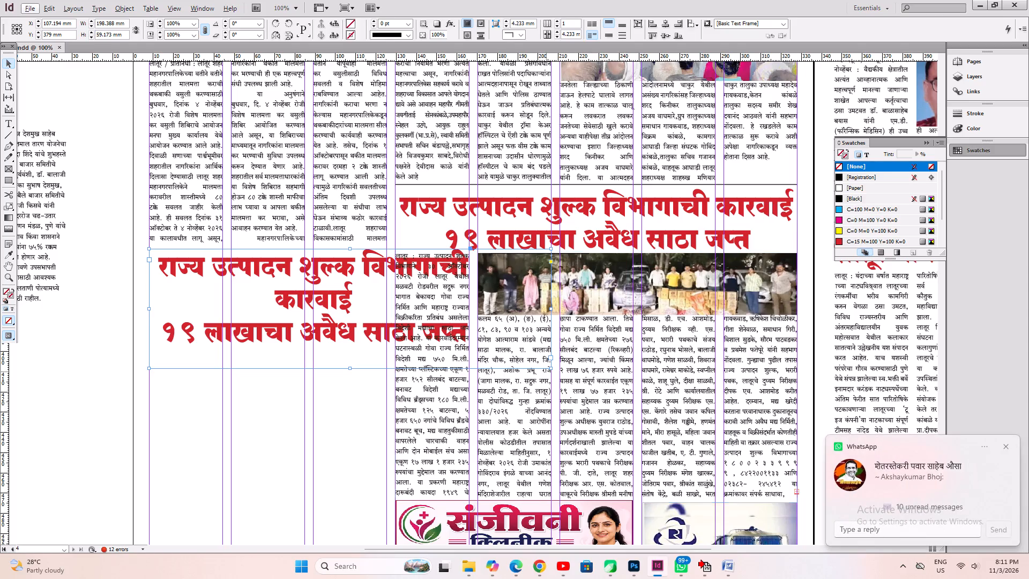
Resize the duplicated headline frame to about 117 mm wide by 77 mm high, spanning the first three page columns.
{"action": "left_click_drag", "start_coordinate": [556, 369], "coordinate": [427, 413]}
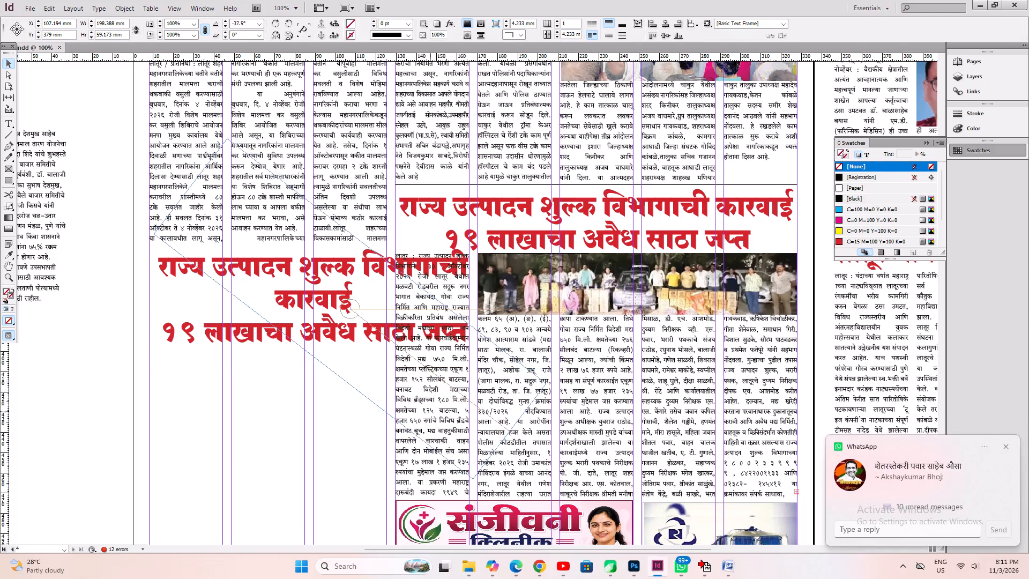
{"action": "key", "text": "ctrl+z"}
{"action": "left_click_drag", "start_coordinate": [551, 367], "coordinate": [367, 387]}
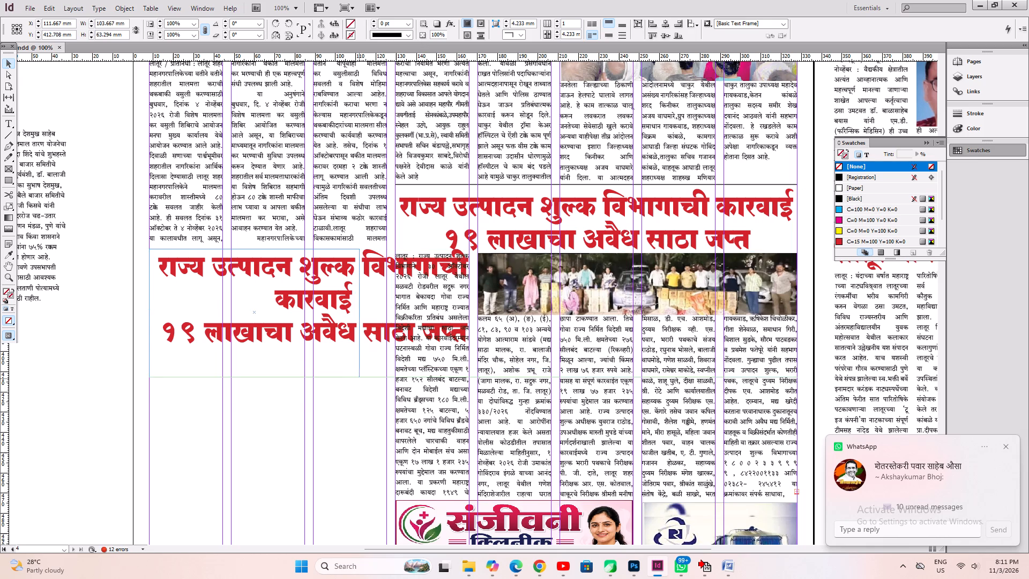
{"action": "left_click_drag", "start_coordinate": [367, 387], "coordinate": [388, 404]}
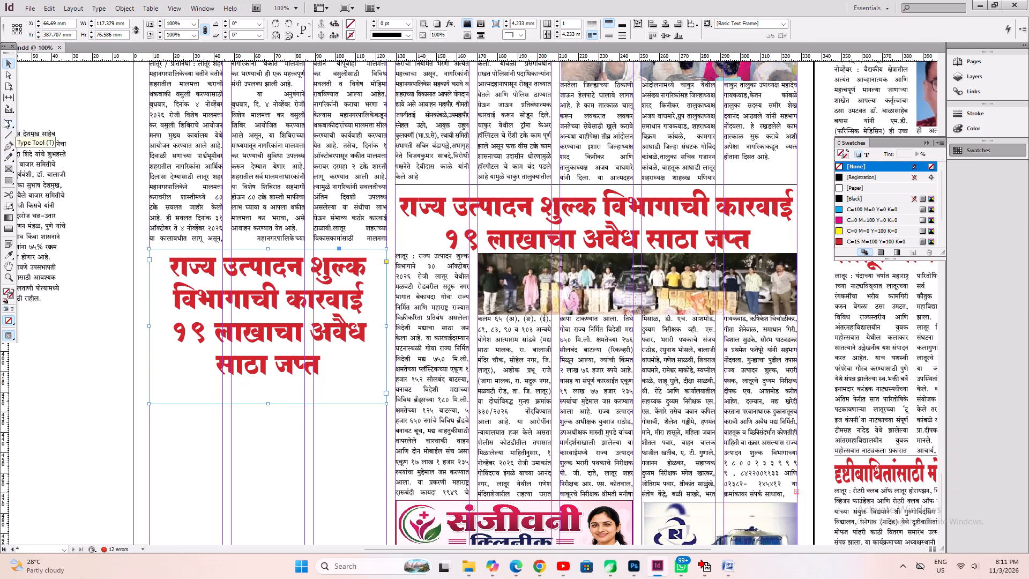
Replace all the text in the duplicated headline frame with the cut headline "तारण योजनेचा शेतकऱ्यांनी लाभ घ्यावा".
{"action": "left_click", "coordinate": [4, 119]}
{"action": "left_click", "coordinate": [229, 300]}
{"action": "key", "text": "ctrl+a"}
{"action": "key", "text": "ctrl+v"}
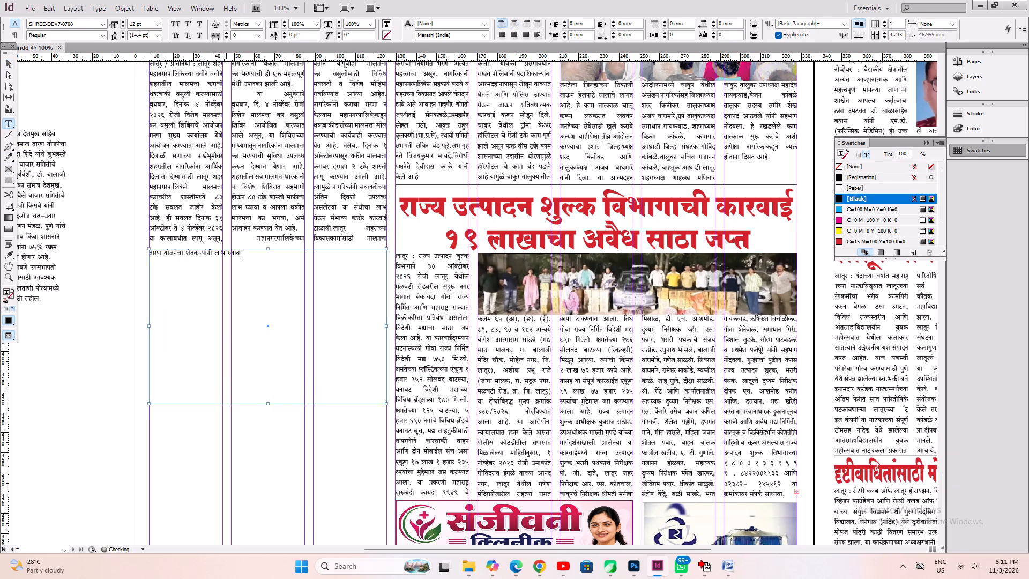
Undo the formatted paste and paste the तारण योजना headline without formatting over the duplicated frame's old headline text.
{"action": "key", "text": "ctrl+z"}
{"action": "left_click", "coordinate": [49, 8]}
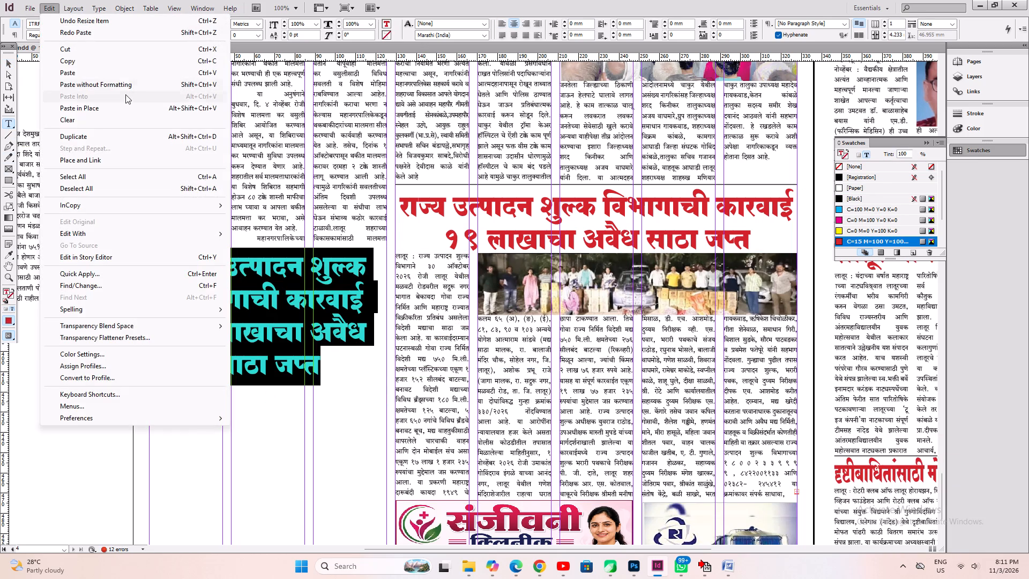
{"action": "left_click", "coordinate": [125, 85]}
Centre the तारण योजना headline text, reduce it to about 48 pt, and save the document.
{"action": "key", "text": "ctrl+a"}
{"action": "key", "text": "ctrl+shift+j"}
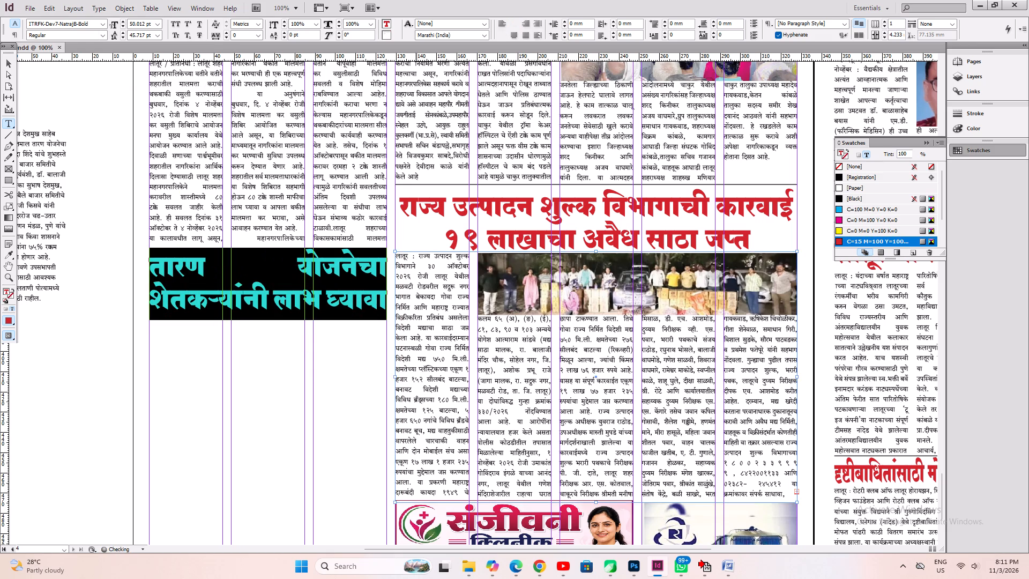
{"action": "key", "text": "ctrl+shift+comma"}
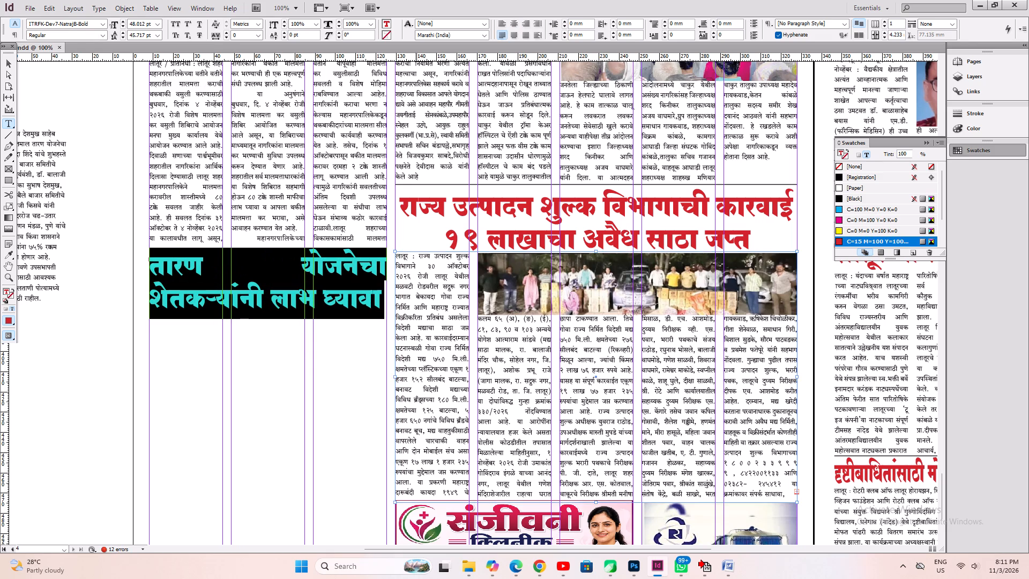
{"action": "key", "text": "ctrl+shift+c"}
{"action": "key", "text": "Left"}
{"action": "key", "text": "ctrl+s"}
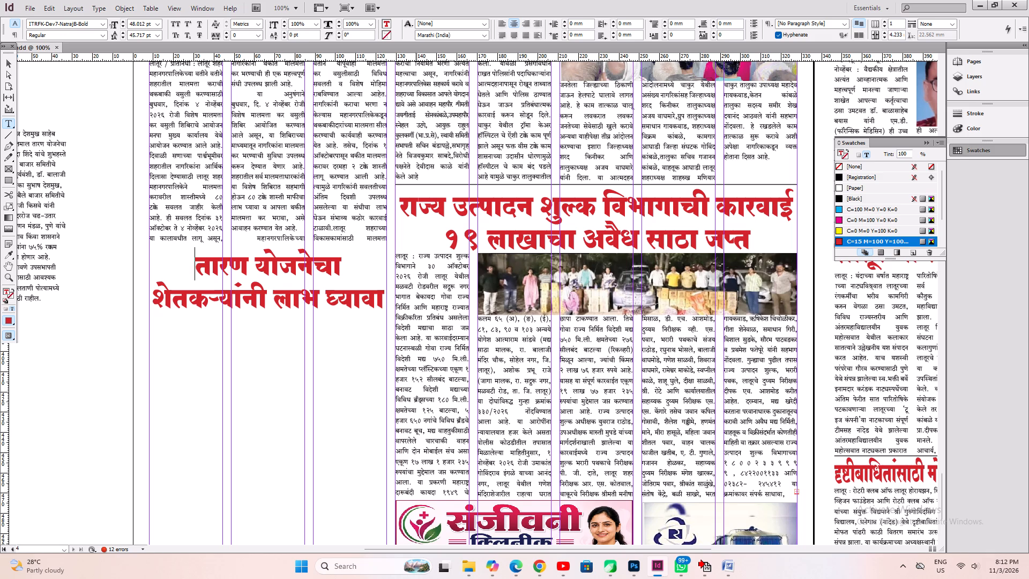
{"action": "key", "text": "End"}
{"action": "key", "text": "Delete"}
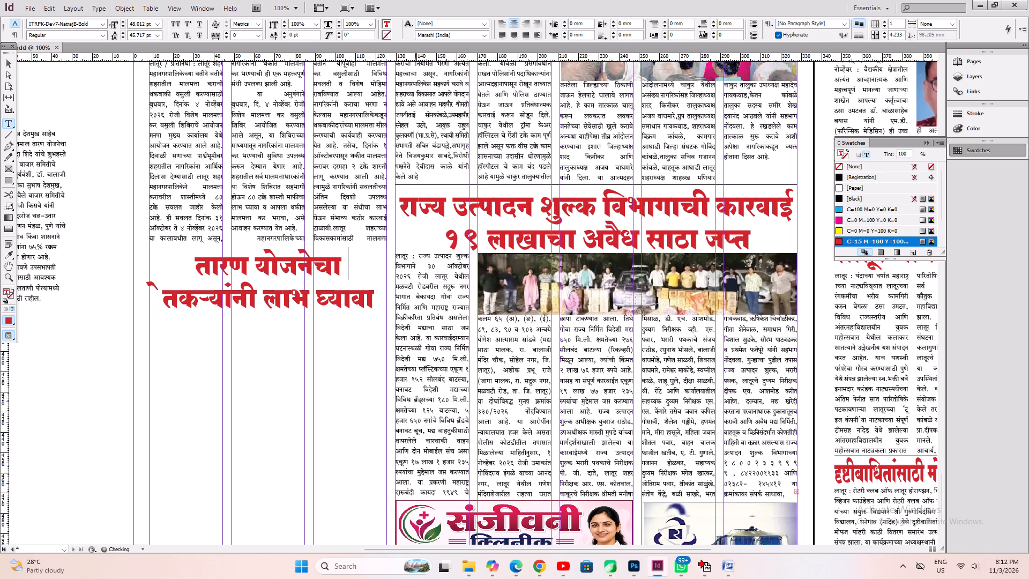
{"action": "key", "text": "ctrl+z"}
Justify the तारण योजना headline, reduce it to about 30 pt so it fits on one line, and fit the frame to its text.
{"action": "key", "text": "ctrl+a"}
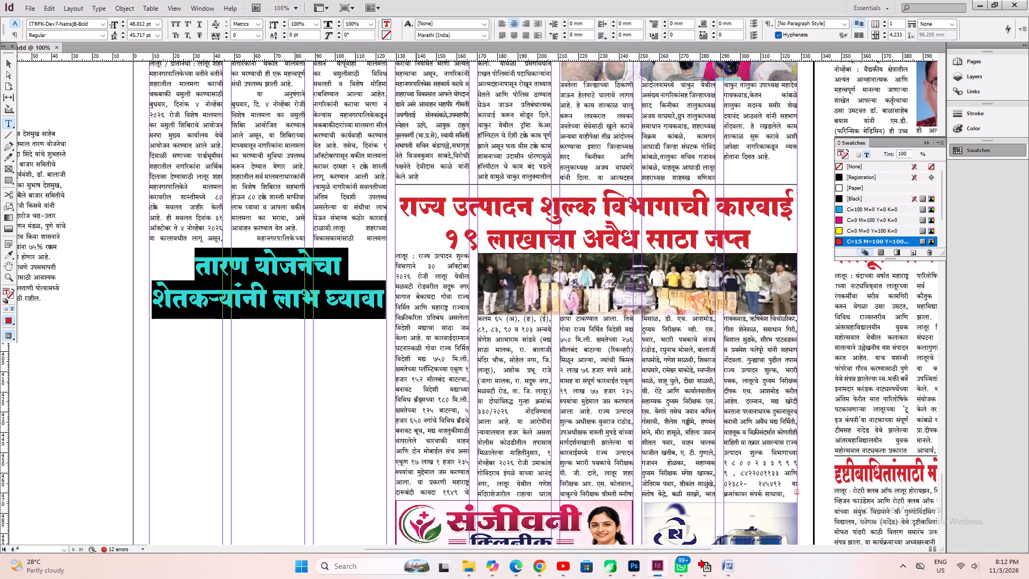
{"action": "key", "text": "ctrl+shift+j"}
{"action": "key", "text": "ctrl+shift+comma"}
{"action": "key", "text": "ctrl+shift+comma"}
{"action": "key", "text": "ctrl+shift+comma"}
{"action": "key", "text": "ctrl+shift+comma"}
{"action": "key", "text": "ctrl+shift+comma"}
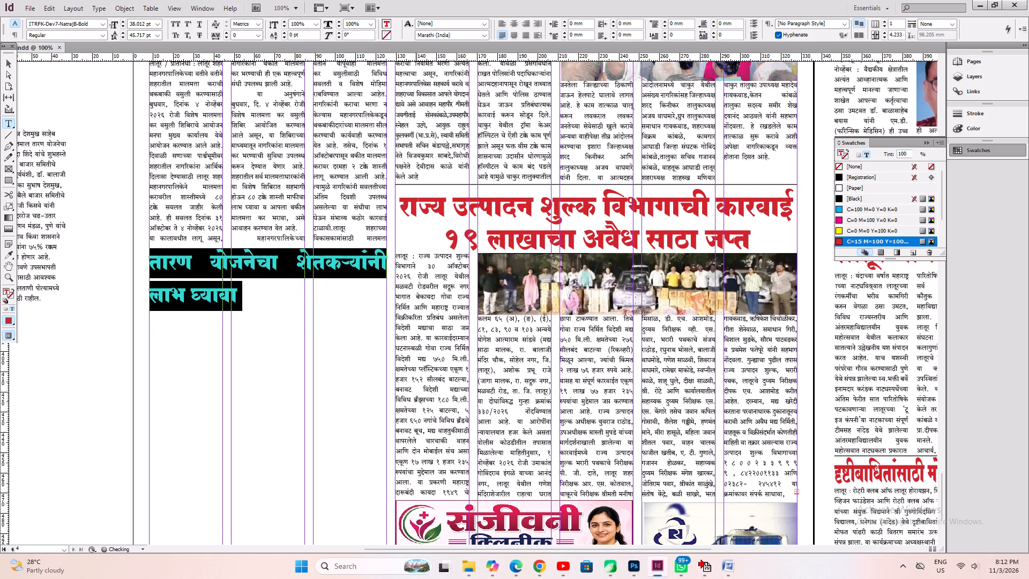
{"action": "key", "text": "ctrl+shift+comma"}
{"action": "key", "text": "ctrl+shift+comma"}
{"action": "key", "text": "ctrl+shift+comma"}
{"action": "key", "text": "ctrl+shift+comma"}
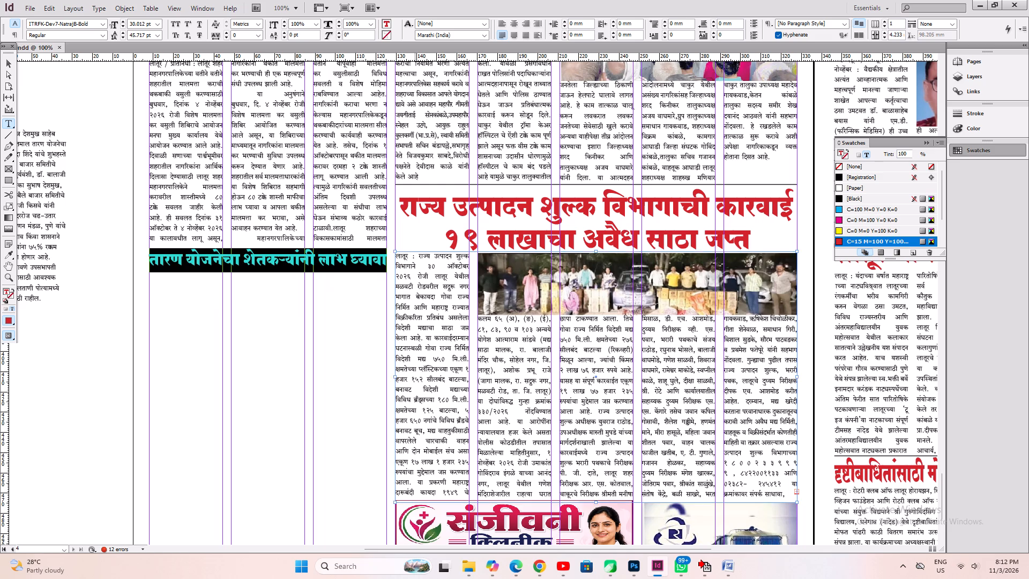
{"action": "key", "text": "ctrl+alt+c"}
Scale the headline frame to about 117 mm wide across the three columns and lower it to leave a gap below the tax-camp story.
{"action": "left_click", "coordinate": [10, 64]}
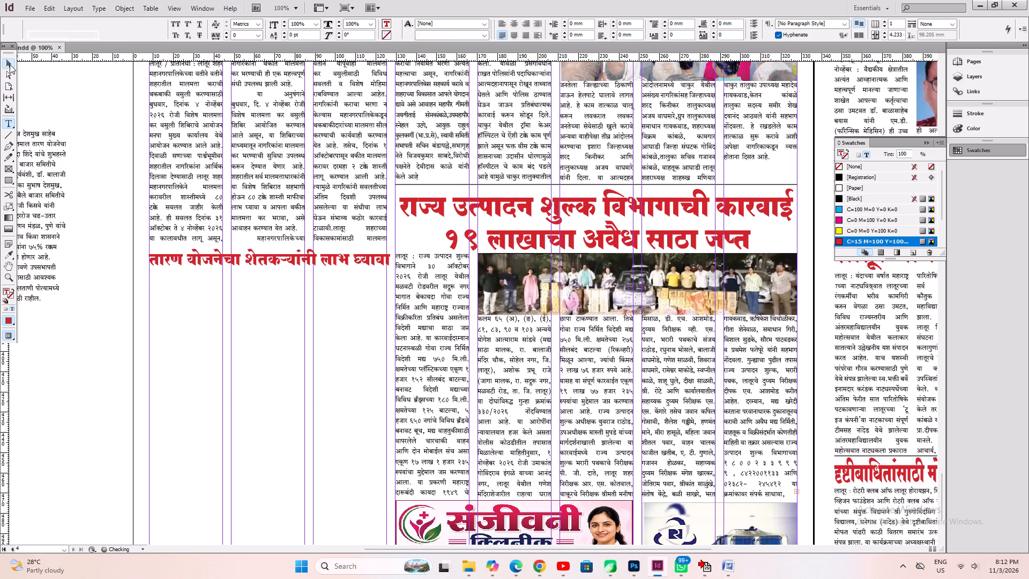
{"action": "left_click_drag", "start_coordinate": [268, 264], "coordinate": [267, 272], "text": "ctrl"}
{"action": "key", "text": "ctrl+2"}
{"action": "key", "text": "ctrl+1"}
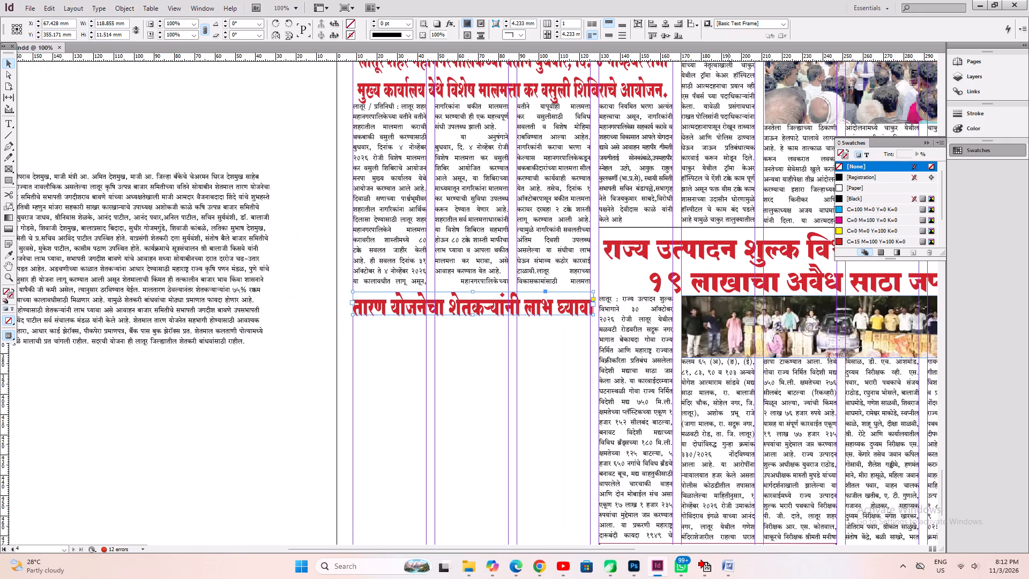
{"action": "left_click", "coordinate": [594, 317], "text": "ctrl"}
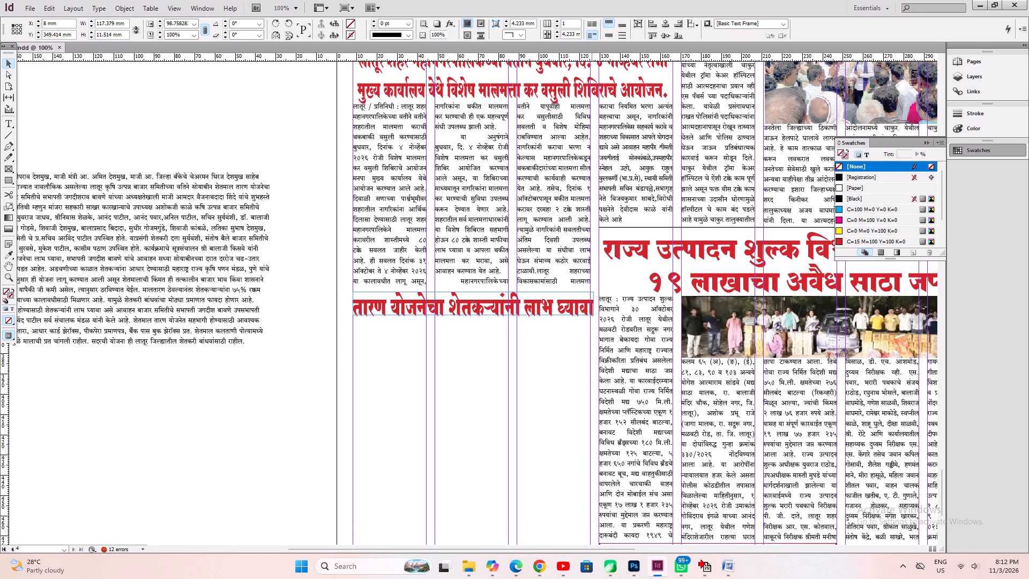
{"action": "key", "text": "ctrl+2"}
{"action": "left_click", "coordinate": [516, 347]}
{"action": "left_click_drag", "start_coordinate": [465, 300], "coordinate": [465, 316]}
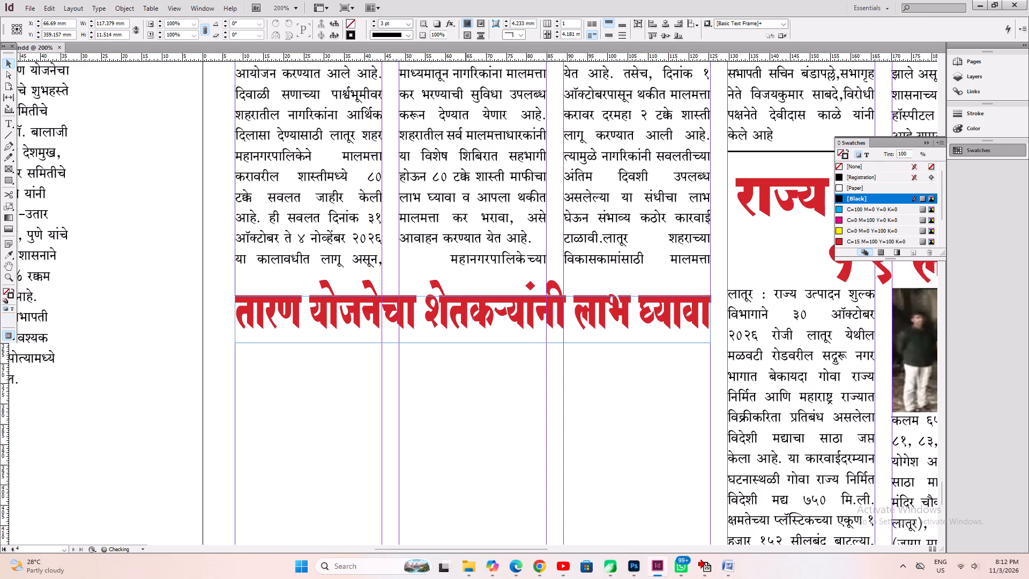
Draw a black horizontal 2 pt rule about 117 mm long between the tax-camp story and the तारण योजना headline.
{"action": "key", "text": "space"}
{"action": "key", "text": "space"}
{"action": "key", "text": "space"}
{"action": "key", "text": "space"}
{"action": "left_click_drag", "start_coordinate": [439, 395], "coordinate": [214, 366]}
{"action": "left_click", "coordinate": [10, 137]}
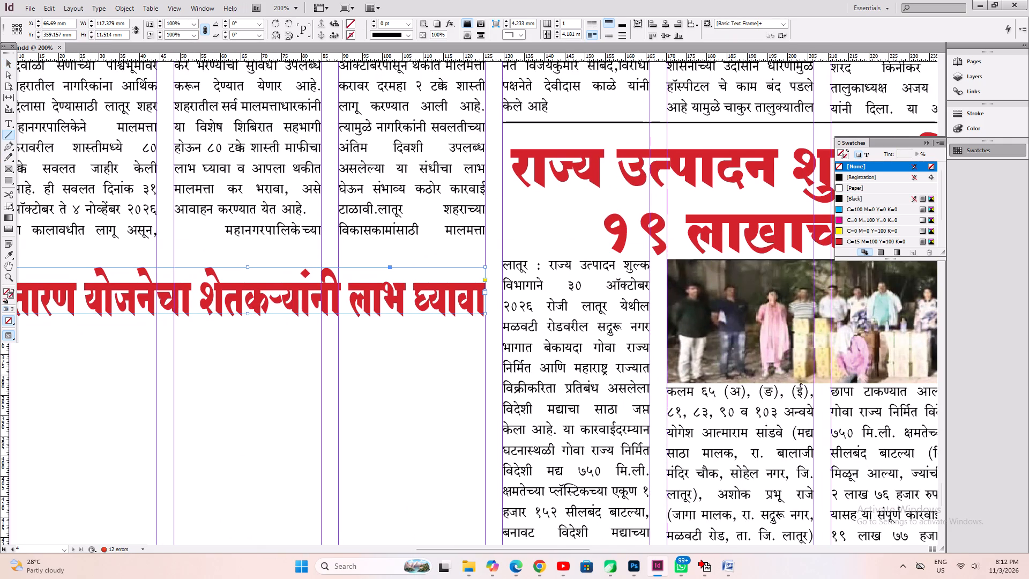
{"action": "key", "text": "space"}
{"action": "left_click_drag", "start_coordinate": [123, 431], "coordinate": [180, 436]}
{"action": "left_click_drag", "start_coordinate": [66, 251], "coordinate": [549, 330], "text": "shift"}
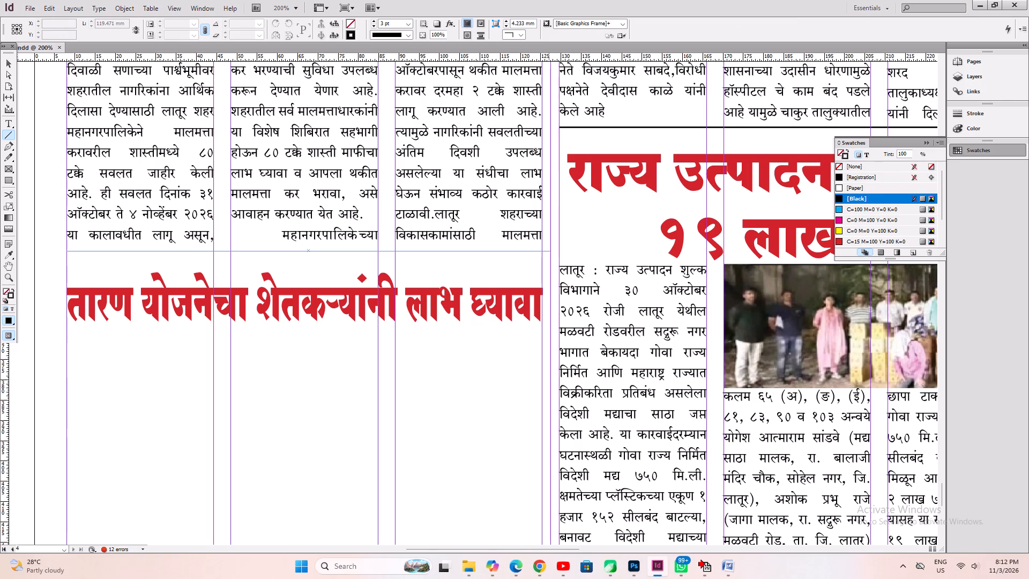
{"action": "left_click_drag", "start_coordinate": [549, 330], "coordinate": [542, 331], "text": "shift"}
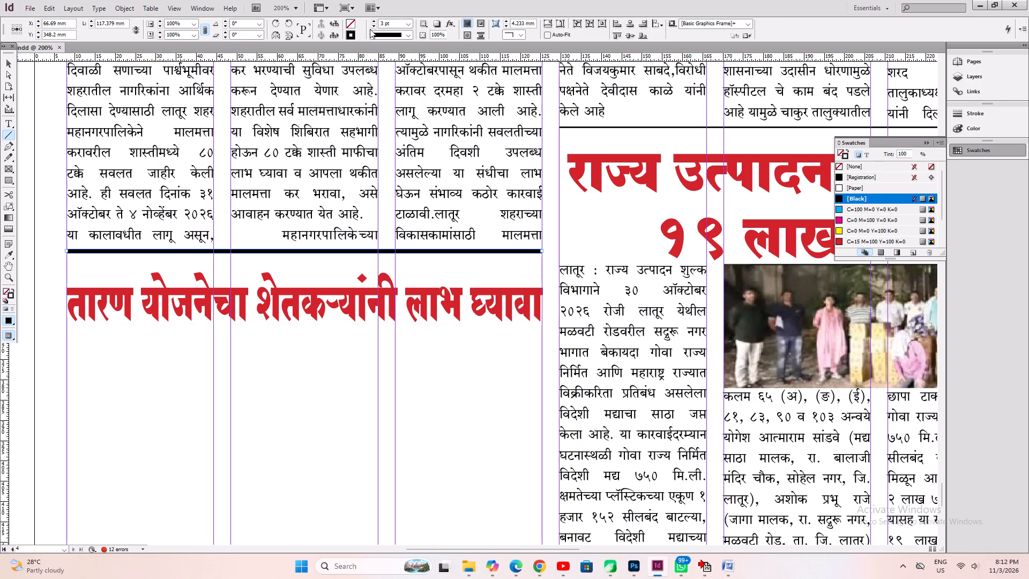
{"action": "triple_click", "coordinate": [374, 27]}
{"action": "double_click", "coordinate": [374, 27]}
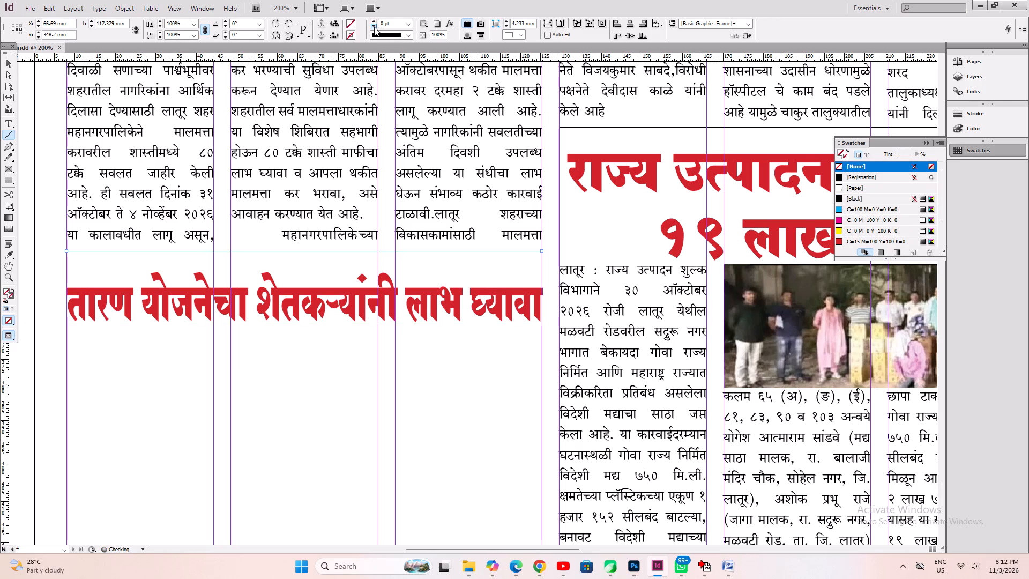
{"action": "double_click", "coordinate": [375, 22]}
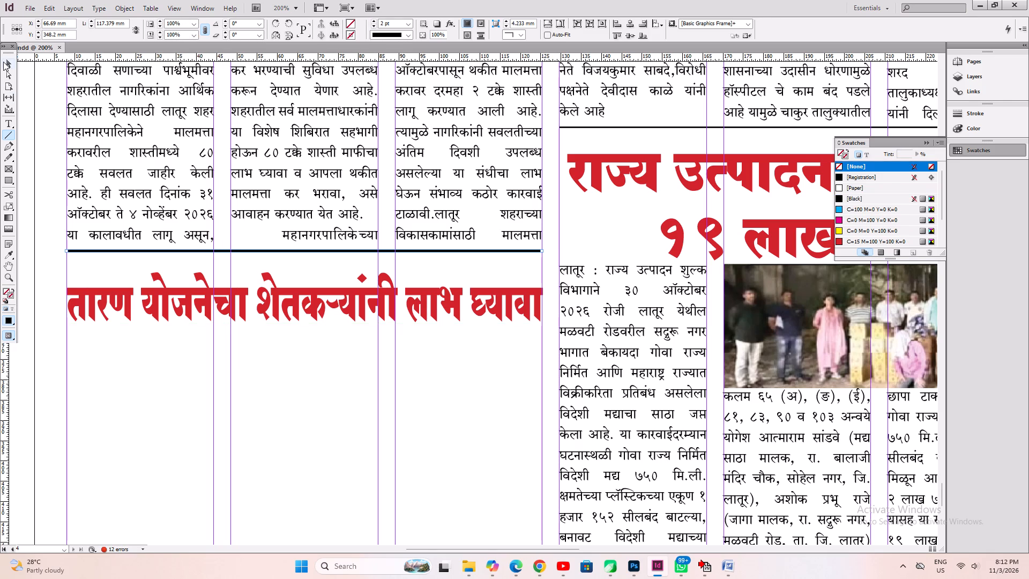
Move the तारण योजना headline up closer to the rule, to about Y 357 mm, and save the document.
{"action": "left_click", "coordinate": [3, 62]}
{"action": "left_click", "coordinate": [302, 313]}
{"action": "left_click_drag", "start_coordinate": [292, 291], "coordinate": [292, 283], "text": "shift"}
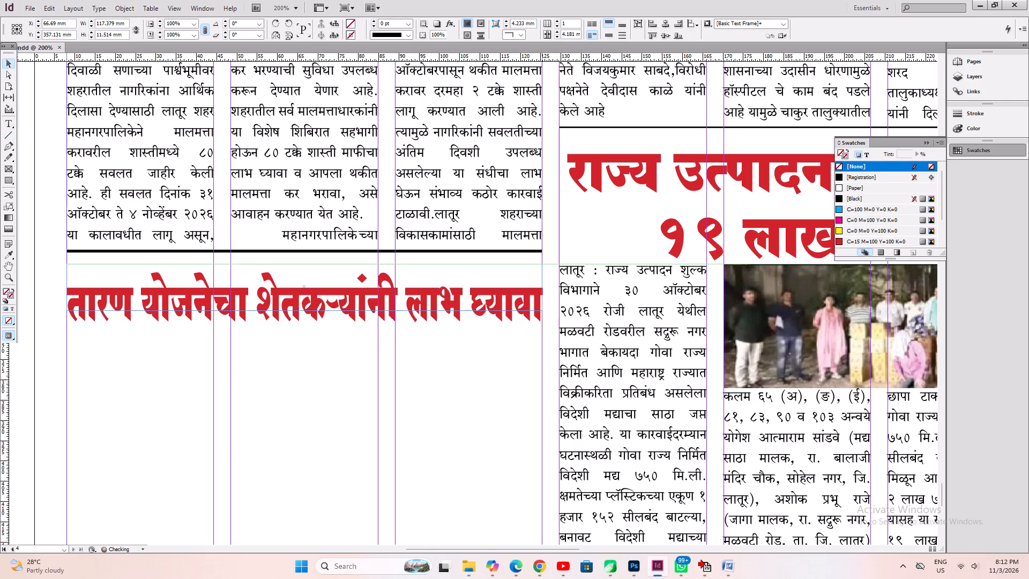
{"action": "left_click_drag", "start_coordinate": [292, 283], "coordinate": [292, 281], "text": "shift"}
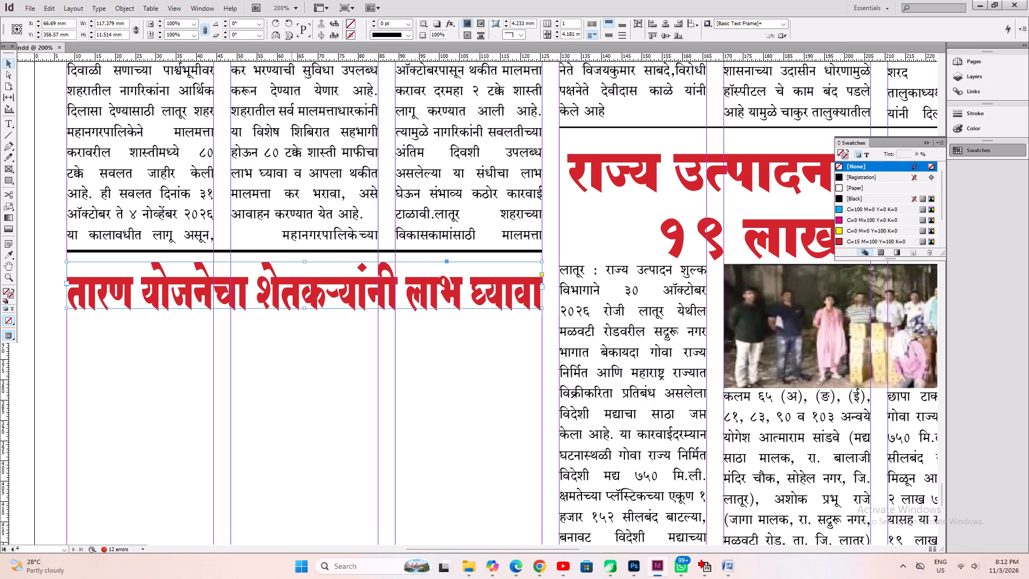
{"action": "key", "text": "ctrl+0"}
{"action": "key", "text": "ctrl+s"}
Fit the pasteboard तारण story frame to its text and move it below its headline, aligned with the third column's outer edge.
{"action": "left_click", "coordinate": [199, 343]}
{"action": "key", "text": "ctrl+1"}
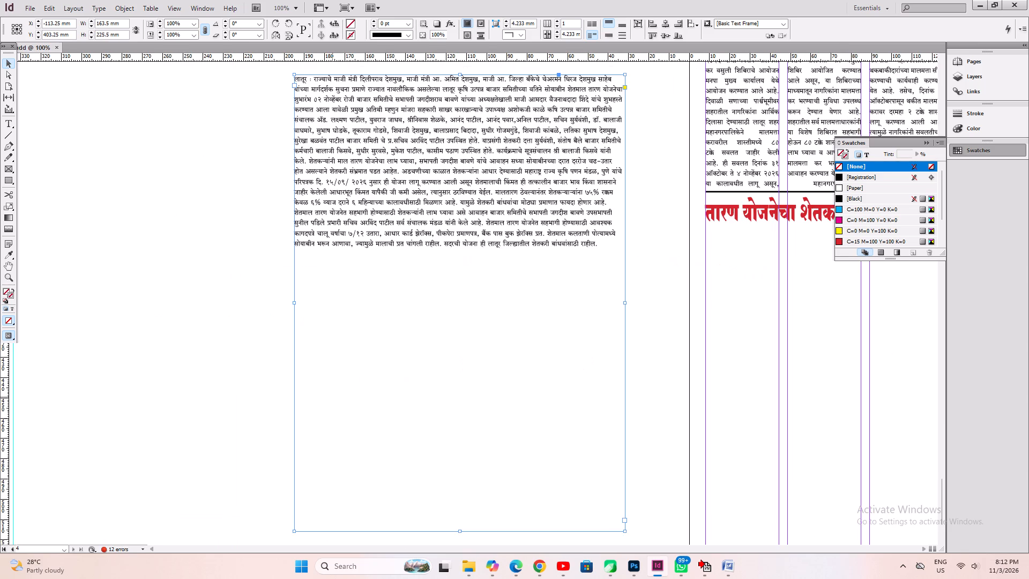
{"action": "key", "text": "ctrl+alt+c"}
{"action": "scroll", "coordinate": [366, 189], "scroll_direction": "up", "scroll_amount": 4}
{"action": "left_click_drag", "start_coordinate": [363, 225], "coordinate": [575, 411]}
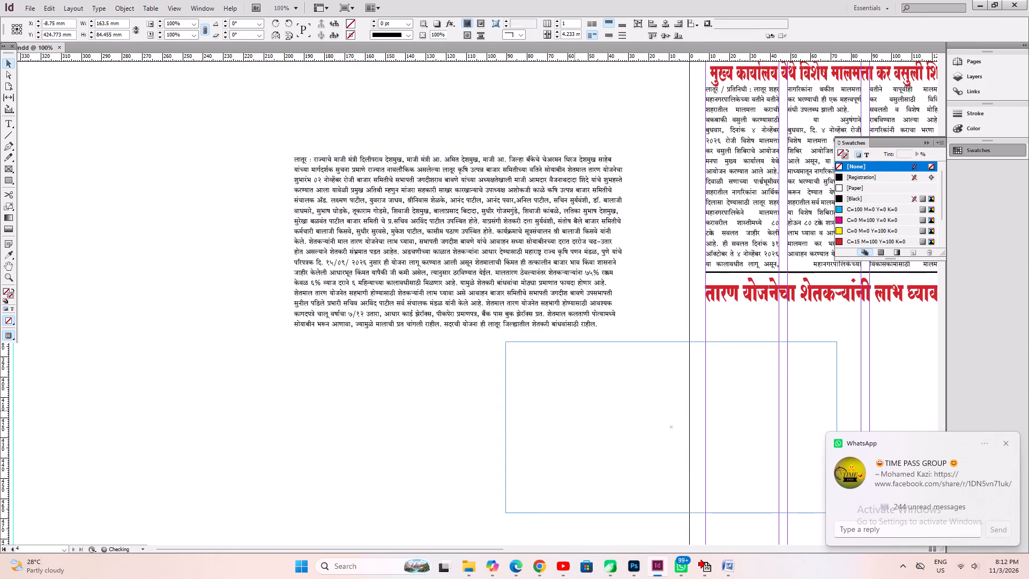
{"action": "key", "text": "space"}
{"action": "key", "text": "space"}
{"action": "key", "text": "space"}
{"action": "key", "text": "space"}
{"action": "key", "text": "space"}
{"action": "key", "text": "space"}
{"action": "left_click_drag", "start_coordinate": [571, 409], "coordinate": [81, 290]}
{"action": "left_click_drag", "start_coordinate": [132, 292], "coordinate": [235, 257]}
Narrow the तारण story frame to about 117 mm to match the three page columns and fit its height to the text.
{"action": "scroll", "coordinate": [218, 261], "scroll_direction": "down", "scroll_amount": 2}
{"action": "left_click_drag", "start_coordinate": [121, 280], "coordinate": [184, 372]}
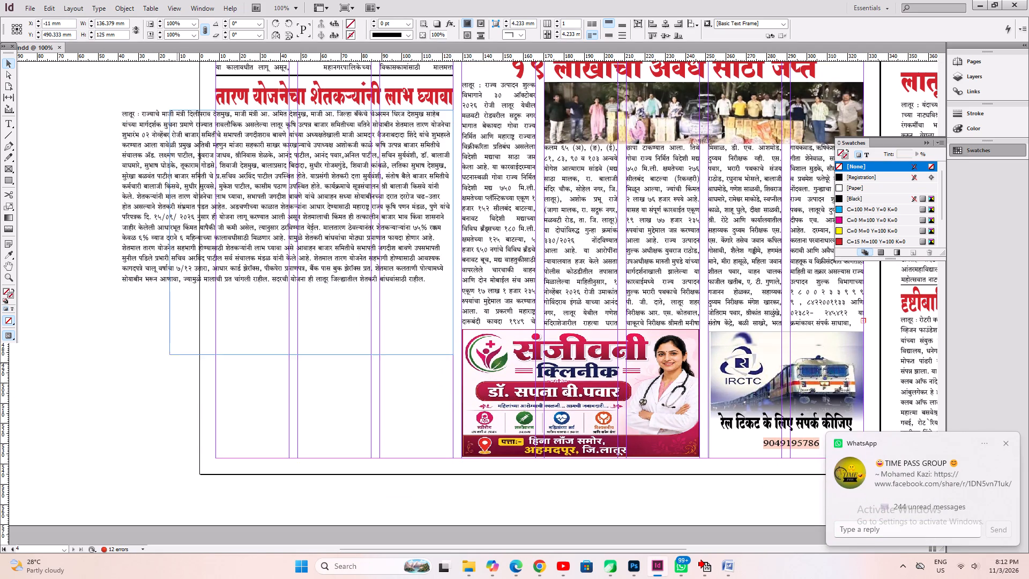
{"action": "left_click_drag", "start_coordinate": [184, 372], "coordinate": [214, 420]}
{"action": "key", "text": "ctrl+alt+c"}
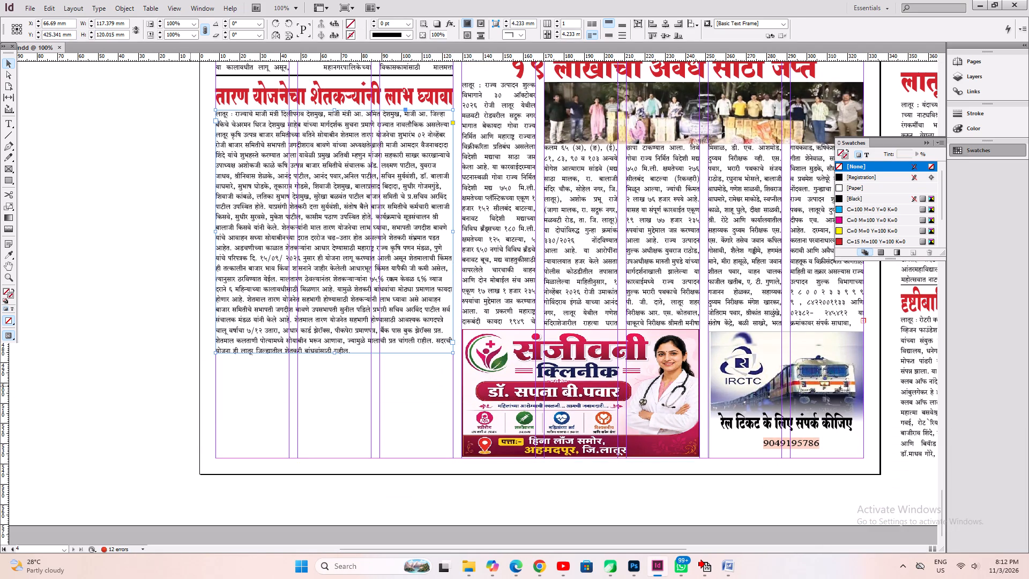
Split the तारण story into three justified columns and adjust the frame height to about 134 mm.
{"action": "left_click", "coordinate": [557, 21]}
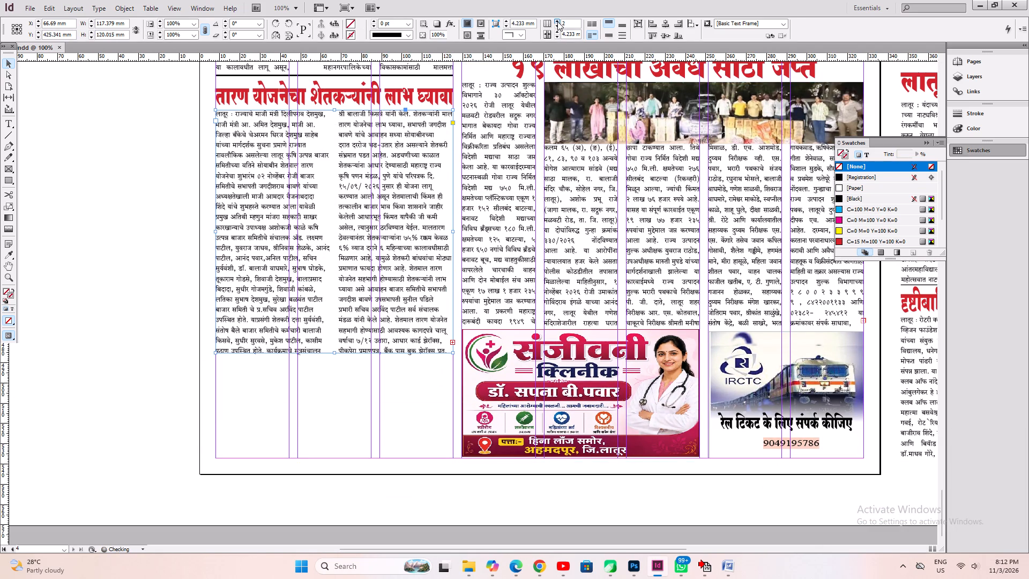
{"action": "left_click", "coordinate": [557, 21]}
{"action": "key", "text": "ctrl+shift+j"}
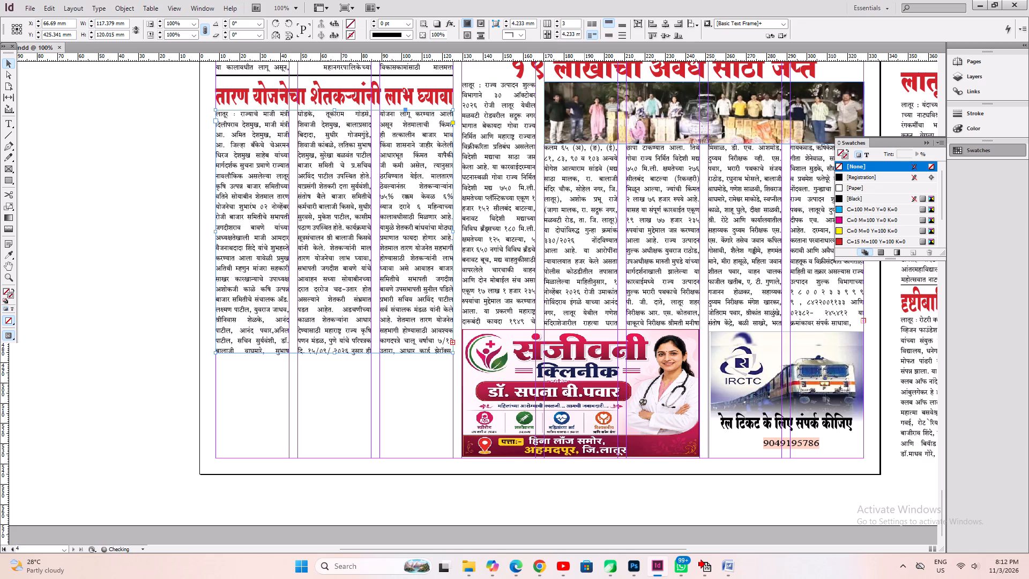
{"action": "key", "text": "ctrl+alt+c"}
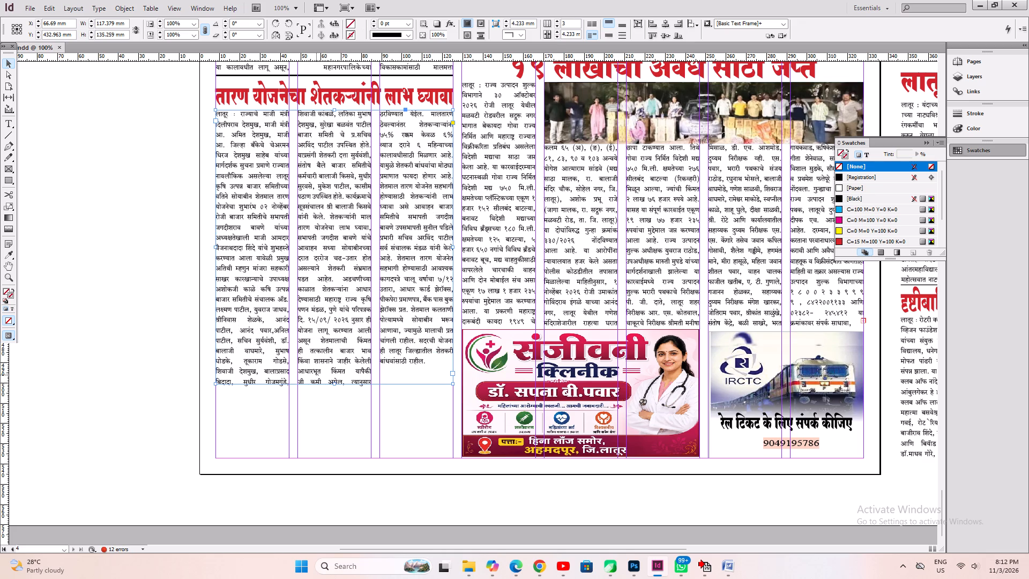
{"action": "left_click_drag", "start_coordinate": [333, 387], "coordinate": [333, 381]}
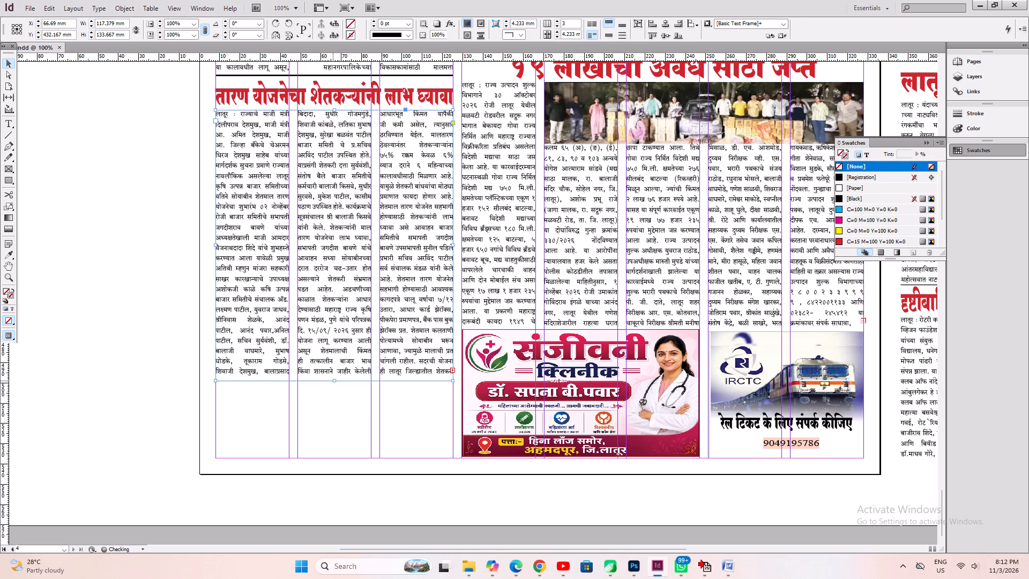
Tighten the tracking to -40 on most of the तारण story's third-column text and save the document.
{"action": "left_click", "coordinate": [5, 121]}
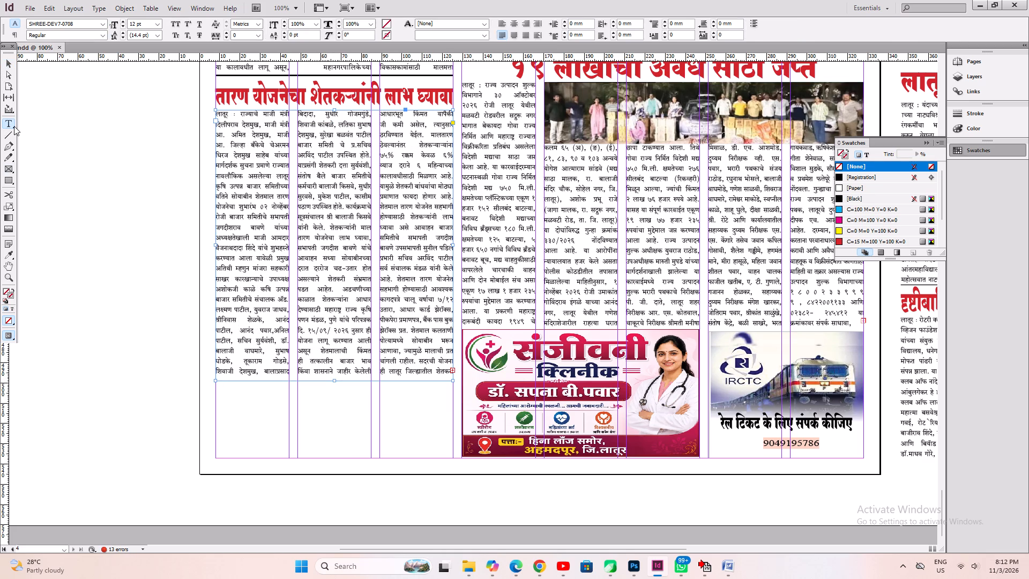
{"action": "left_click_drag", "start_coordinate": [407, 182], "coordinate": [416, 350]}
{"action": "key", "text": "alt+Left"}
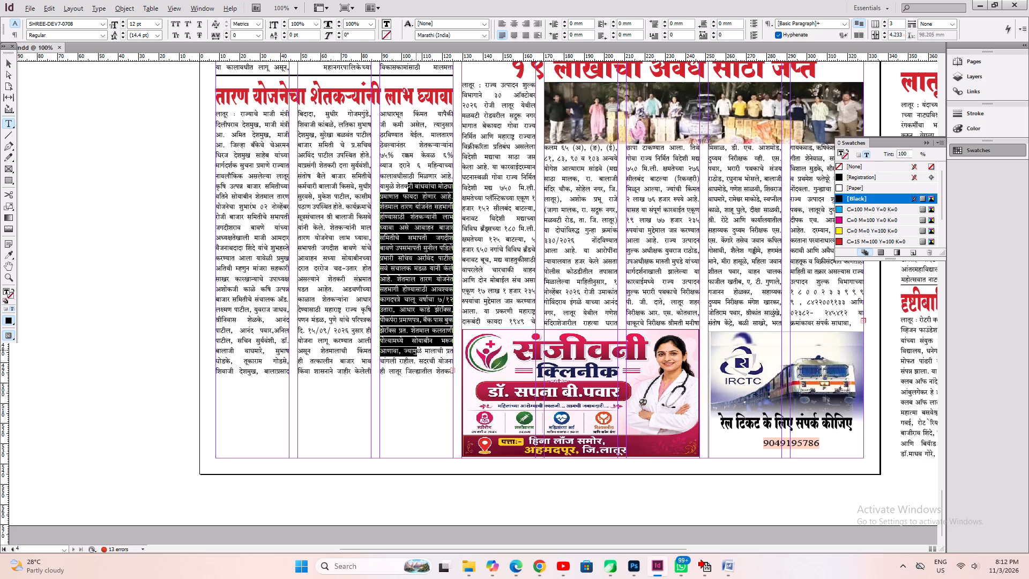
{"action": "key", "text": "alt+Left"}
{"action": "key", "text": "ctrl+s"}
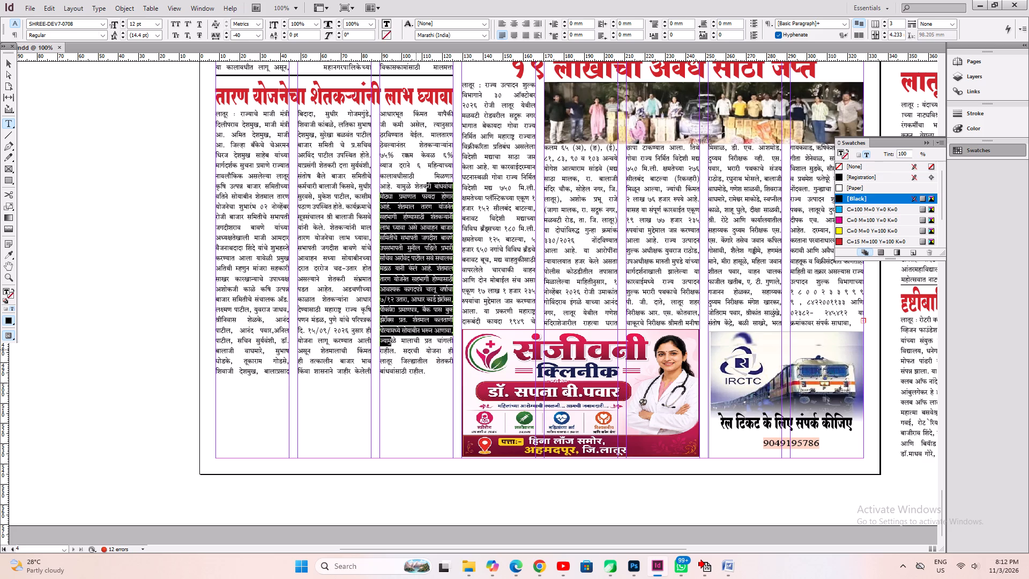
Extend the तारण story frame down to the page's bottom margin, about 171 mm high, and save the document.
{"action": "left_click", "coordinate": [9, 62]}
{"action": "left_click_drag", "start_coordinate": [374, 276], "coordinate": [365, 354], "text": "shift"}
{"action": "key", "text": "ctrl+z"}
{"action": "left_click", "coordinate": [344, 276], "text": "shift"}
{"action": "left_click", "coordinate": [339, 367]}
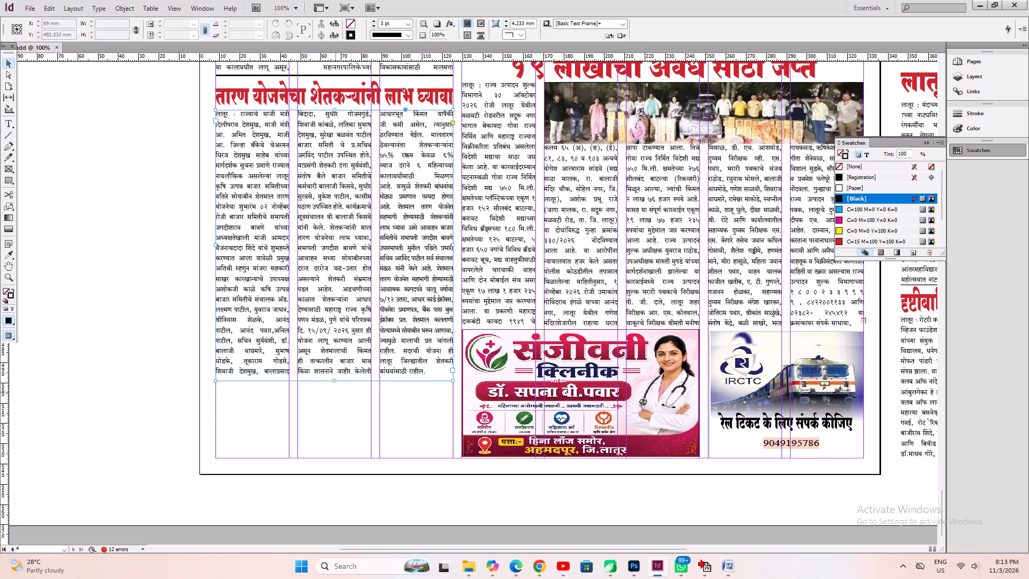
{"action": "left_click_drag", "start_coordinate": [335, 382], "coordinate": [330, 457]}
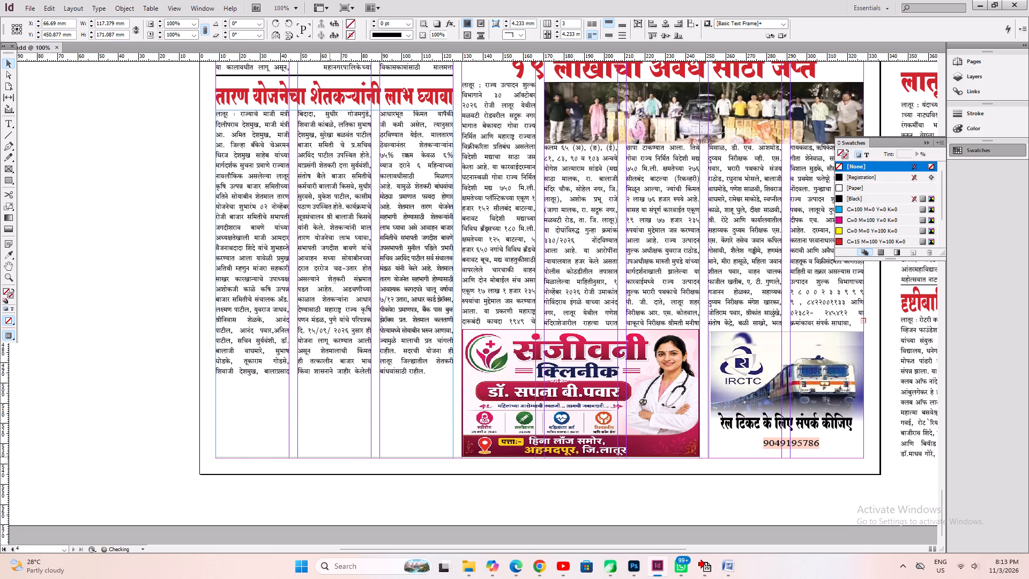
{"action": "key", "text": "ctrl+s"}
{"action": "key", "text": "ctrl+0"}
{"action": "key", "text": "ctrl+s"}
{"action": "key", "text": "ctrl+a"}
{"action": "key", "text": "ctrl+s"}
{"action": "left_click", "coordinate": [276, 446]}
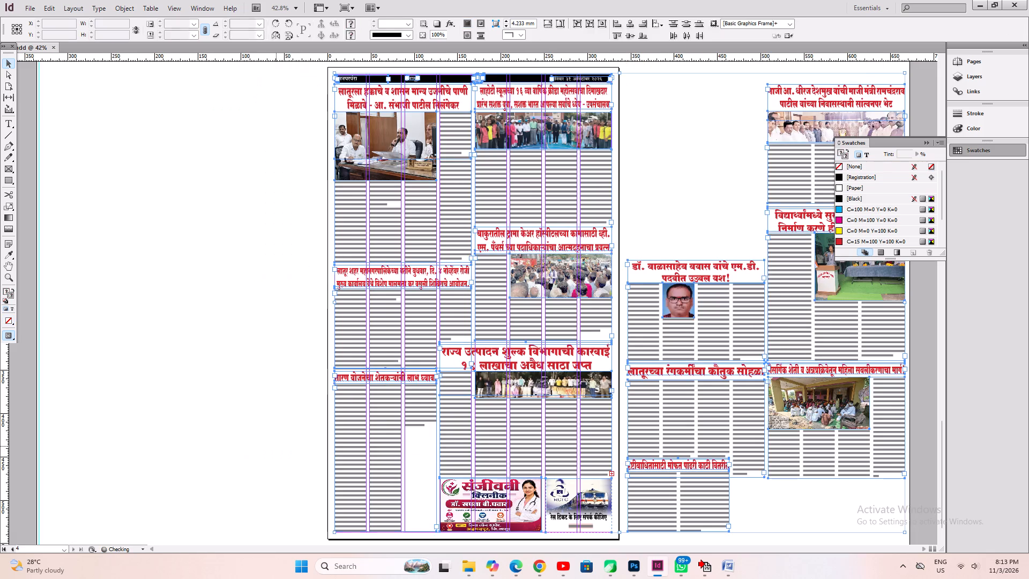
{"action": "key", "text": "ctrl+s"}
Switch to the reference PDF in Chrome and capture the group photo above the तारण योजना headline as a screenshot.
{"action": "left_click", "coordinate": [534, 572]}
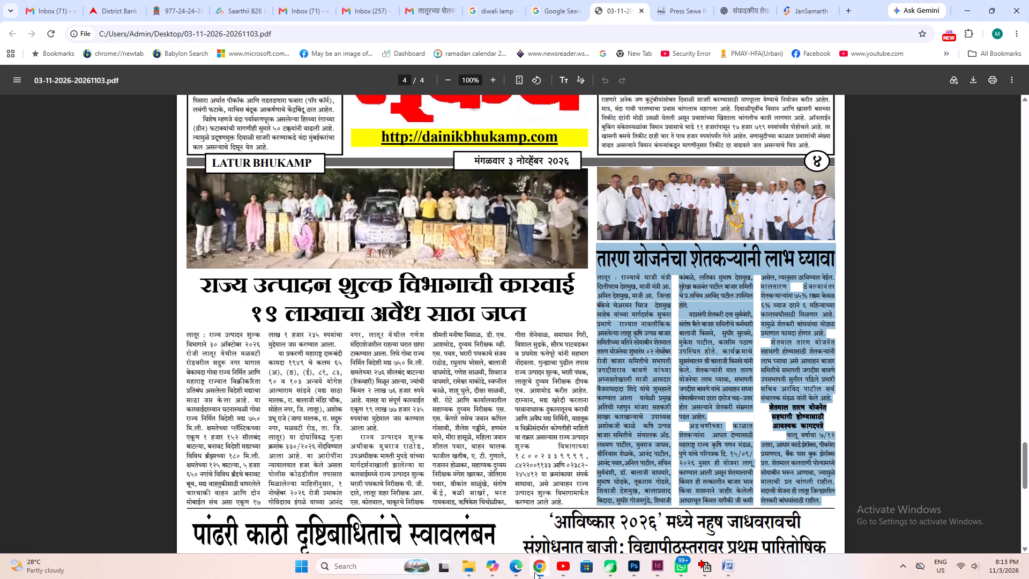
{"action": "left_click", "coordinate": [709, 376]}
{"action": "key", "text": "shift+super+s"}
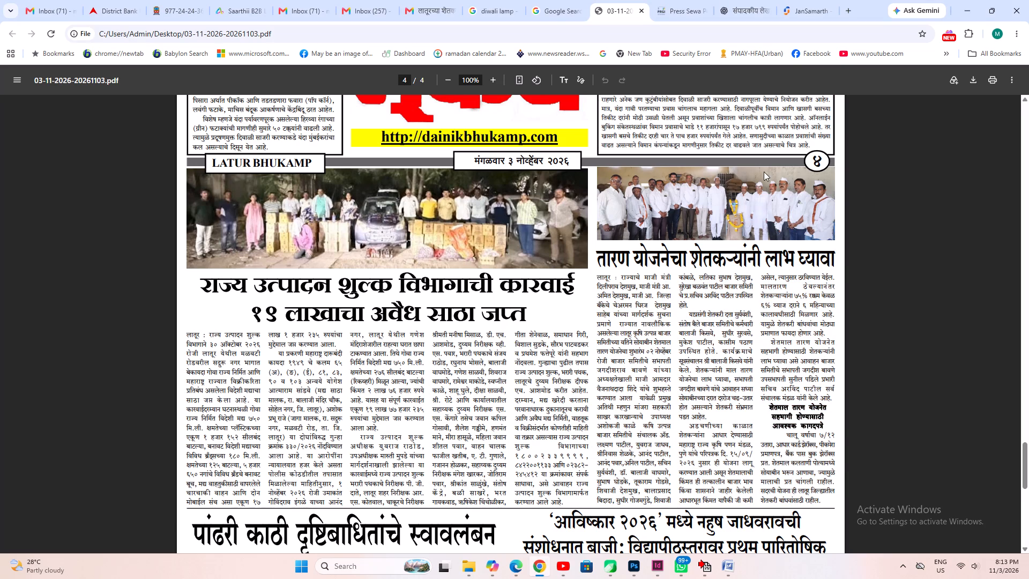
{"action": "left_click_drag", "start_coordinate": [600, 169], "coordinate": [836, 254]}
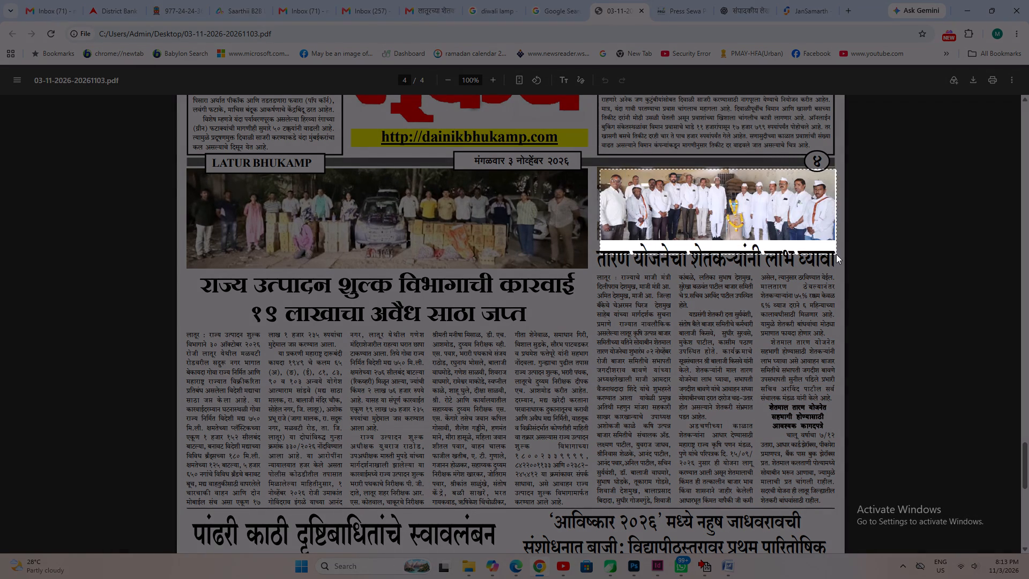
{"action": "left_click_drag", "start_coordinate": [836, 254], "coordinate": [833, 236]}
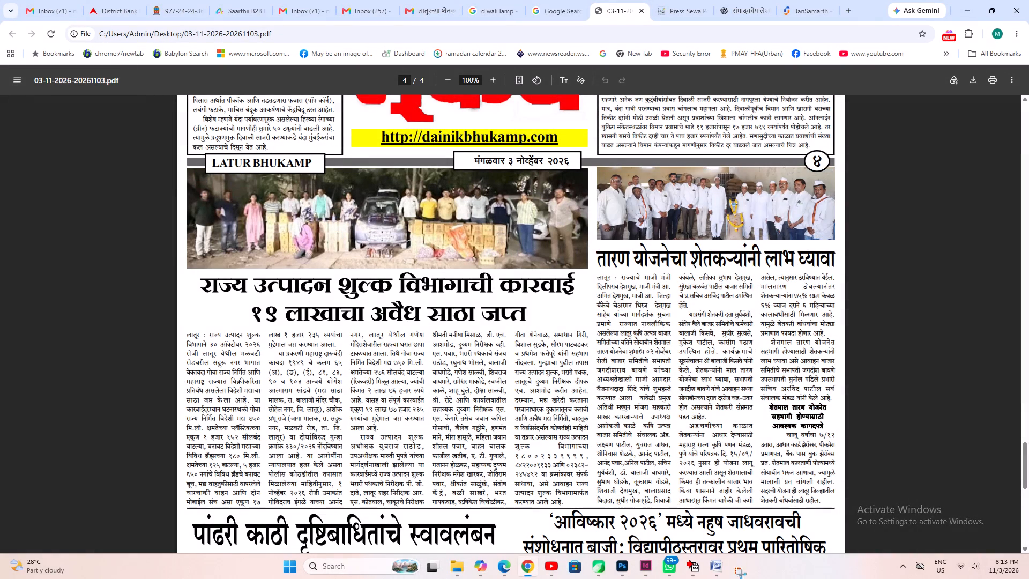
Return to InDesign, paste the captured group photo and park it on the pasteboard beside page 4.
{"action": "left_click", "coordinate": [654, 569]}
{"action": "left_click", "coordinate": [148, 346]}
{"action": "right_click", "coordinate": [155, 313]}
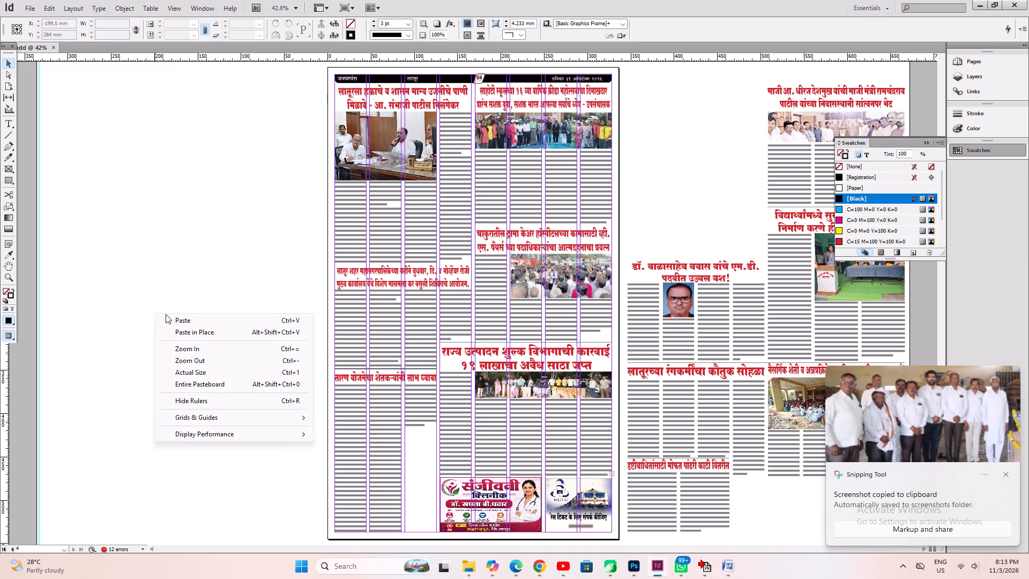
{"action": "left_click", "coordinate": [166, 314]}
{"action": "left_click", "coordinate": [181, 318]}
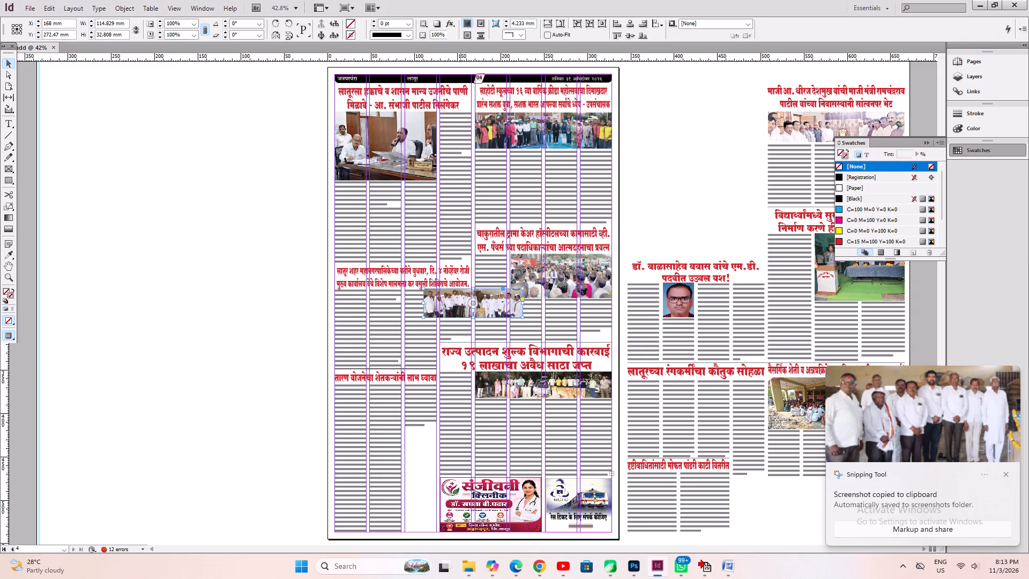
{"action": "left_click_drag", "start_coordinate": [460, 314], "coordinate": [210, 374]}
Fit the तारण story frame to its text, about 131 mm high, and move it down to open a photo gap under the headline.
{"action": "left_click", "coordinate": [379, 424]}
{"action": "key", "text": "ctrl+1"}
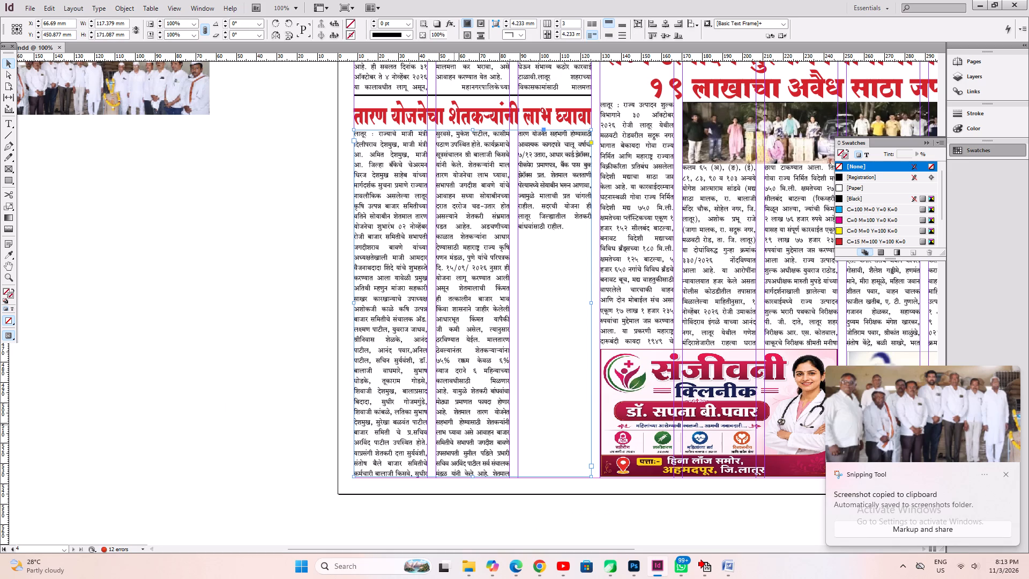
{"action": "key", "text": "ctrl+alt+c"}
{"action": "left_click_drag", "start_coordinate": [490, 180], "coordinate": [489, 263], "text": "shift"}
{"action": "key", "text": "space"}
{"action": "key", "text": "space"}
{"action": "key", "text": "space"}
{"action": "left_click_drag", "start_coordinate": [362, 203], "coordinate": [363, 369]}
Place the group photo under the तारण headline, scaled to about 117 mm wide across three columns and stretched taller to fill the gap.
{"action": "left_click_drag", "start_coordinate": [138, 267], "coordinate": [511, 350]}
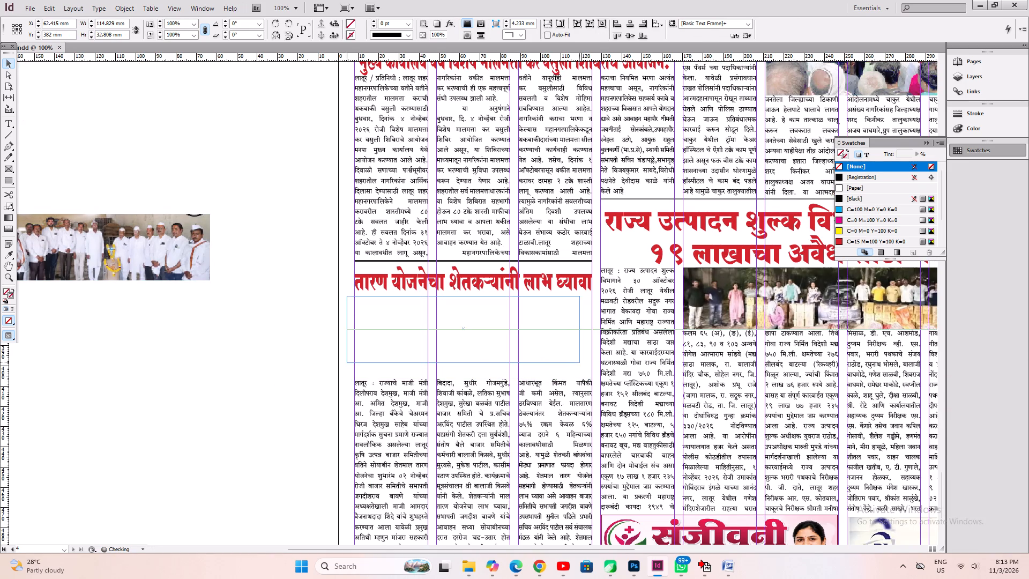
{"action": "left_click_drag", "start_coordinate": [511, 350], "coordinate": [514, 350]}
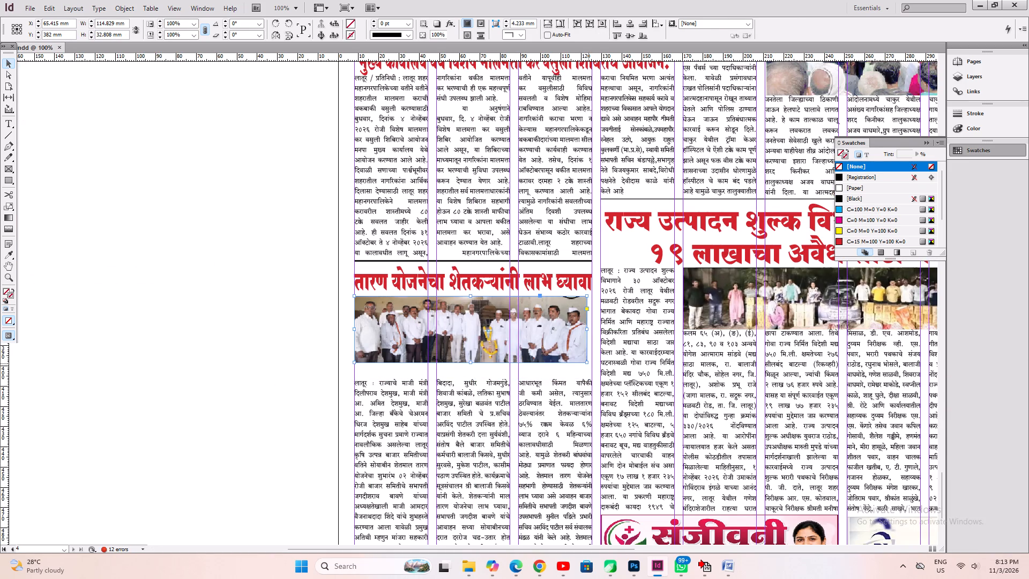
{"action": "left_click", "coordinate": [588, 363], "text": "ctrl+shift"}
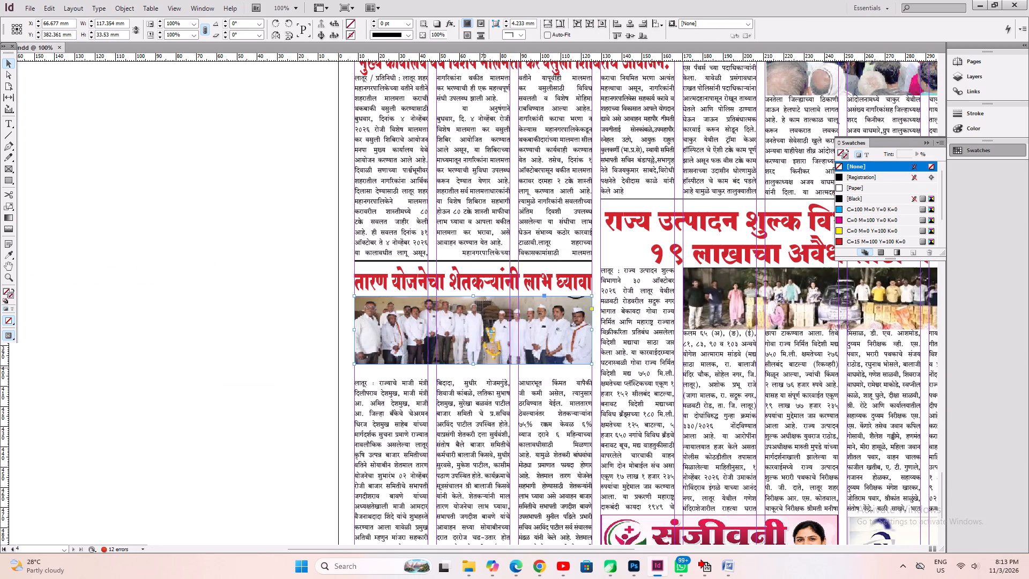
{"action": "left_click_drag", "start_coordinate": [471, 364], "coordinate": [471, 375]}
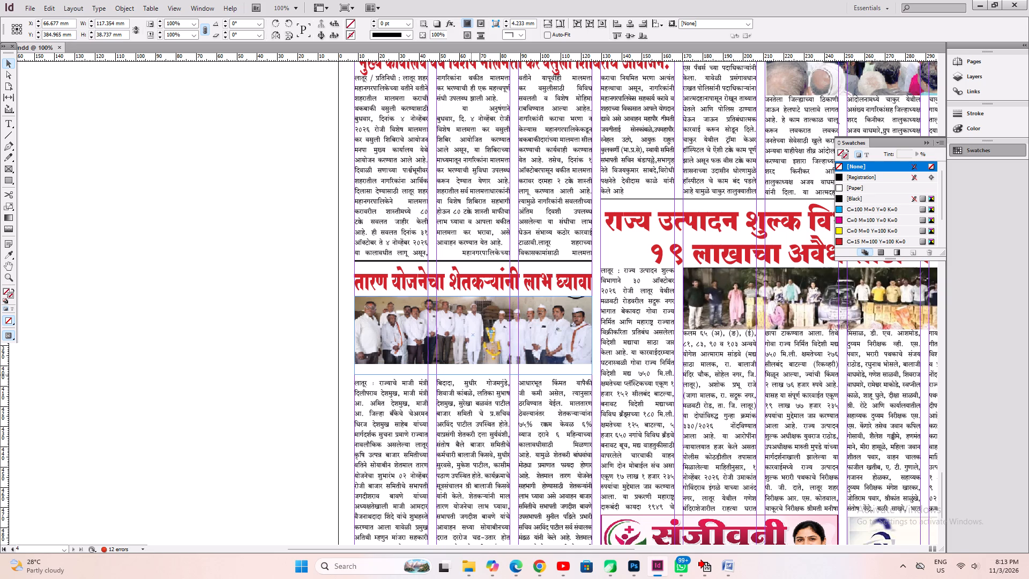
{"action": "key", "text": "ctrl+z"}
{"action": "left_click_drag", "start_coordinate": [474, 365], "coordinate": [473, 368], "text": "ctrl"}
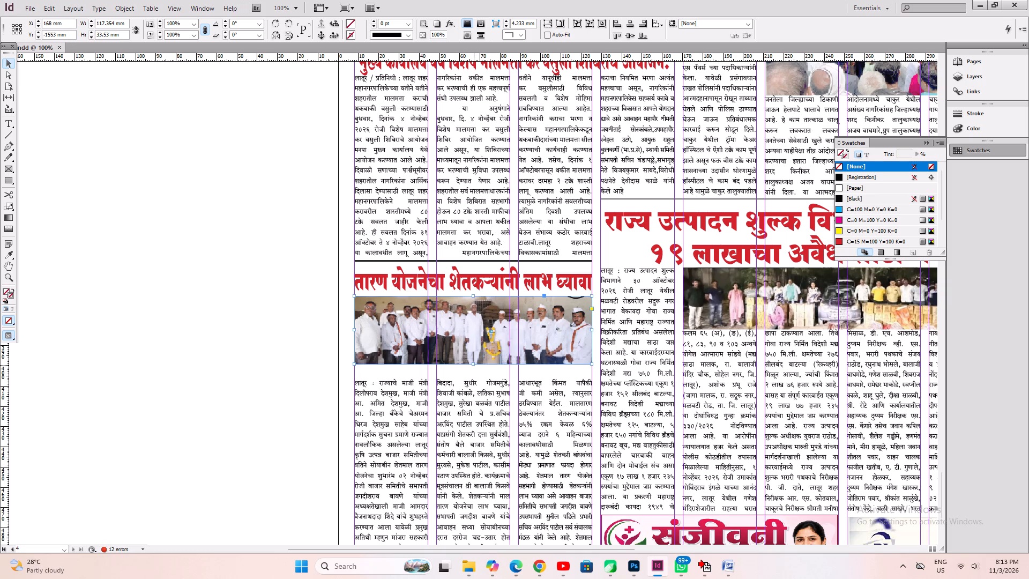
{"action": "left_click_drag", "start_coordinate": [473, 368], "coordinate": [473, 373], "text": "ctrl"}
Move the तारण story text up against the photo, nudge it down slightly toward the page's bottom margin, and save the document.
{"action": "left_click", "coordinate": [460, 438]}
{"action": "left_click_drag", "start_coordinate": [460, 435], "coordinate": [461, 430], "text": "shift"}
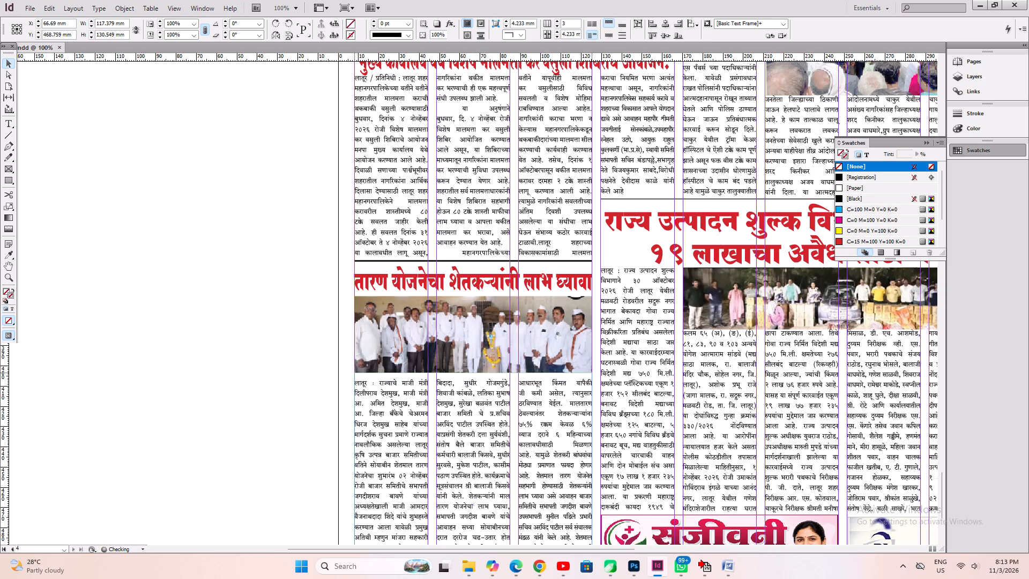
{"action": "left_click_drag", "start_coordinate": [461, 430], "coordinate": [461, 430], "text": "shift"}
{"action": "scroll", "coordinate": [461, 430], "scroll_direction": "down", "scroll_amount": 7}
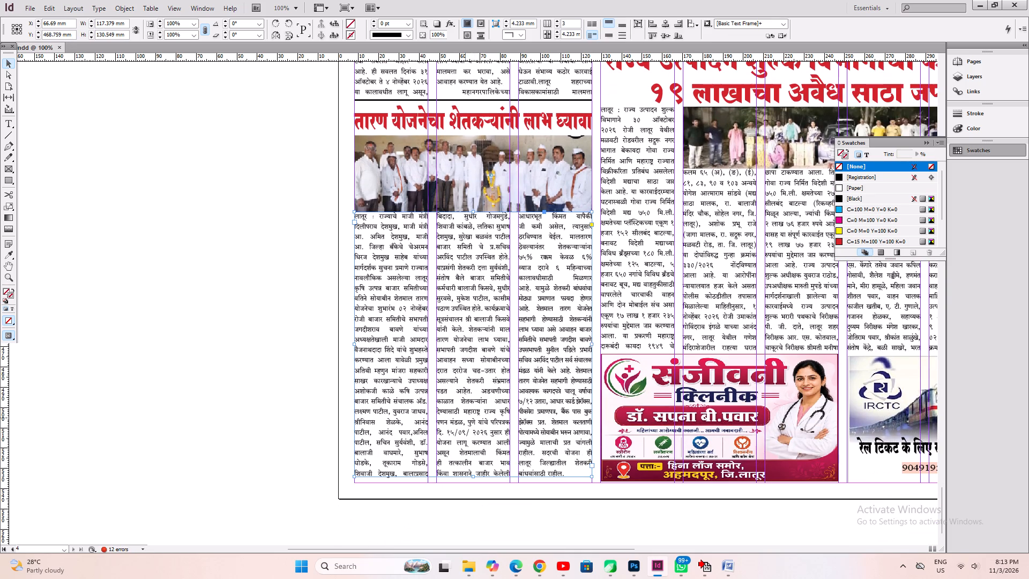
{"action": "key", "text": "Down"}
{"action": "key", "text": "Down"}
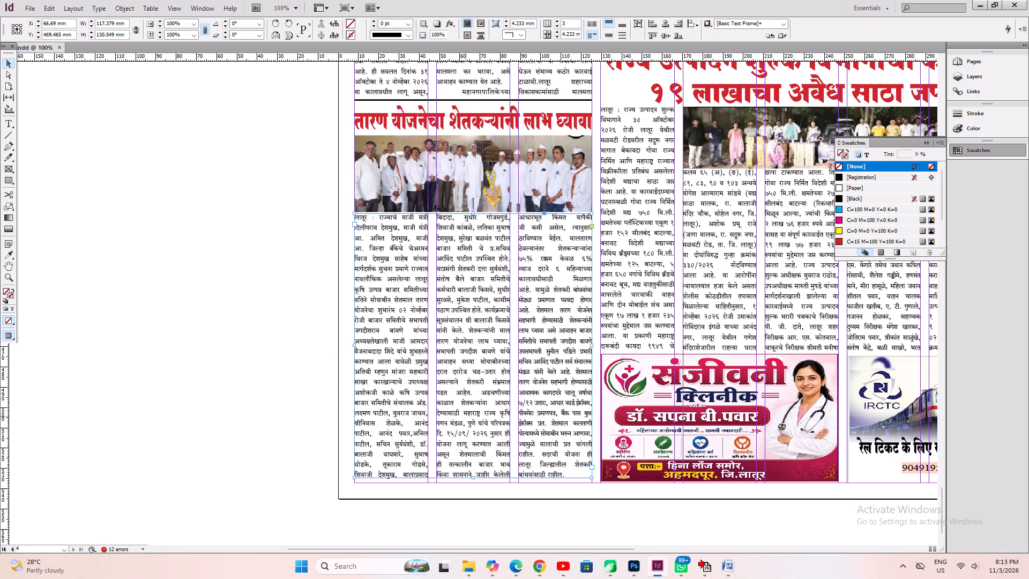
{"action": "scroll", "coordinate": [473, 418], "scroll_direction": "down", "scroll_amount": 7}
{"action": "key", "text": "ctrl+s"}
{"action": "key", "text": "ctrl+0"}
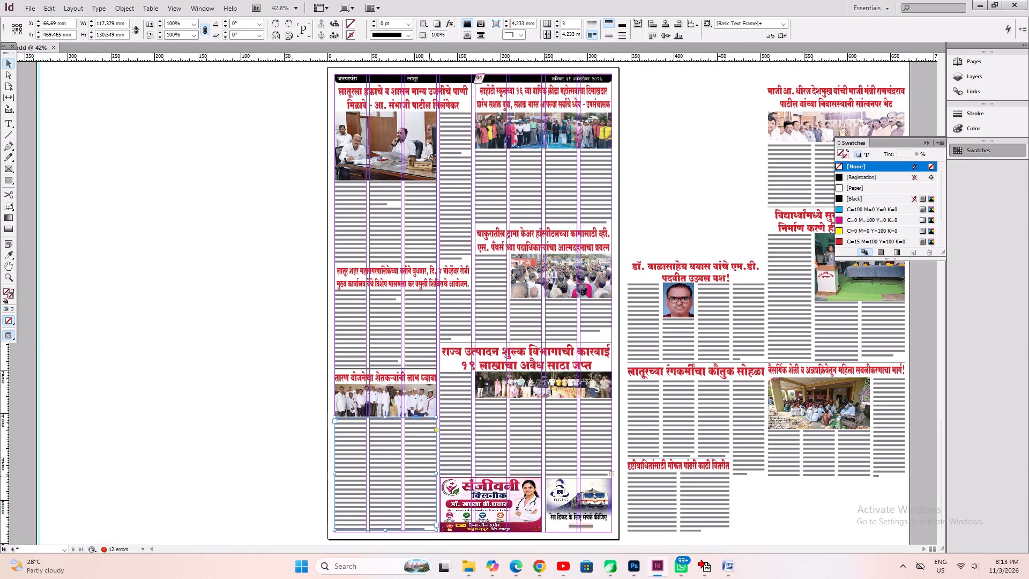
{"action": "key", "text": "ctrl+a"}
{"action": "key", "text": "ctrl+s"}
{"action": "left_click", "coordinate": [232, 443]}
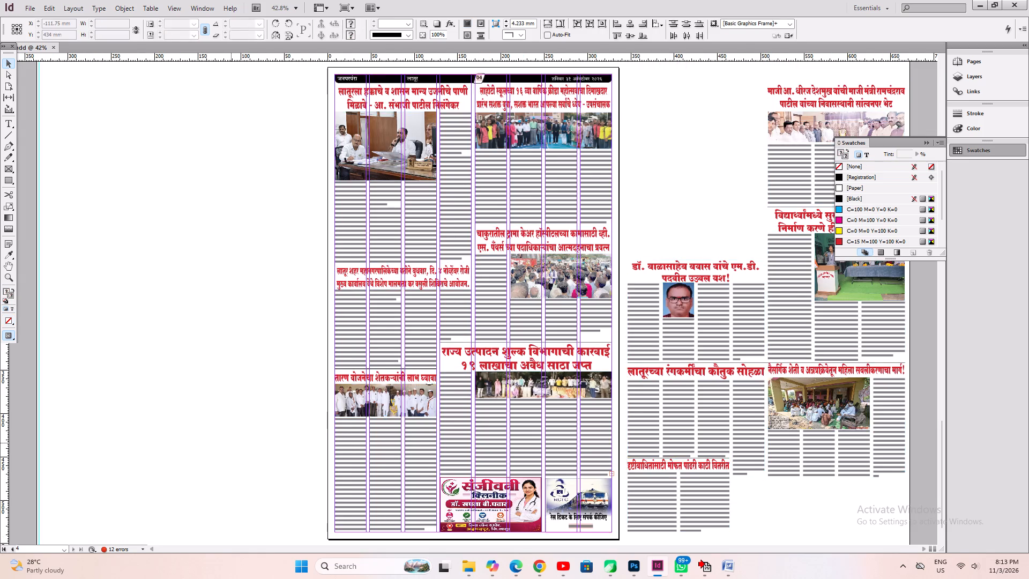
{"action": "key", "text": "ctrl+a"}
{"action": "key", "text": "ctrl+s"}
{"action": "left_click", "coordinate": [231, 442]}
{"action": "left_click", "coordinate": [234, 432]}
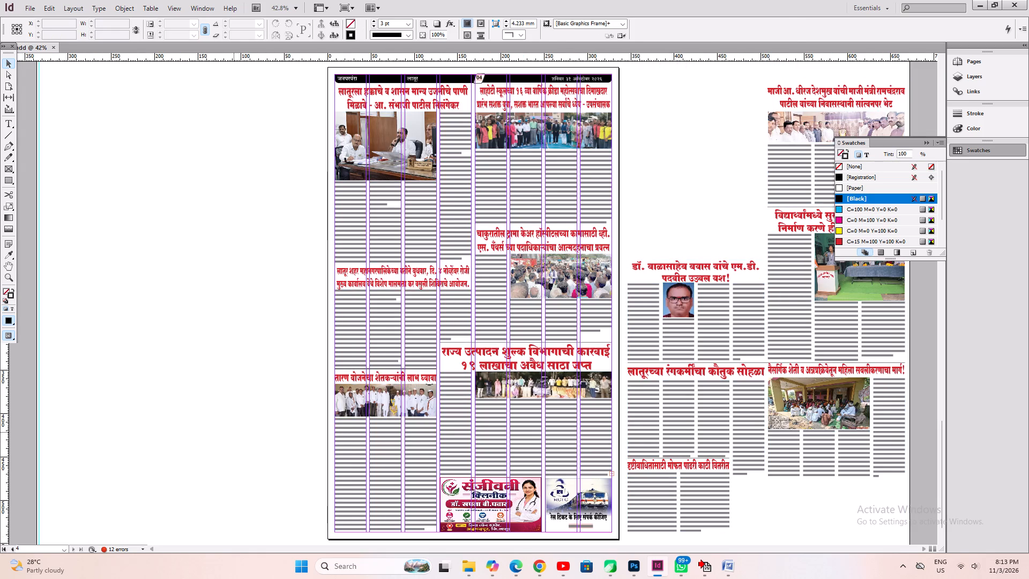
Move on to page 3 of the newspaper and save the document.
{"action": "key", "text": "space"}
{"action": "key", "text": "space"}
{"action": "key", "text": "space"}
{"action": "key", "text": "space"}
{"action": "key", "text": "space"}
{"action": "key", "text": "space"}
{"action": "key", "text": "space"}
{"action": "key", "text": "space"}
{"action": "key", "text": "space"}
{"action": "key", "text": "space"}
{"action": "key", "text": "space"}
{"action": "key", "text": "space"}
{"action": "key", "text": "space"}
{"action": "key", "text": "space"}
{"action": "key", "text": "space"}
{"action": "key", "text": "space"}
{"action": "key", "text": "space"}
{"action": "key", "text": "space"}
{"action": "key", "text": "space"}
{"action": "key", "text": "space"}
{"action": "left_click_drag", "start_coordinate": [299, 269], "coordinate": [257, 513]}
{"action": "left_click_drag", "start_coordinate": [389, 280], "coordinate": [389, 512]}
{"action": "left_click_drag", "start_coordinate": [415, 369], "coordinate": [409, 417]}
{"action": "key", "text": "ctrl+s"}
{"action": "left_click", "coordinate": [486, 387]}
{"action": "key", "text": "ctrl+a"}
{"action": "key", "text": "ctrl+s"}
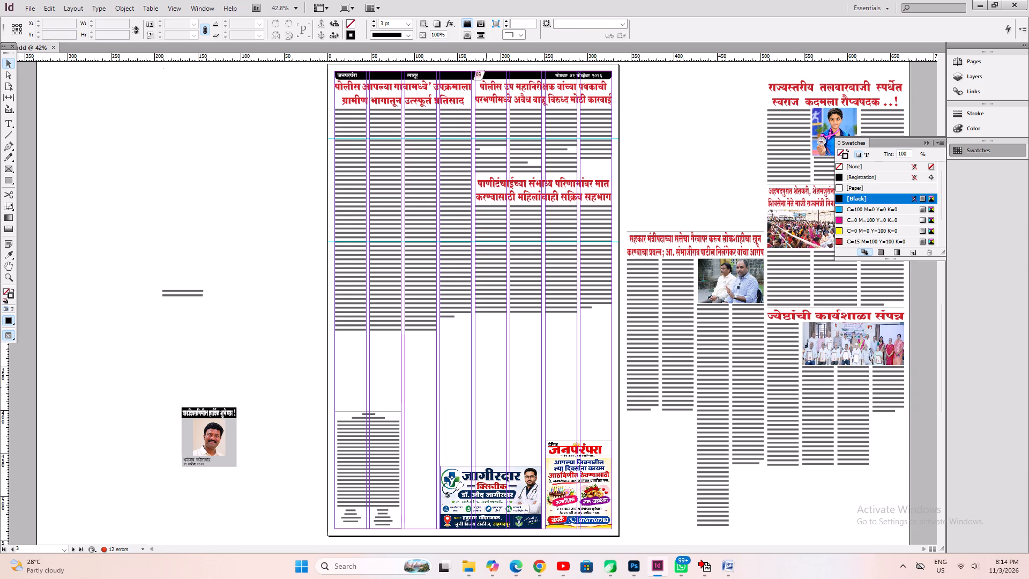
{"action": "left_click", "coordinate": [486, 387]}
{"action": "left_click_drag", "start_coordinate": [202, 242], "coordinate": [184, 305]}
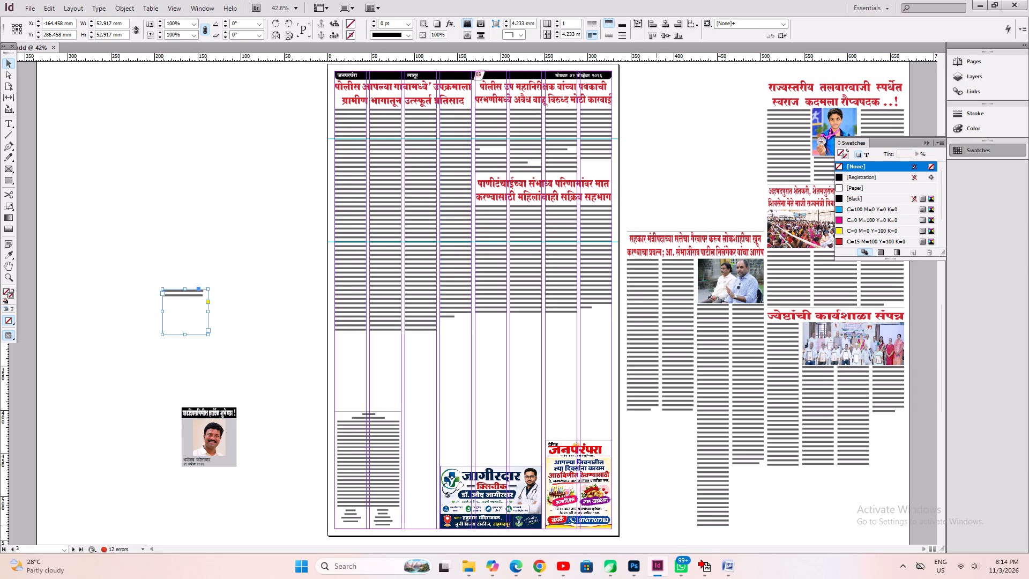
{"action": "key", "text": "ctrl+s"}
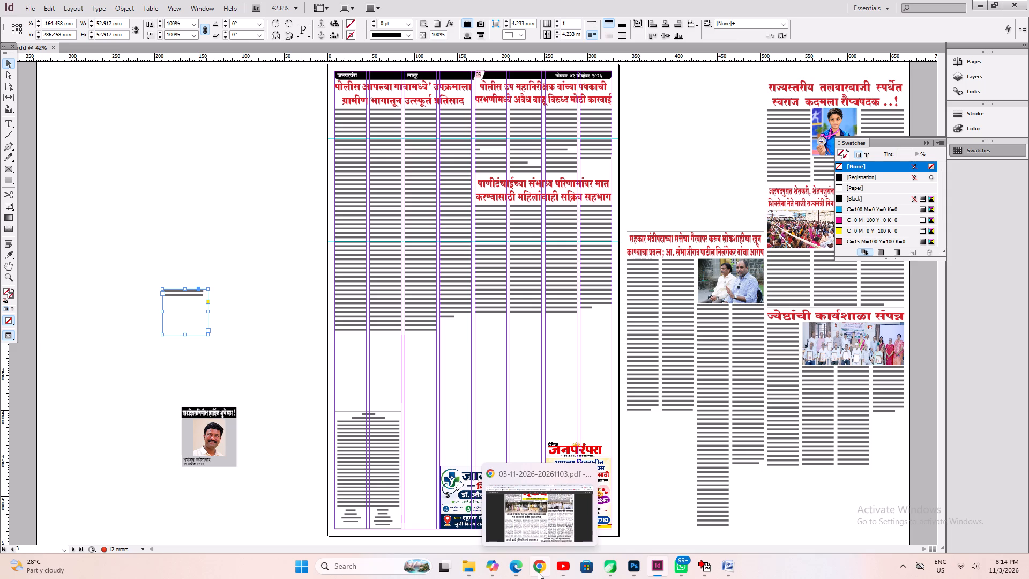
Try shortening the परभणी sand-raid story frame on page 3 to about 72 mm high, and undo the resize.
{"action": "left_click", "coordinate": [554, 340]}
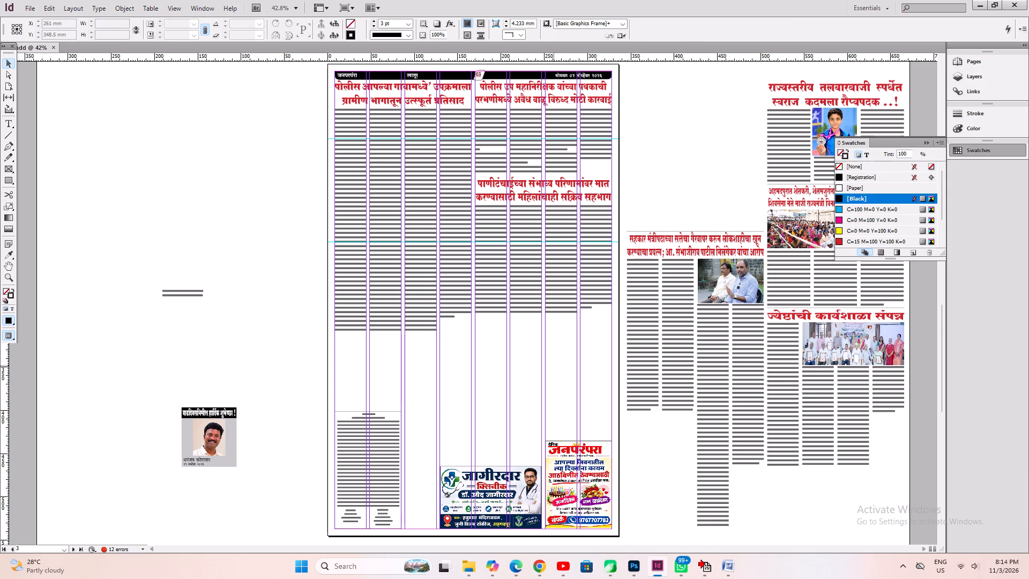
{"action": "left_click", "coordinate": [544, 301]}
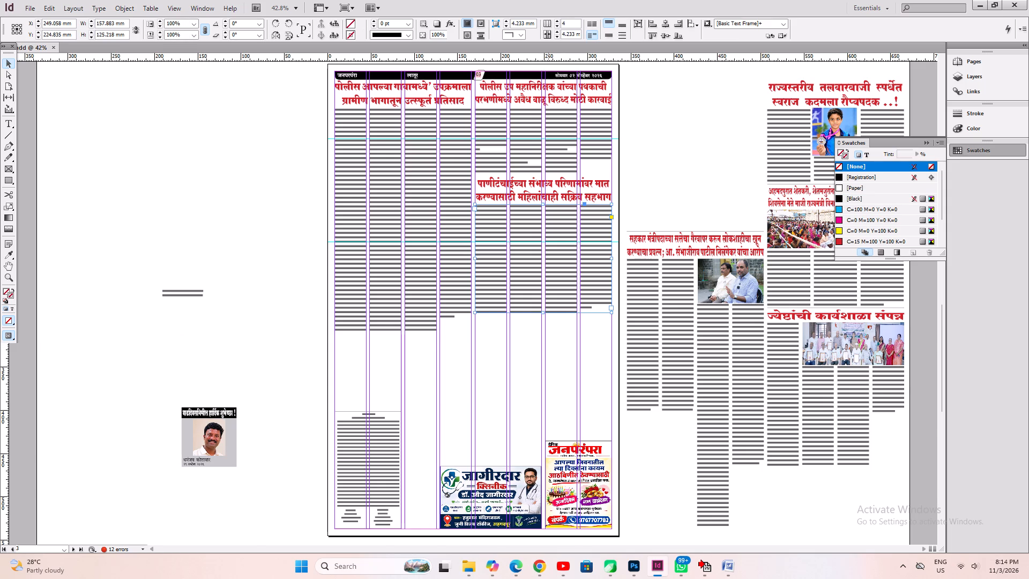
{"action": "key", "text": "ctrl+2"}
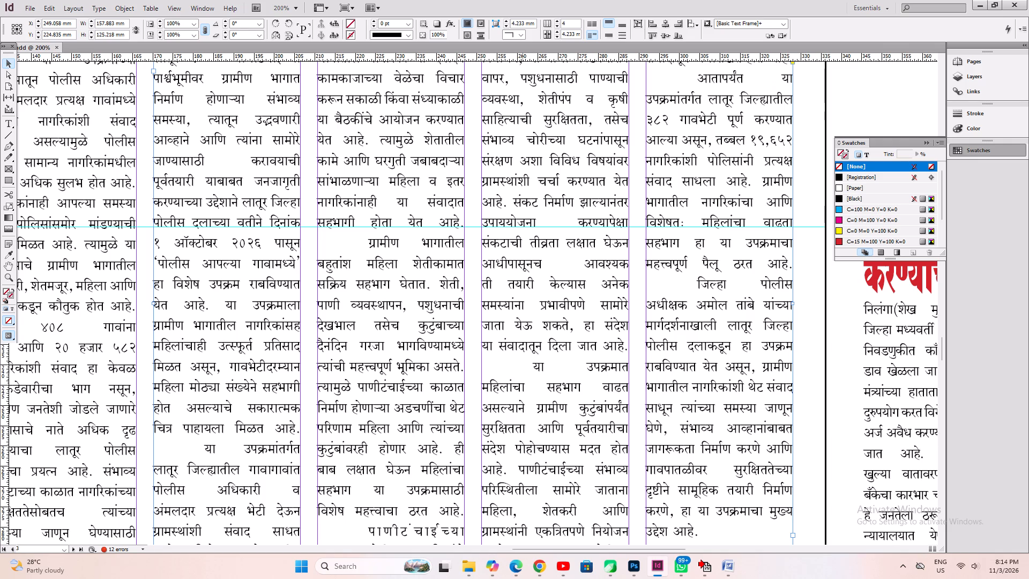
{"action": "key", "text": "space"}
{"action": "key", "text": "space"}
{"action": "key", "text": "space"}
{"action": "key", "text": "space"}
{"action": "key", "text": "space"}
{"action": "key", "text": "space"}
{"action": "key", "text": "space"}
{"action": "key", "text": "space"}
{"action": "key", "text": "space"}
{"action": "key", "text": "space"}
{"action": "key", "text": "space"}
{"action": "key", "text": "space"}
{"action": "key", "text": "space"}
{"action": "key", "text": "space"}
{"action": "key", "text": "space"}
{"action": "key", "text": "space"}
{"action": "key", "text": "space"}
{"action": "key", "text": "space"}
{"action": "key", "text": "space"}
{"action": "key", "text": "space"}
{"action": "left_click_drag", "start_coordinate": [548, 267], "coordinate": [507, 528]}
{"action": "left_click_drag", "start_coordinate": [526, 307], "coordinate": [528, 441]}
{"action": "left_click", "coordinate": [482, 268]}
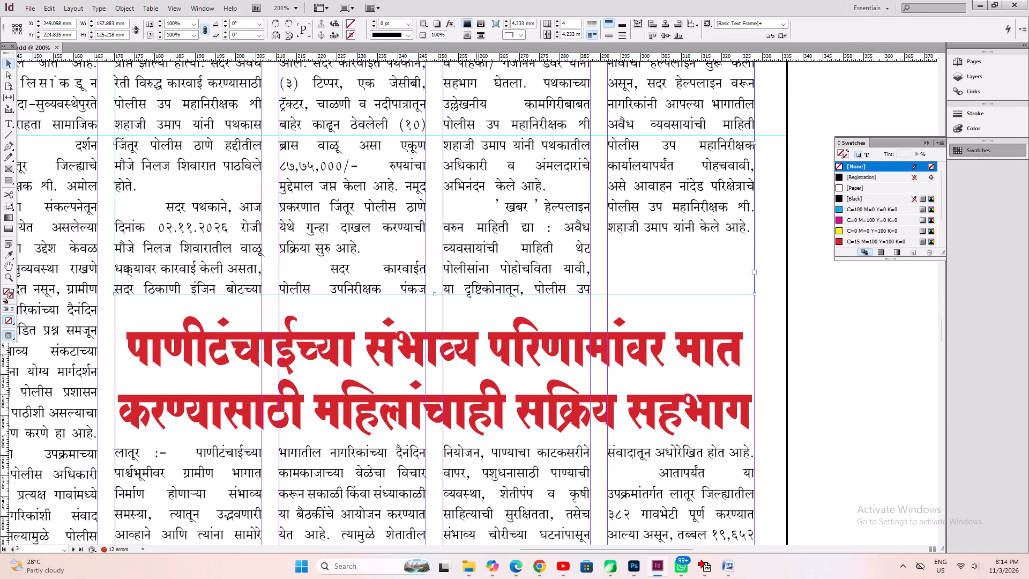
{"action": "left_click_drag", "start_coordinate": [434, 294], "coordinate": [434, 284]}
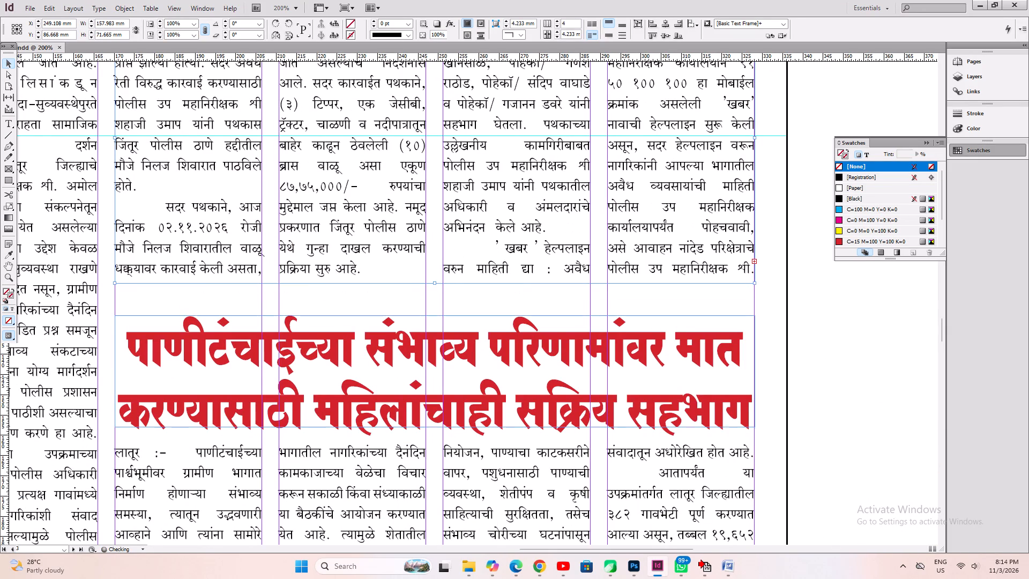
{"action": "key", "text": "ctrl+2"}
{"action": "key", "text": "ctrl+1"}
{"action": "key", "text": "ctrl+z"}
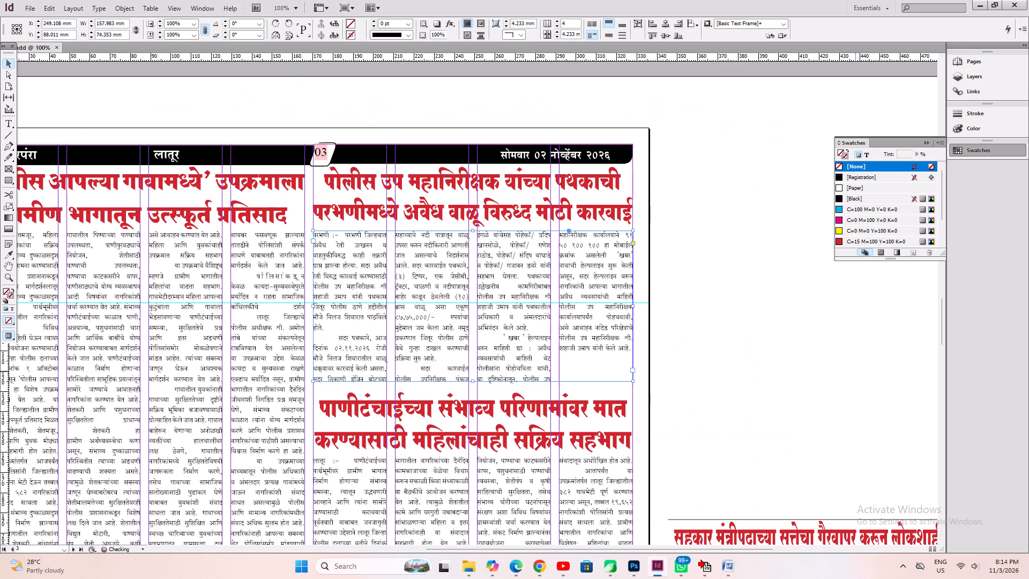
Loosen the tracking to 20 on most of the परभणी sand-raid story's text and select the lower text of its last column.
{"action": "left_click", "coordinate": [8, 123]}
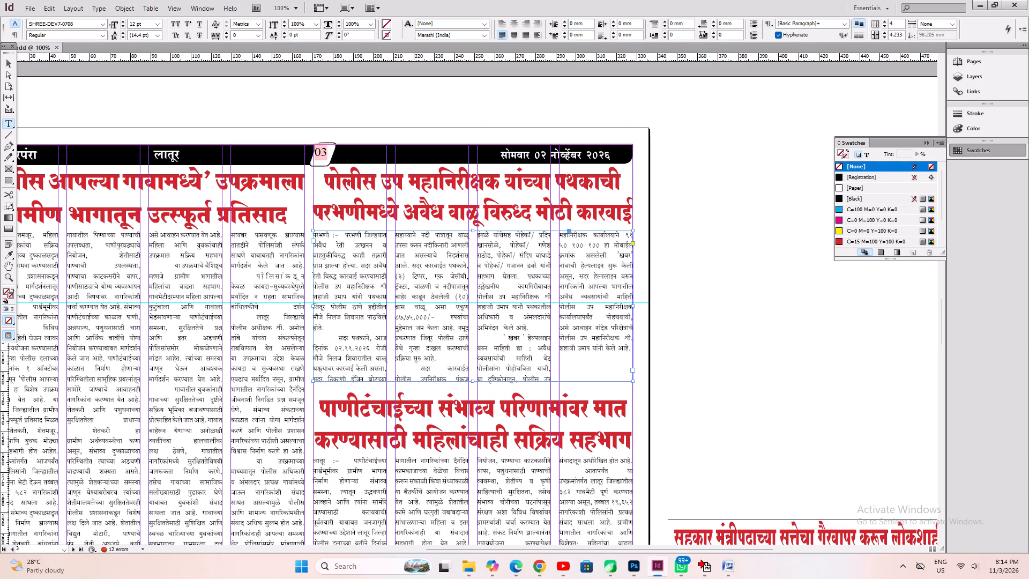
{"action": "left_click_drag", "start_coordinate": [375, 272], "coordinate": [628, 329]}
{"action": "key", "text": "alt+Right"}
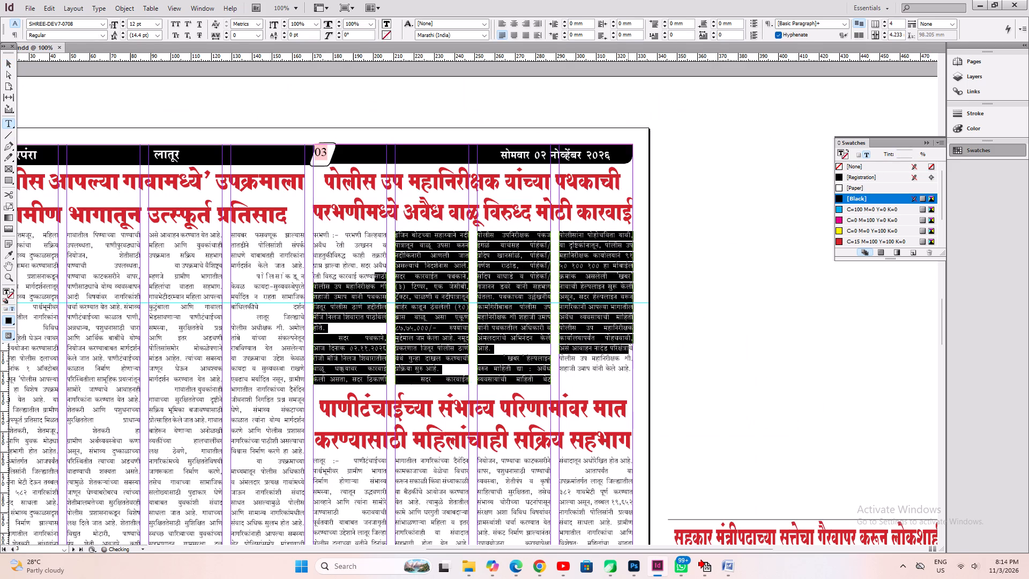
{"action": "key", "text": "alt+Right"}
{"action": "key", "text": "ctrl+z"}
{"action": "key", "text": "ctrl+z"}
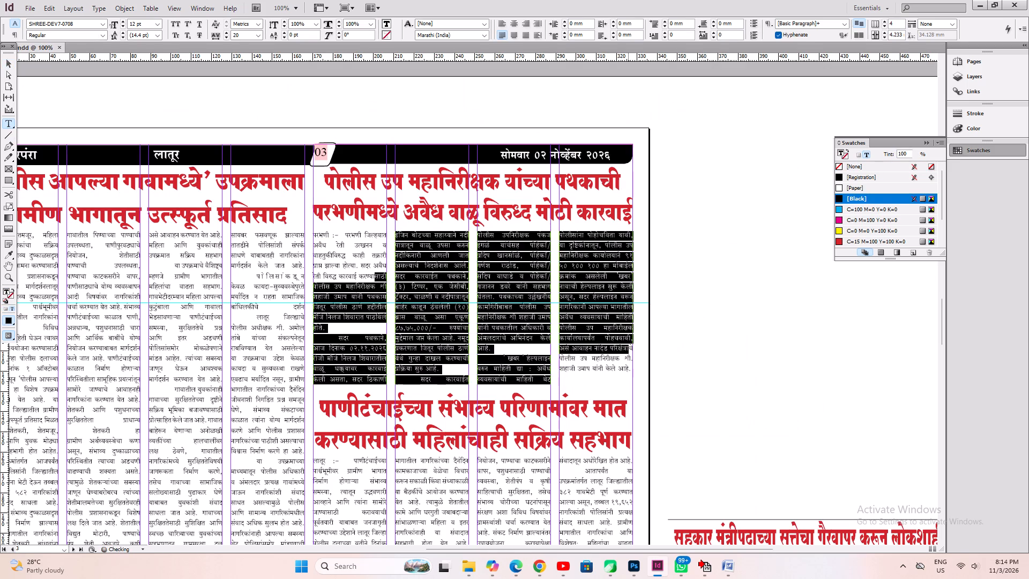
{"action": "left_click", "coordinate": [614, 325]}
{"action": "left_click_drag", "start_coordinate": [602, 286], "coordinate": [613, 369]}
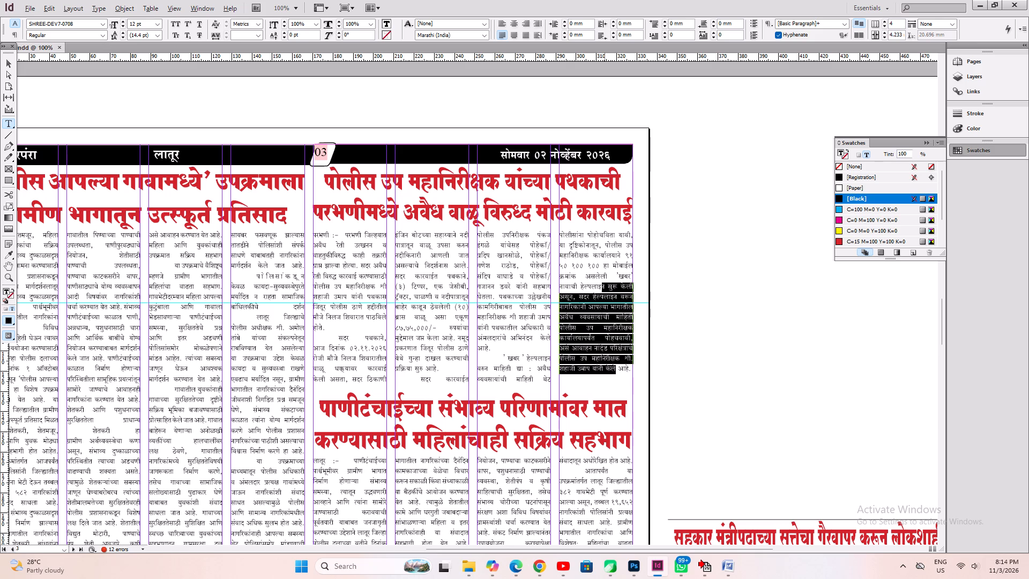
Loosen the tracking on the selected lower text of the परभणी story's last column so it fills the column.
{"action": "key", "text": "alt+Right"}
{"action": "key", "text": "ctrl+z"}
{"action": "left_click", "coordinate": [578, 298]}
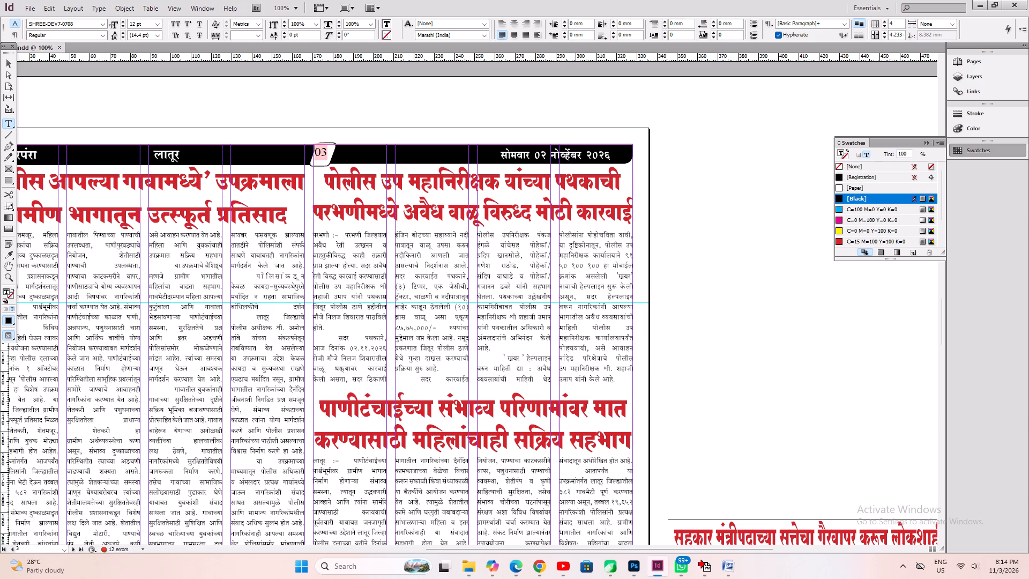
Select the body frames of the परभणी story and the neighbouring police initiative story together, nudge them up slightly, and save the document.
{"action": "left_click", "coordinate": [6, 65]}
{"action": "key", "text": "ctrl+1"}
{"action": "left_click", "coordinate": [702, 331]}
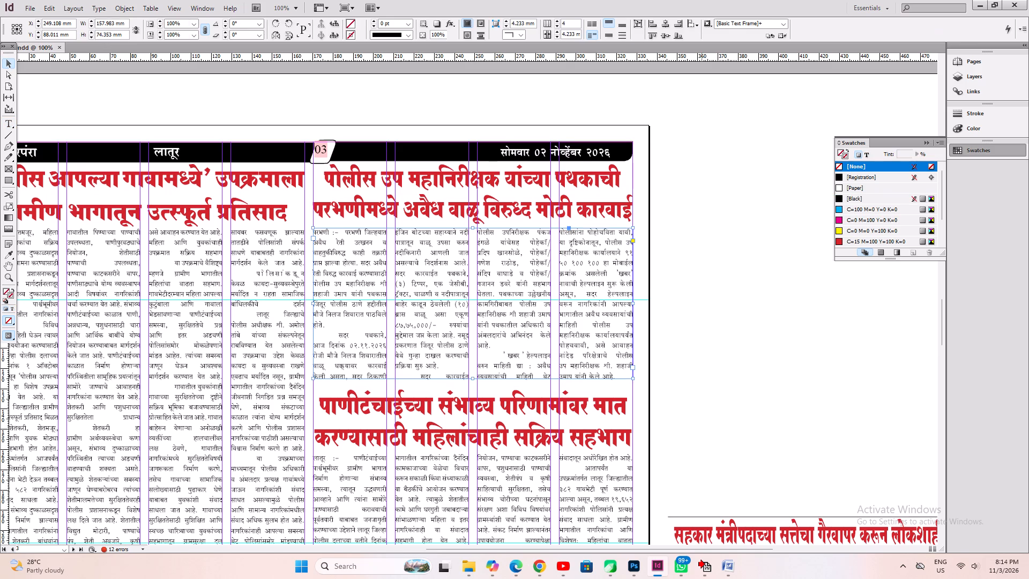
{"action": "left_click_drag", "start_coordinate": [725, 301], "coordinate": [210, 309]}
{"action": "key", "text": "Up"}
{"action": "key", "text": "ctrl+s"}
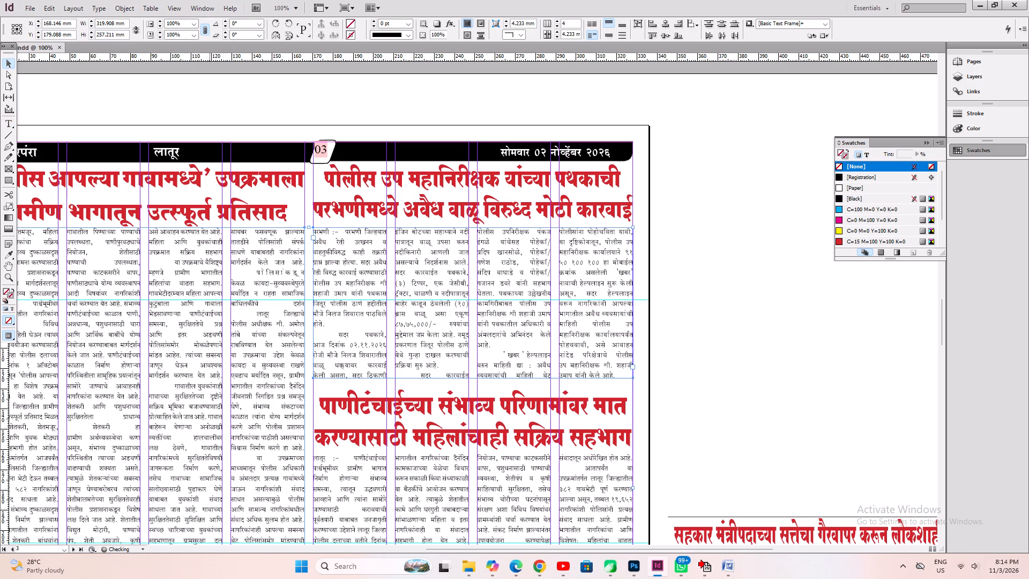
Draw a horizontal black rule about 158 mm long between the परभणी story and the पाणीटंचाई headline, set its weight to 2 pt, and save.
{"action": "left_click", "coordinate": [675, 385]}
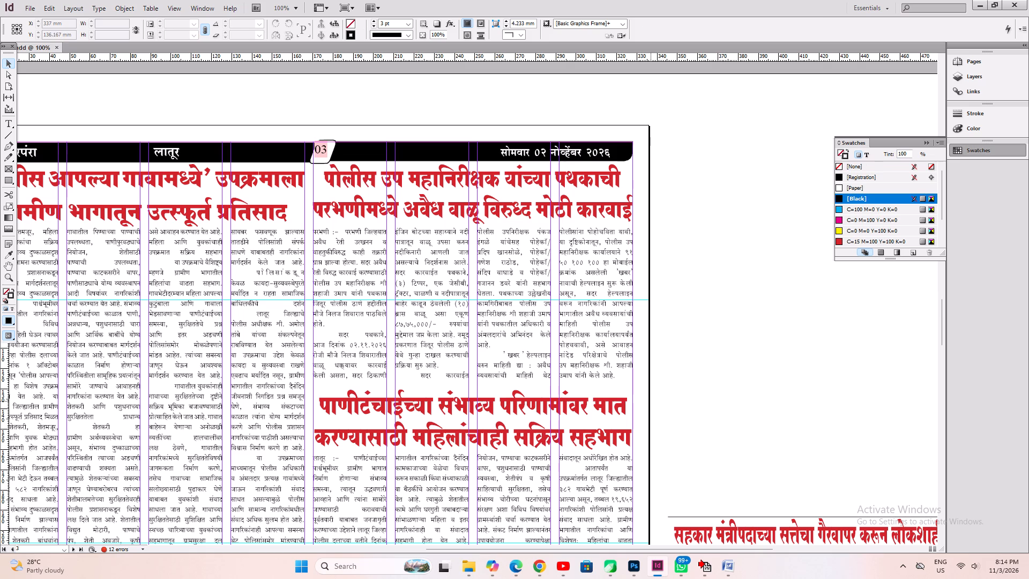
{"action": "left_click", "coordinate": [714, 410]}
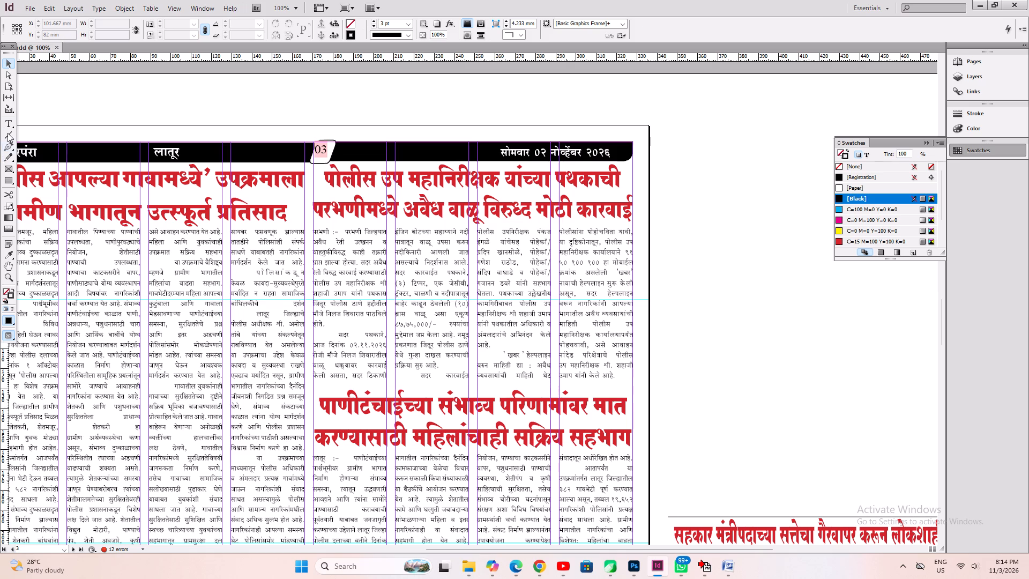
{"action": "left_click", "coordinate": [8, 132]}
{"action": "left_click_drag", "start_coordinate": [312, 383], "coordinate": [633, 453], "text": "shift"}
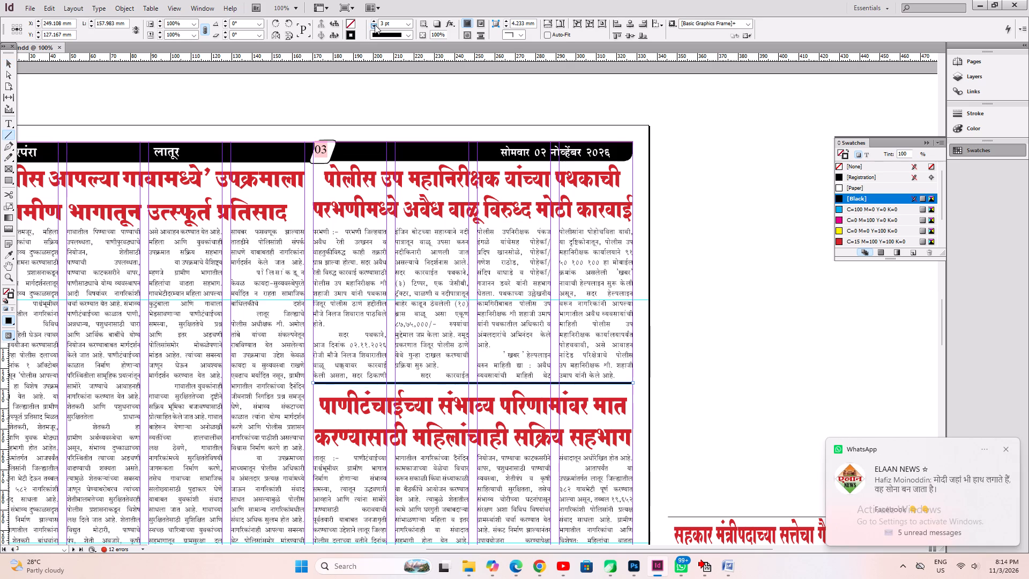
{"action": "left_click", "coordinate": [375, 25]}
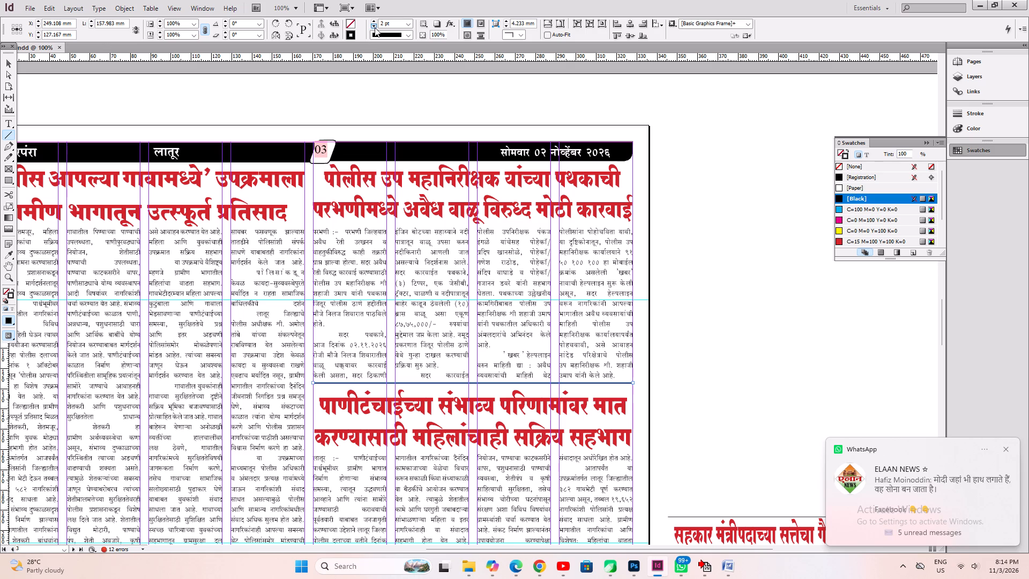
{"action": "key", "text": "ctrl+0"}
{"action": "key", "text": "ctrl+s"}
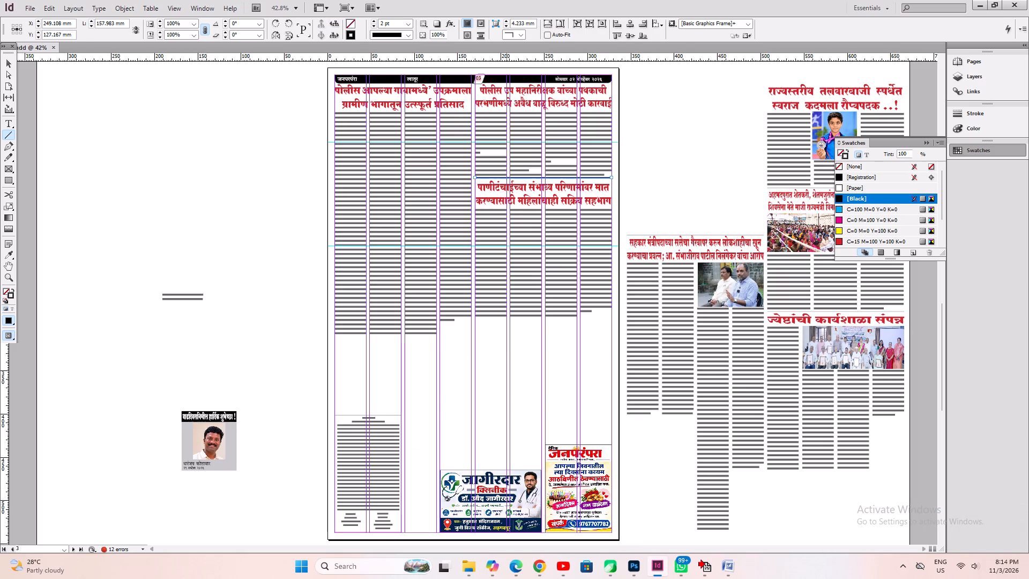
{"action": "key", "text": "ctrl+s"}
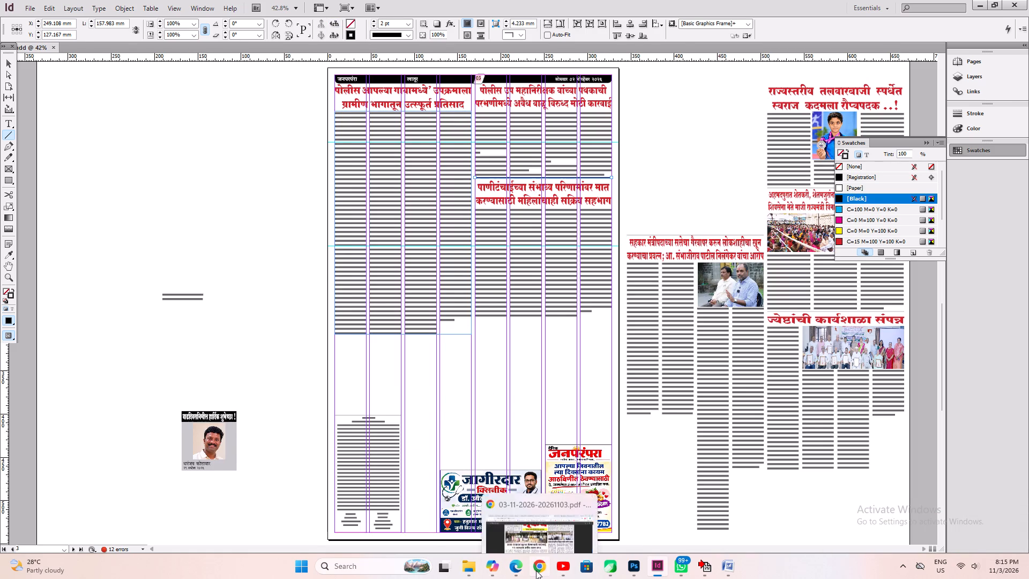
Switch to the finished PDF in Chrome and copy the page 4 headline 'पांढरी काठी दृष्टिबाधितांचे स्वावलंबन आणि आत्मविश्वासाचे प्रतीक'.
{"action": "left_click", "coordinate": [536, 570]}
{"action": "scroll", "coordinate": [579, 438], "scroll_direction": "down", "scroll_amount": 4}
{"action": "scroll", "coordinate": [516, 361], "scroll_direction": "down", "scroll_amount": 3}
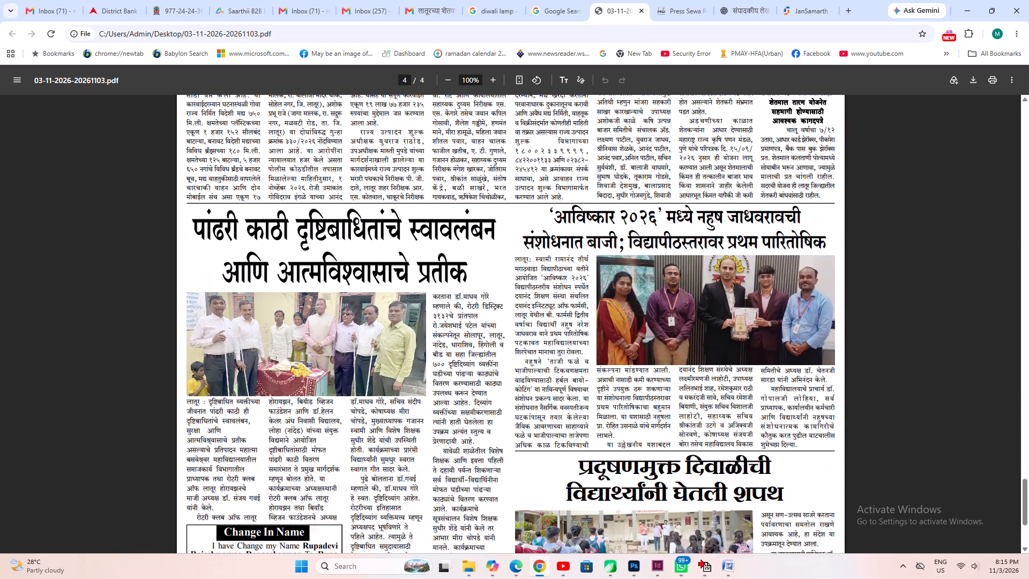
{"action": "scroll", "coordinate": [343, 321], "scroll_direction": "up", "scroll_amount": 1}
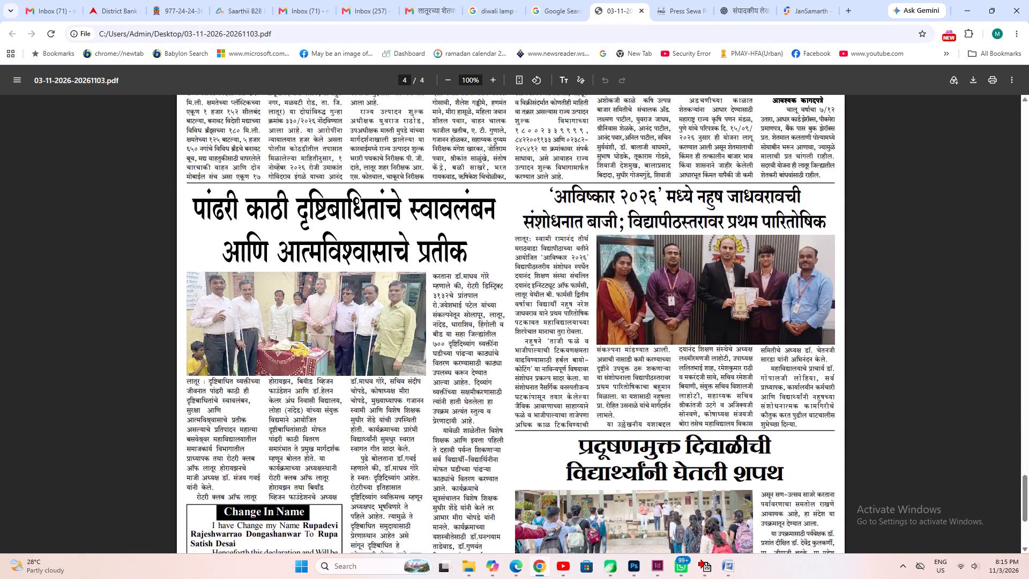
{"action": "left_click_drag", "start_coordinate": [198, 210], "coordinate": [472, 258]}
{"action": "key", "text": "ctrl+c"}
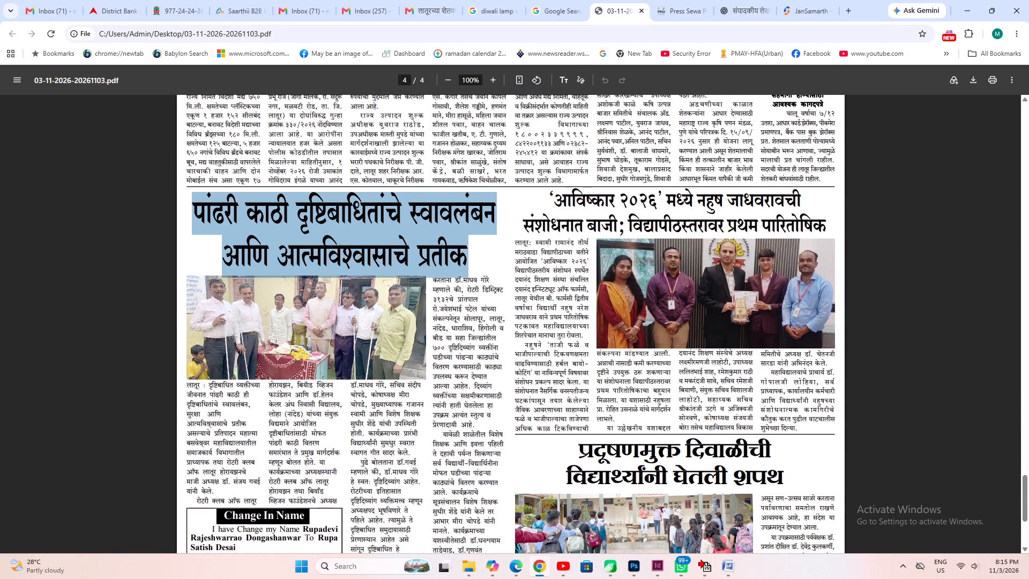
Bring up the open Microsoft Word documents.
{"action": "left_click", "coordinate": [718, 569]}
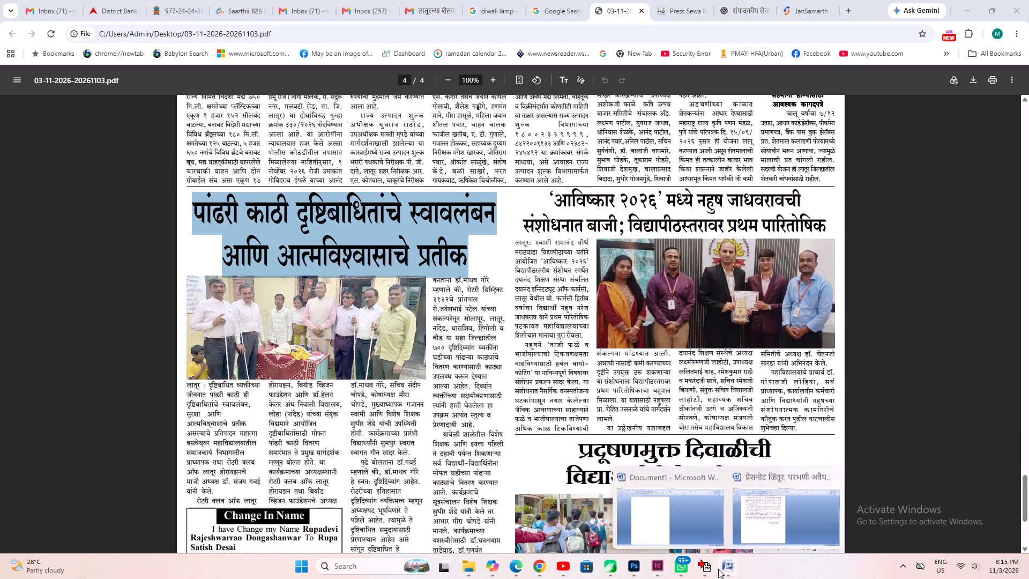
Paste the copied पांढरी काठी headline into the blank Word document, cut it back out, and return to the InDesign newspaper layout.
{"action": "left_click", "coordinate": [676, 526]}
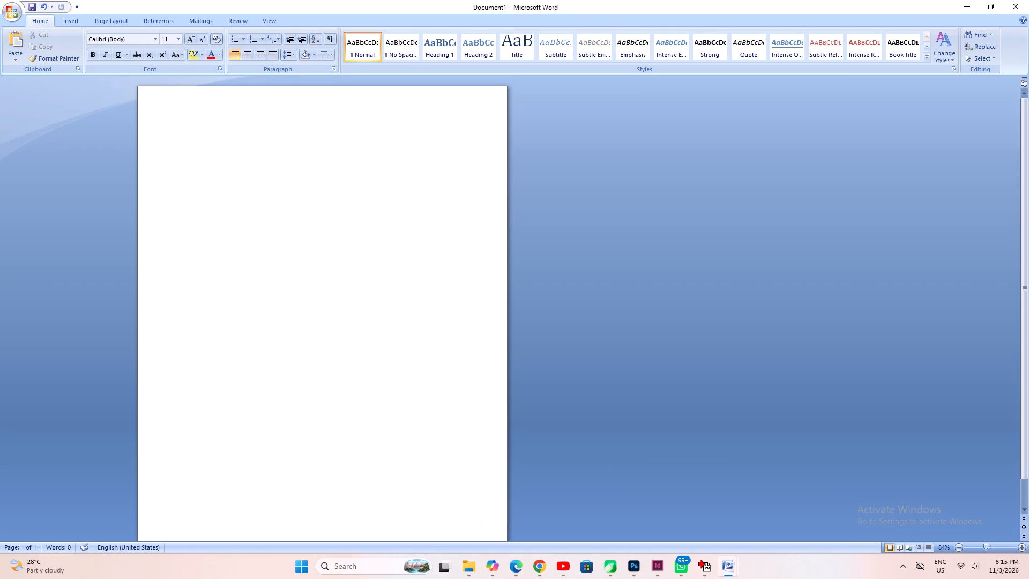
{"action": "key", "text": "ctrl+v"}
{"action": "key", "text": "ctrl+a"}
{"action": "key", "text": "ctrl+x"}
{"action": "left_click", "coordinate": [657, 574]}
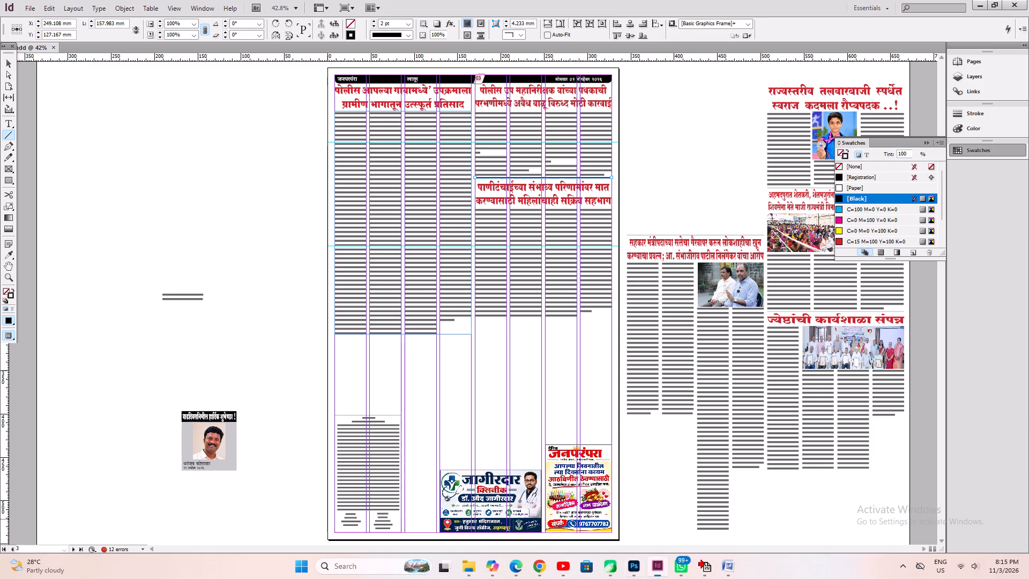
Duplicate the पाणीटंचाई headline frame into the gap below its story and size the copy to about 198 by 51 mm.
{"action": "left_click", "coordinate": [472, 384]}
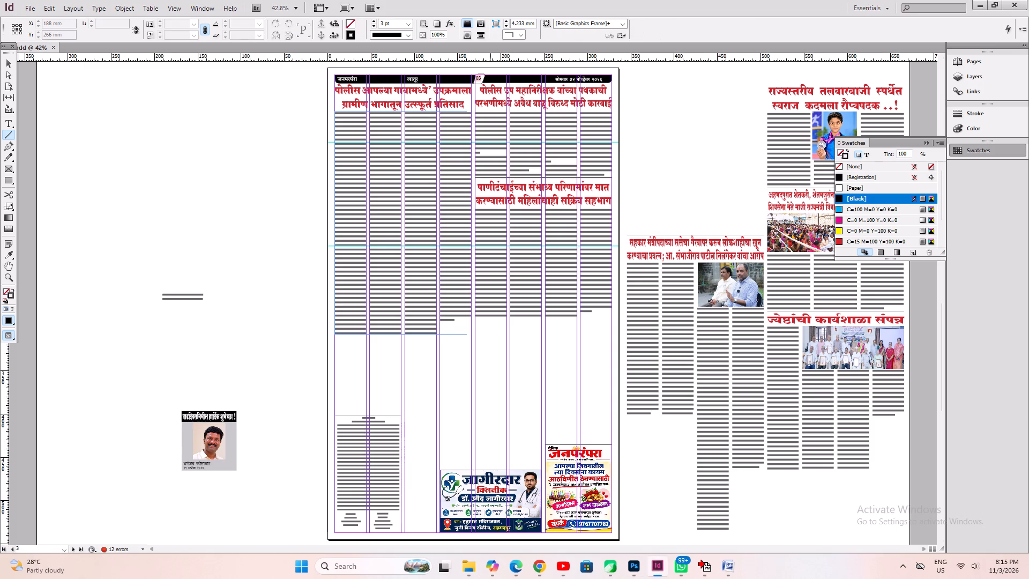
{"action": "left_click", "coordinate": [3, 65]}
{"action": "left_click", "coordinate": [478, 215]}
{"action": "left_click", "coordinate": [512, 209]}
{"action": "left_click", "coordinate": [512, 202]}
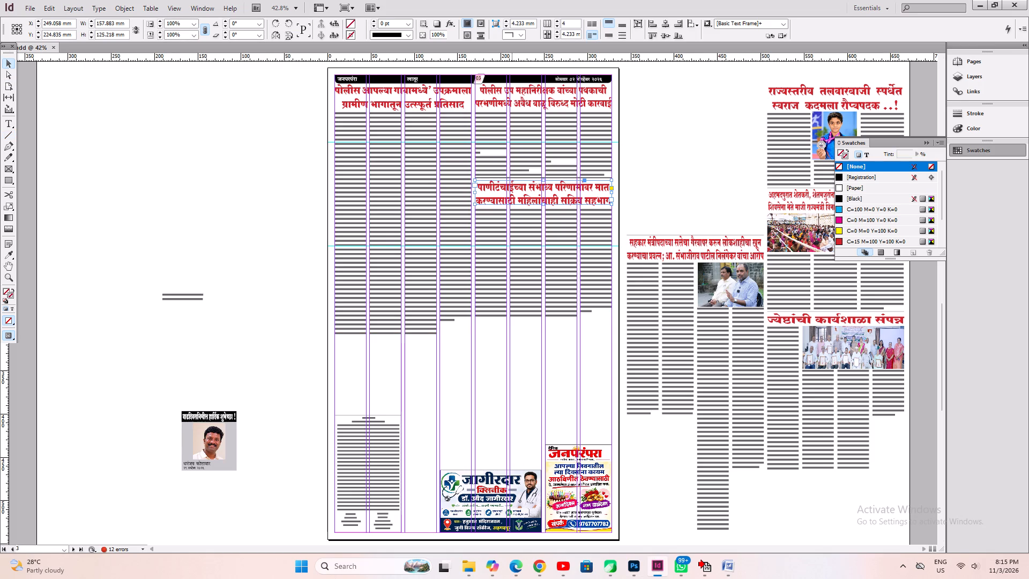
{"action": "left_click_drag", "start_coordinate": [512, 202], "coordinate": [477, 348], "text": "ctrl+alt"}
{"action": "key", "text": "ctrl+1"}
{"action": "key", "text": "space"}
{"action": "left_click_drag", "start_coordinate": [697, 402], "coordinate": [523, 447]}
{"action": "left_click_drag", "start_coordinate": [459, 375], "coordinate": [538, 422]}
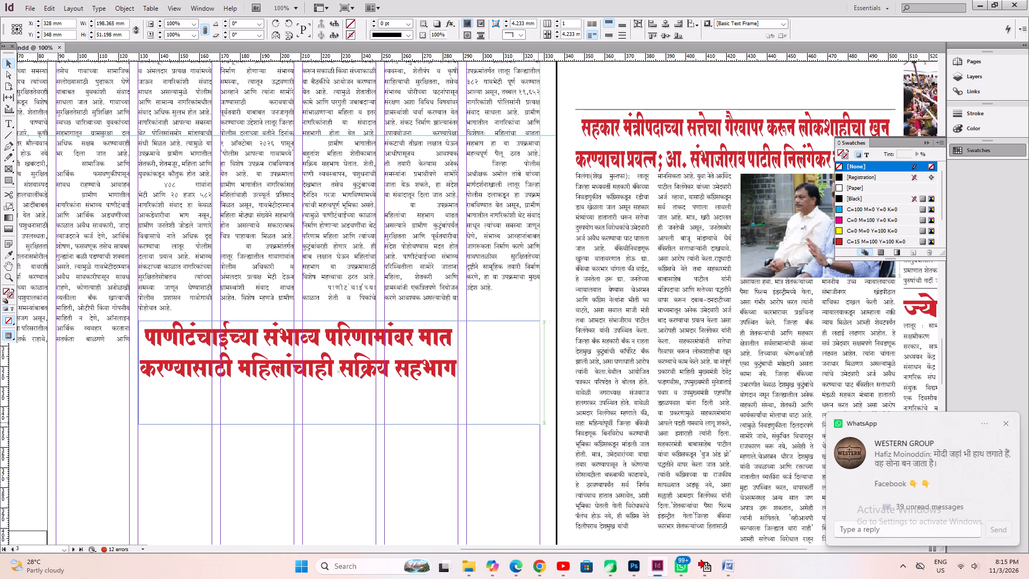
{"action": "left_click_drag", "start_coordinate": [538, 422], "coordinate": [540, 422]}
Replace the duplicated headline's text with पांढरी काठी दृष्टिबाधितांचे स्वावलंबन आणि आत्मविश्वासाचे प्रतीक and save the document.
{"action": "left_click", "coordinate": [10, 121]}
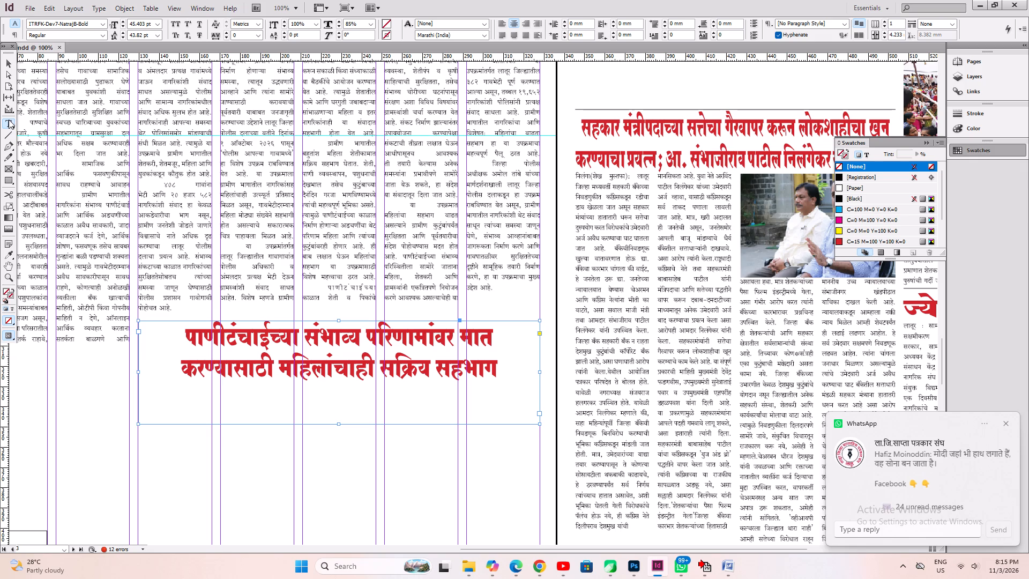
{"action": "left_click", "coordinate": [12, 127]}
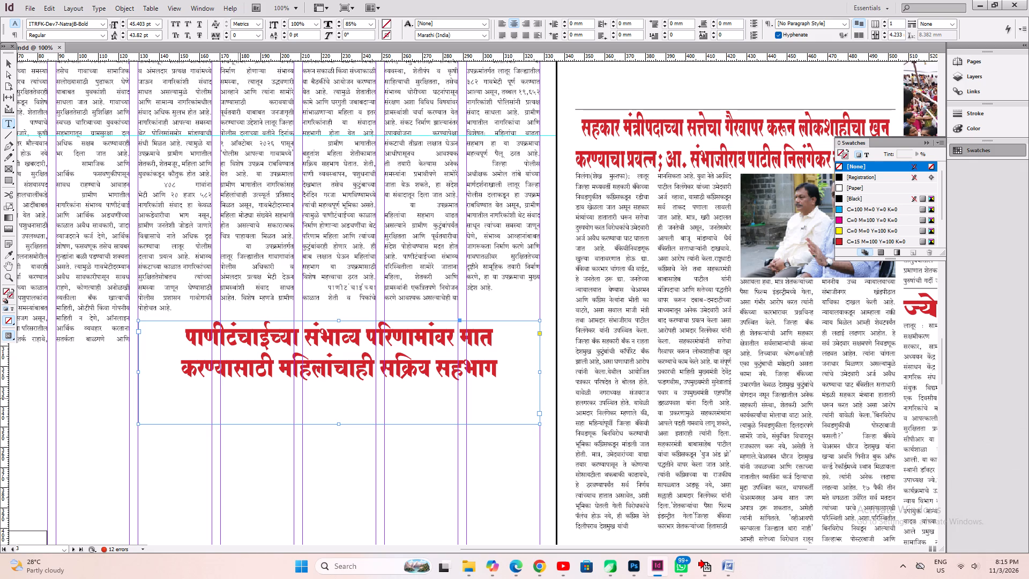
{"action": "left_click", "coordinate": [260, 364]}
{"action": "key", "text": "ctrl+a"}
{"action": "key", "text": "ctrl+v"}
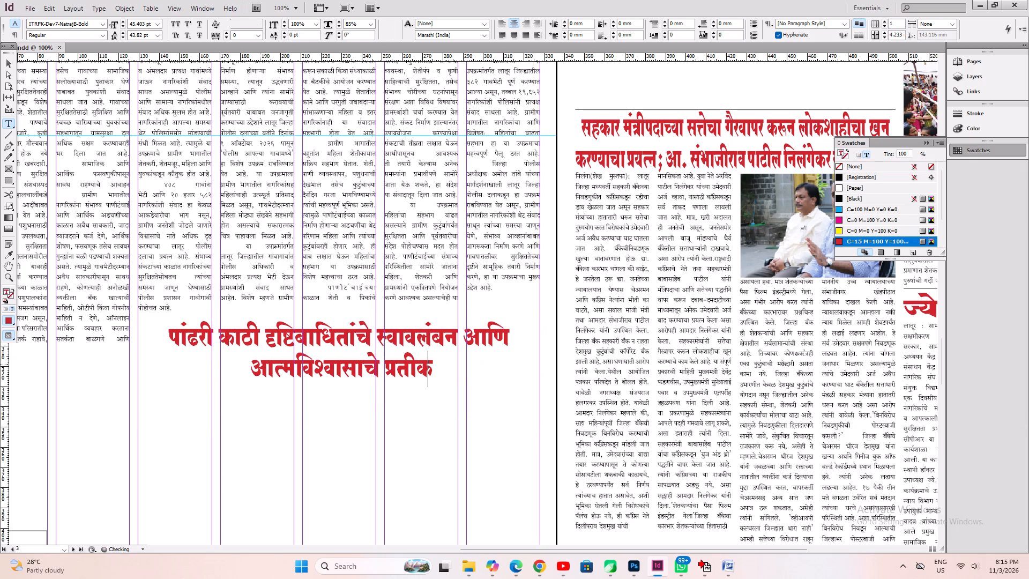
{"action": "key", "text": "ctrl+s"}
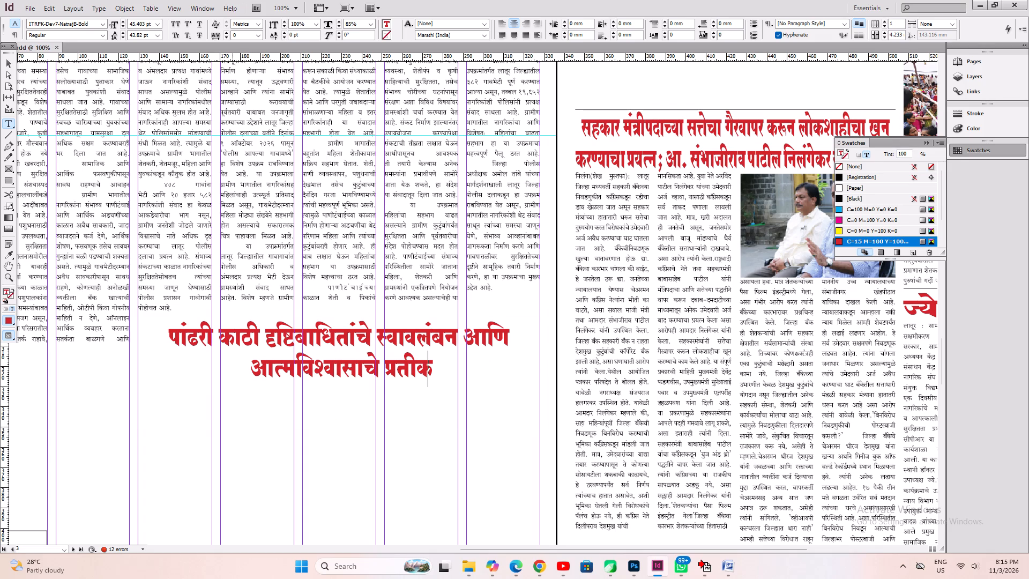
{"action": "key", "text": "ctrl+s"}
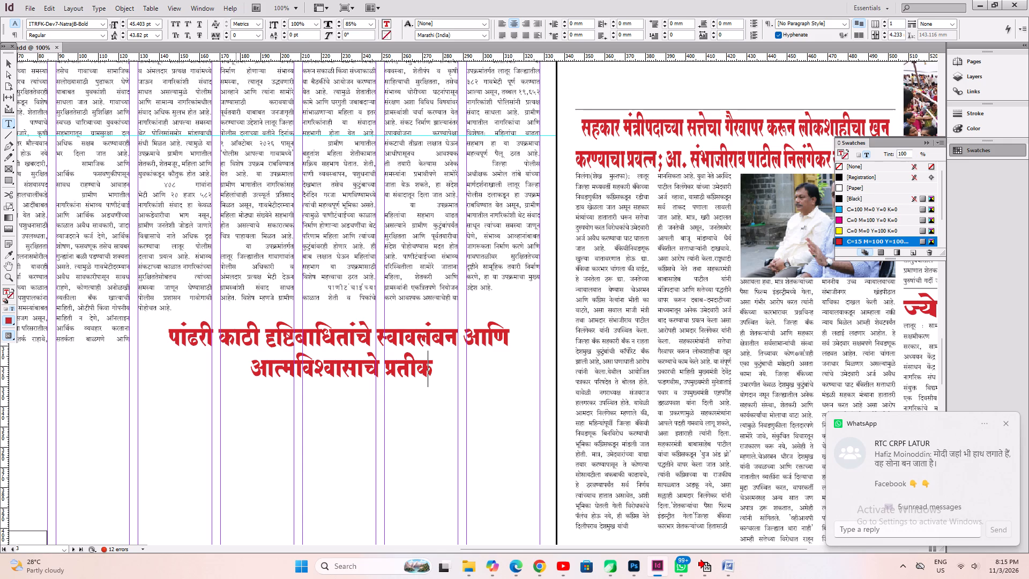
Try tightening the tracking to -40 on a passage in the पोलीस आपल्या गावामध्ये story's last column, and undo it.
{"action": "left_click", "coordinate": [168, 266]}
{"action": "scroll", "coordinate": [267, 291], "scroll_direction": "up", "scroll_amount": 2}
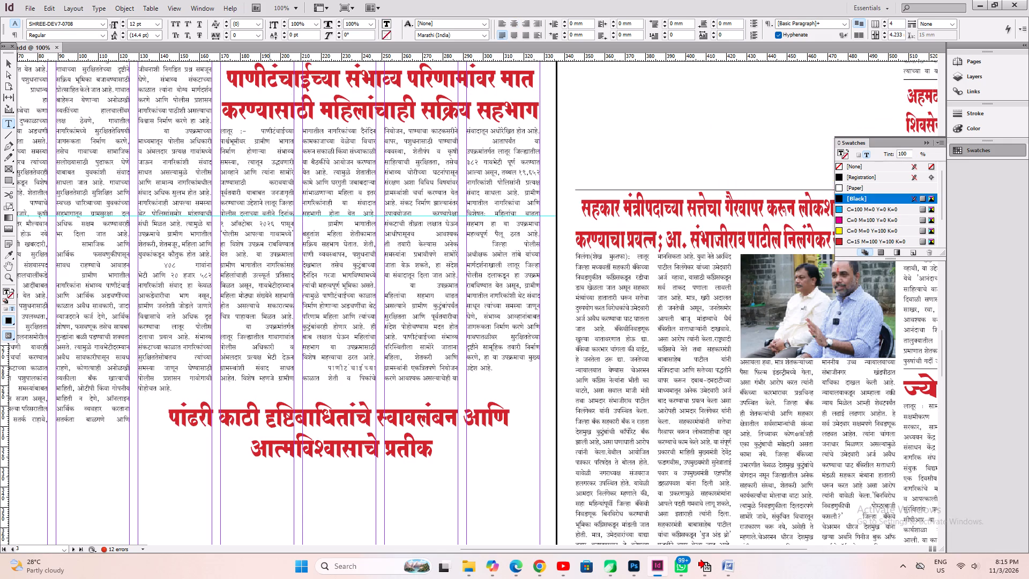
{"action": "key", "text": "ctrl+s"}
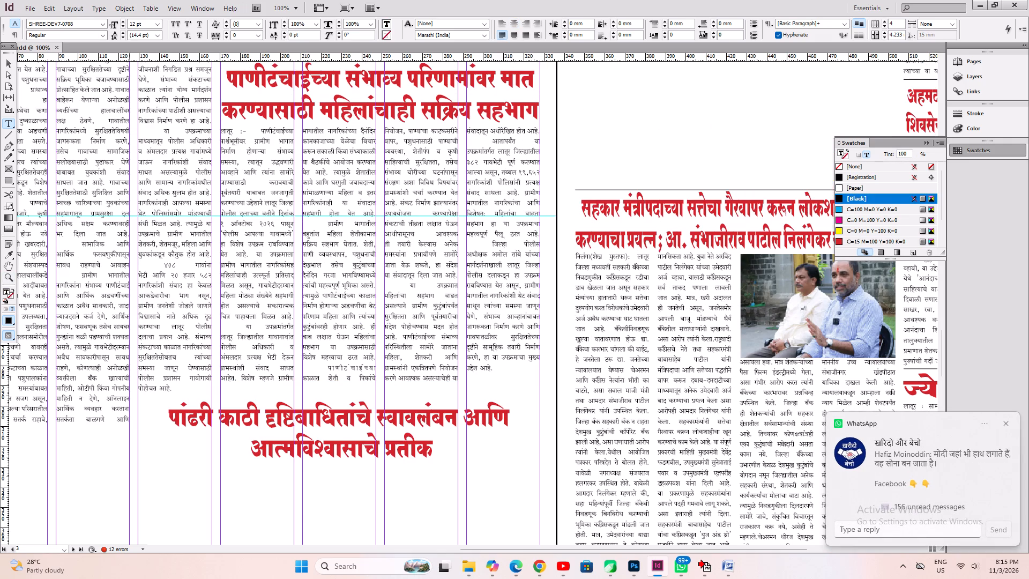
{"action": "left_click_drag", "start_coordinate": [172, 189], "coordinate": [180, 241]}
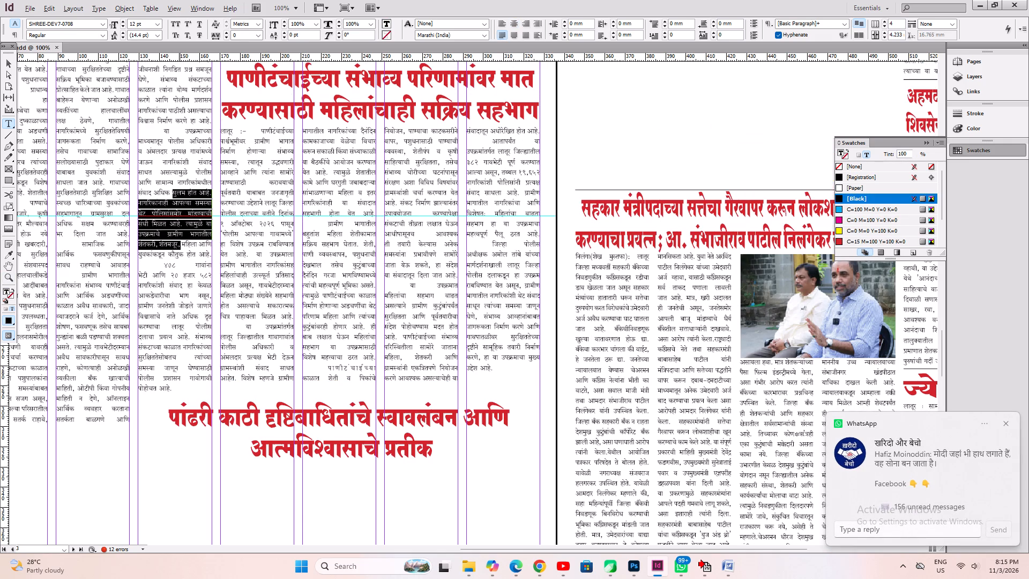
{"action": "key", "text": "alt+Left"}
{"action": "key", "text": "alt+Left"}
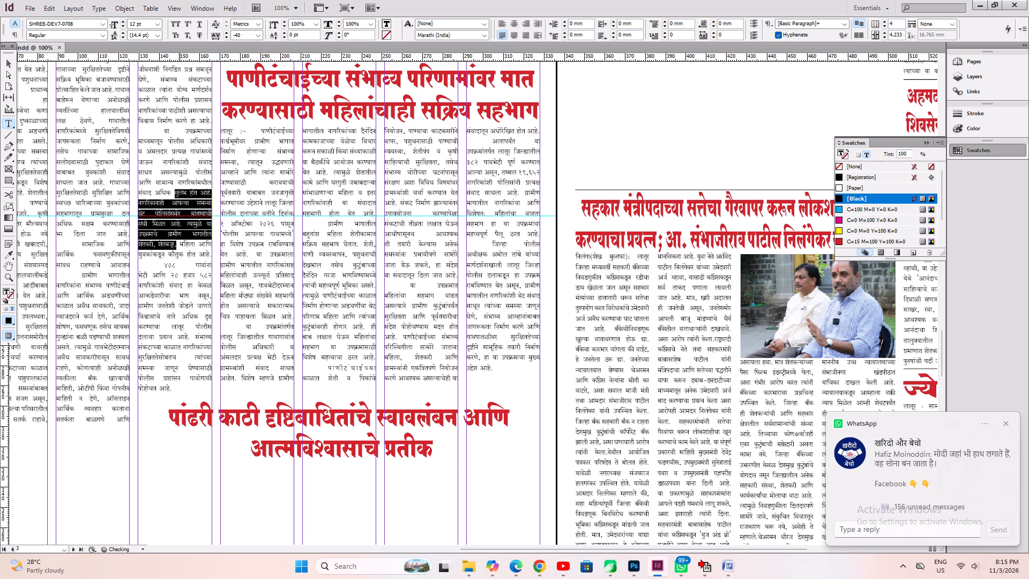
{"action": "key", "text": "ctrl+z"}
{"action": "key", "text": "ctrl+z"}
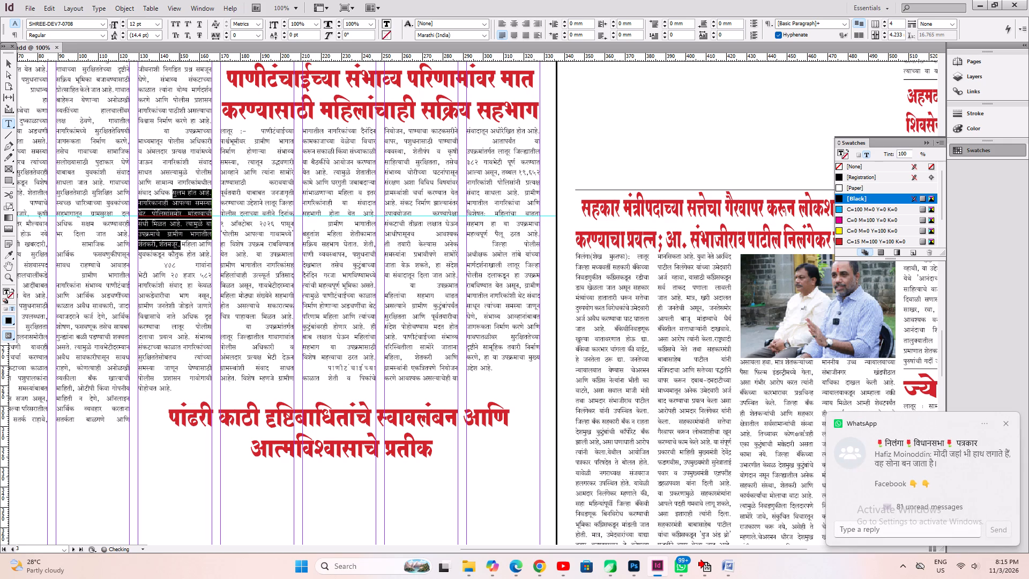
Remove the stray break before ४०८ in the last column of the पोलीस आपल्या गावामध्ये story.
{"action": "left_click", "coordinate": [163, 268]}
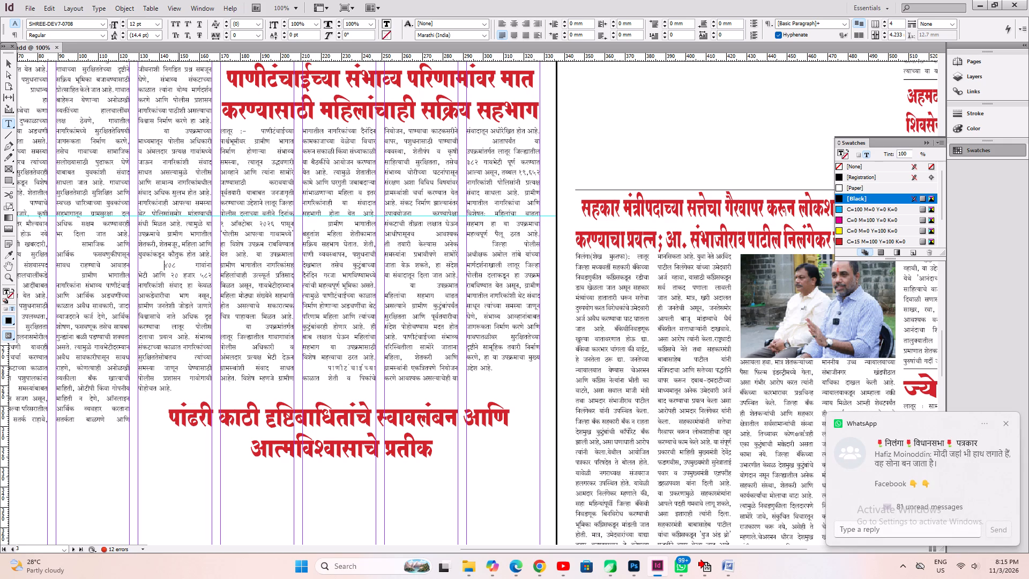
{"action": "key", "text": "BackSpace"}
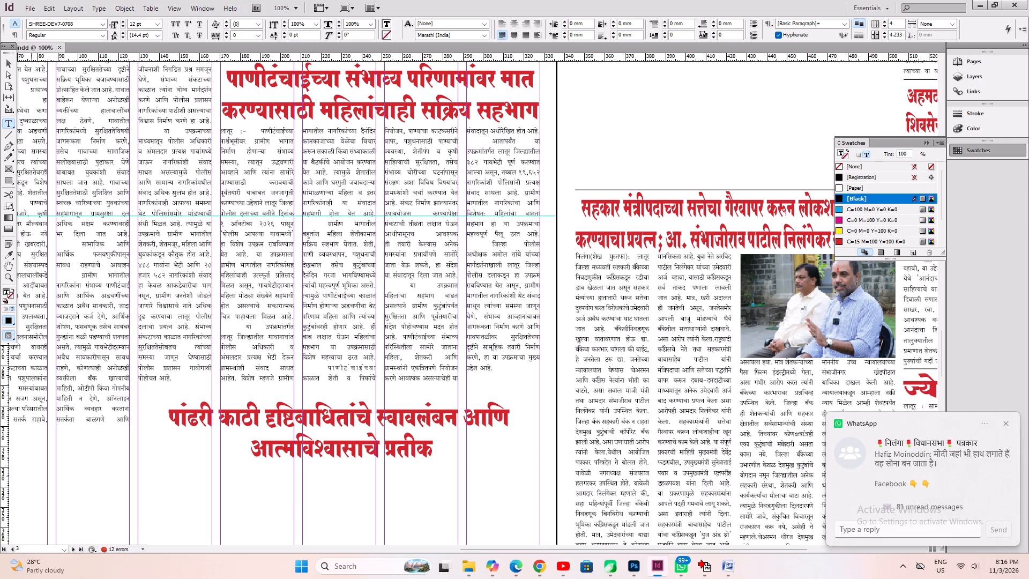
Draw a horizontal 2 pt rule about 198 mm long between the upper stories and the पांढरी काठी headline, and save.
{"action": "left_click", "coordinate": [5, 134]}
{"action": "left_click_drag", "start_coordinate": [137, 386], "coordinate": [307, 427], "text": "shift"}
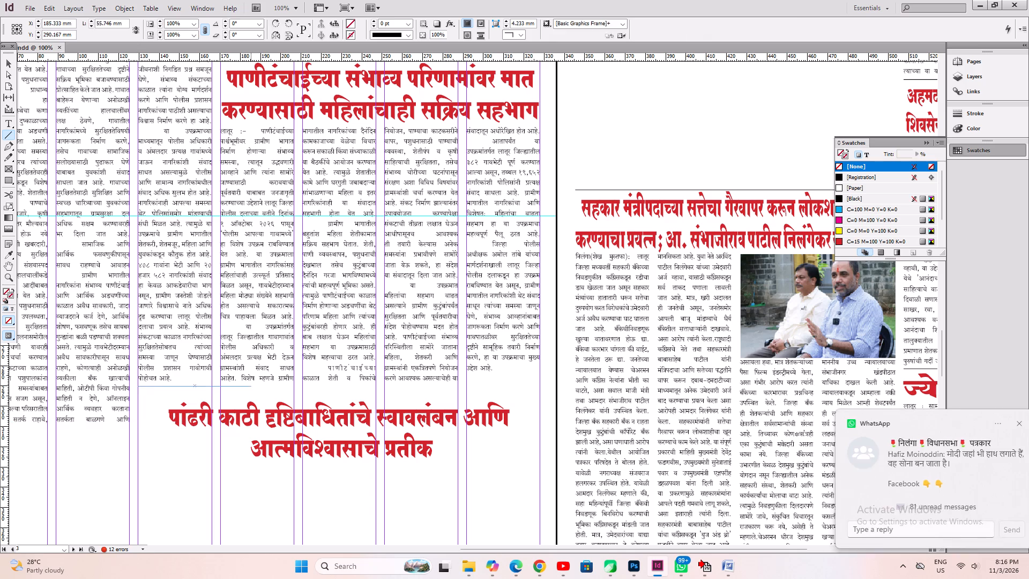
{"action": "left_click_drag", "start_coordinate": [307, 427], "coordinate": [539, 478], "text": "shift"}
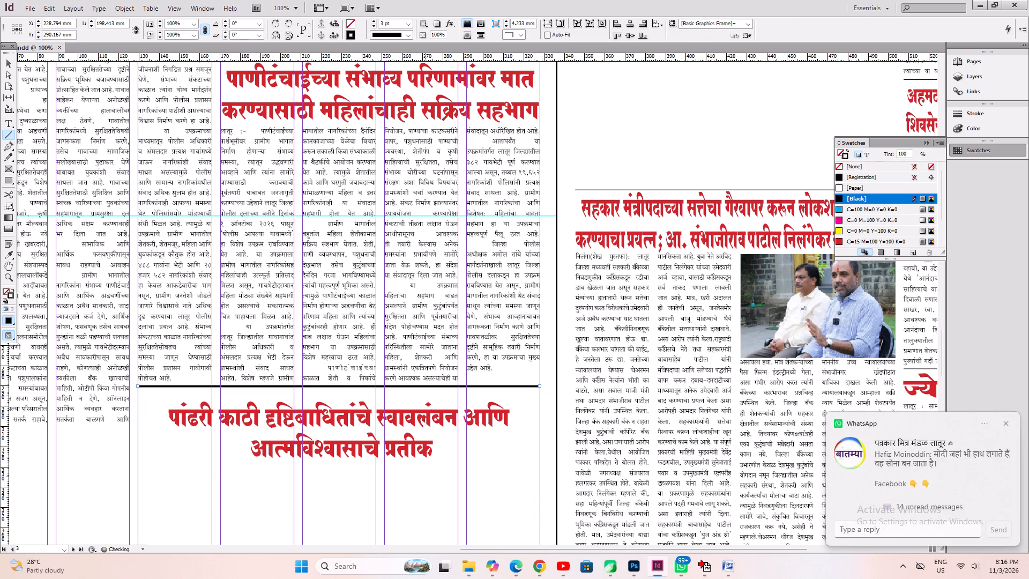
{"action": "left_click", "coordinate": [373, 26]}
{"action": "key", "text": "ctrl+s"}
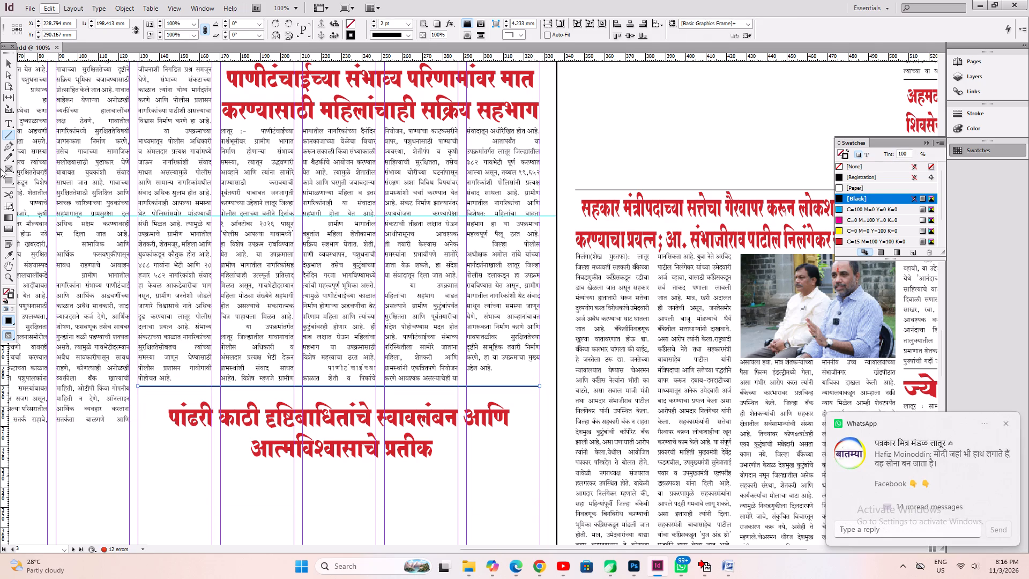
Move the पांढरी काठी headline up close under the rule, fit its frame to the content, and save the document.
{"action": "left_click", "coordinate": [5, 62]}
{"action": "left_click", "coordinate": [247, 410]}
{"action": "left_click_drag", "start_coordinate": [236, 416], "coordinate": [236, 403], "text": "shift"}
{"action": "key", "text": "Down"}
{"action": "key", "text": "Down"}
{"action": "key", "text": "Down"}
{"action": "key", "text": "ctrl+s"}
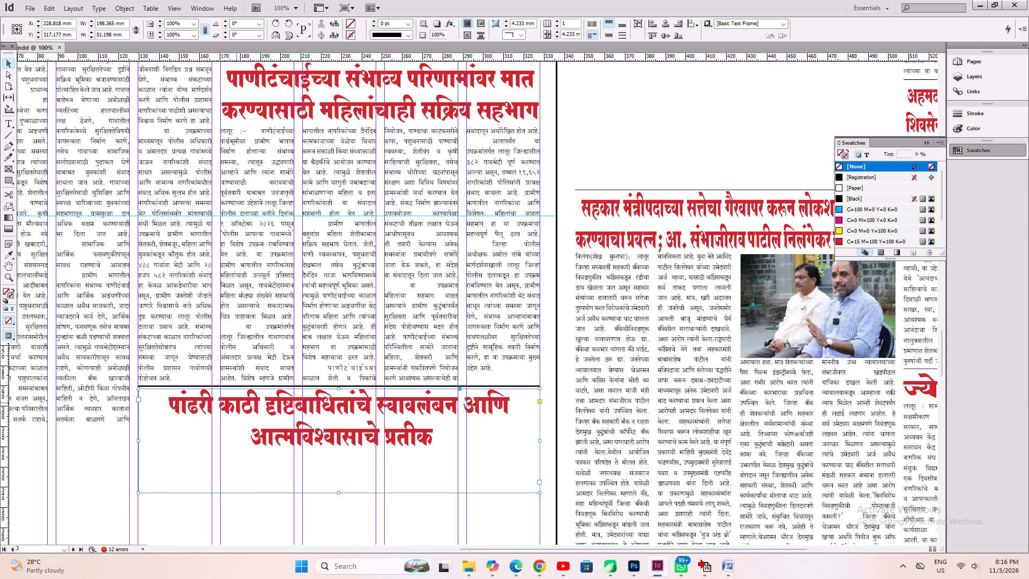
{"action": "key", "text": "ctrl+0"}
{"action": "key", "text": "ctrl+s"}
{"action": "key", "text": "ctrl+alt+c"}
{"action": "key", "text": "ctrl+s"}
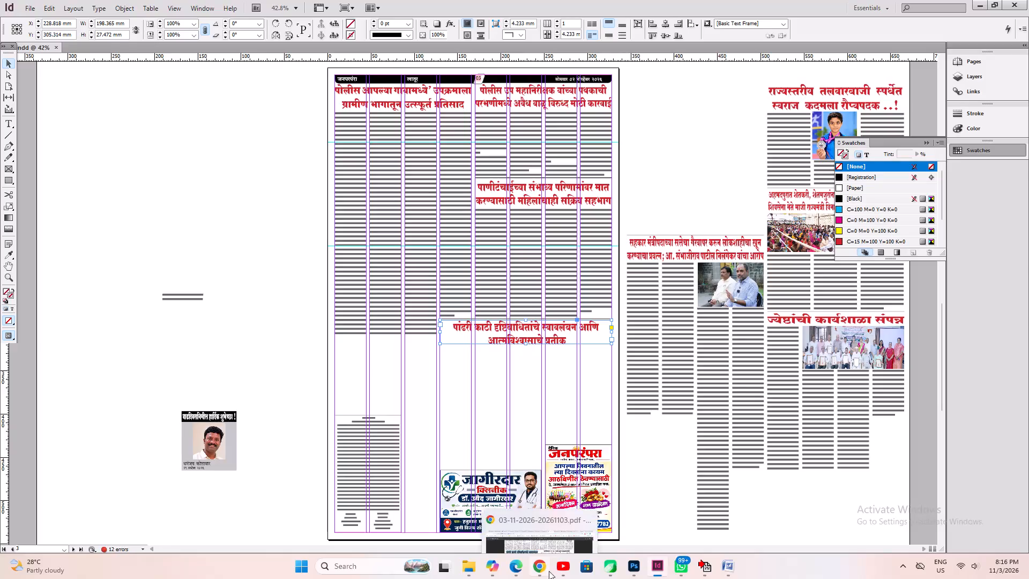
Copy the full body text of the पांढरी काठी story from page 4 of the 03-11-2026 PDF in Chrome.
{"action": "left_click", "coordinate": [540, 573]}
{"action": "left_click", "coordinate": [322, 452]}
{"action": "scroll", "coordinate": [294, 397], "scroll_direction": "down", "scroll_amount": 1}
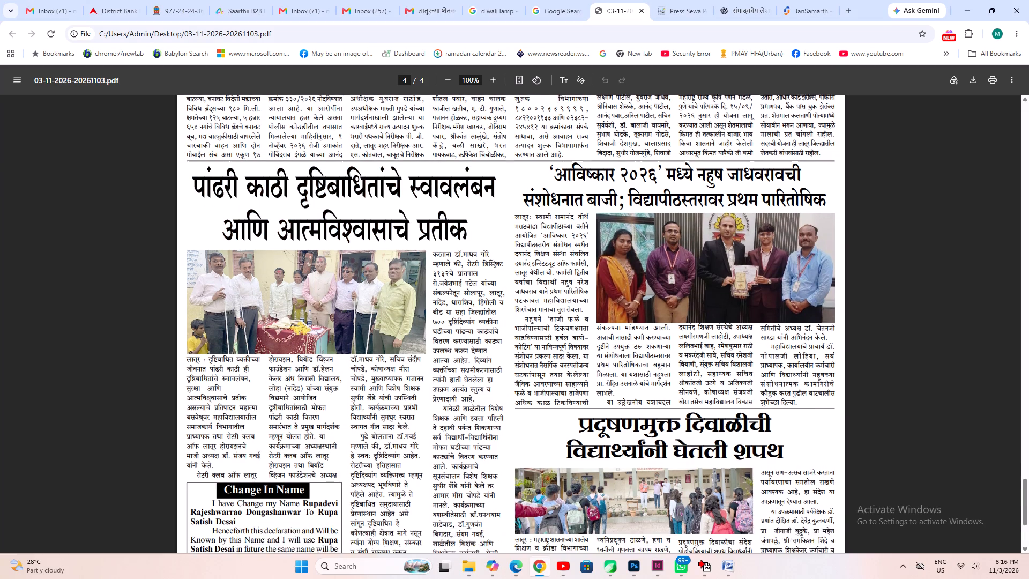
{"action": "left_click_drag", "start_coordinate": [187, 331], "coordinate": [475, 543]}
{"action": "scroll", "coordinate": [475, 541], "scroll_direction": "down", "scroll_amount": 4}
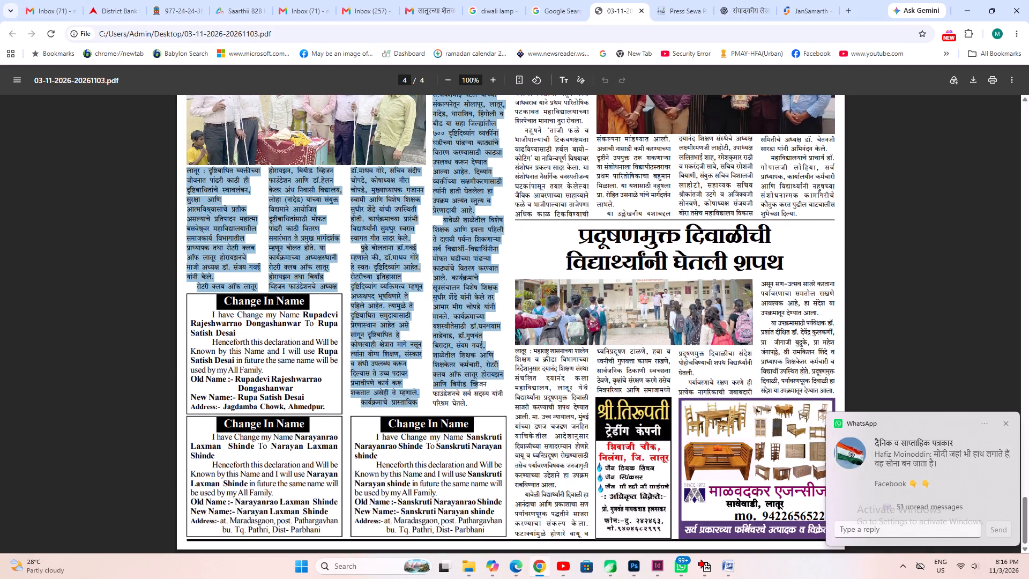
{"action": "left_click", "coordinate": [474, 403], "text": "shift"}
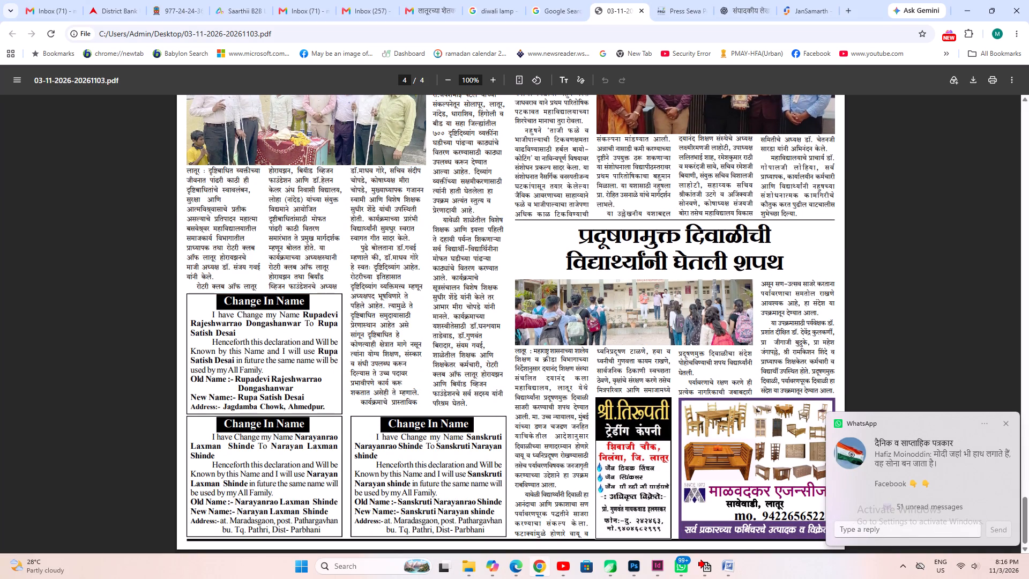
{"action": "left_click_drag", "start_coordinate": [184, 168], "coordinate": [468, 406]}
{"action": "key", "text": "ctrl+c"}
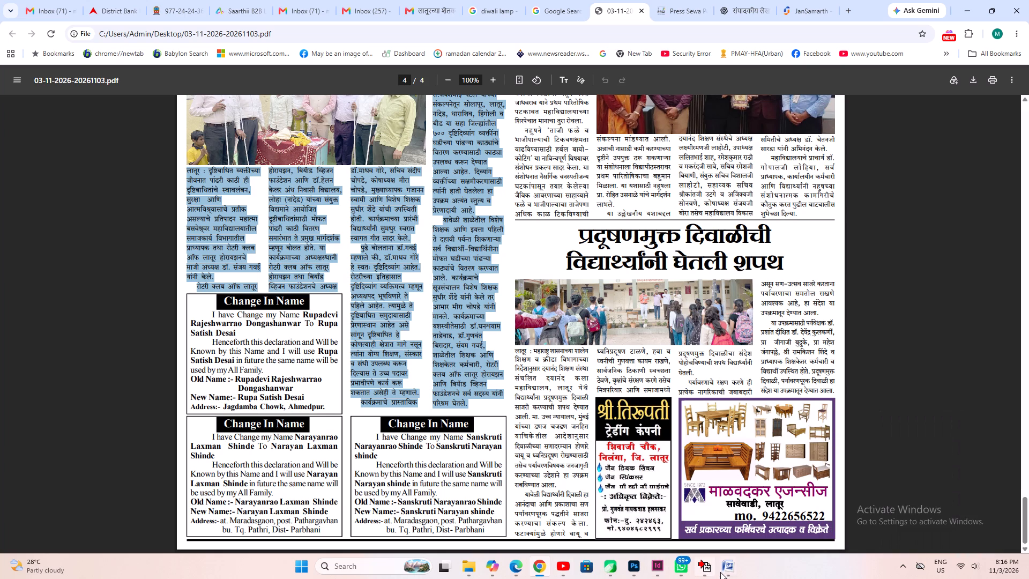
Paste the story's body text into the blank Word document, cut it back out, and return to the InDesign layout.
{"action": "left_click", "coordinate": [720, 571]}
{"action": "left_click", "coordinate": [689, 528]}
{"action": "key", "text": "ctrl+v"}
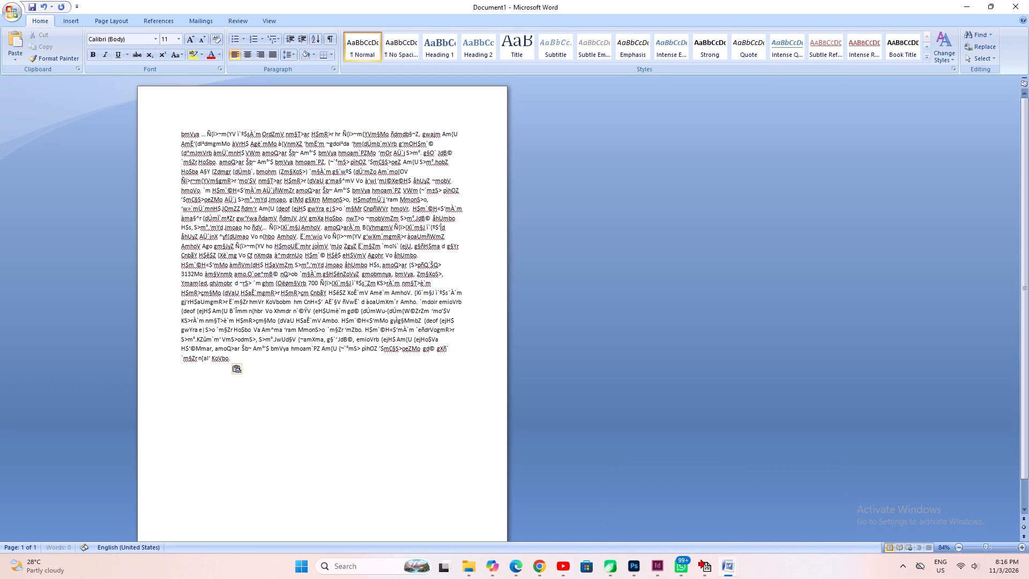
{"action": "key", "text": "ctrl+a"}
{"action": "key", "text": "ctrl+x"}
{"action": "left_click", "coordinate": [646, 569]}
{"action": "left_click", "coordinate": [654, 568]}
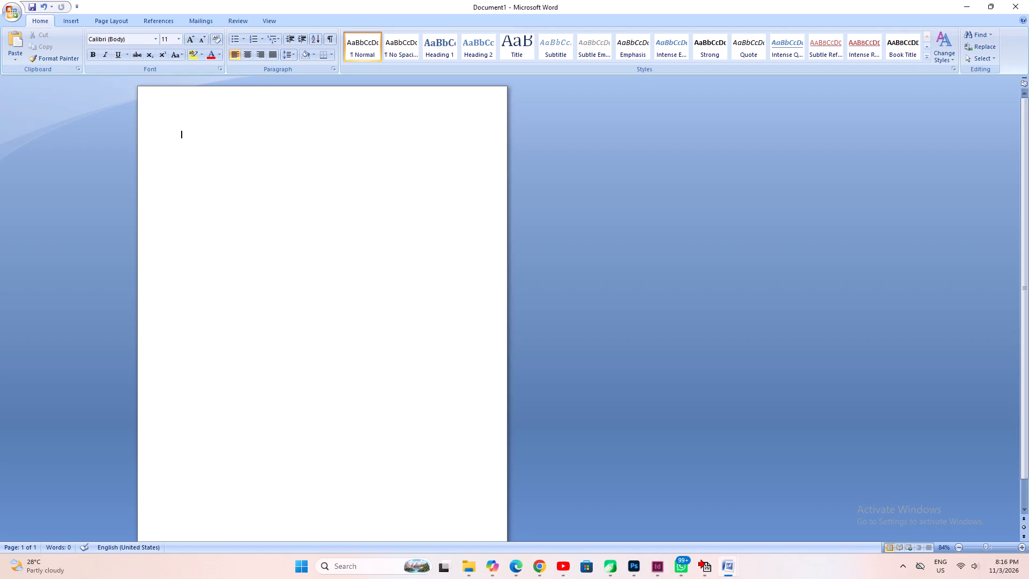
{"action": "left_click", "coordinate": [246, 351]}
{"action": "left_click", "coordinate": [646, 572]}
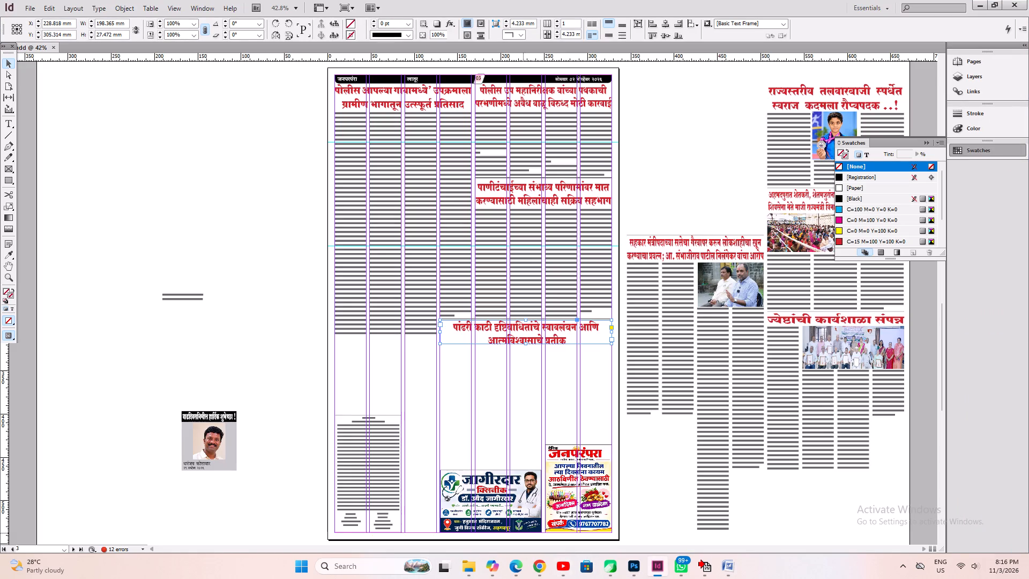
Create a text frame on the pasteboard beside page 3, paste the story's body text, justify it, and fit the frame to the content.
{"action": "left_click", "coordinate": [173, 182]}
{"action": "left_click", "coordinate": [11, 121]}
{"action": "left_click_drag", "start_coordinate": [178, 155], "coordinate": [285, 319]}
{"action": "key", "text": "ctrl+v"}
{"action": "key", "text": "ctrl+a"}
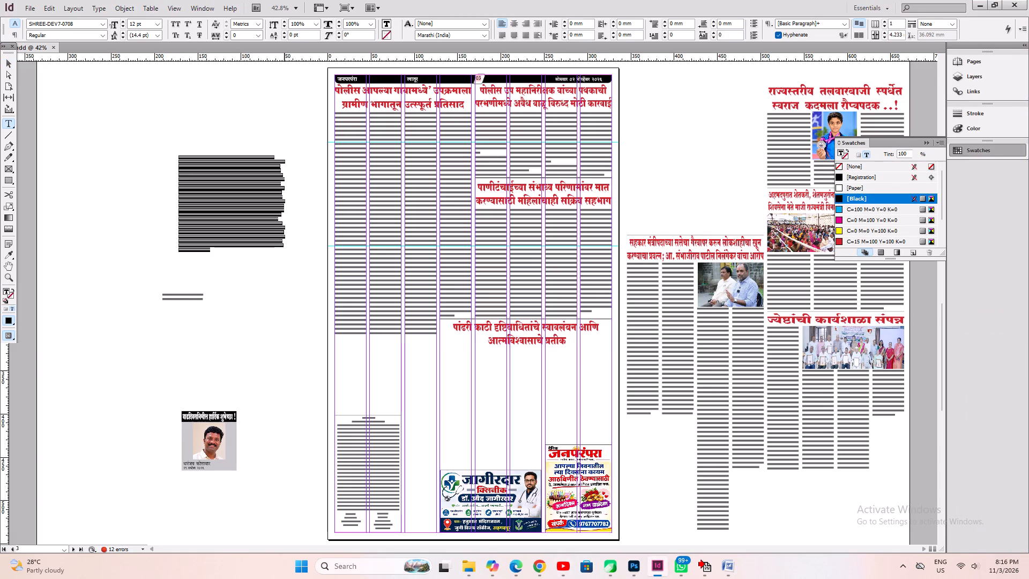
{"action": "key", "text": "ctrl+shift+j"}
{"action": "key", "text": "ctrl+alt+c"}
Move the body text frame under the पांढरी काठी headline and widen it to about 198 mm to match the headline's width.
{"action": "left_click", "coordinate": [11, 65]}
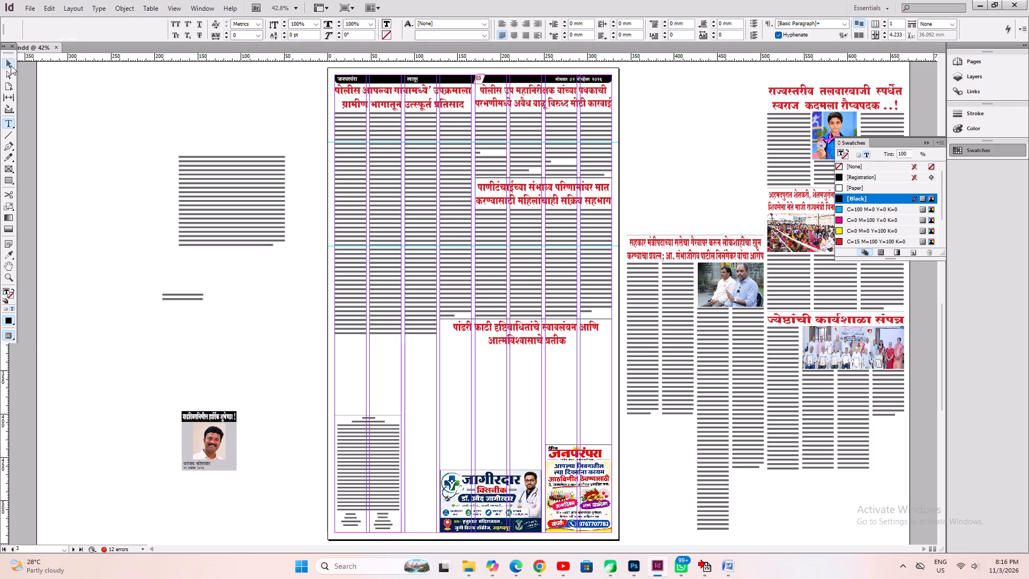
{"action": "left_click_drag", "start_coordinate": [222, 192], "coordinate": [483, 382]}
{"action": "key", "text": "ctrl+1"}
{"action": "key", "text": "space"}
{"action": "left_click_drag", "start_coordinate": [543, 403], "coordinate": [526, 448]}
{"action": "left_click_drag", "start_coordinate": [517, 357], "coordinate": [516, 365]}
{"action": "left_click_drag", "start_coordinate": [580, 358], "coordinate": [729, 376]}
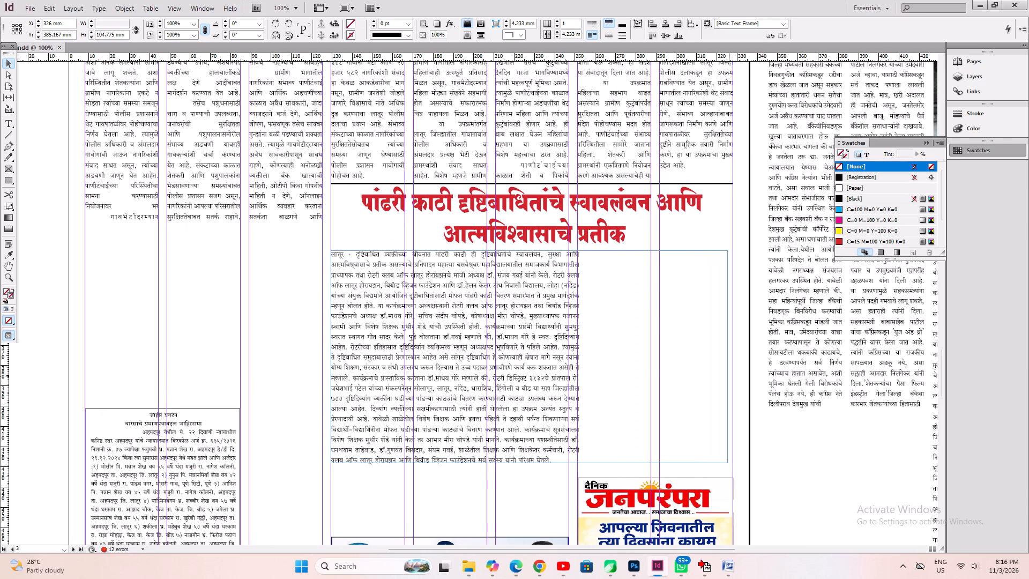
{"action": "left_click_drag", "start_coordinate": [729, 376], "coordinate": [732, 379]}
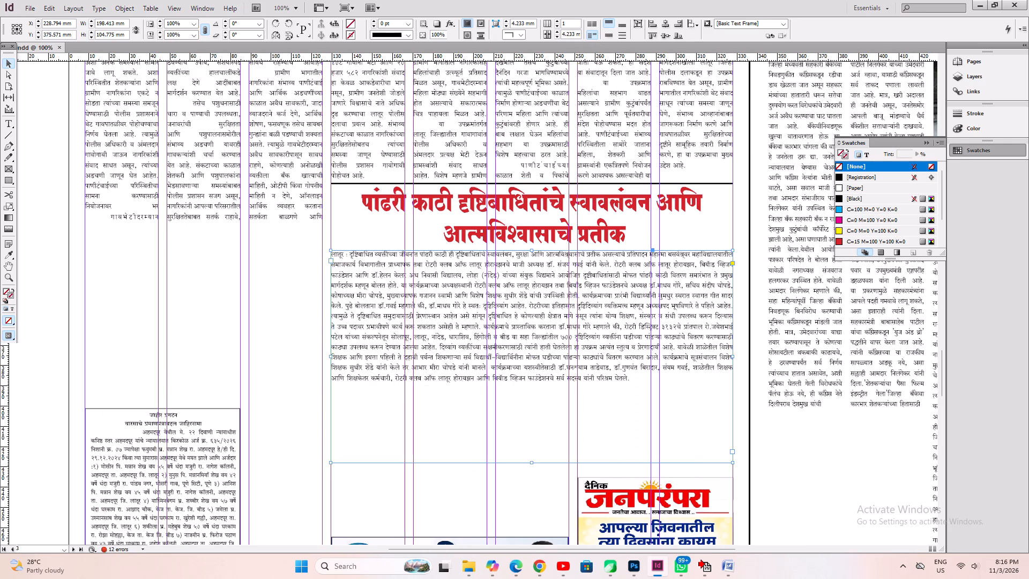
Split the पांढरी काठी body frame into 5 columns and extend it to about 141 mm high, tight under the headline.
{"action": "triple_click", "coordinate": [559, 23]}
{"action": "left_click", "coordinate": [559, 23]}
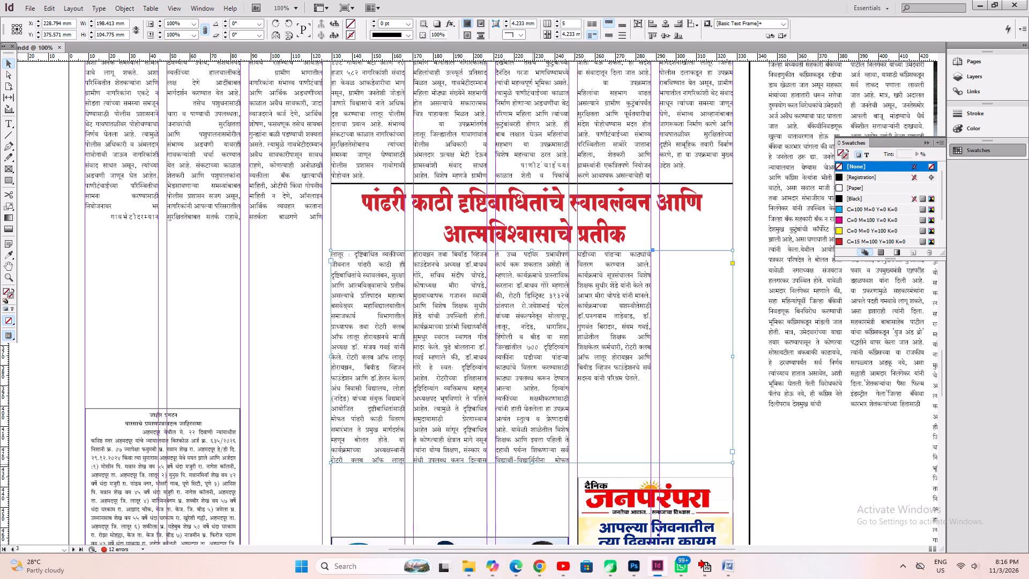
{"action": "left_click_drag", "start_coordinate": [533, 464], "coordinate": [521, 535]}
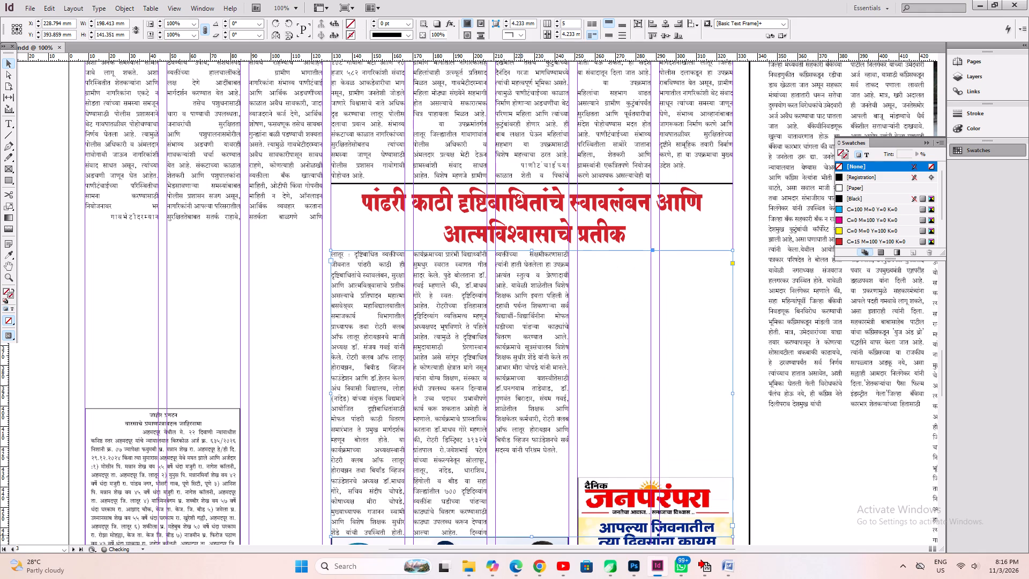
{"action": "key", "text": "Up"}
{"action": "key", "text": "Up"}
{"action": "key", "text": "Up"}
{"action": "key", "text": "Up"}
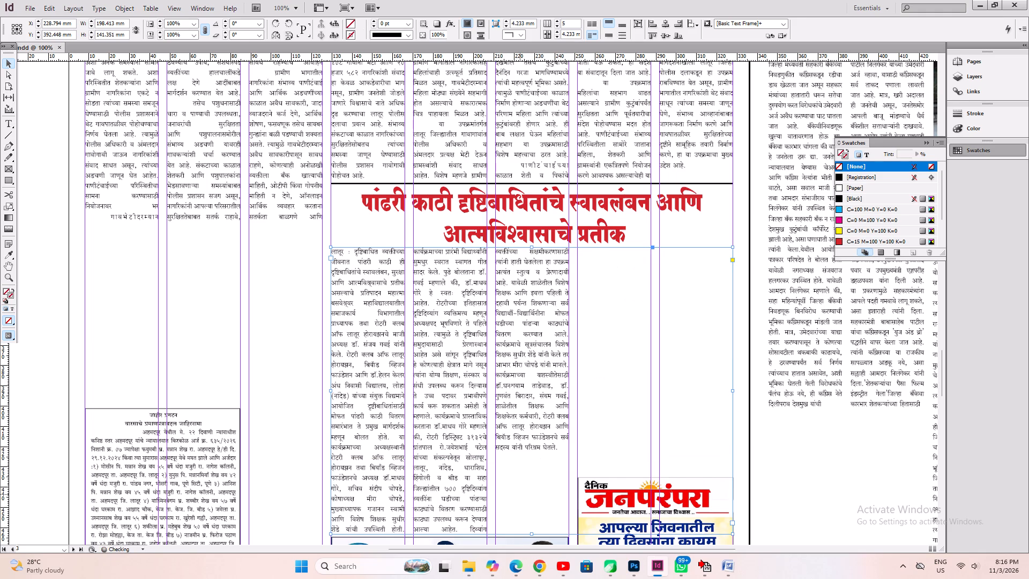
Save the newspaper document.
{"action": "key", "text": "ctrl+s"}
{"action": "key", "text": "ctrl+0"}
{"action": "key", "text": "ctrl+s"}
{"action": "key", "text": "ctrl+a"}
{"action": "key", "text": "ctrl+s"}
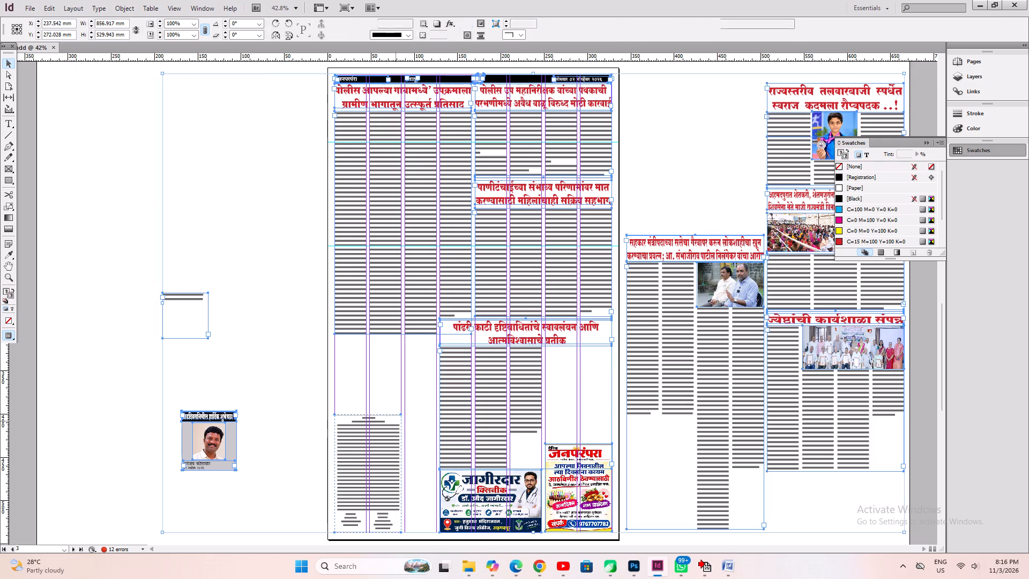
{"action": "left_click", "coordinate": [244, 271]}
{"action": "key", "text": "ctrl+s"}
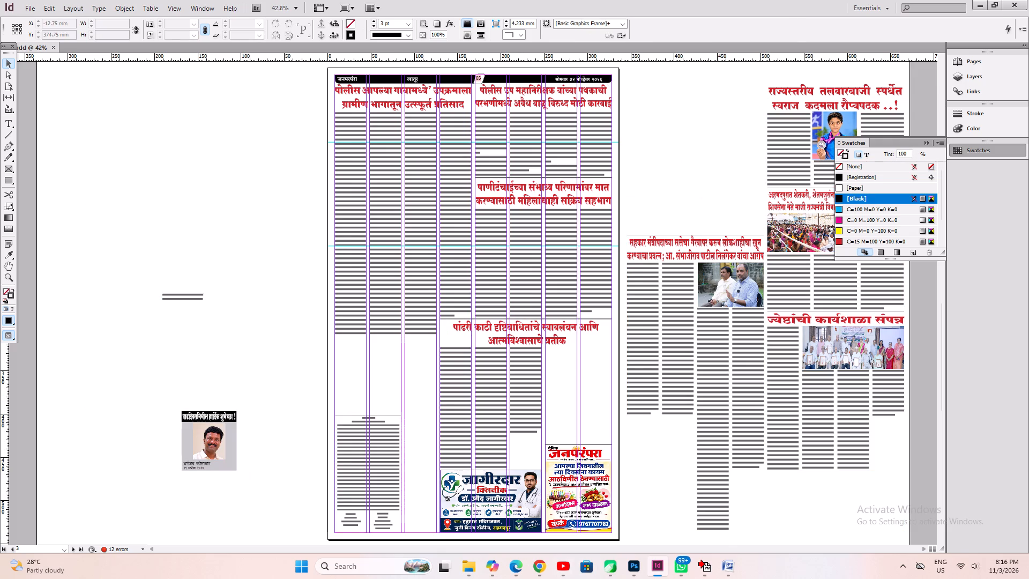
Capture the पांढरी काठी story's group photo from page 4 of the 03-11-2026 PDF in Chrome as a screen snip.
{"action": "left_click", "coordinate": [535, 572]}
{"action": "scroll", "coordinate": [303, 249], "scroll_direction": "up", "scroll_amount": 1}
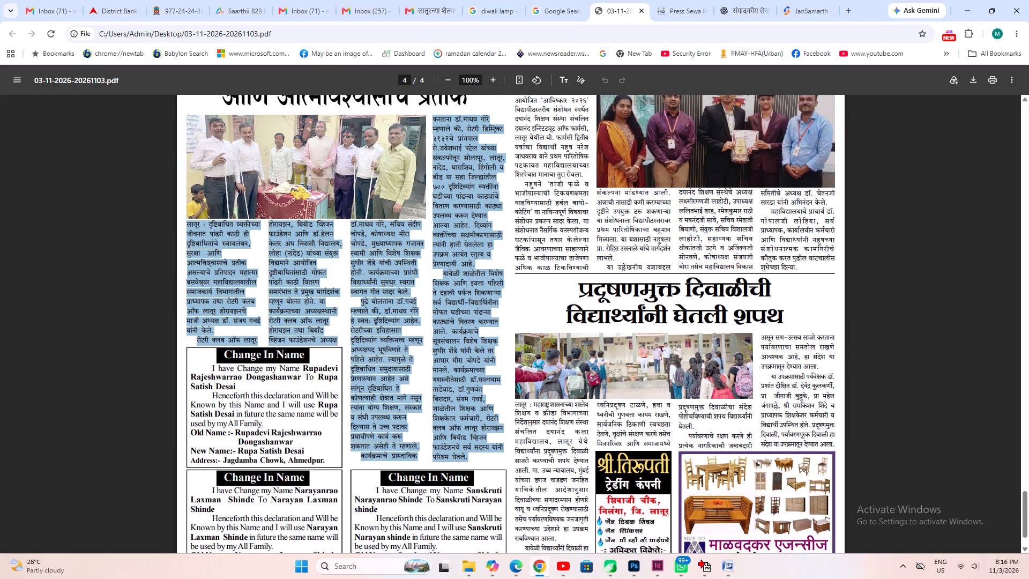
{"action": "left_click", "coordinate": [285, 89]}
{"action": "left_click", "coordinate": [303, 147]}
{"action": "key", "text": "ctrl+plus"}
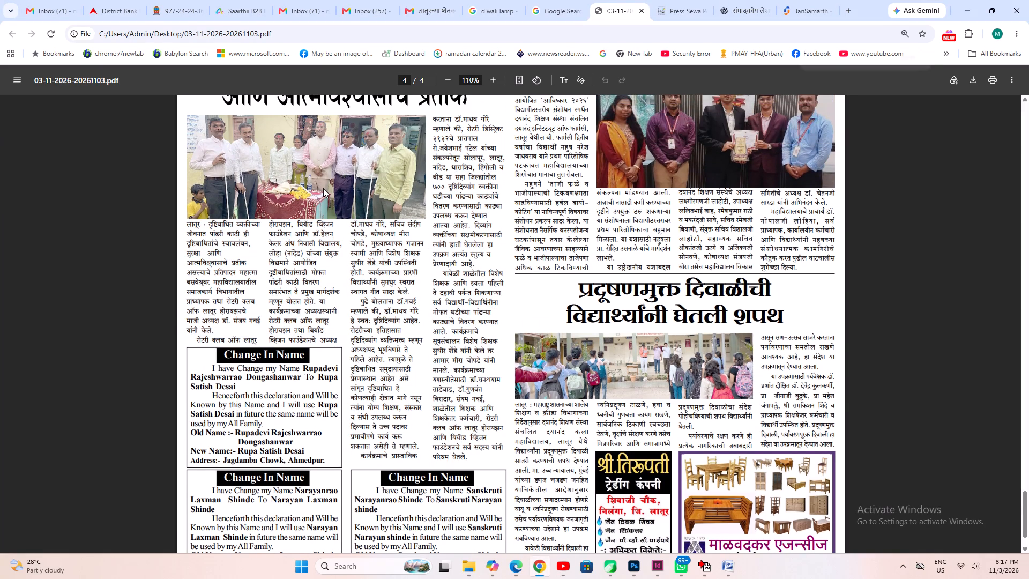
{"action": "key", "text": "ctrl+plus"}
{"action": "key", "text": "shift+super+s"}
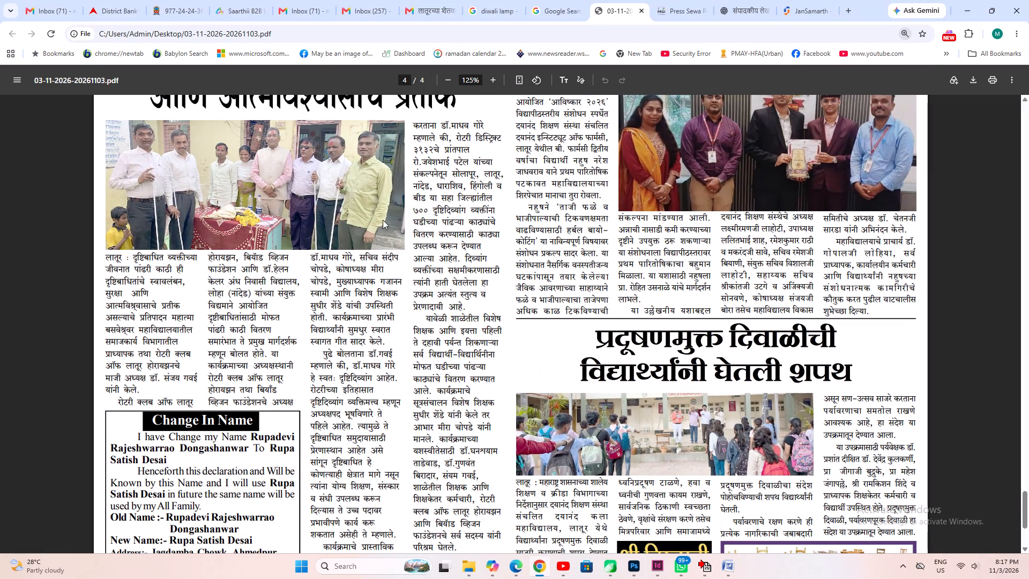
{"action": "left_click_drag", "start_coordinate": [103, 119], "coordinate": [386, 250]}
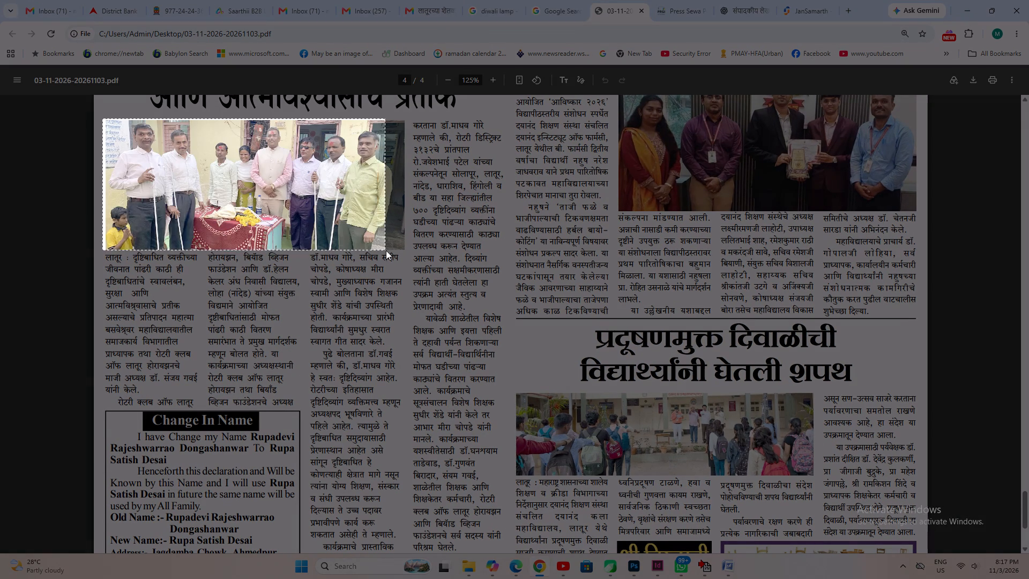
{"action": "left_click_drag", "start_coordinate": [386, 250], "coordinate": [405, 250]}
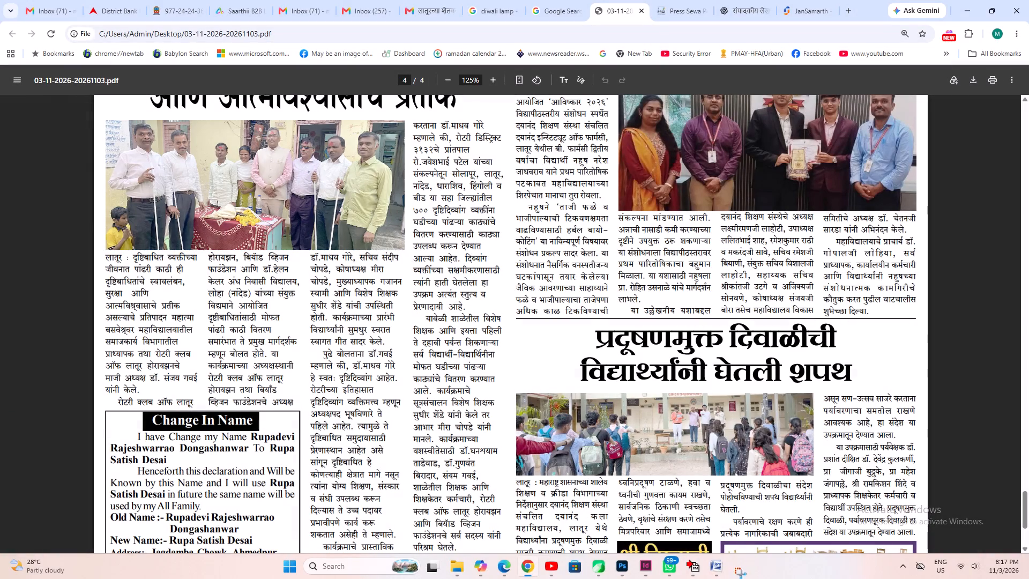
Paste the captured photo into the InDesign layout and place it under the पांढरी काठी headline, starting at the story's third column.
{"action": "left_click", "coordinate": [655, 570]}
{"action": "left_click", "coordinate": [277, 276]}
{"action": "right_click", "coordinate": [251, 227]}
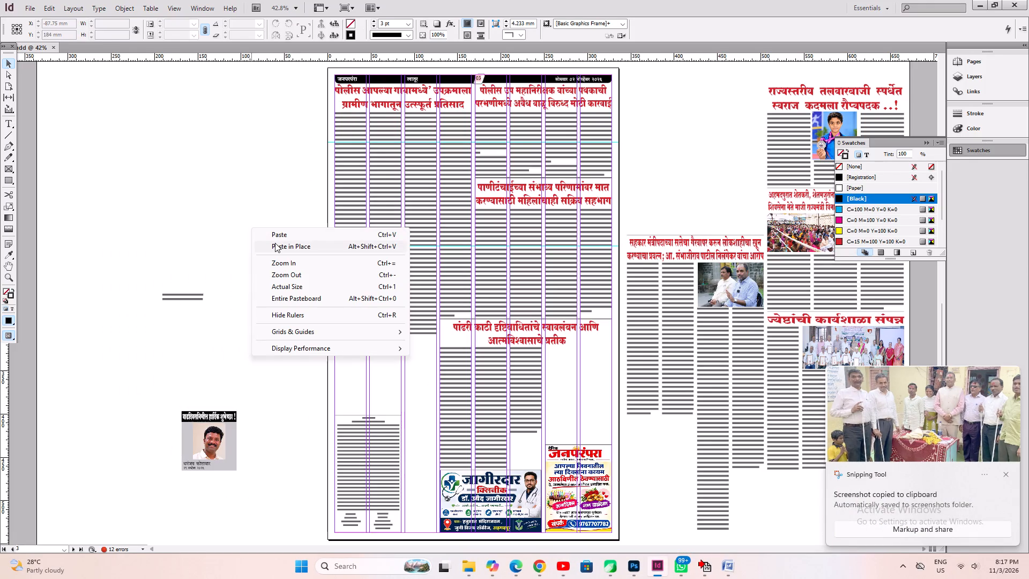
{"action": "left_click_drag", "start_coordinate": [275, 243], "coordinate": [281, 237]}
{"action": "left_click_drag", "start_coordinate": [482, 322], "coordinate": [576, 395]}
{"action": "key", "text": "ctrl+1"}
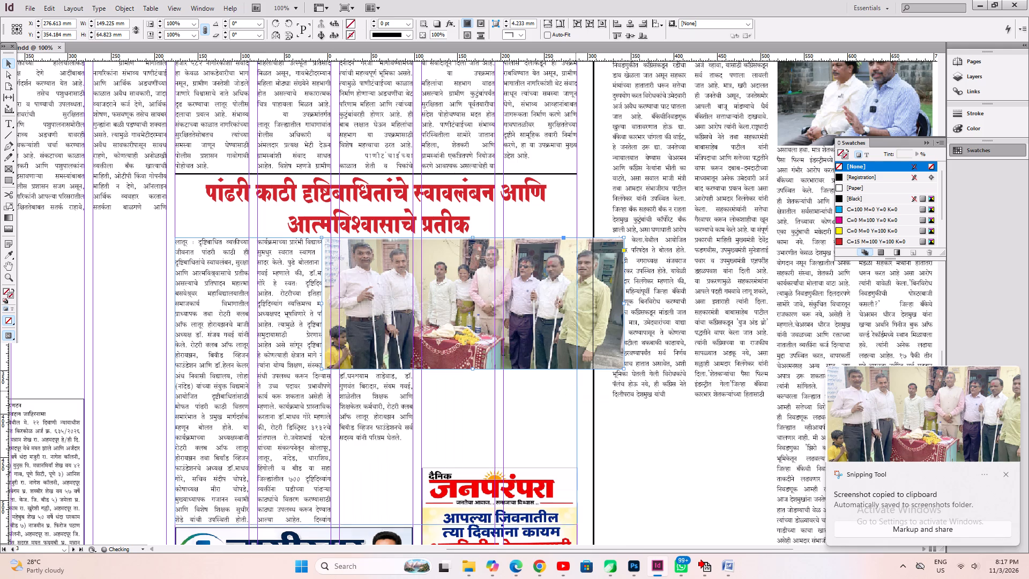
{"action": "left_click_drag", "start_coordinate": [544, 348], "coordinate": [562, 350]}
{"action": "left_click", "coordinate": [338, 304]}
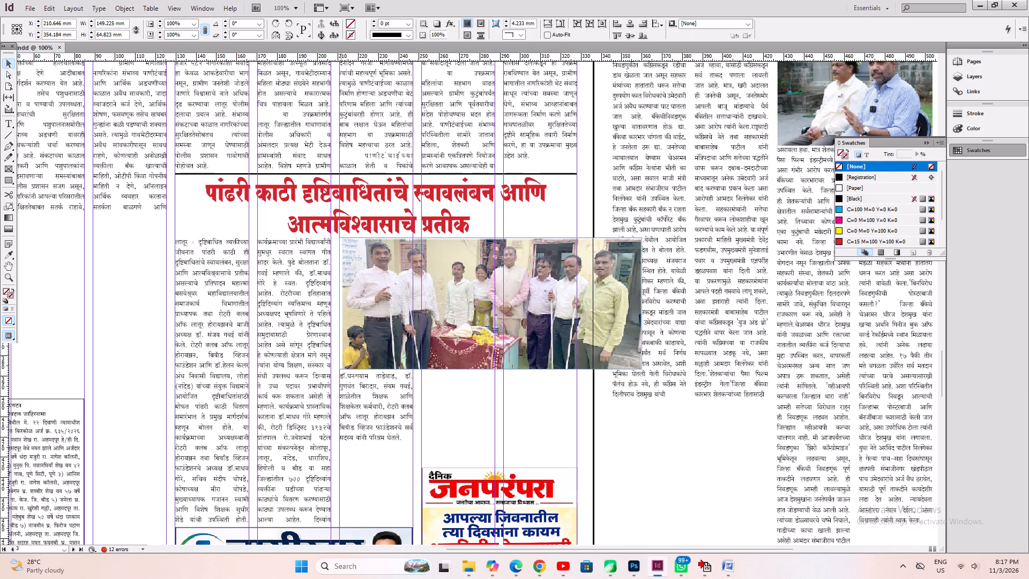
{"action": "left_click", "coordinate": [392, 307]}
{"action": "left_click", "coordinate": [342, 302]}
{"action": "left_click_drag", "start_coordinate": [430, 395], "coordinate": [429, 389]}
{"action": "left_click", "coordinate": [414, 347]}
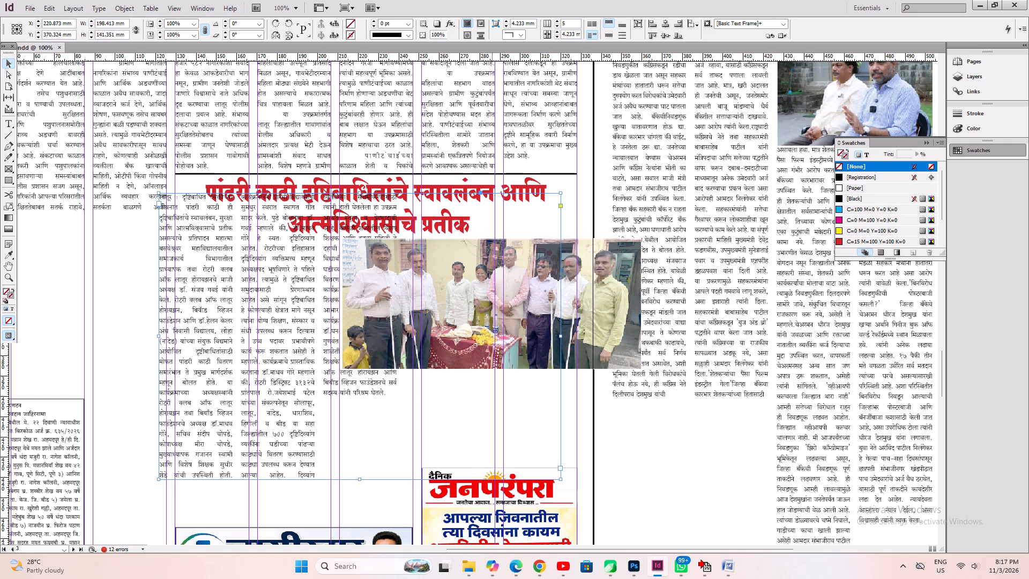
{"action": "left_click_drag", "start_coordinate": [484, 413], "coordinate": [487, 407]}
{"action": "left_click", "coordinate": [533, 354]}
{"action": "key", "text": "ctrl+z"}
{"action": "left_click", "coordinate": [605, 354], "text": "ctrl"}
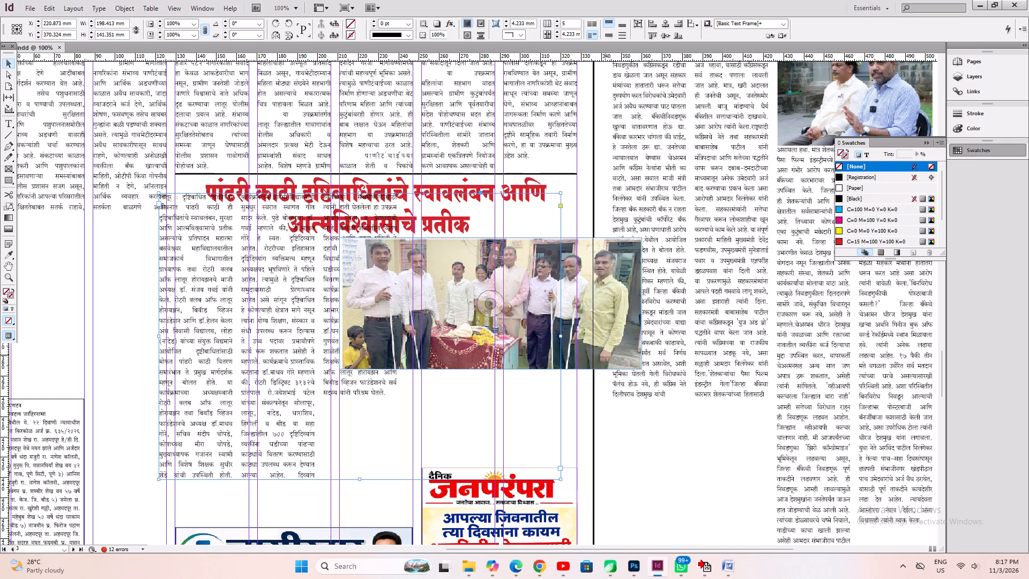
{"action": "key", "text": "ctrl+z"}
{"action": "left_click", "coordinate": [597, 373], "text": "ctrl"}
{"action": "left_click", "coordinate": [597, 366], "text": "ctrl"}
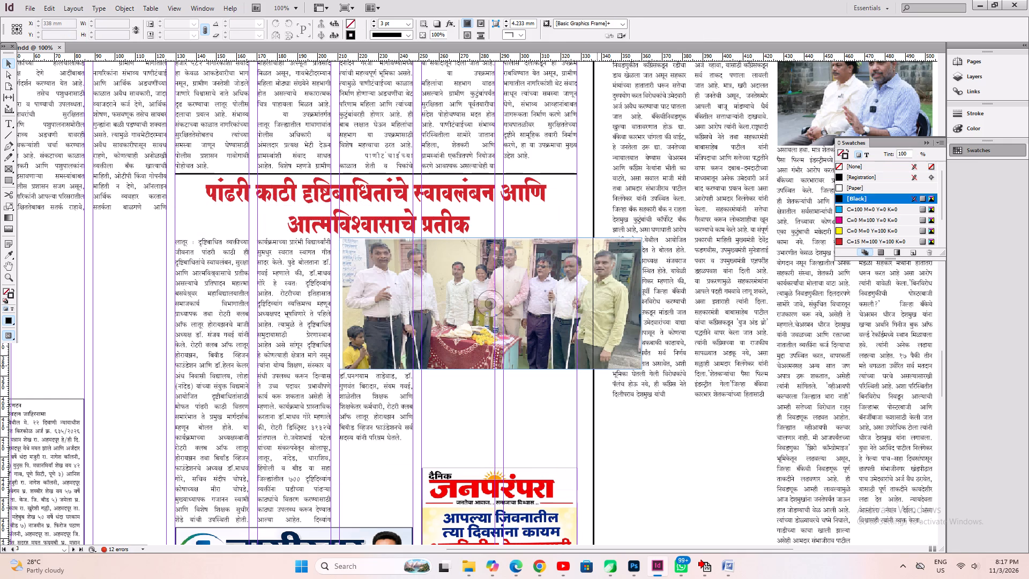
Crop the photo's left edge slightly to a width of about 148 mm and realign it with the third column.
{"action": "left_click_drag", "start_coordinate": [339, 305], "coordinate": [340, 309]}
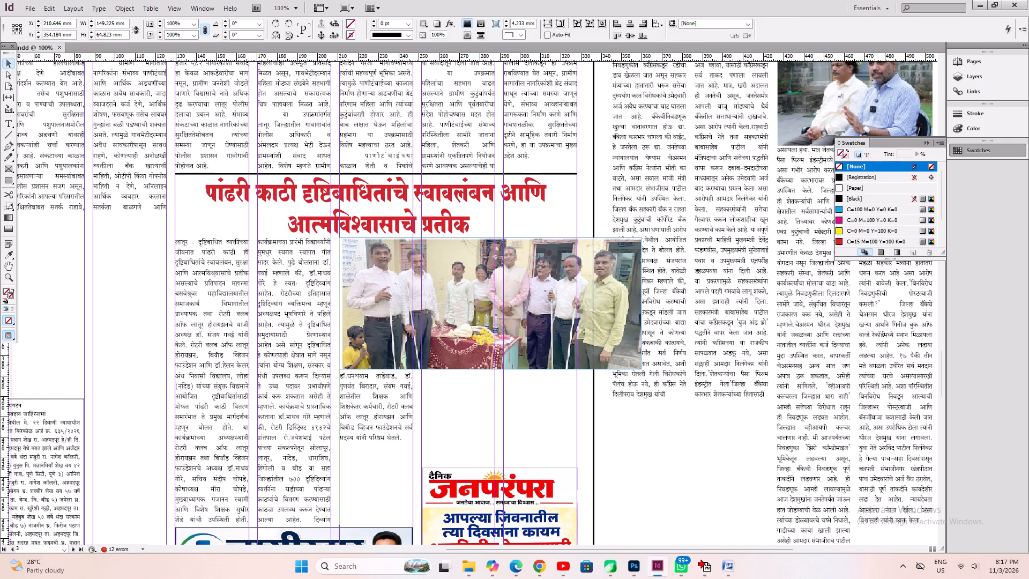
{"action": "left_click_drag", "start_coordinate": [340, 309], "coordinate": [342, 309]}
{"action": "left_click", "coordinate": [423, 328], "text": "shift"}
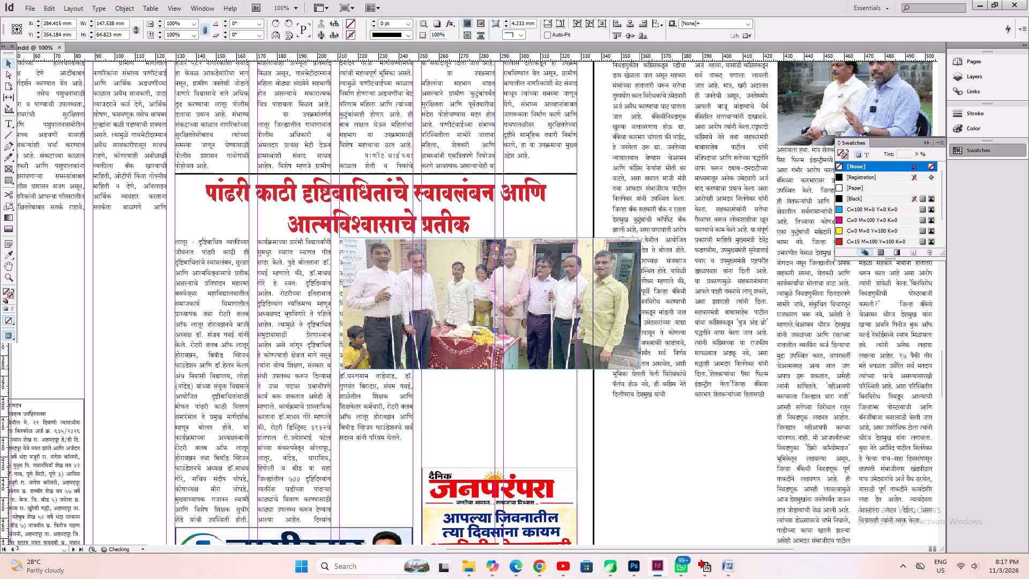
Wrap the text around the photo's bounding box.
{"action": "key", "text": "ctrl+alt+w"}
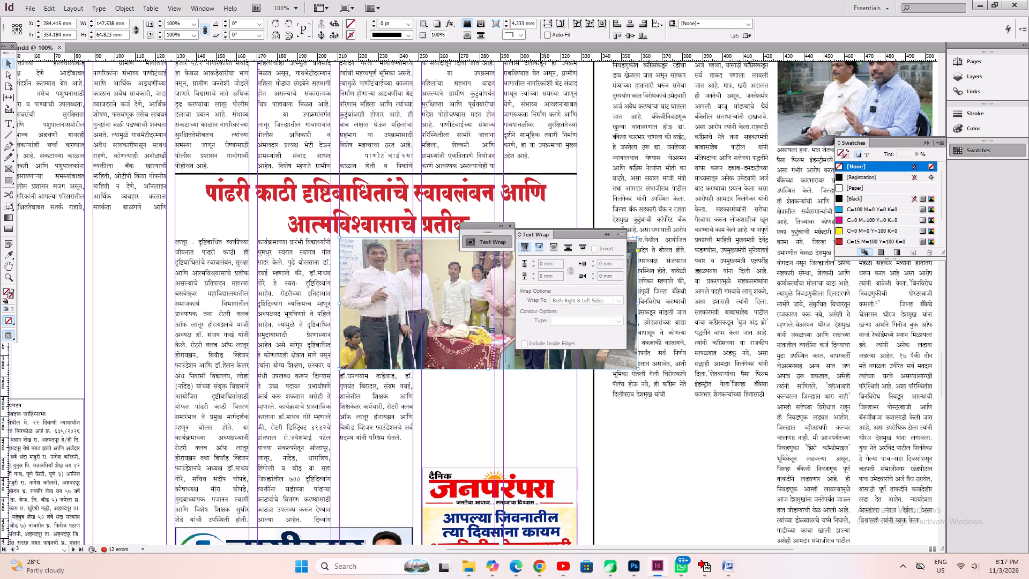
{"action": "left_click", "coordinate": [545, 246]}
{"action": "left_click", "coordinate": [512, 224]}
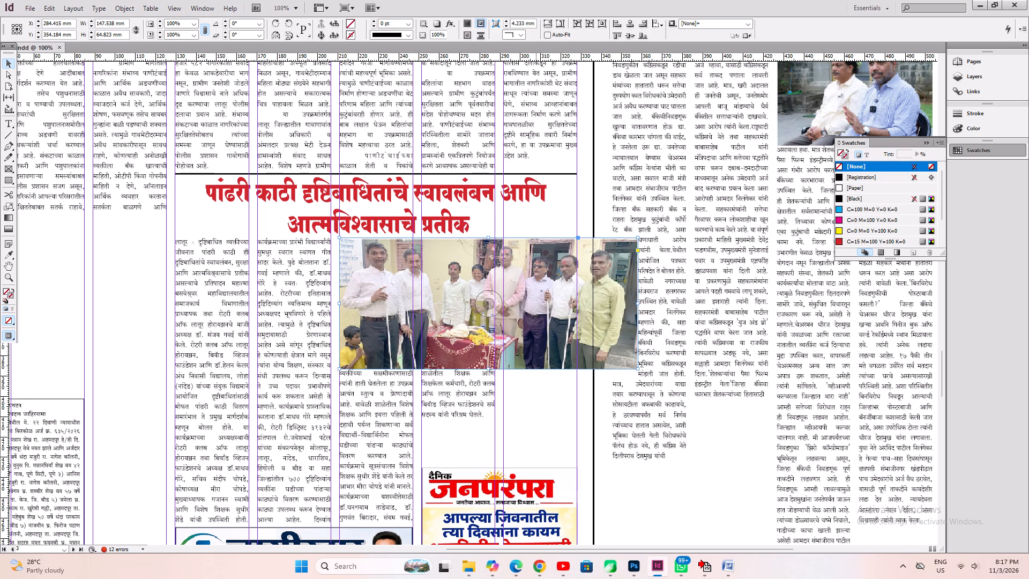
Scale the photo down to about 118 by 52 mm to end at the page margin, and move it up under the headline.
{"action": "left_click_drag", "start_coordinate": [638, 303], "coordinate": [600, 305], "text": "ctrl+shift"}
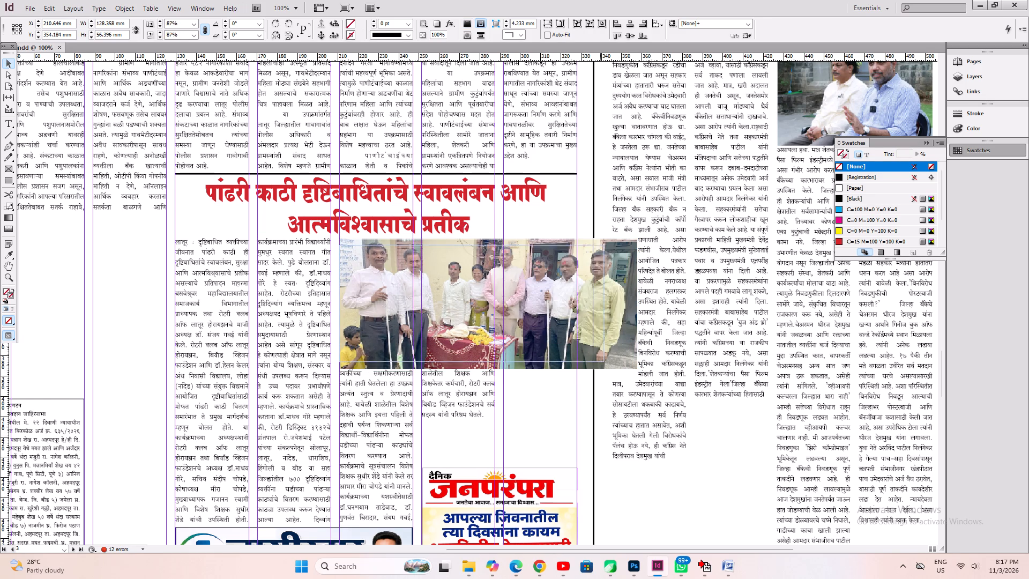
{"action": "left_click_drag", "start_coordinate": [600, 305], "coordinate": [578, 311], "text": "ctrl+shift"}
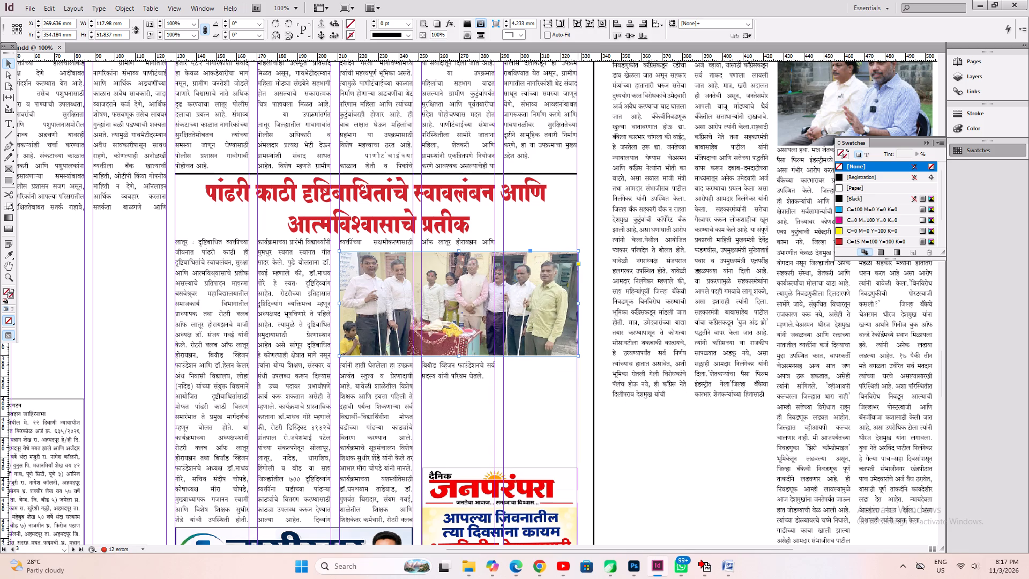
{"action": "left_click_drag", "start_coordinate": [513, 320], "coordinate": [514, 311], "text": "shift"}
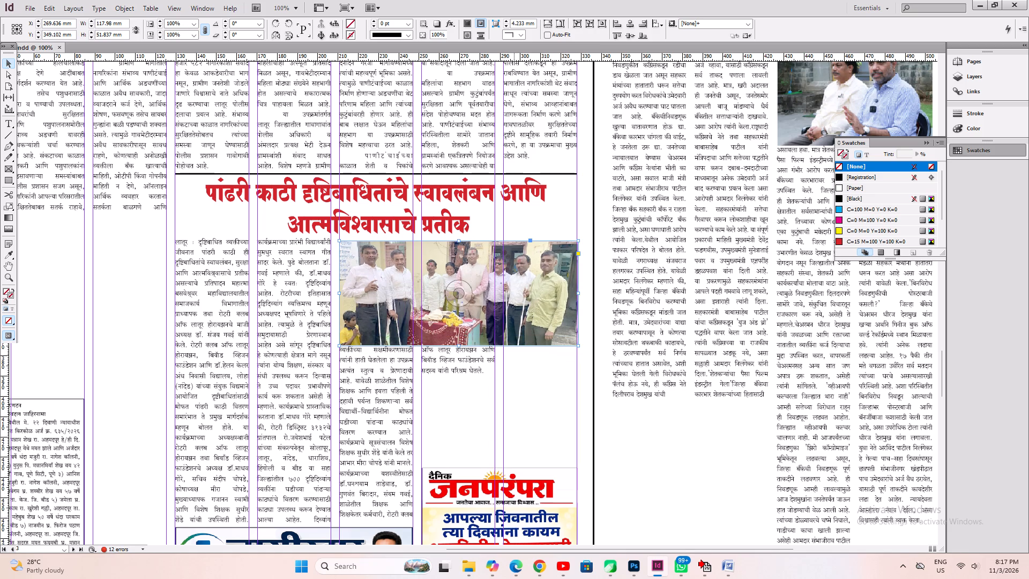
{"action": "scroll", "coordinate": [431, 322], "scroll_direction": "down", "scroll_amount": 1}
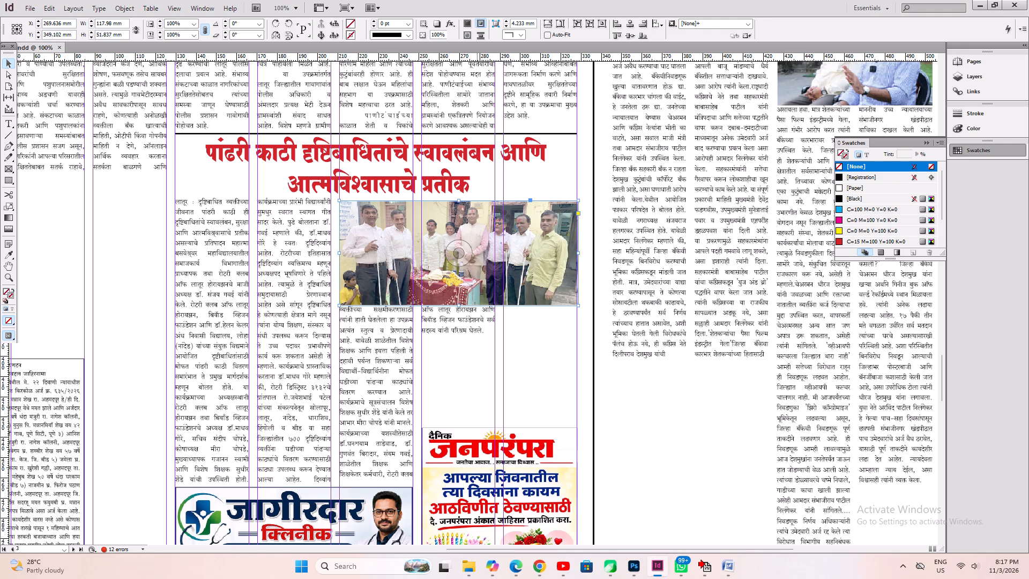
{"action": "key", "text": "Up"}
{"action": "key", "text": "Up"}
{"action": "key", "text": "Up"}
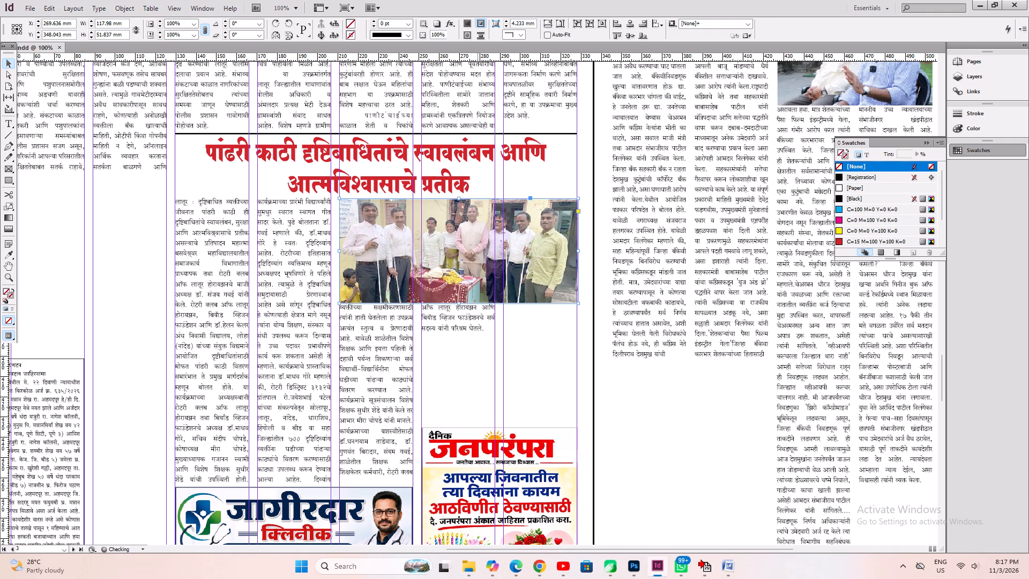
Shorten the पांढरी काठी body text frame from its bottom edge to about 131 mm high.
{"action": "left_click", "coordinate": [338, 380]}
{"action": "scroll", "coordinate": [342, 380], "scroll_direction": "down", "scroll_amount": 4}
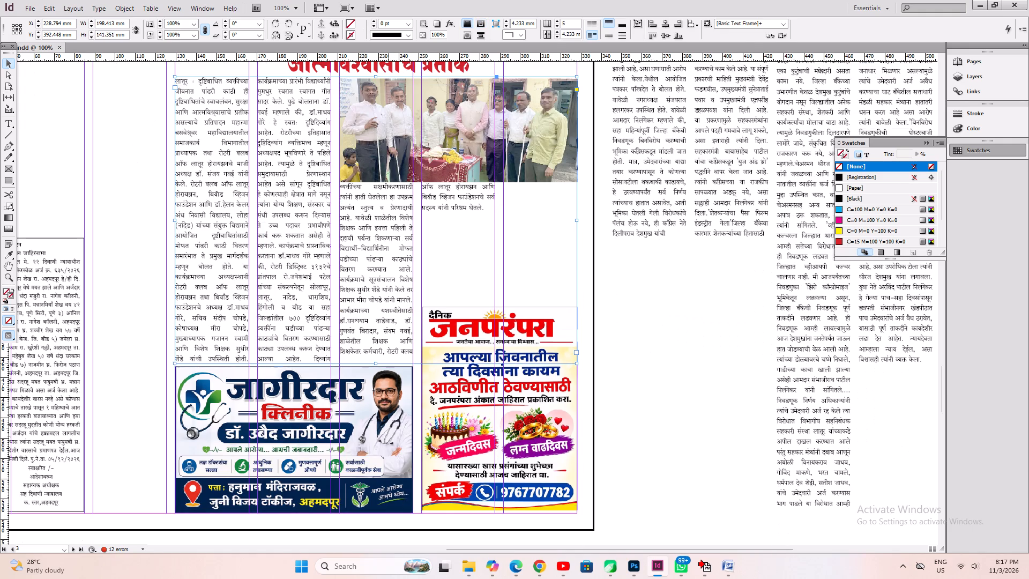
{"action": "left_click_drag", "start_coordinate": [375, 364], "coordinate": [375, 343]}
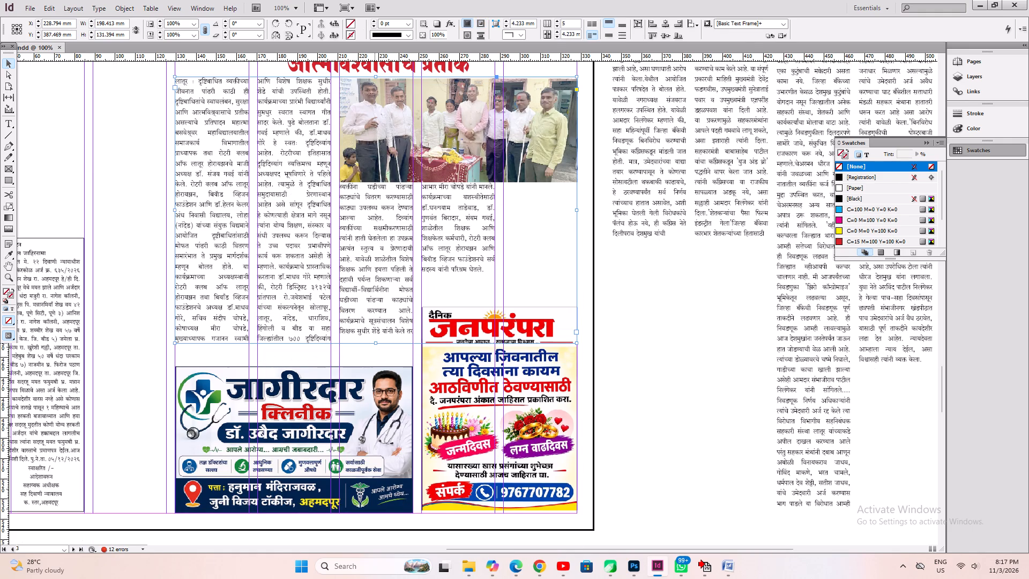
{"action": "left_click", "coordinate": [375, 343]}
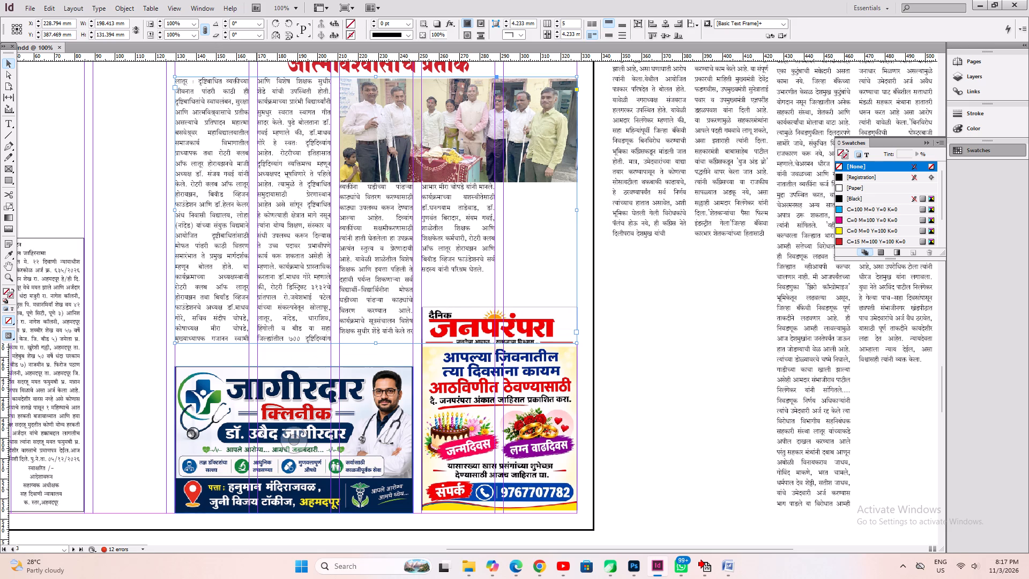
Move the boxed public notice from page 3's bottom corner out onto the pasteboard beside the page.
{"action": "key", "text": "space"}
{"action": "key", "text": "space"}
{"action": "key", "text": "space"}
{"action": "left_click_drag", "start_coordinate": [216, 445], "coordinate": [427, 461]}
{"action": "left_click", "coordinate": [270, 446]}
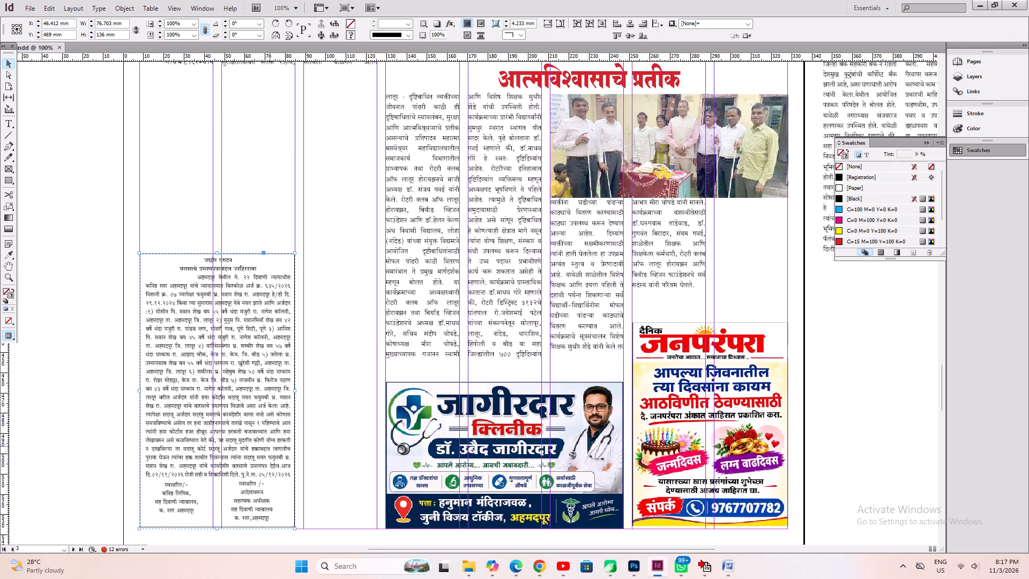
{"action": "key", "text": "ctrl+0"}
{"action": "left_click_drag", "start_coordinate": [373, 478], "coordinate": [178, 217]}
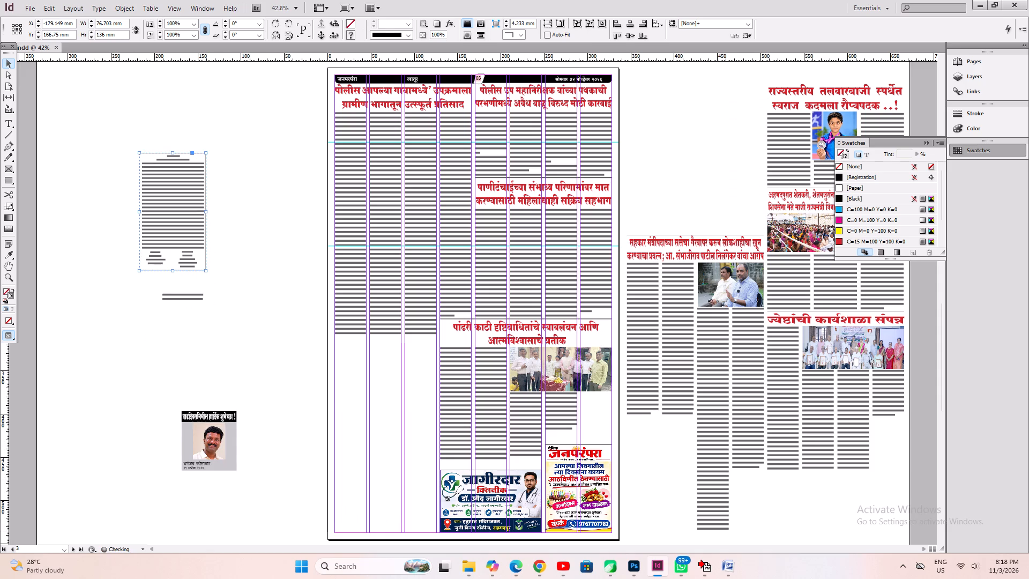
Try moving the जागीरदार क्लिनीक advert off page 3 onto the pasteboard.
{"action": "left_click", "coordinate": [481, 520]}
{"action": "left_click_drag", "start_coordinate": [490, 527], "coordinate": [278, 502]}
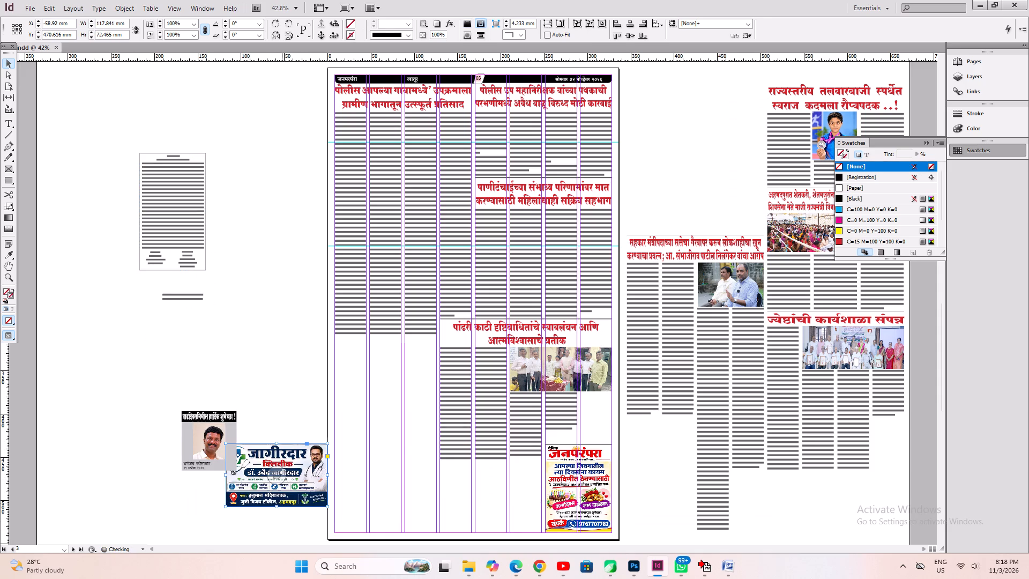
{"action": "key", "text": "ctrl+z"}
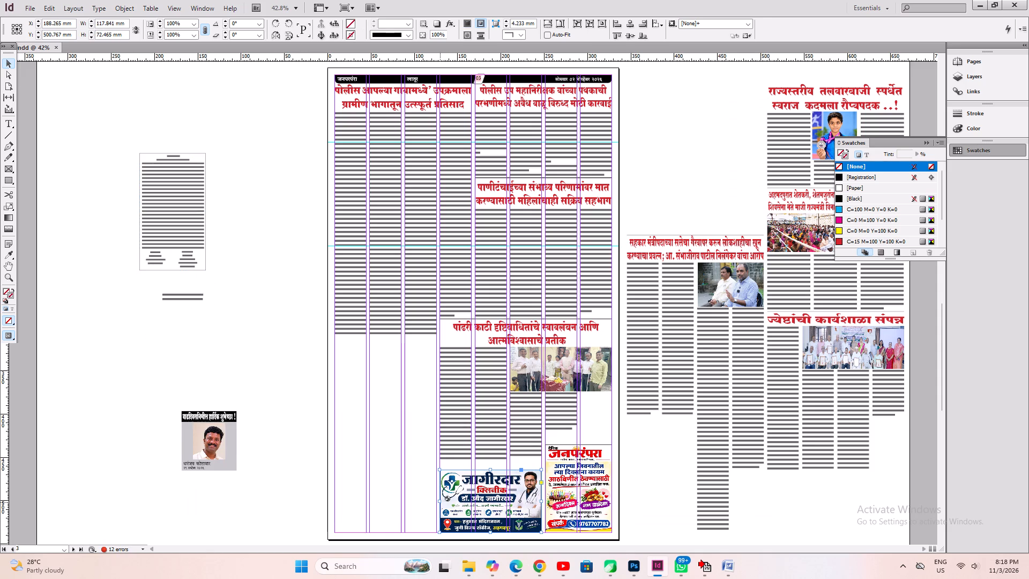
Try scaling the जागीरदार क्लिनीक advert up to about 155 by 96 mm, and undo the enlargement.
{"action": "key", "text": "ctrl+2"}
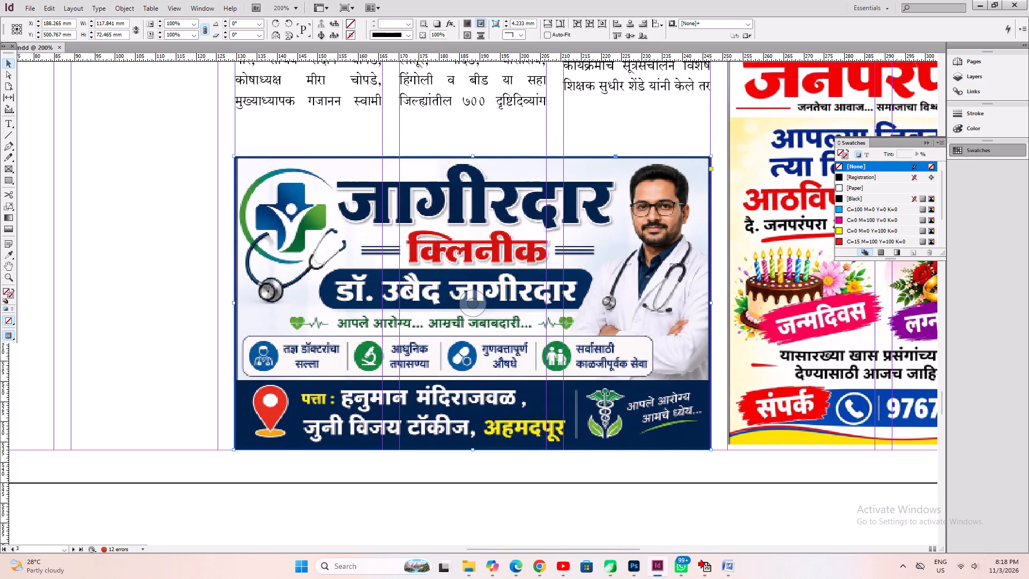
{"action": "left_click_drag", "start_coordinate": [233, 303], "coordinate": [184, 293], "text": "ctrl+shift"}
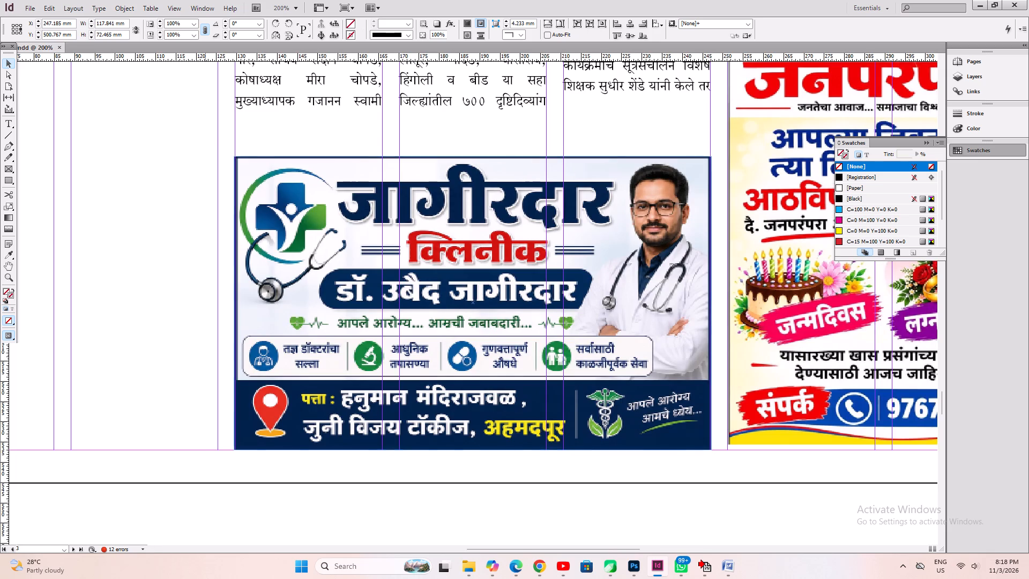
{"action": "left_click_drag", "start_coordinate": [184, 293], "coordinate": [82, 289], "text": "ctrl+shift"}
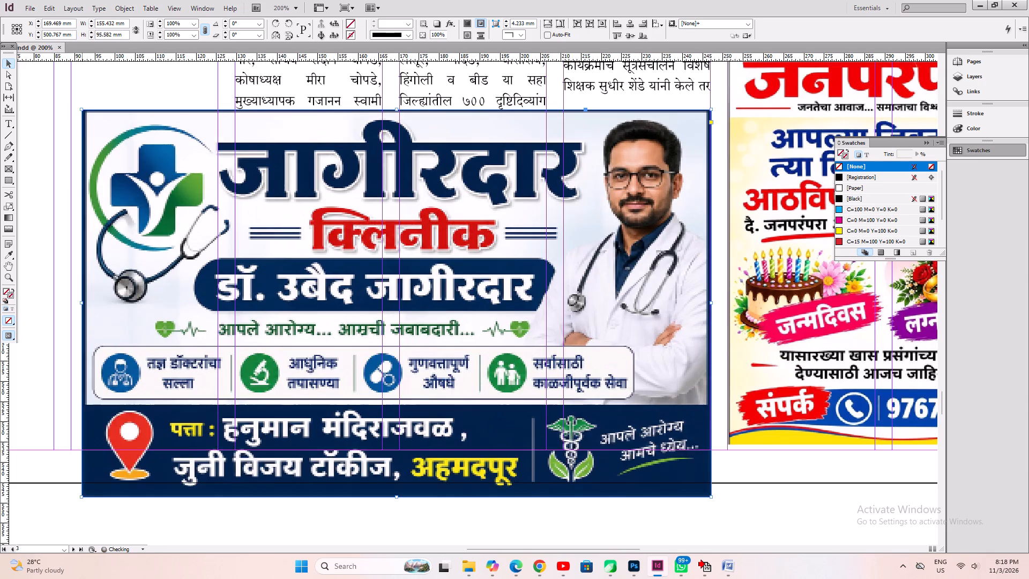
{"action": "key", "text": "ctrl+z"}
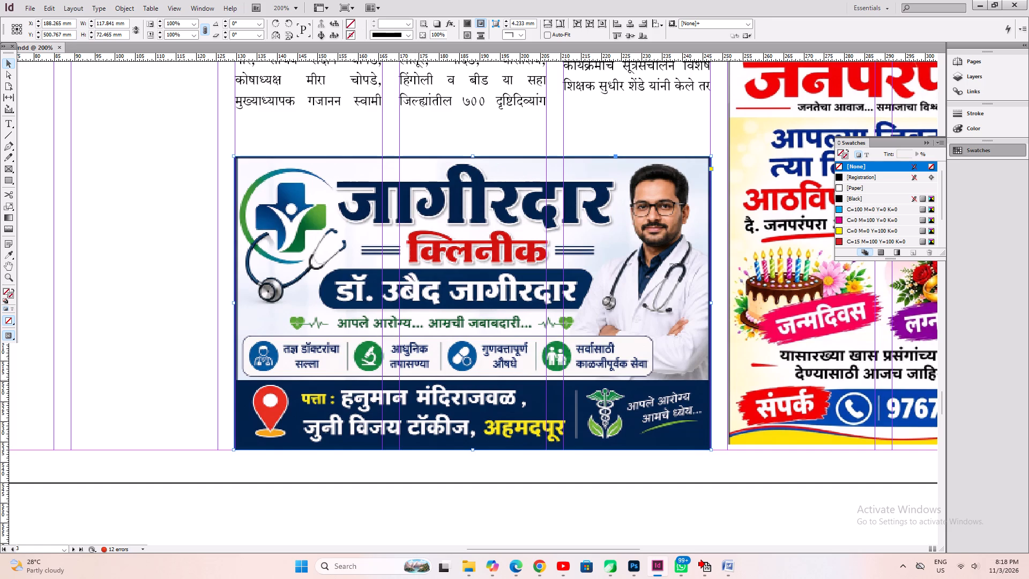
Stretch the जागीरदार क्लिनीक advert upward from its top edge to about 76 mm high, keeping its width.
{"action": "left_click", "coordinate": [562, 257]}
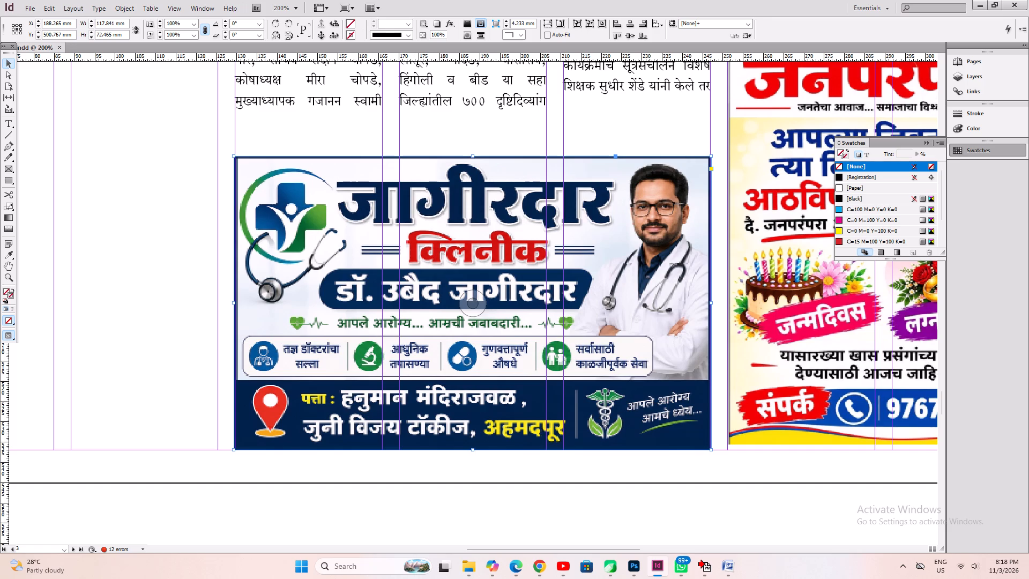
{"action": "left_click_drag", "start_coordinate": [474, 157], "coordinate": [472, 142], "text": "ctrl"}
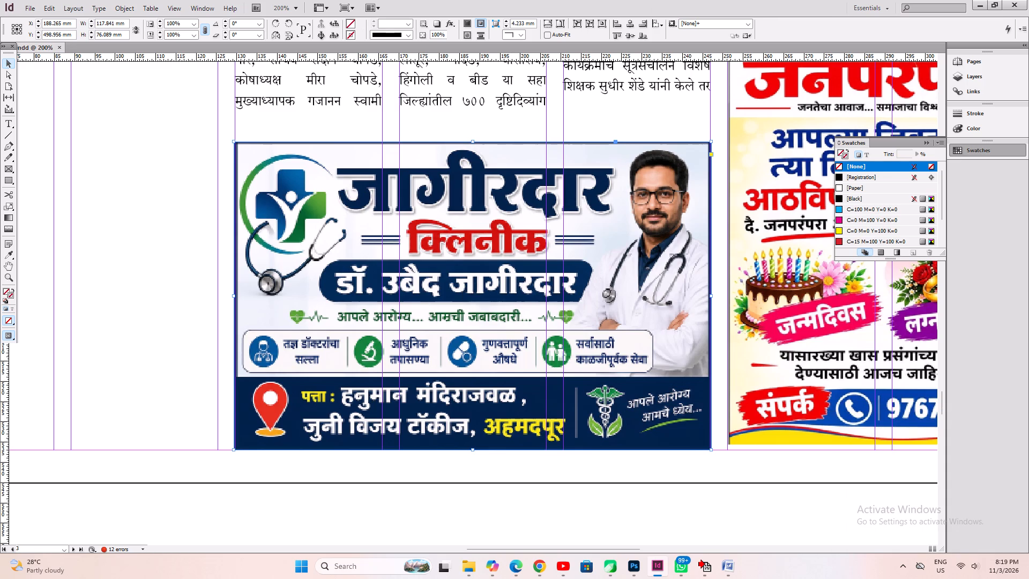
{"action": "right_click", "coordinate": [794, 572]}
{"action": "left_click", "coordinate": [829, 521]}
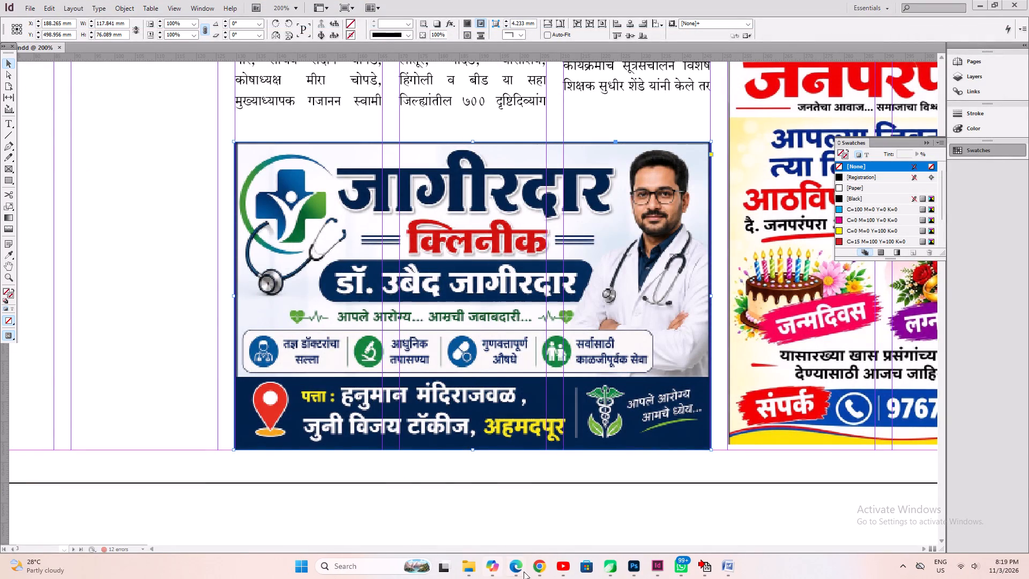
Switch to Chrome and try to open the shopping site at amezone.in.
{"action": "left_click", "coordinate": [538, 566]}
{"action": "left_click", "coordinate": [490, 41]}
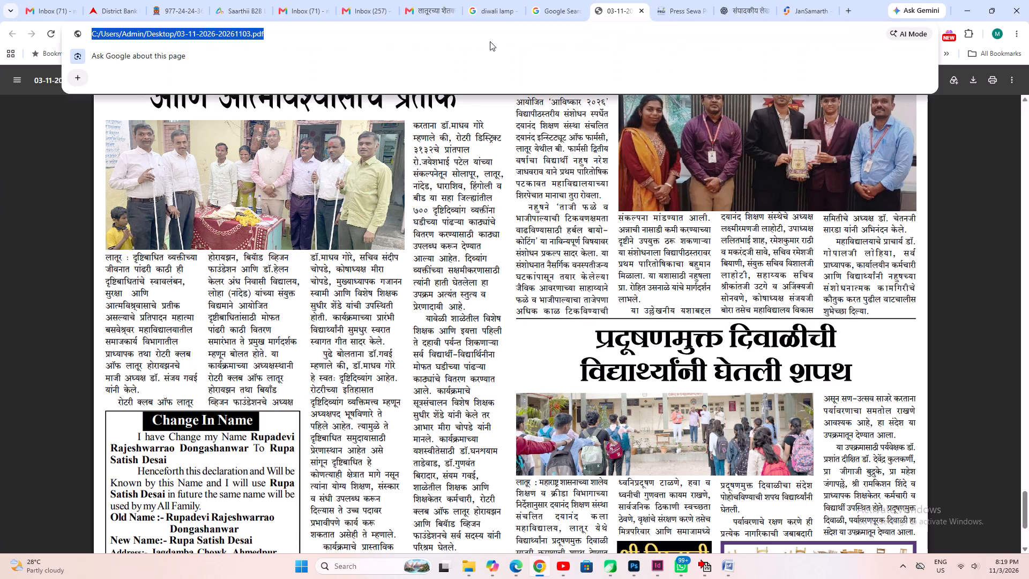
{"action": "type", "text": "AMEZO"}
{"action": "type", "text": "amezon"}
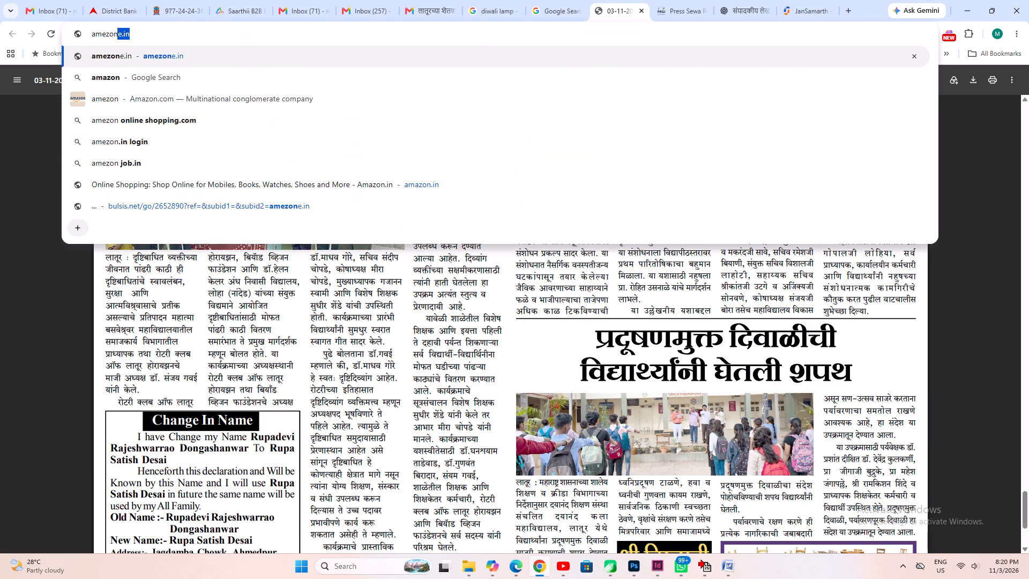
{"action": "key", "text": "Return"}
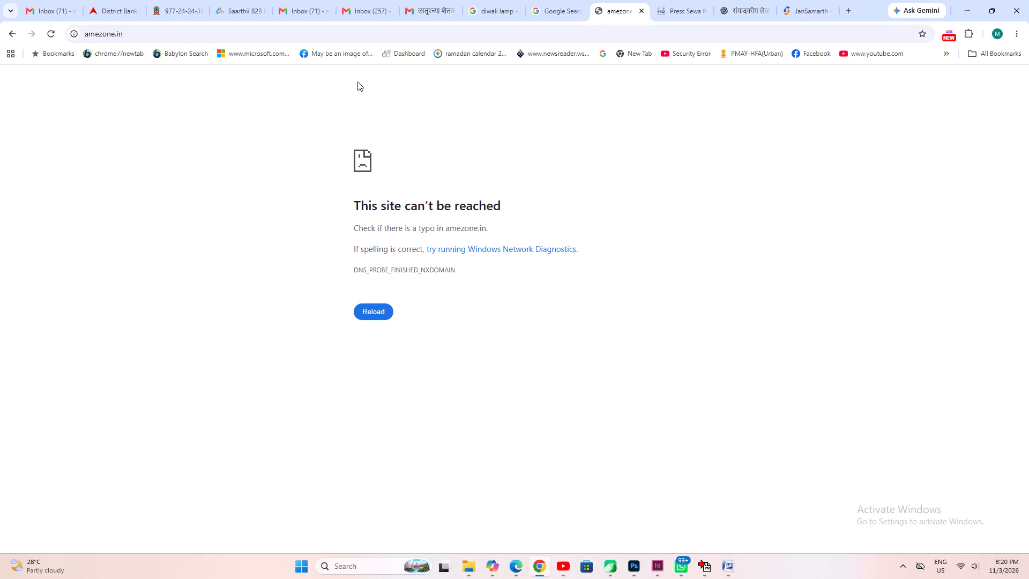
Search Google for amazon and open the sponsored Amazon Great Indian Festival result.
{"action": "left_click", "coordinate": [237, 31]}
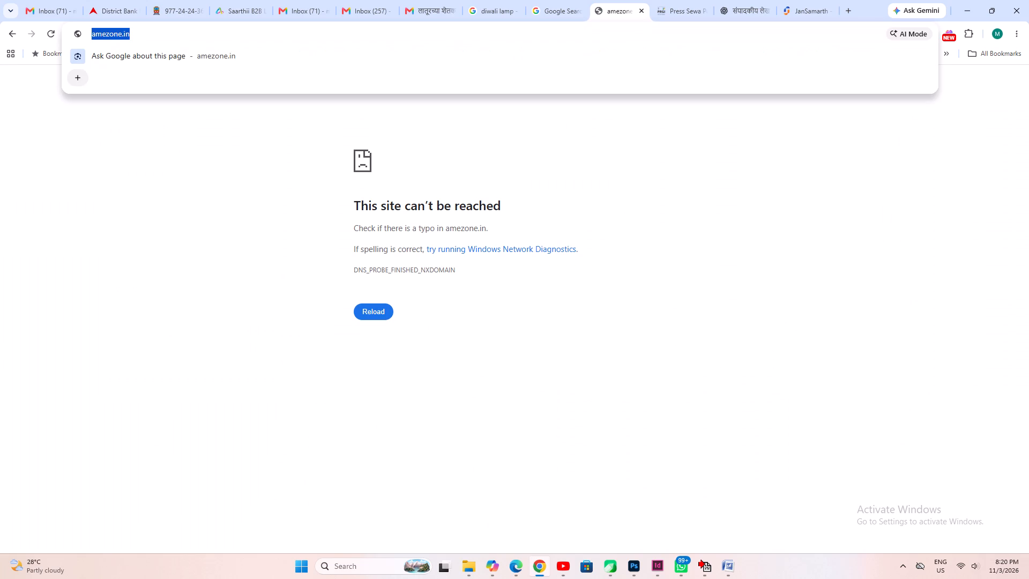
{"action": "type", "text": "AG"}
{"action": "type", "text": "ag"}
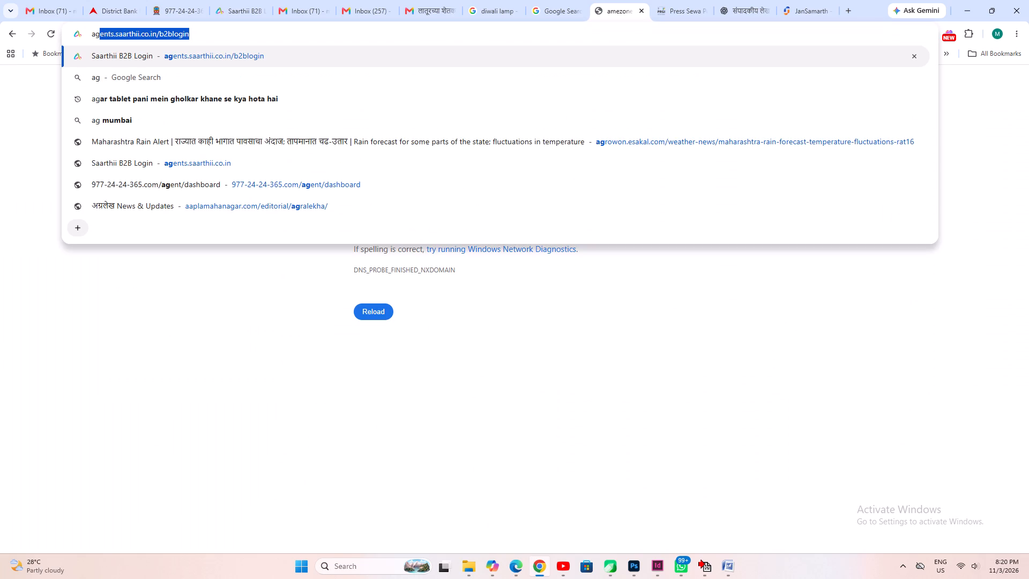
{"action": "key", "text": "BackSpace"}
{"action": "key", "text": "BackSpace"}
{"action": "key", "text": "BackSpace"}
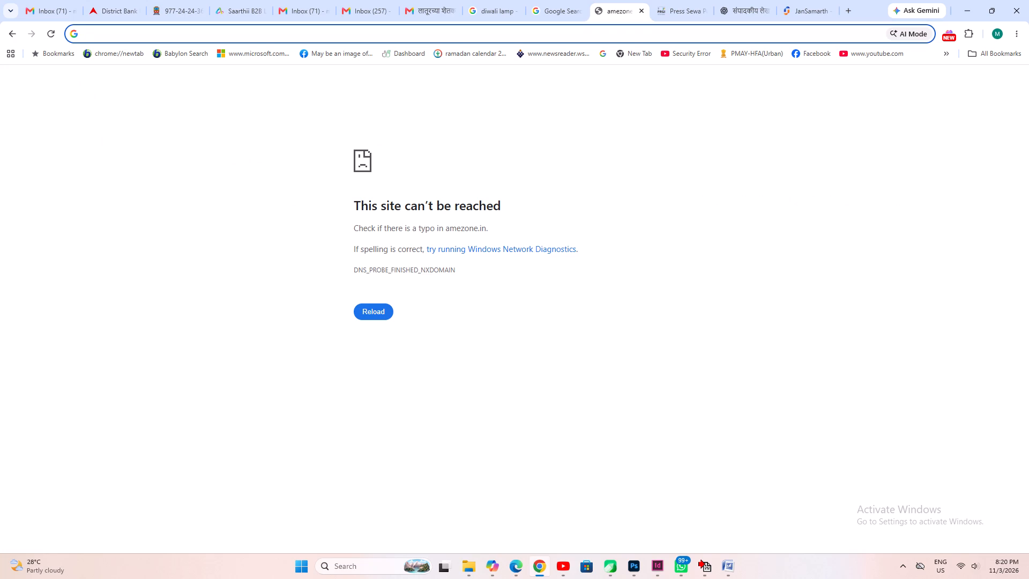
{"action": "type", "text": "AM"}
{"action": "key", "text": "a"}
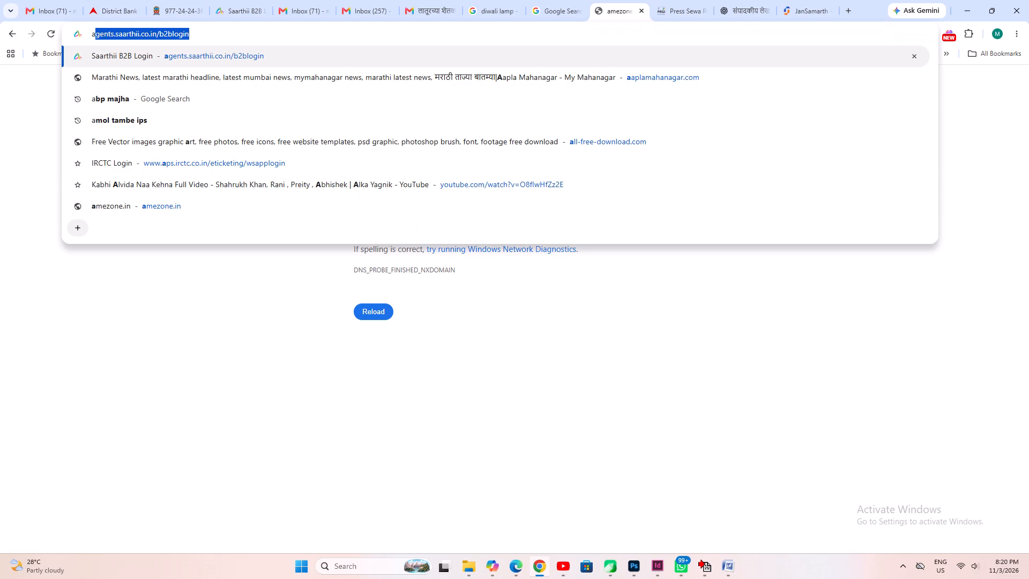
{"action": "key", "text": "m"}
{"action": "key", "text": "Down"}
{"action": "key", "text": "Down"}
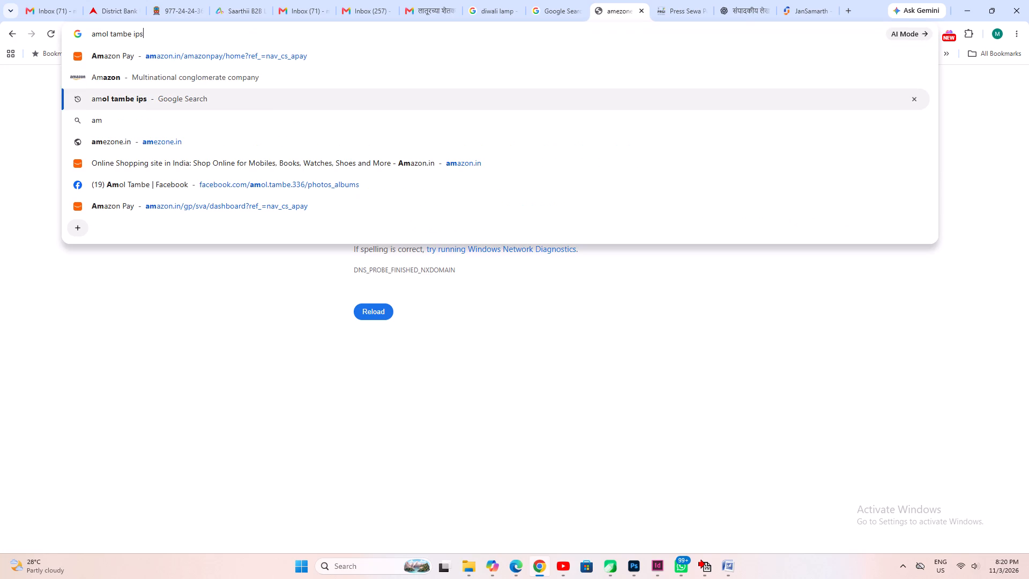
{"action": "key", "text": "Up"}
{"action": "key", "text": "Return"}
{"action": "left_click", "coordinate": [250, 223]}
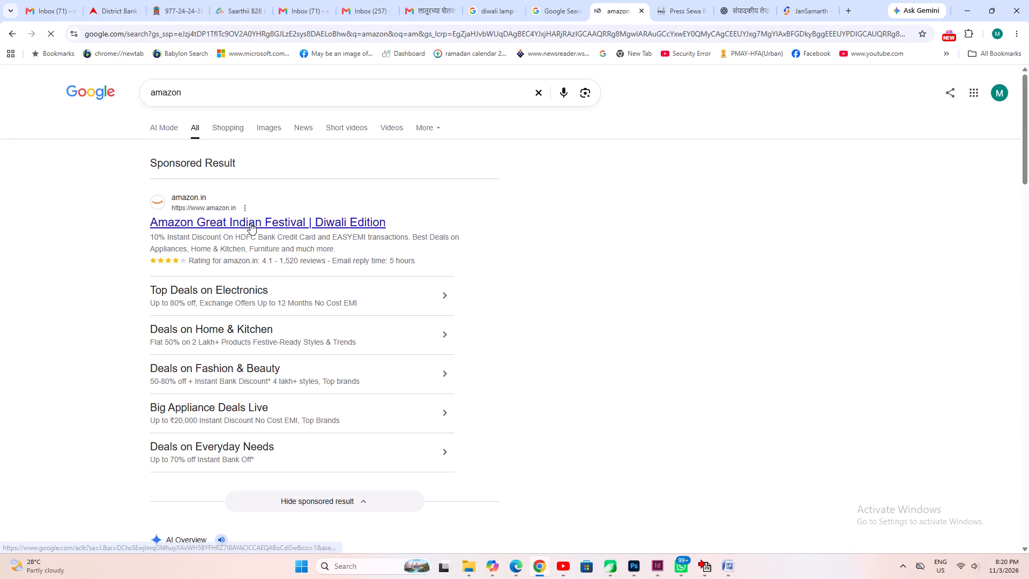
Search Amazon for the suggested term quadro p2000 5gb.
{"action": "left_click", "coordinate": [264, 86]}
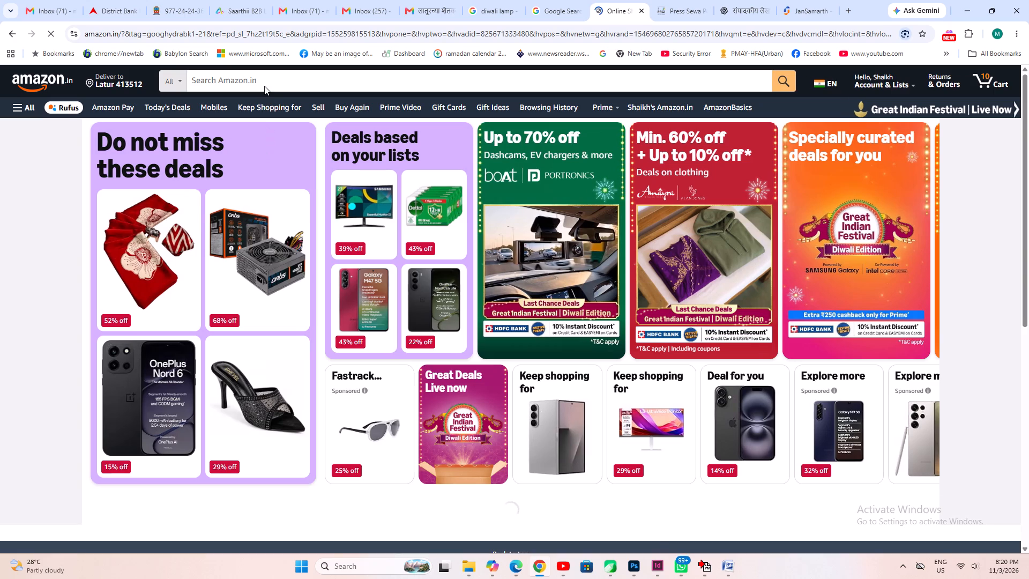
{"action": "type", "text": "qudro"}
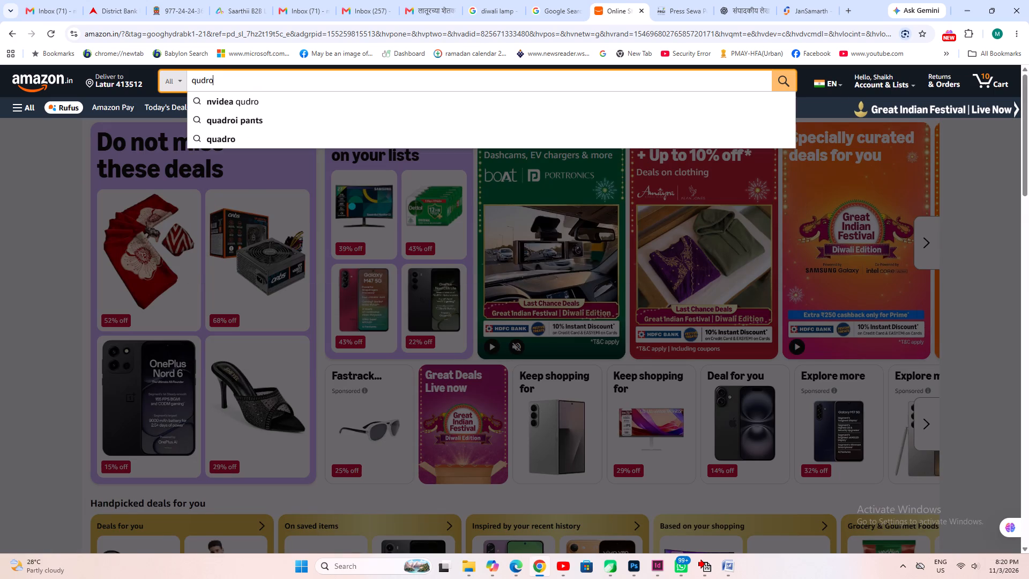
{"action": "key", "text": "space"}
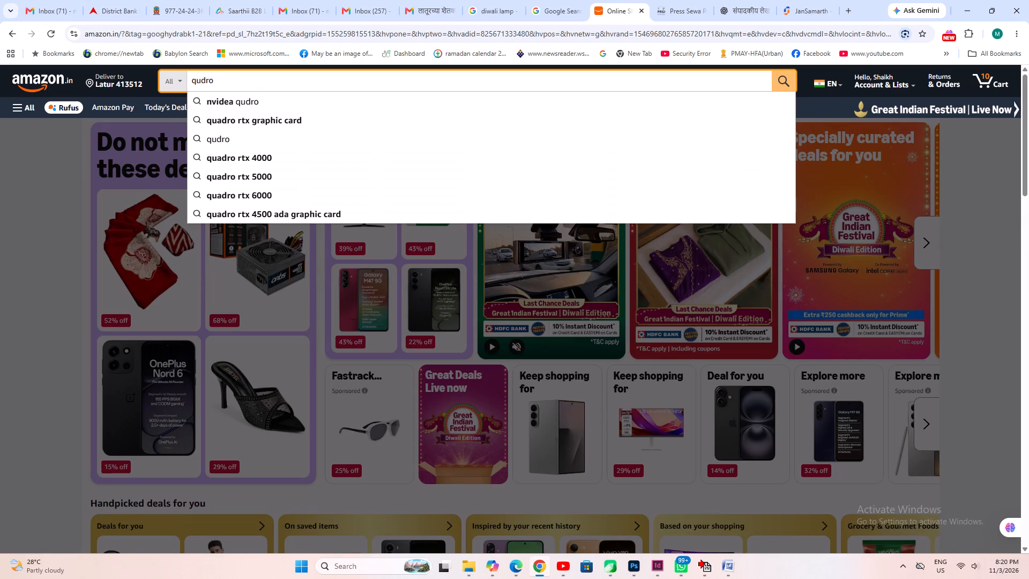
{"action": "key", "text": "Down"}
{"action": "key", "text": "Down"}
{"action": "key", "text": "Down"}
{"action": "key", "text": "Down"}
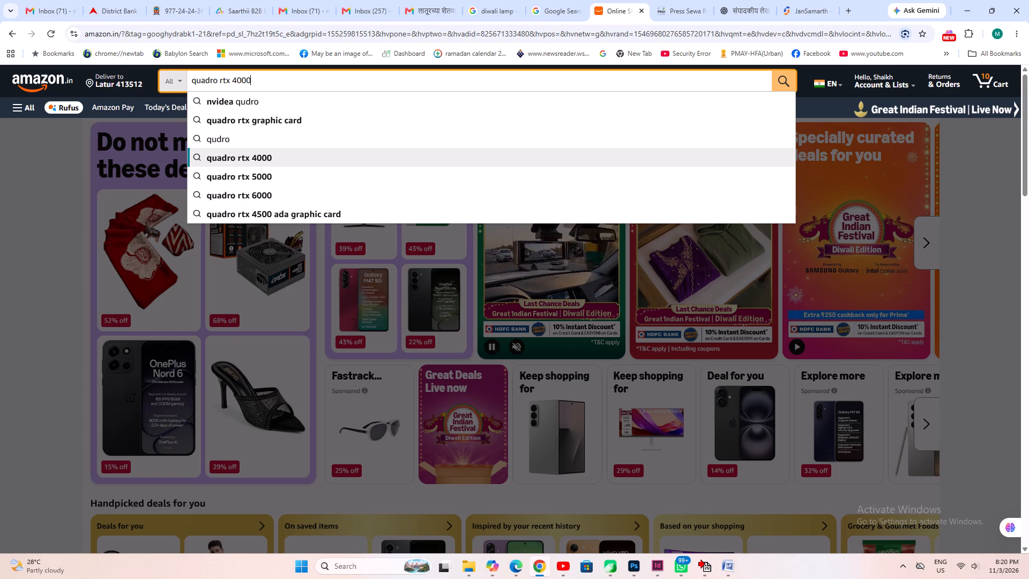
{"action": "key", "text": "BackSpace"}
{"action": "key", "text": "BackSpace"}
{"action": "key", "text": "BackSpace"}
{"action": "key", "text": "BackSpace"}
{"action": "key", "text": "BackSpace"}
{"action": "key", "text": "BackSpace"}
{"action": "key", "text": "BackSpace"}
{"action": "key", "text": "BackSpace"}
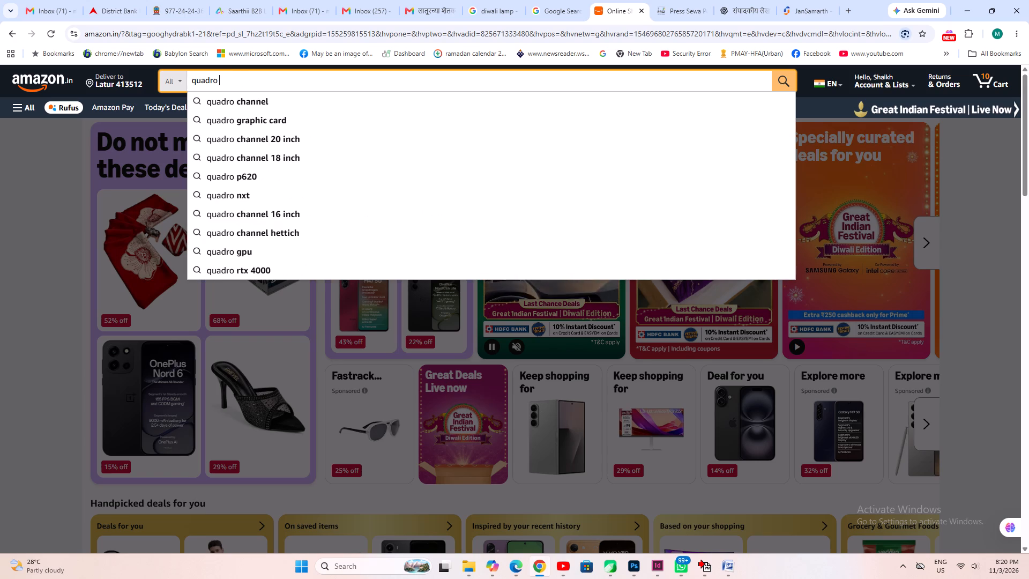
{"action": "type", "text": "P"}
{"action": "key", "text": "space"}
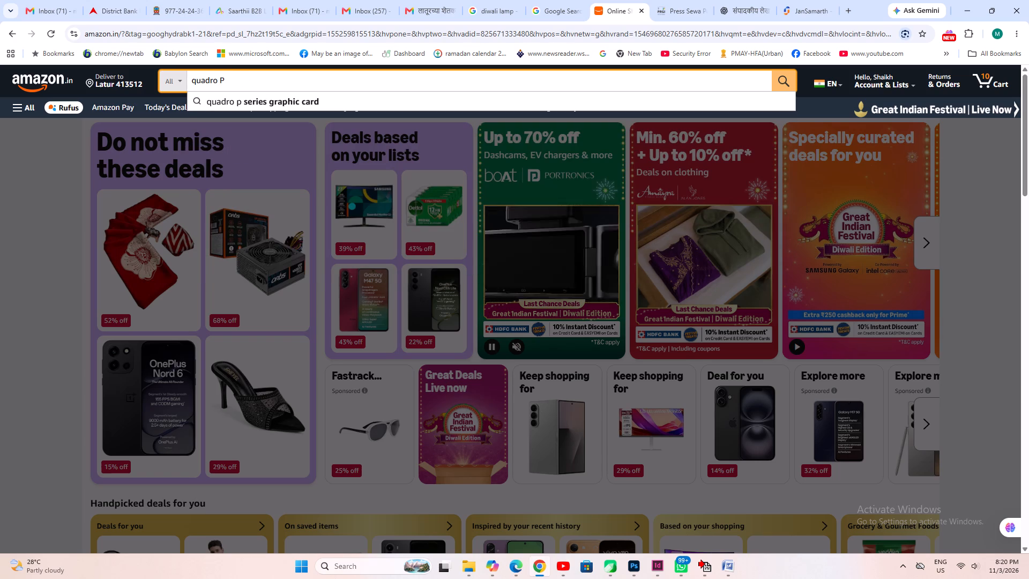
{"action": "type", "text": "2000"}
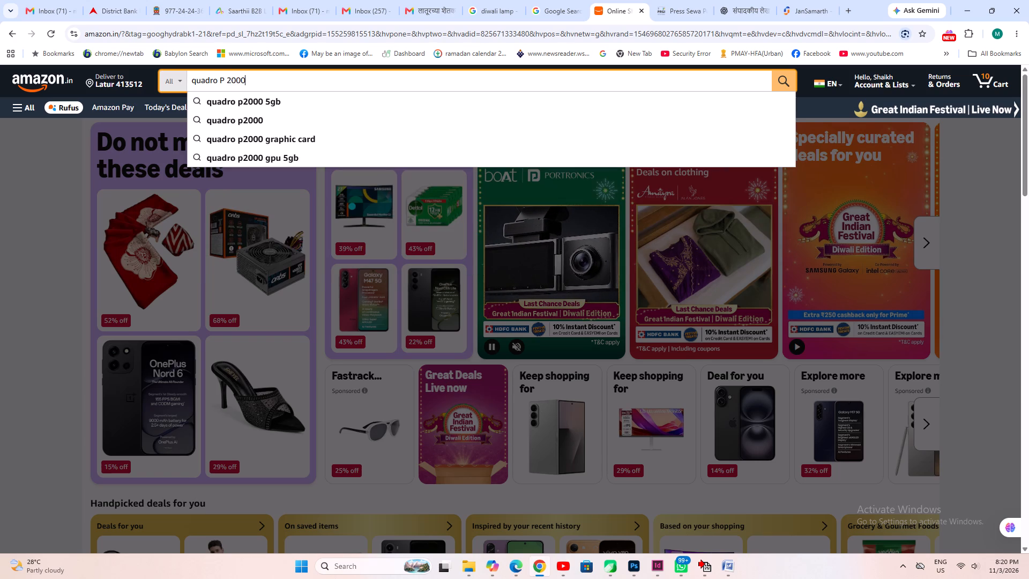
{"action": "key", "text": "Down"}
{"action": "key", "text": "Return"}
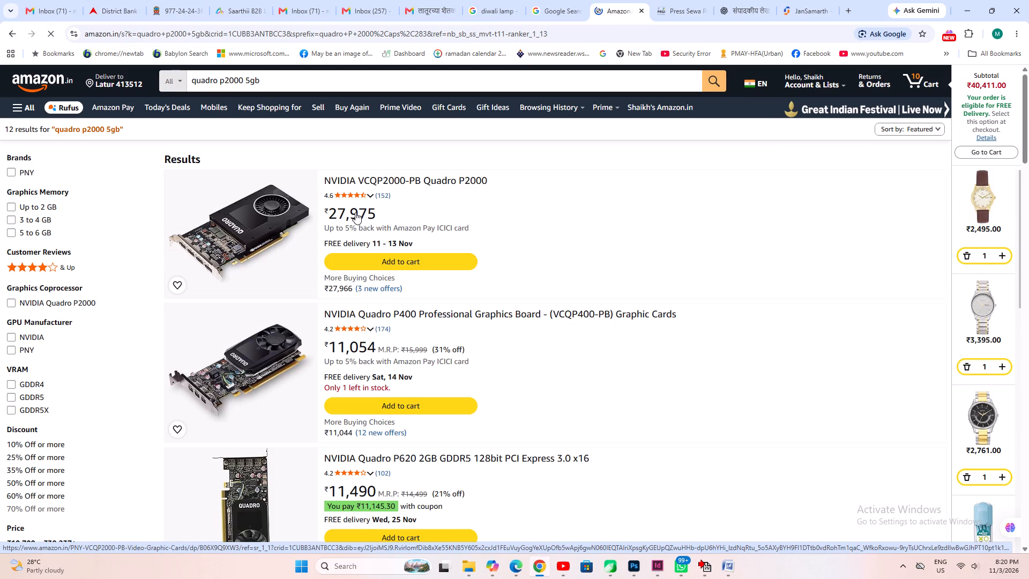
Check the price of the NVIDIA VCQP2000-PB Quadro P2000 listing and close the Amazon page.
{"action": "left_click_drag", "start_coordinate": [329, 221], "coordinate": [378, 221]}
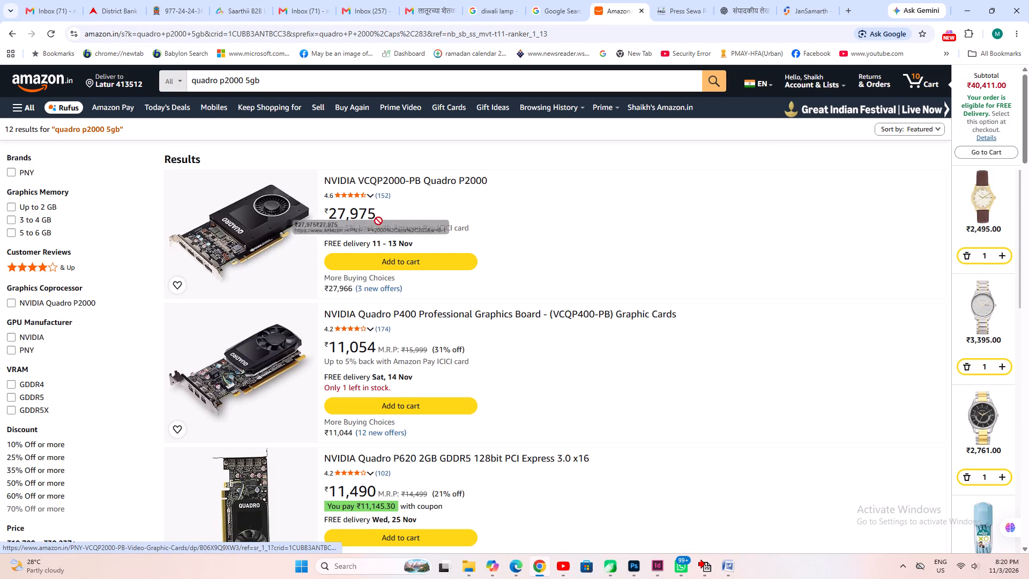
{"action": "left_click_drag", "start_coordinate": [378, 221], "coordinate": [398, 219]}
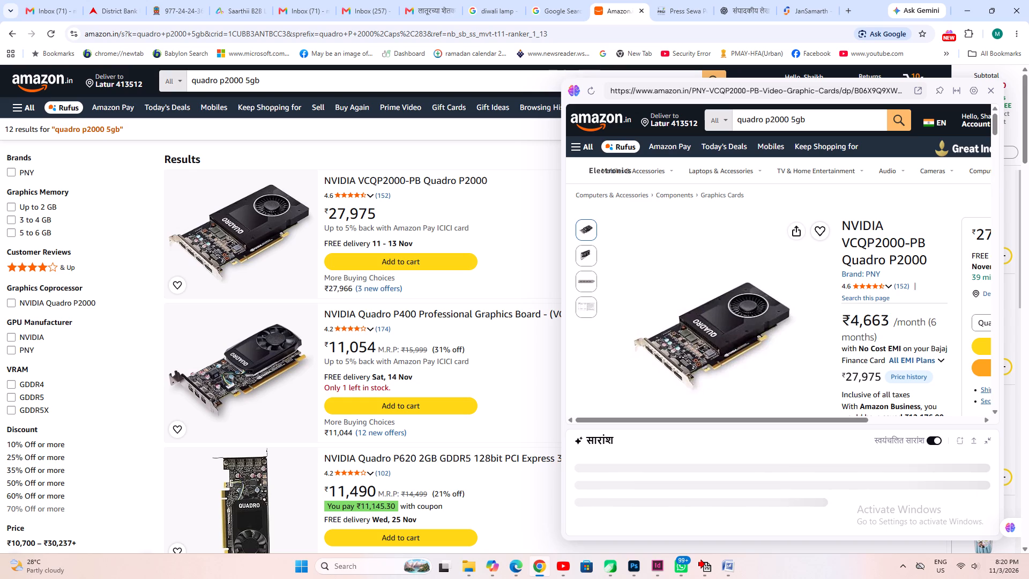
{"action": "left_click", "coordinate": [990, 92]}
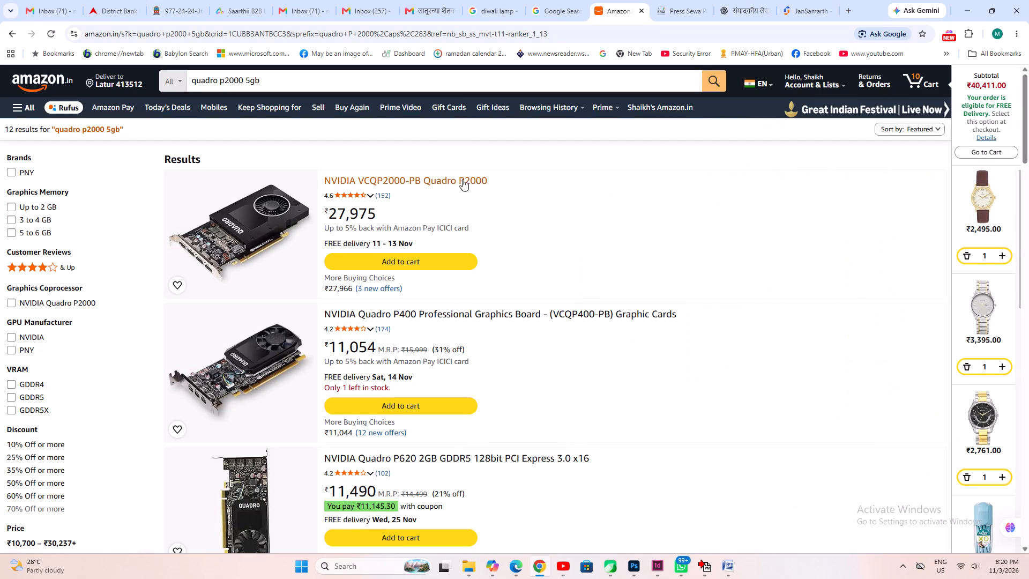
{"action": "left_click", "coordinate": [584, 236]}
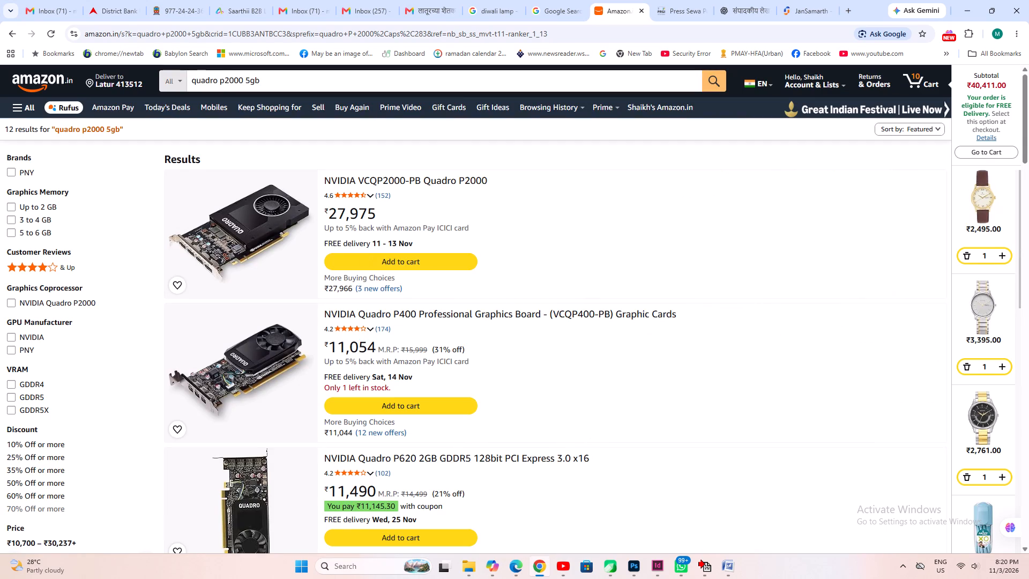
{"action": "left_click", "coordinate": [635, 14]}
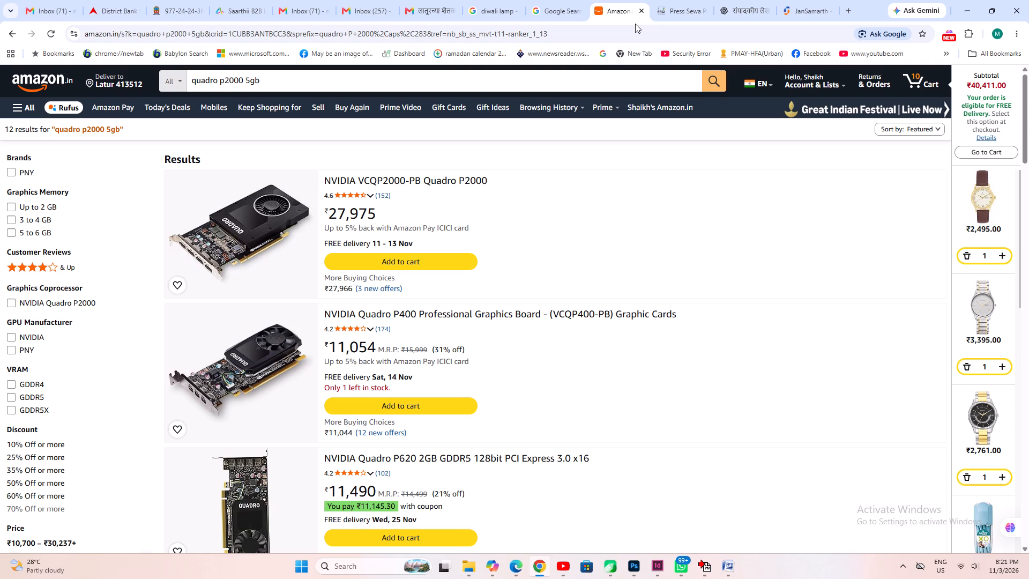
{"action": "left_click", "coordinate": [643, 6]}
{"action": "left_click", "coordinate": [639, 13]}
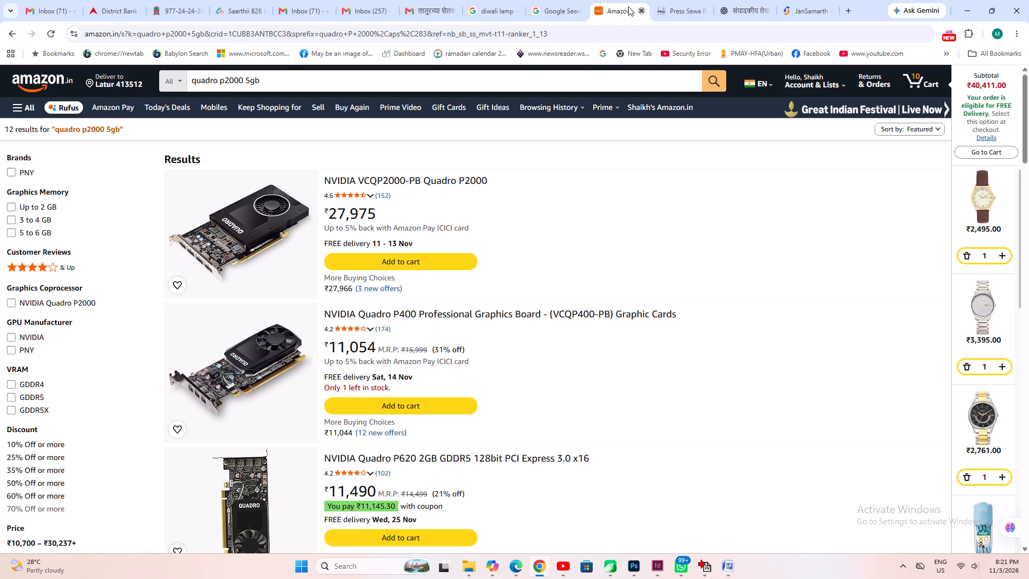
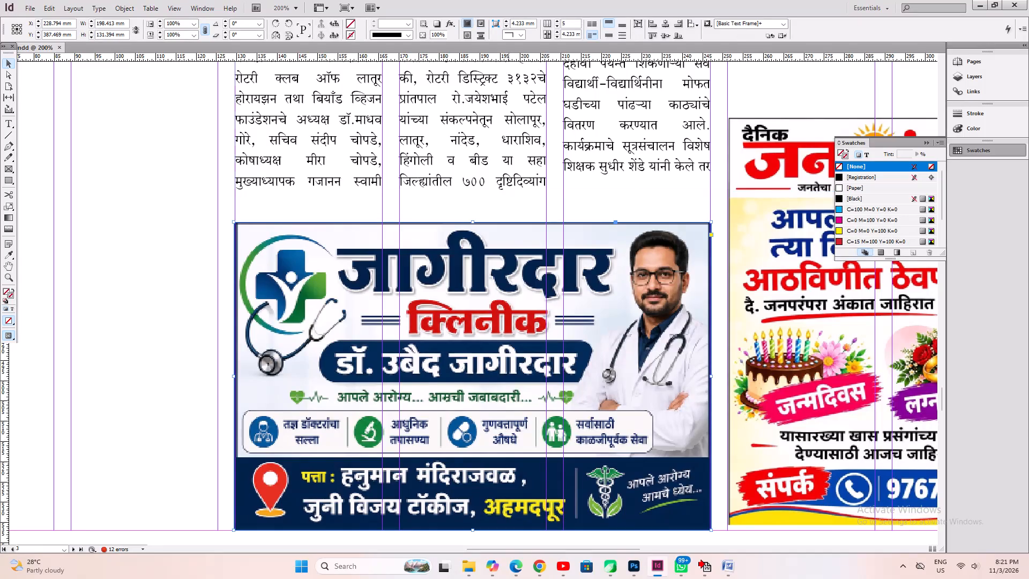
Extend the जागीरदार क्लिनीक advert's upper edge upward to make it about 82 mm tall.
{"action": "left_click_drag", "start_coordinate": [472, 222], "coordinate": [469, 199], "text": "ctrl"}
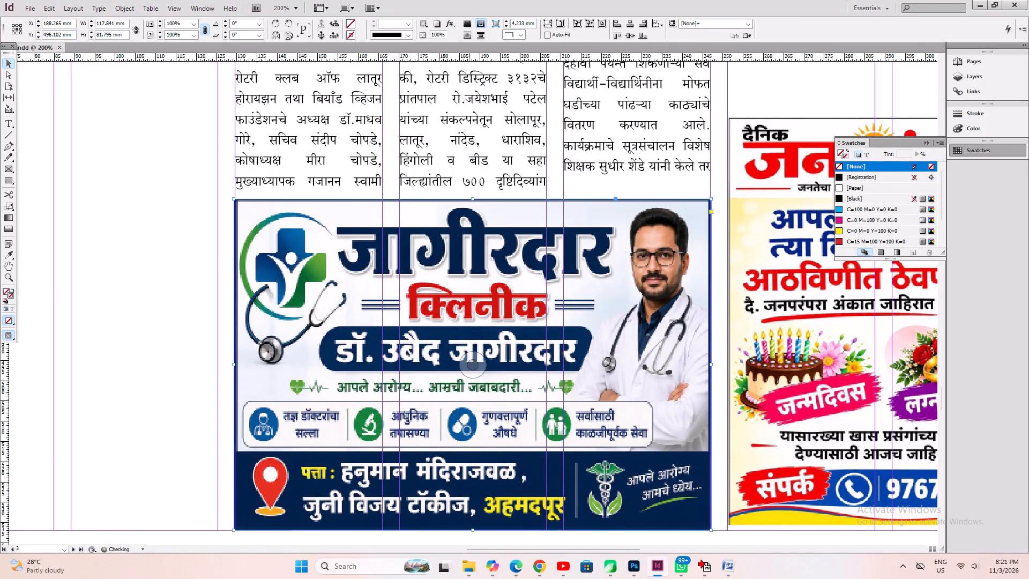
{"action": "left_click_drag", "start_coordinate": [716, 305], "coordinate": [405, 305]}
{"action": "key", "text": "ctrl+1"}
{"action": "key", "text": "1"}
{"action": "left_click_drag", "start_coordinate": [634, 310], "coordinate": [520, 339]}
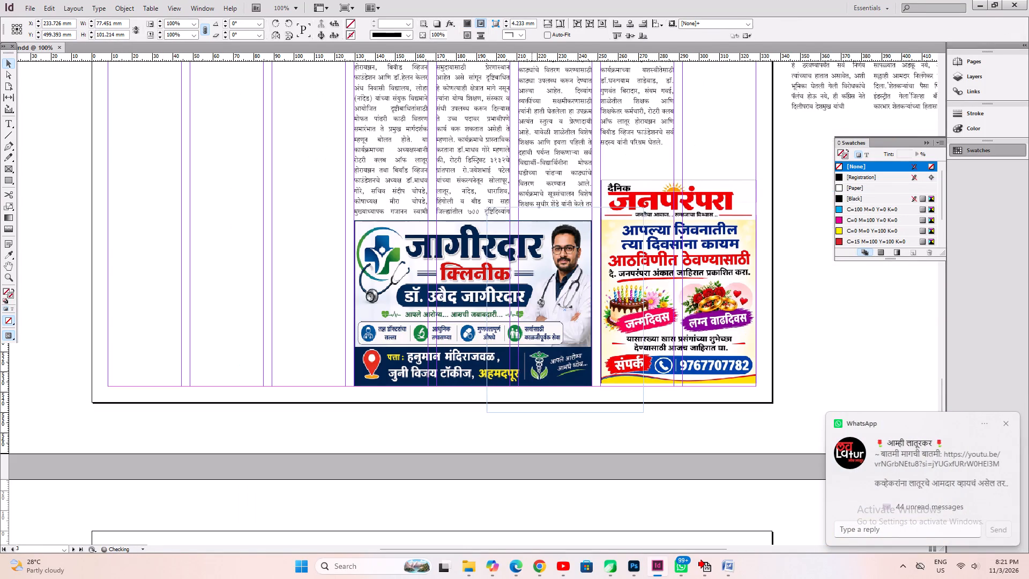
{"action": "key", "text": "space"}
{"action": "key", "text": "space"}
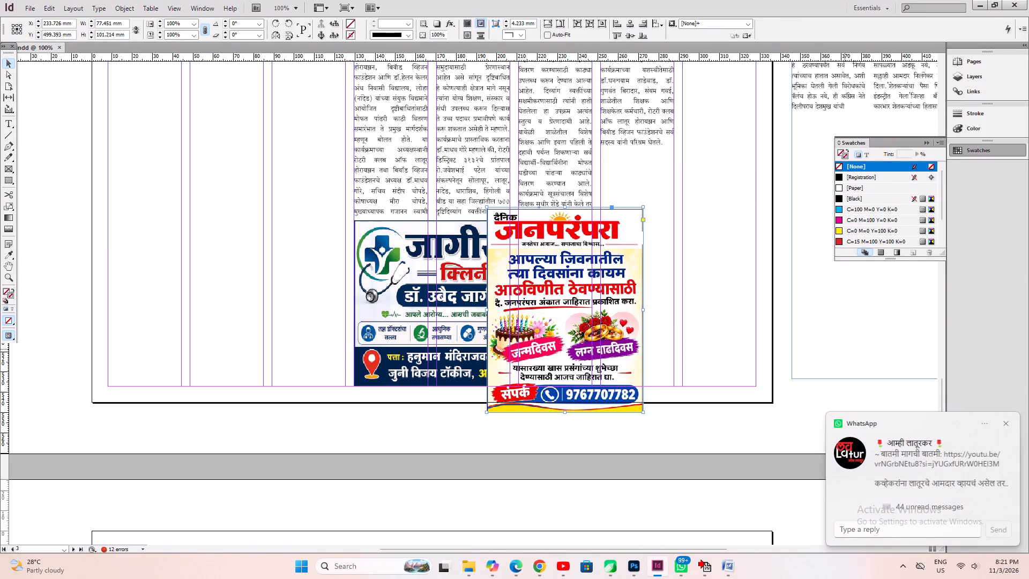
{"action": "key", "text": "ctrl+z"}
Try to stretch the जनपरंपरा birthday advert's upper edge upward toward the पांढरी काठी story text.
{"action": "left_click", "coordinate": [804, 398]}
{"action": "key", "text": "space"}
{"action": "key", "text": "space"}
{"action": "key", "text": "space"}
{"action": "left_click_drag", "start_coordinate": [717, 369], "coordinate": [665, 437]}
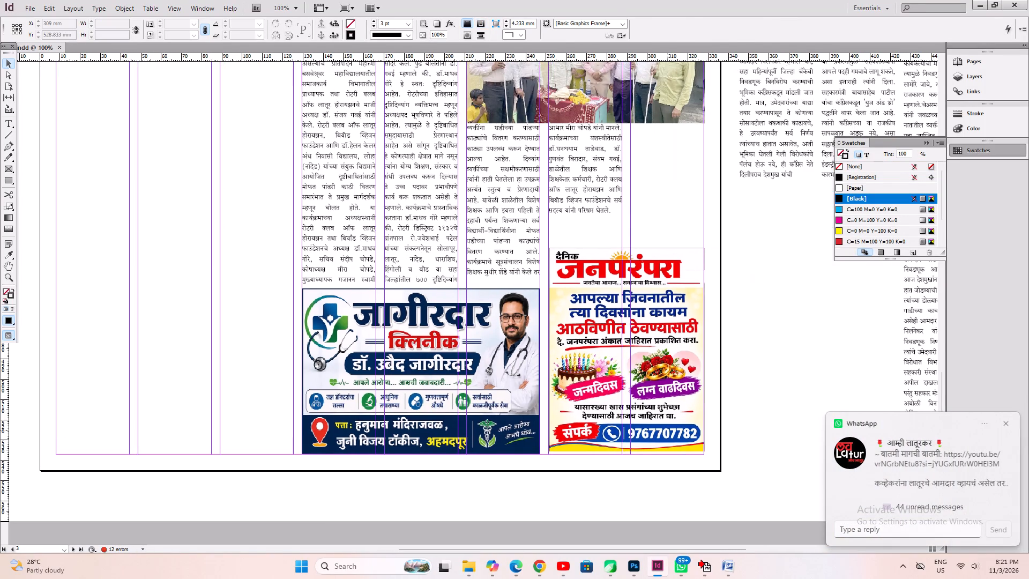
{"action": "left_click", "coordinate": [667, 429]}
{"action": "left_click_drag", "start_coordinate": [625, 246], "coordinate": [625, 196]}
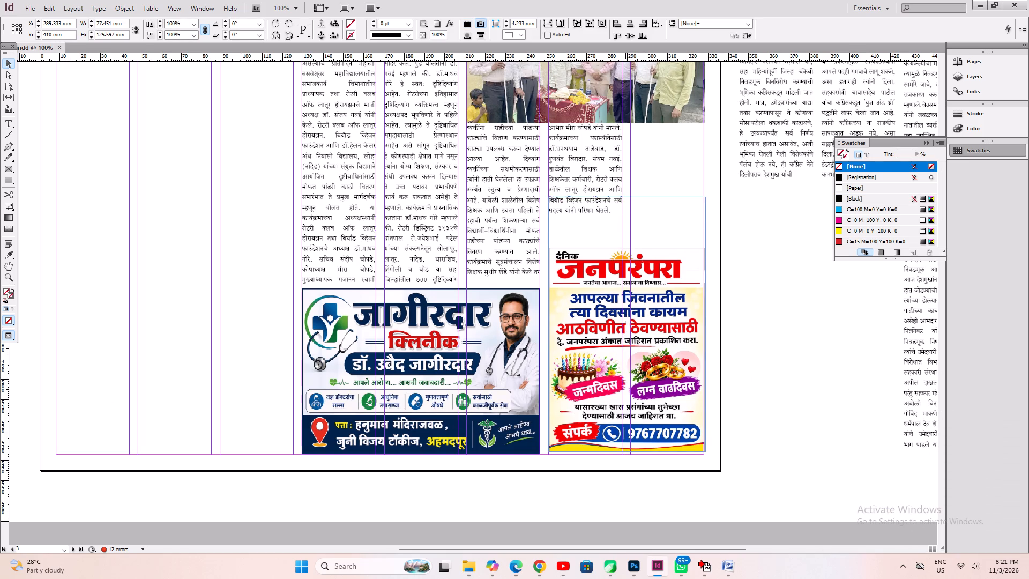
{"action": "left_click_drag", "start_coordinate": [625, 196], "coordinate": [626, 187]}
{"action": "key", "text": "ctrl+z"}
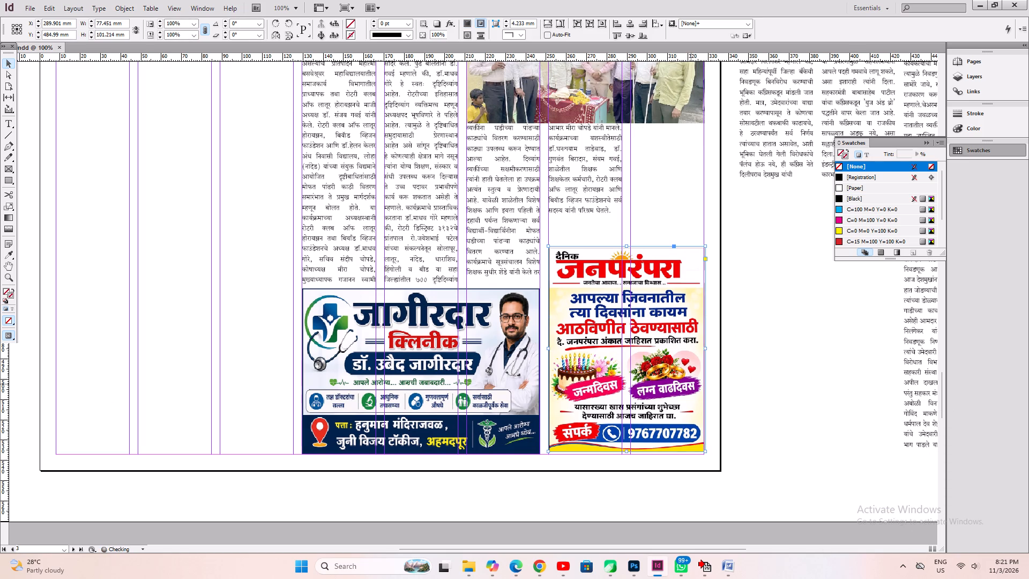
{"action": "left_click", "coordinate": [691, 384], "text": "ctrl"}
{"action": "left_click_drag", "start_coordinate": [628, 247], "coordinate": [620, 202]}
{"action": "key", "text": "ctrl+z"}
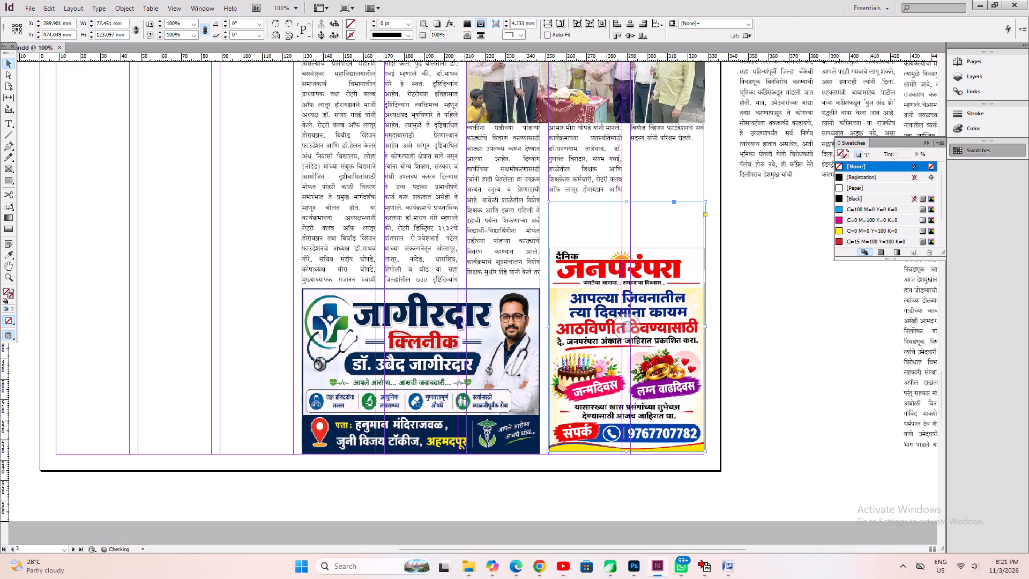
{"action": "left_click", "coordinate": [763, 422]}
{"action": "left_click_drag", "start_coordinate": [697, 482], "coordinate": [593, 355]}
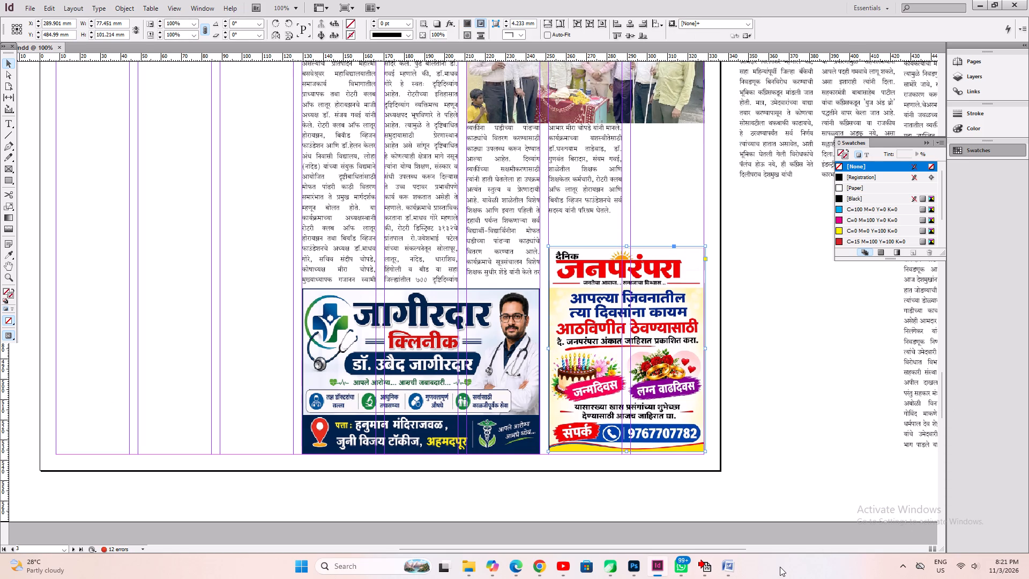
Open Task Manager and check the computer's CPU performance.
{"action": "right_click", "coordinate": [781, 567]}
{"action": "left_click", "coordinate": [809, 526]}
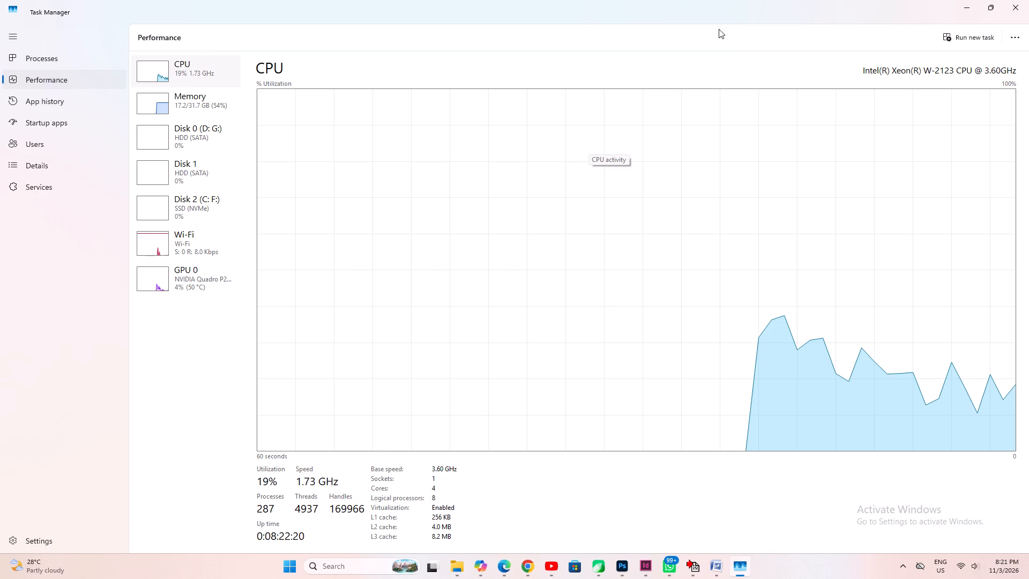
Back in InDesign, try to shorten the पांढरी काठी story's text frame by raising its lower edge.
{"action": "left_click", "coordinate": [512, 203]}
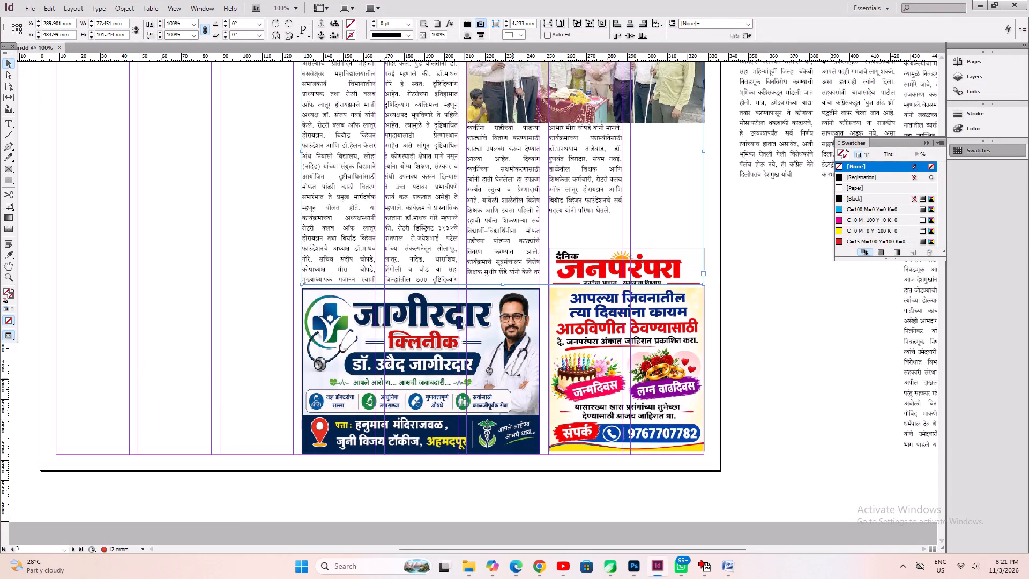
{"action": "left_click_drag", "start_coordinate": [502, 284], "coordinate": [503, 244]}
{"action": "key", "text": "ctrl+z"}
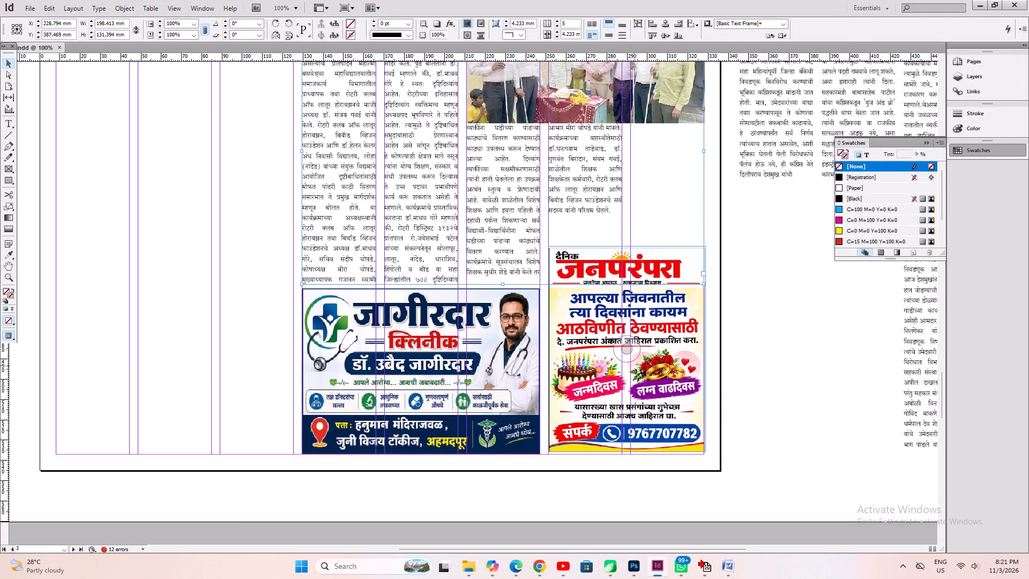
Stretch the जनपरंपरा birthday advert upward to about 135 mm tall, just below the story text, and save the document.
{"action": "left_click", "coordinate": [633, 367], "text": "ctrl"}
{"action": "left_click_drag", "start_coordinate": [628, 244], "coordinate": [626, 184], "text": "ctrl"}
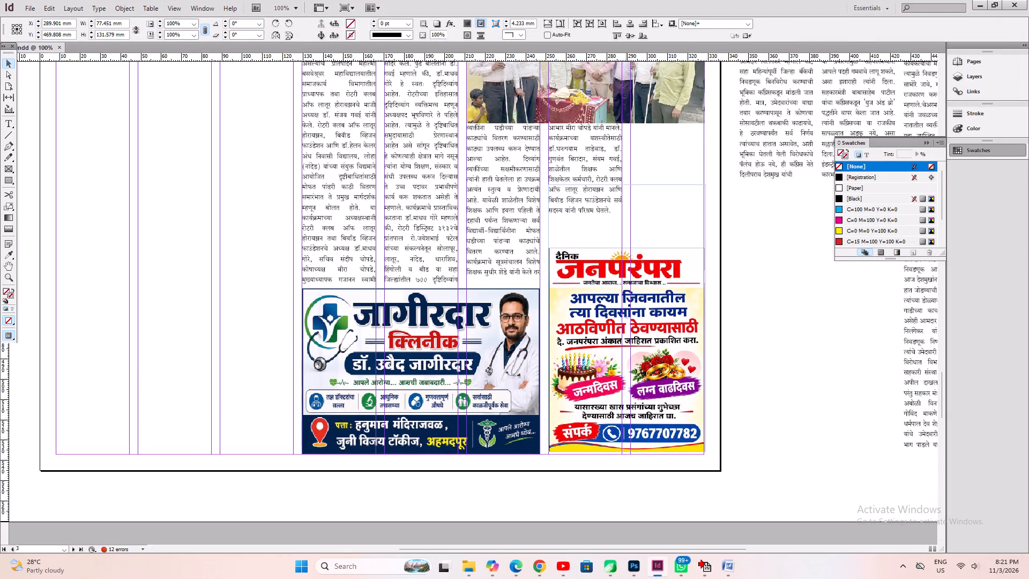
{"action": "left_click_drag", "start_coordinate": [626, 184], "coordinate": [627, 168], "text": "ctrl"}
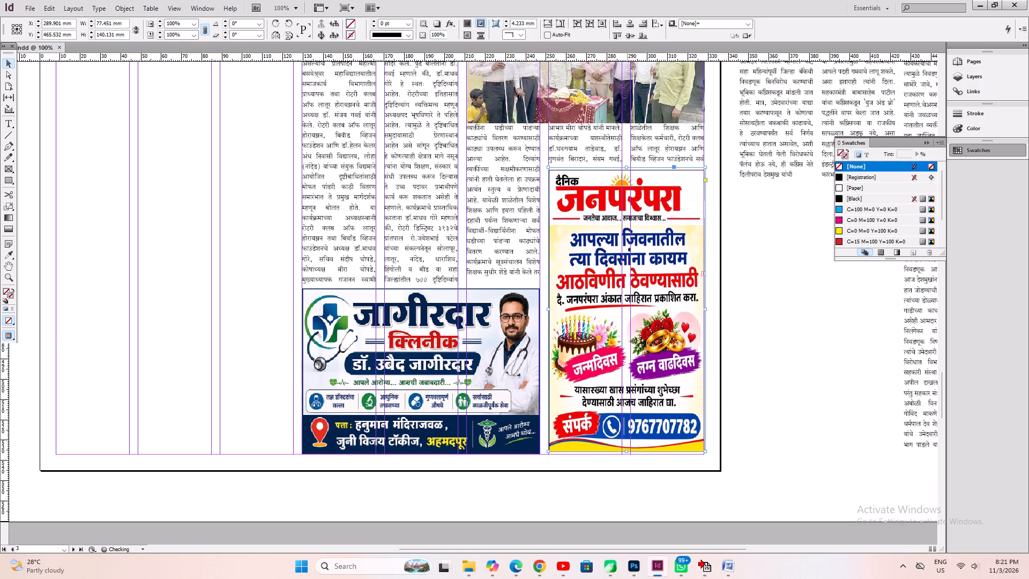
{"action": "left_click_drag", "start_coordinate": [627, 168], "coordinate": [627, 178], "text": "ctrl"}
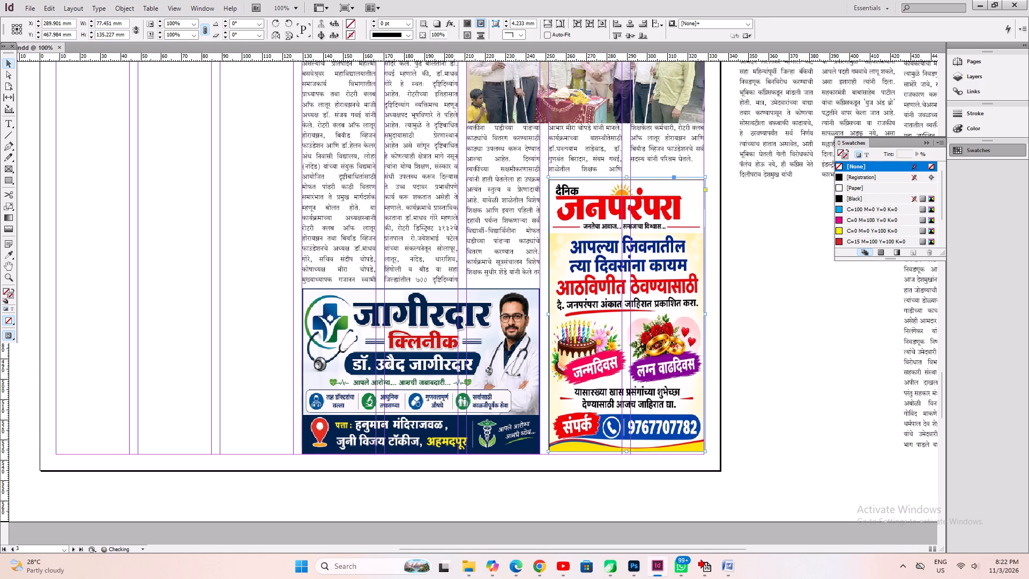
{"action": "left_click", "coordinate": [812, 351]}
{"action": "key", "text": "ctrl+s"}
Break the पांढरी काठी story's headline before आणि so that the word starts the second line.
{"action": "key", "text": "space"}
{"action": "key", "text": "space"}
{"action": "key", "text": "space"}
{"action": "key", "text": "space"}
{"action": "key", "text": "space"}
{"action": "left_click_drag", "start_coordinate": [487, 248], "coordinate": [465, 465]}
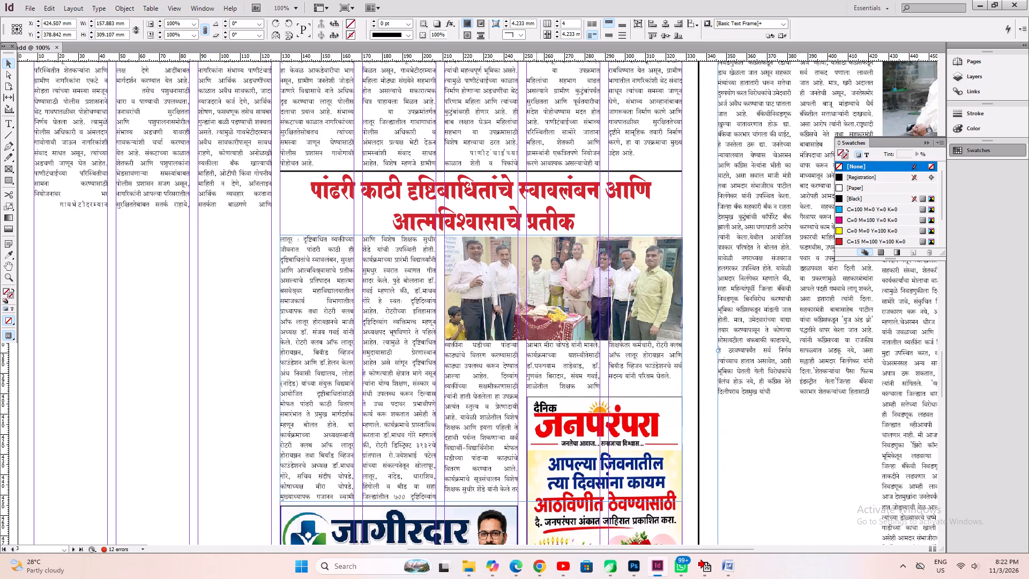
{"action": "left_click", "coordinate": [564, 211]}
{"action": "left_click_drag", "start_coordinate": [9, 124], "coordinate": [19, 128]}
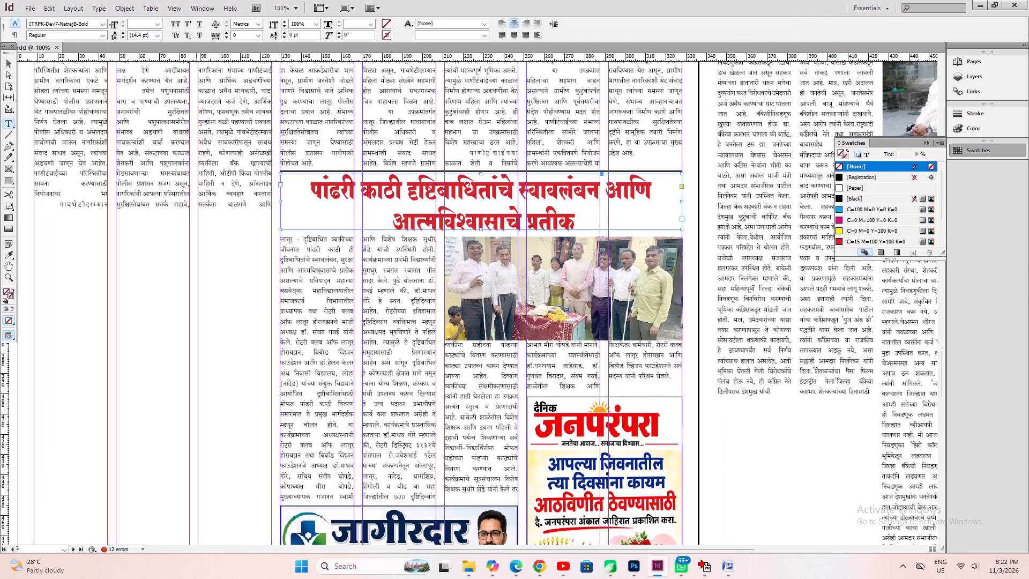
{"action": "left_click", "coordinate": [607, 196]}
{"action": "key", "text": "Return"}
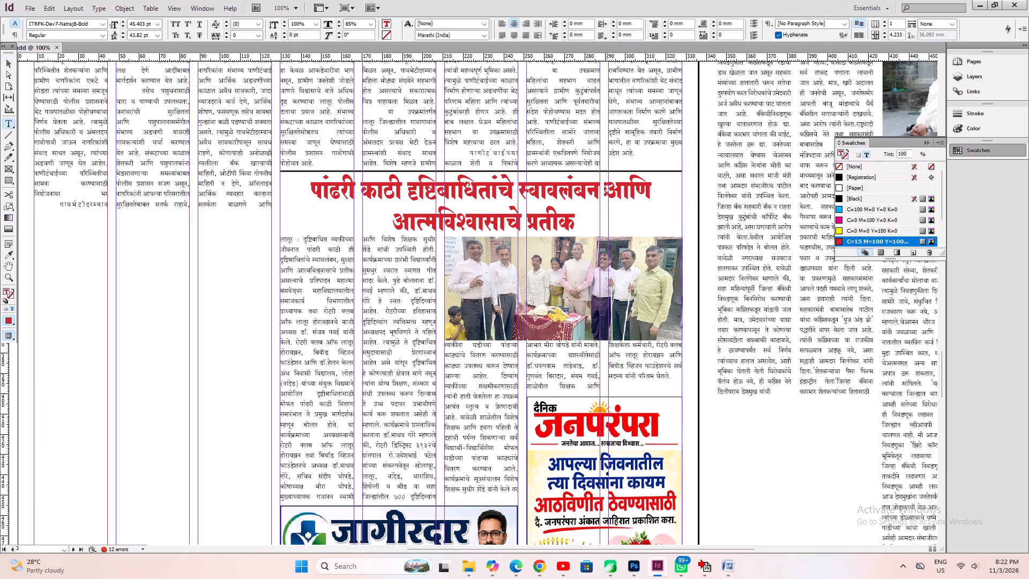
{"action": "key", "text": "ctrl+a"}
{"action": "left_click", "coordinate": [4, 60]}
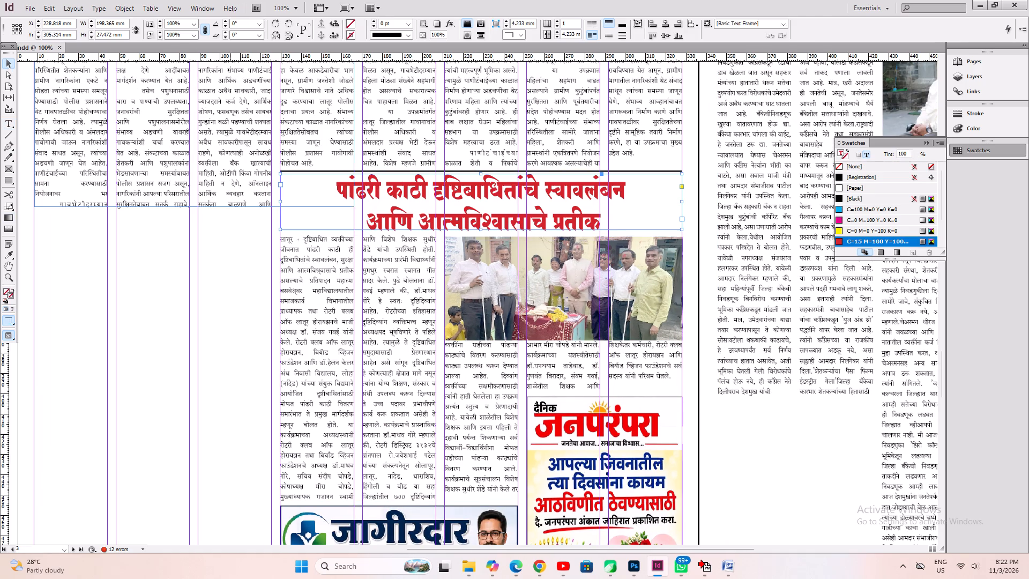
Narrow the पांढरी काठी headline's frame, stretch its lettering to about 198 mm wide and 29 mm tall, and save the document.
{"action": "key", "text": "ctrl+alt+c"}
{"action": "left_click_drag", "start_coordinate": [683, 203], "coordinate": [634, 211]}
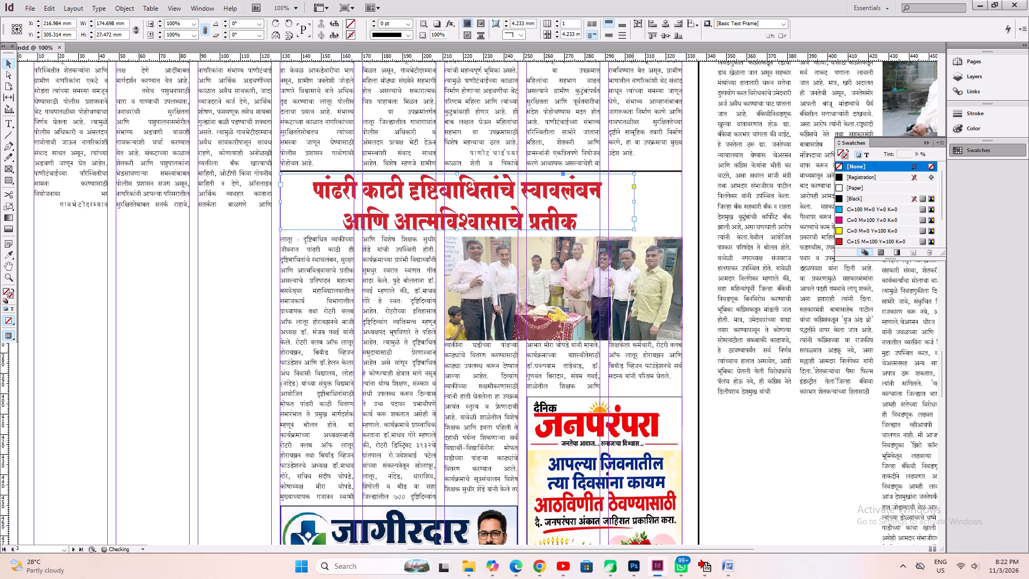
{"action": "left_click_drag", "start_coordinate": [635, 204], "coordinate": [598, 211]}
{"action": "left_click_drag", "start_coordinate": [599, 203], "coordinate": [682, 228], "text": "ctrl"}
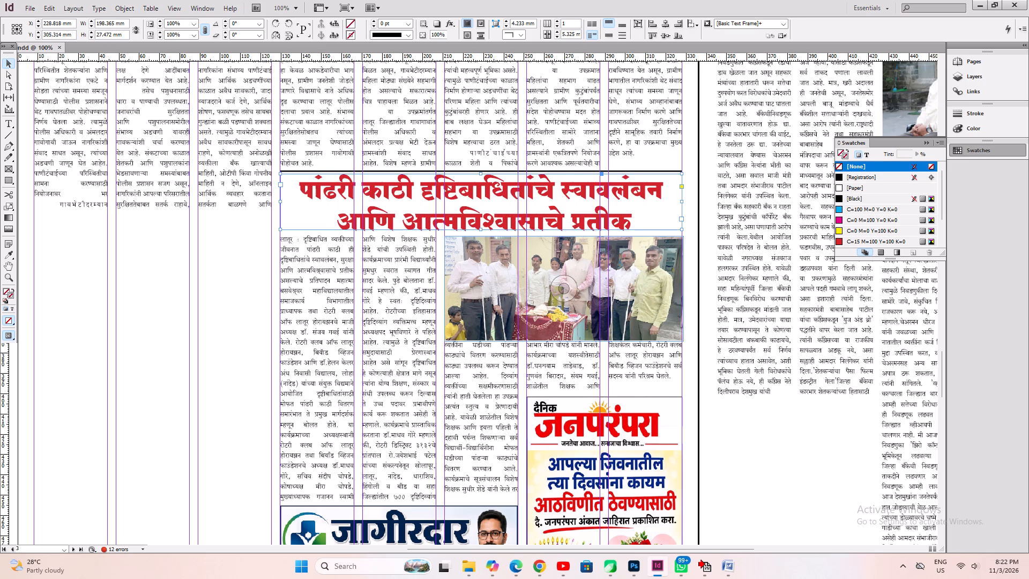
{"action": "left_click_drag", "start_coordinate": [481, 230], "coordinate": [481, 235], "text": "ctrl"}
{"action": "left_click", "coordinate": [481, 235], "text": "ctrl"}
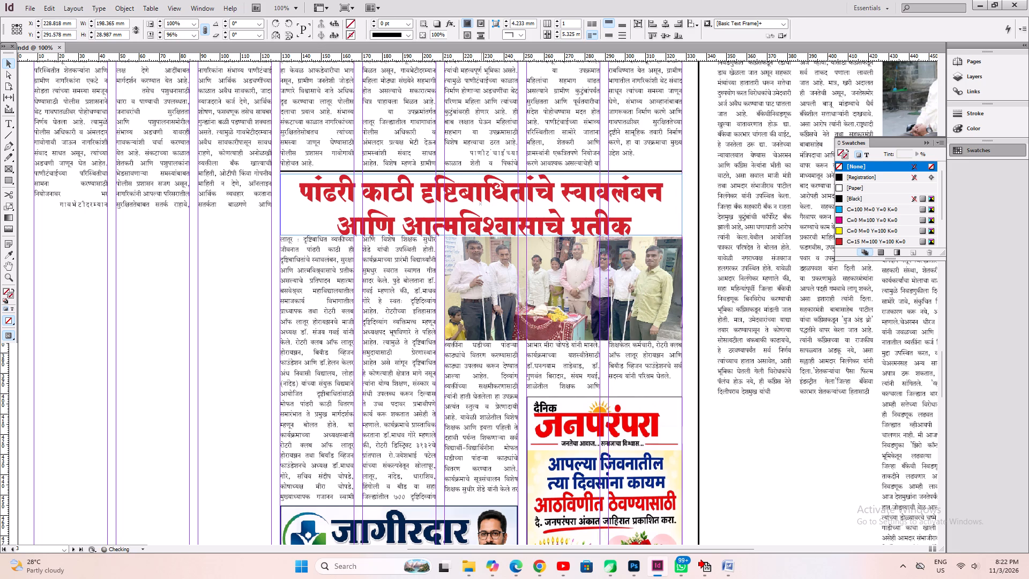
{"action": "key", "text": "ctrl+s"}
{"action": "key", "text": "ctrl+0"}
{"action": "key", "text": "ctrl+a"}
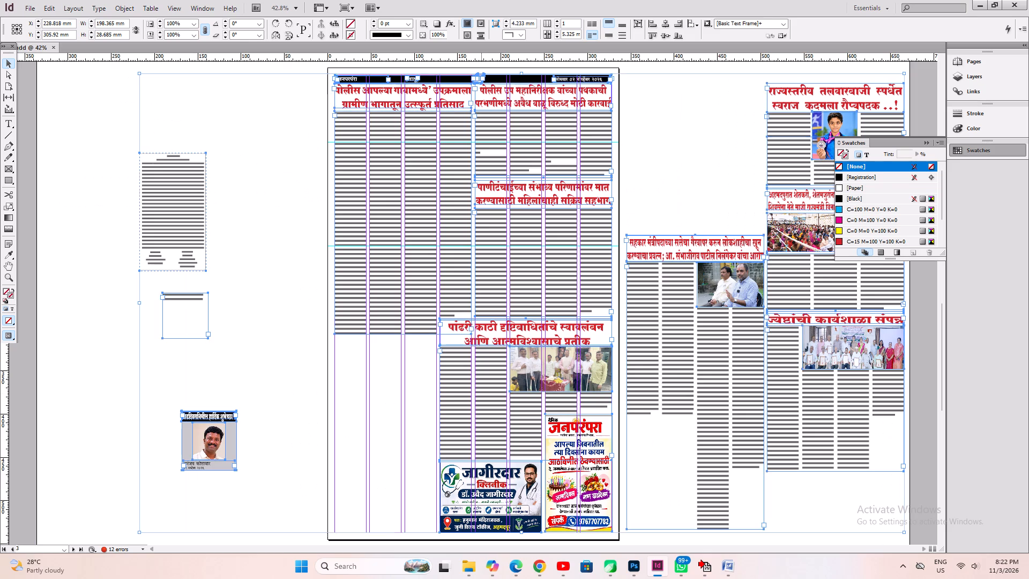
{"action": "key", "text": "ctrl+s"}
{"action": "left_click", "coordinate": [286, 396]}
{"action": "key", "text": "ctrl+s"}
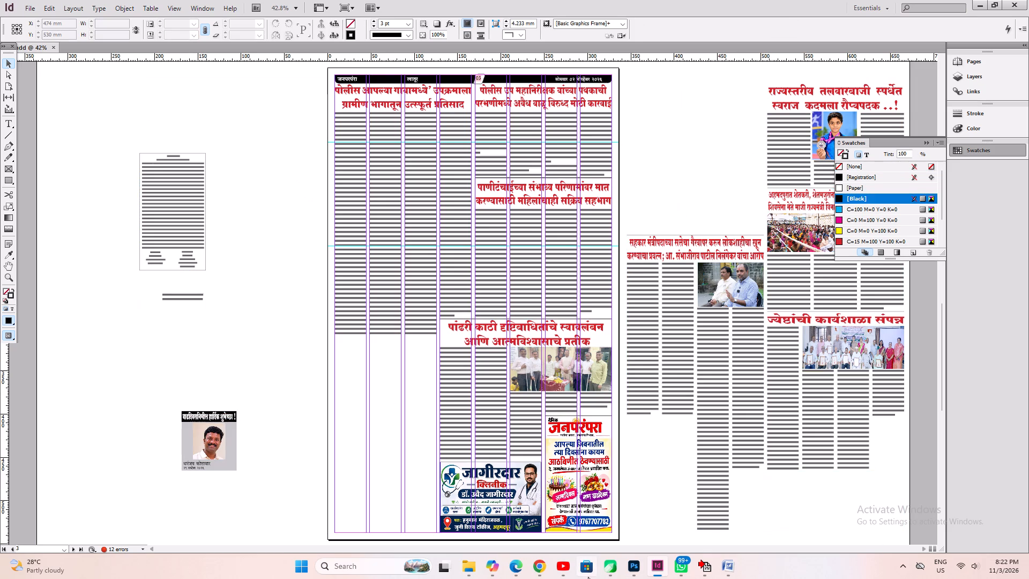
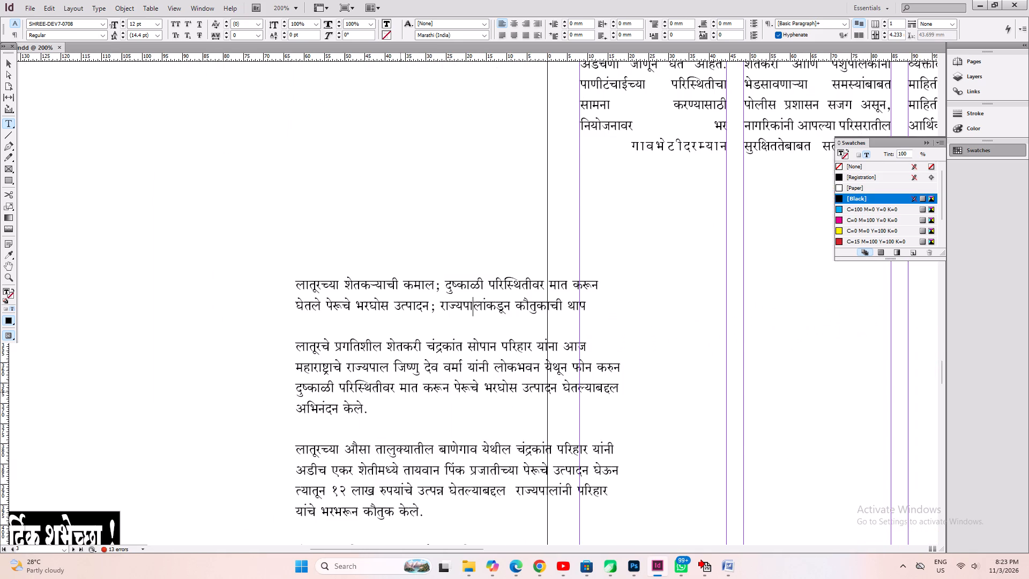
{"action": "left_click_drag", "start_coordinate": [401, 392], "coordinate": [387, 430], "text": "alt"}
{"action": "left_click_drag", "start_coordinate": [584, 352], "coordinate": [214, 308]}
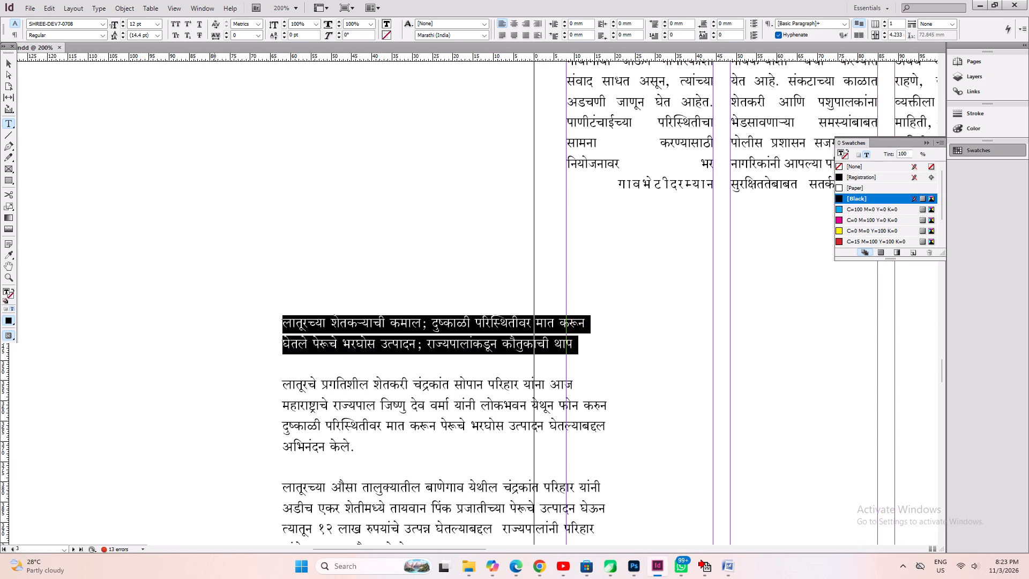
{"action": "key", "text": "ctrl+x"}
{"action": "key", "text": "ctrl+1"}
{"action": "left_click_drag", "start_coordinate": [595, 415], "coordinate": [241, 414], "text": "alt"}
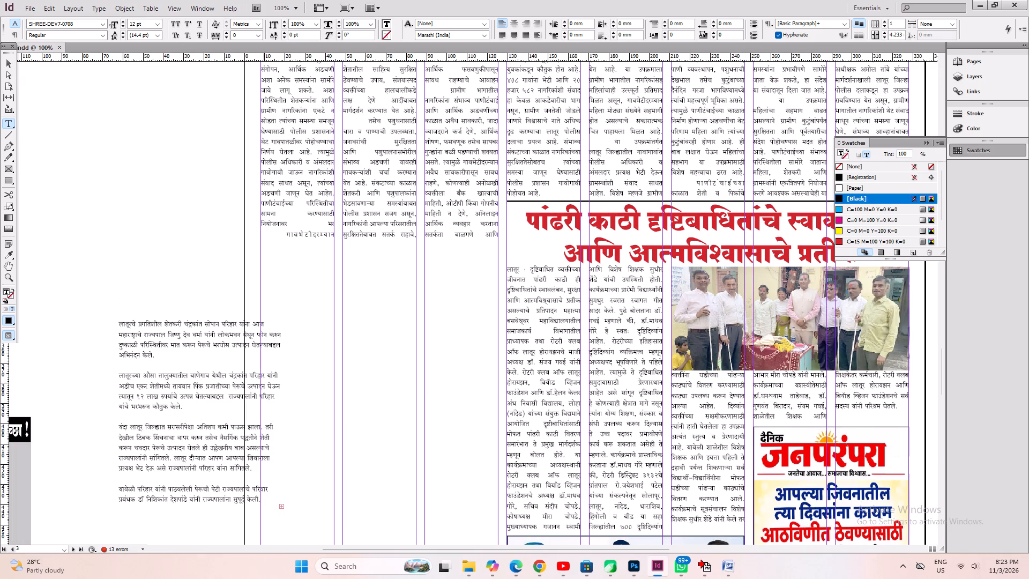
{"action": "left_click_drag", "start_coordinate": [260, 260], "coordinate": [500, 357]}
{"action": "key", "text": "ctrl+v"}
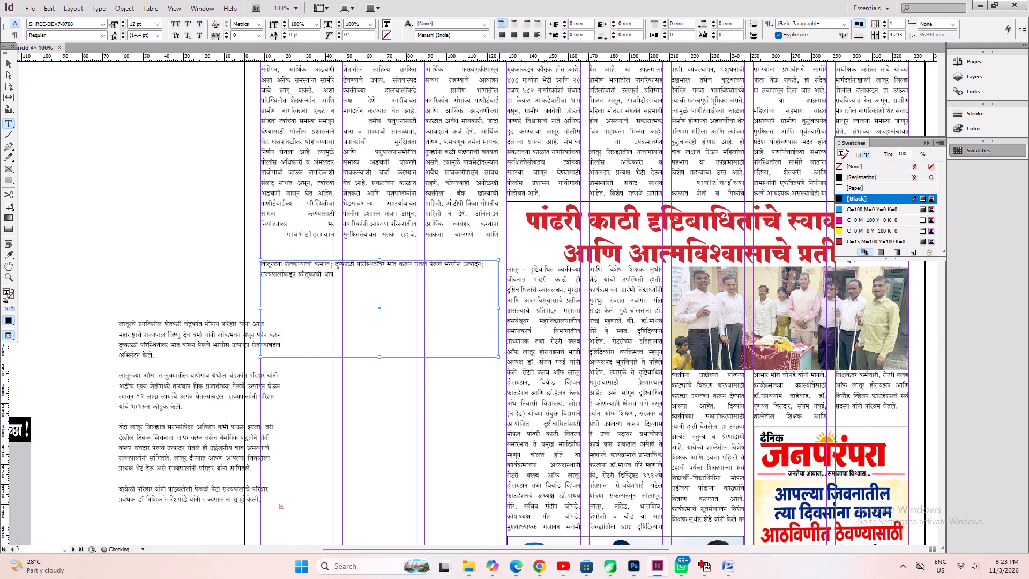
Apply the formatting of an existing red headline to the whole लातूरच्या शेतकऱ्याची कमाल headline with the Eyedropper.
{"action": "key", "text": "ctrl+a"}
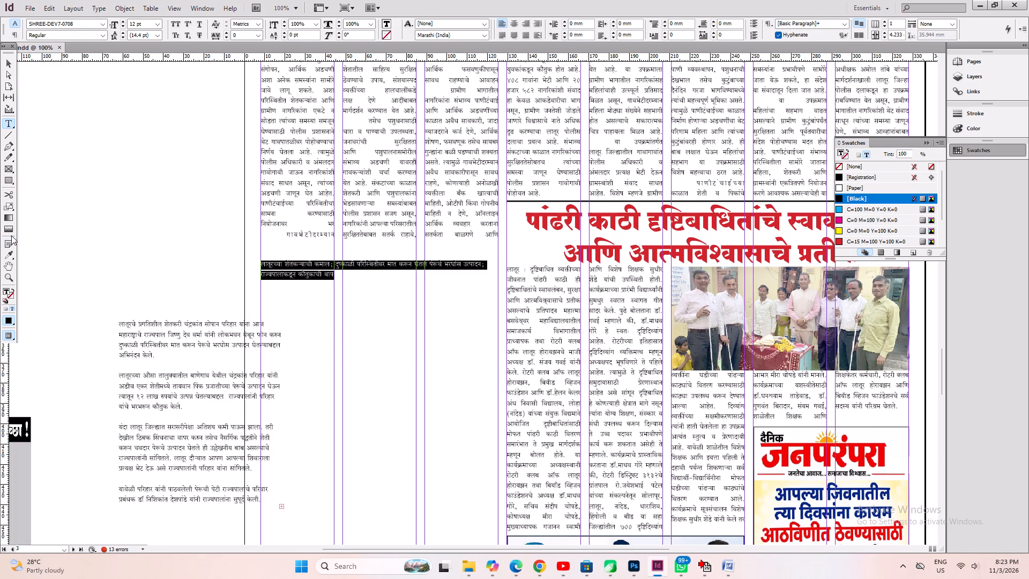
{"action": "left_click", "coordinate": [8, 253]}
{"action": "scroll", "coordinate": [732, 339], "scroll_direction": "up", "scroll_amount": 8}
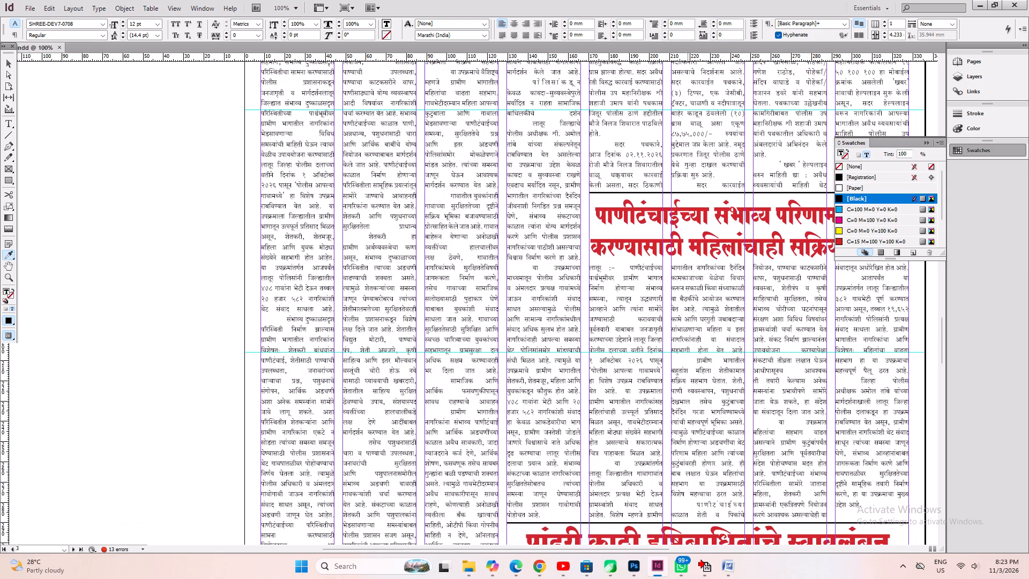
Fit the लातूरच्या शेतकऱ्याची headline's frame to its overset text and set the text's horizontal scale to 60%.
{"action": "left_click", "coordinate": [657, 209]}
{"action": "scroll", "coordinate": [480, 305], "scroll_direction": "down", "scroll_amount": 9}
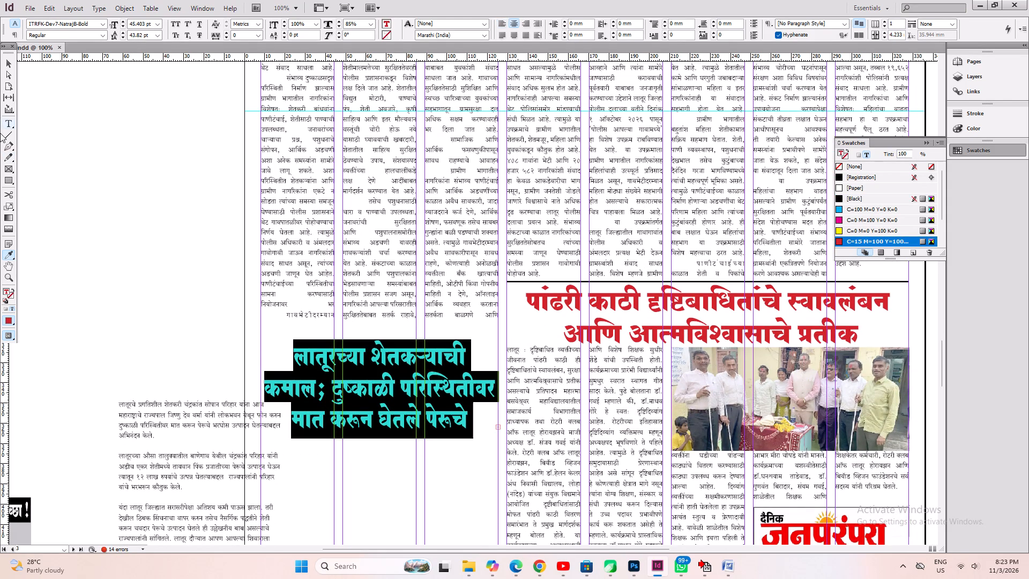
{"action": "key", "text": "ctrl+alt+c"}
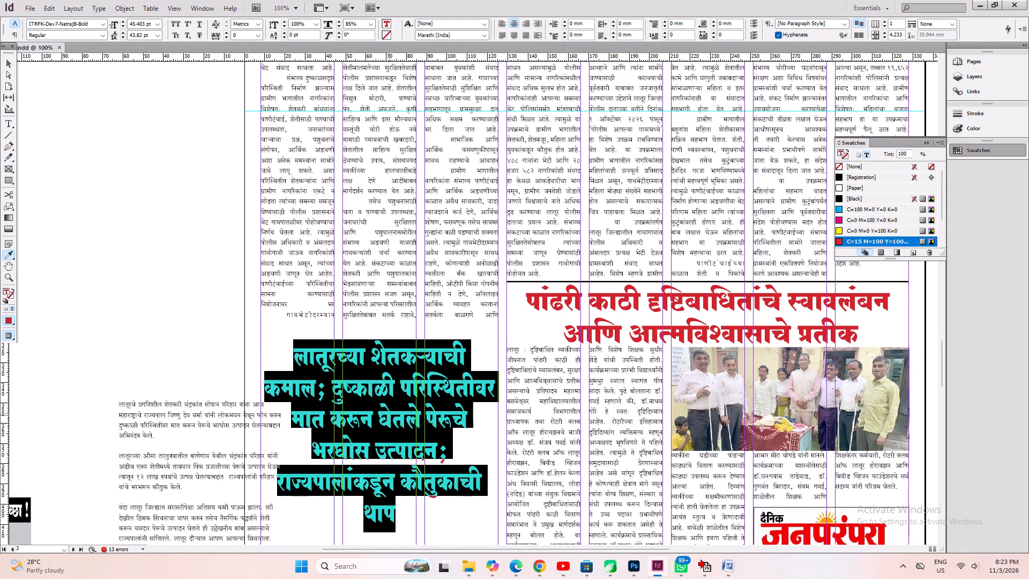
{"action": "left_click", "coordinate": [12, 123]}
{"action": "left_click", "coordinate": [357, 352]}
{"action": "key", "text": "ctrl+a"}
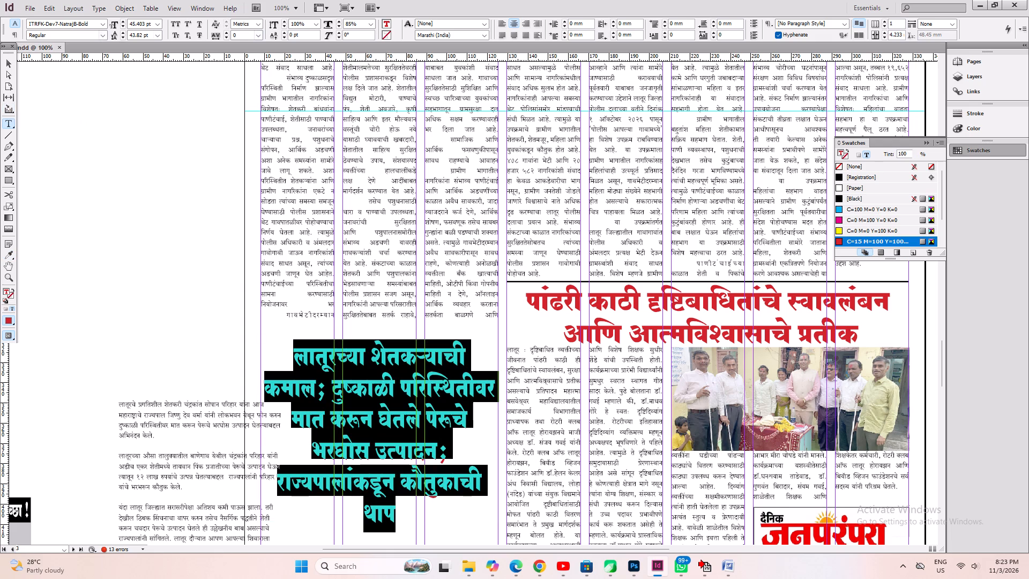
{"action": "left_click_drag", "start_coordinate": [358, 24], "coordinate": [240, 38]}
{"action": "type", "text": "60"}
{"action": "key", "text": "Return"}
Delete the opening phrase लातूरच्या शेतकऱ्याची कमाल; so that the headline starts with दुष्काळी.
{"action": "key", "text": "Left"}
{"action": "key", "text": "Down"}
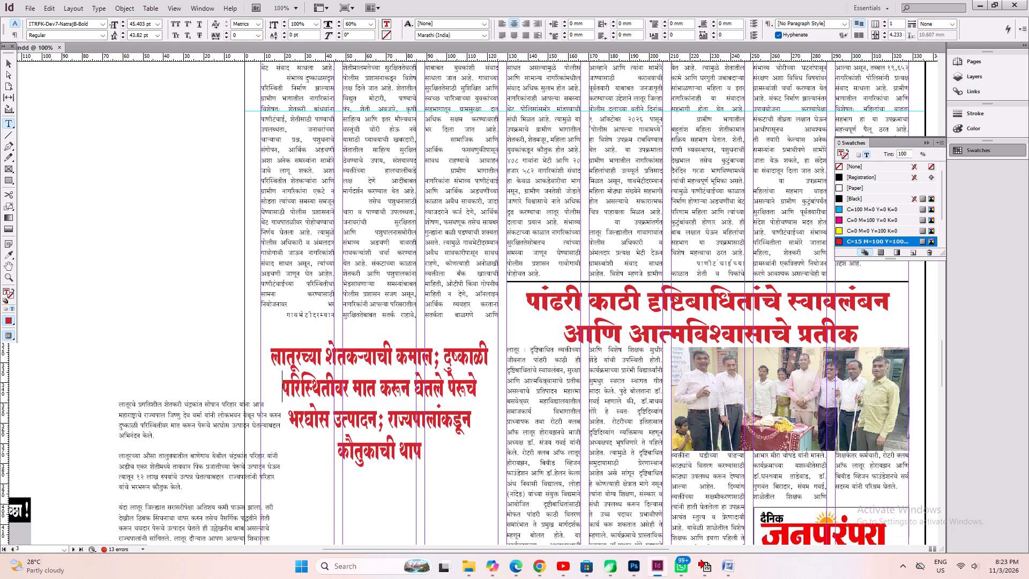
{"action": "key", "text": "Up"}
{"action": "key", "text": "Down"}
{"action": "key", "text": "Down"}
{"action": "key", "text": "Right"}
{"action": "key", "text": "Right"}
{"action": "key", "text": "Right"}
{"action": "key", "text": "Right"}
{"action": "key", "text": "Right"}
{"action": "key", "text": "Right"}
{"action": "key", "text": "Right"}
{"action": "key", "text": "Right"}
{"action": "key", "text": "Right"}
{"action": "key", "text": "Right"}
{"action": "key", "text": "Right"}
{"action": "key", "text": "Right"}
{"action": "key", "text": "Right"}
{"action": "key", "text": "Right"}
{"action": "key", "text": "Right"}
{"action": "key", "text": "Right"}
{"action": "key", "text": "Up"}
{"action": "key", "text": "Up"}
{"action": "key", "text": "Right"}
{"action": "key", "text": "Right"}
{"action": "key", "text": "Right"}
{"action": "key", "text": "Right"}
{"action": "key", "text": "Right"}
{"action": "key", "text": "Right"}
{"action": "key", "text": "Right"}
{"action": "key", "text": "shift+Up"}
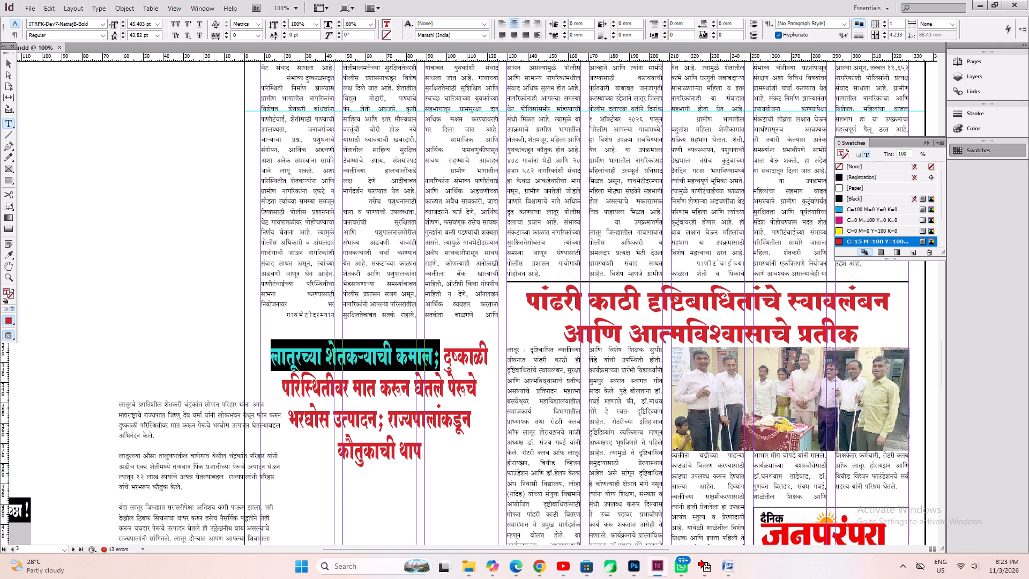
{"action": "key", "text": "BackSpace"}
Justify the दुष्काळी परिस्थितीवर headline, reduce its size to about 39.4 pt, and save the document.
{"action": "key", "text": "ctrl+a"}
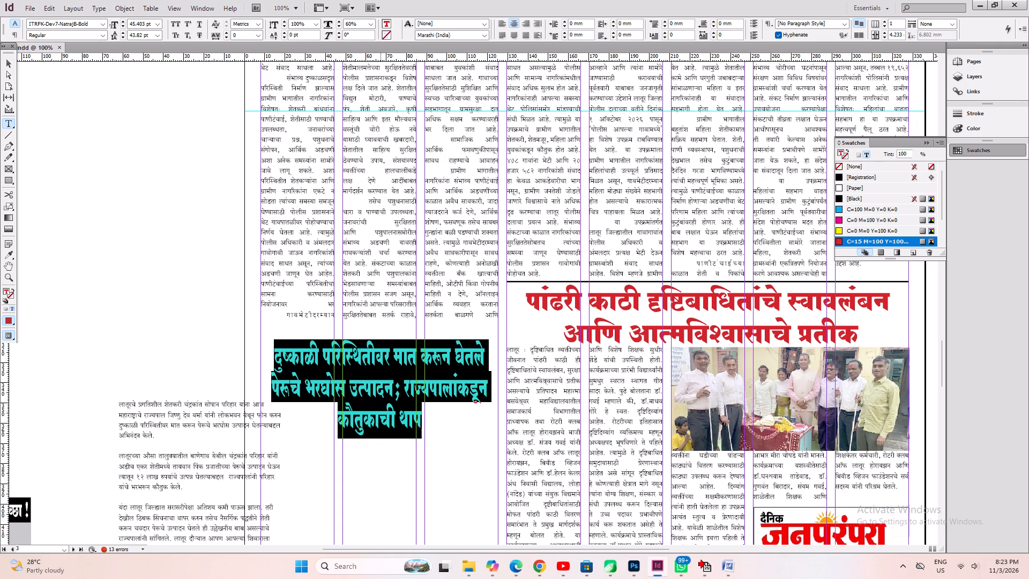
{"action": "key", "text": "ctrl+shift+j"}
{"action": "key", "text": "ctrl+shift+comma"}
{"action": "key", "text": "ctrl+shift+comma"}
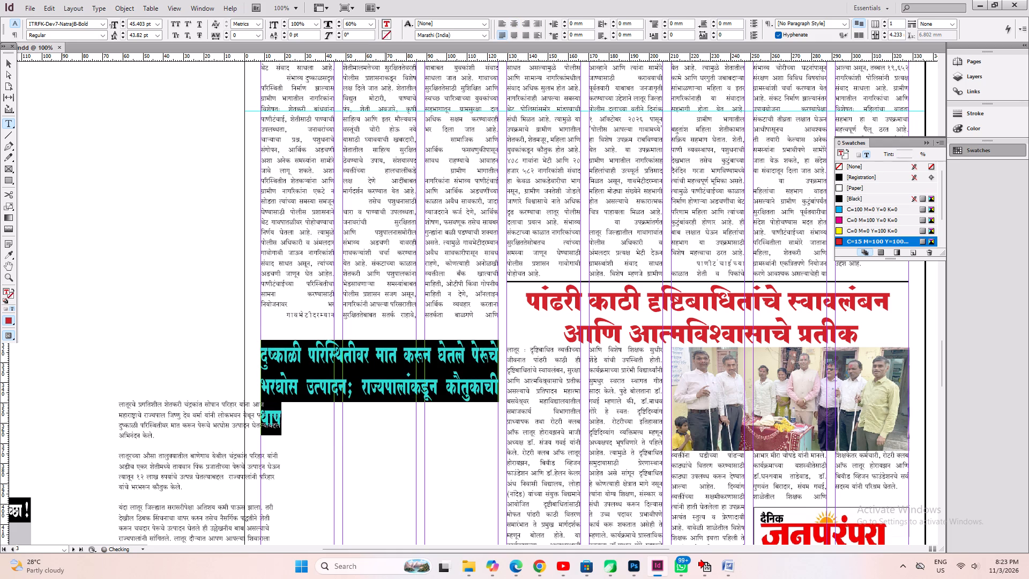
{"action": "key", "text": "ctrl+shift+comma"}
{"action": "key", "text": "ctrl+s"}
{"action": "key", "text": "Left"}
{"action": "key", "text": "Right"}
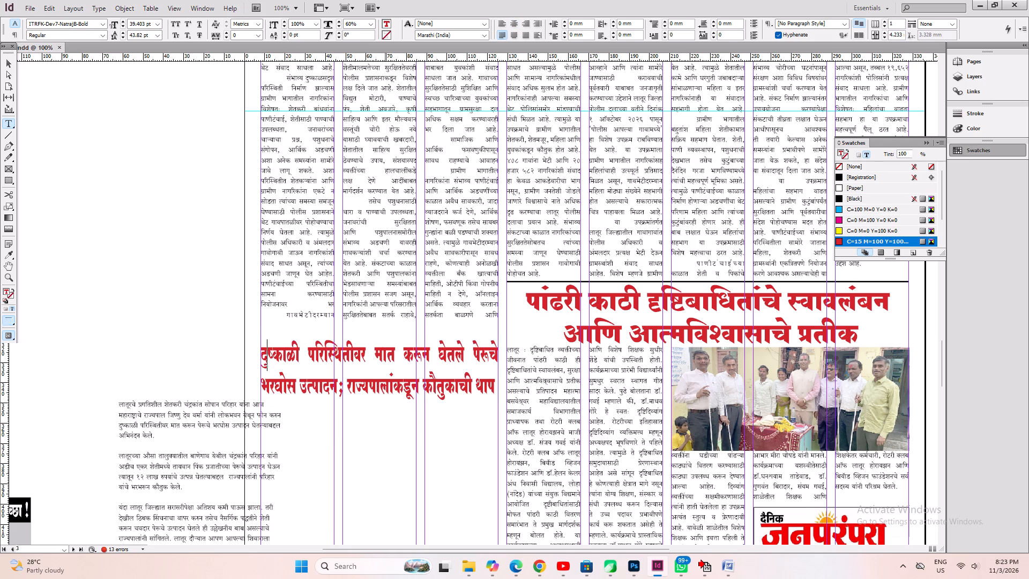
Break the headline after पेरूचे, centre its first line, save, and fit the frame to the text.
{"action": "key", "text": "End"}
{"action": "key", "text": "Return"}
{"action": "key", "text": "Up"}
{"action": "key", "text": "shift+Down"}
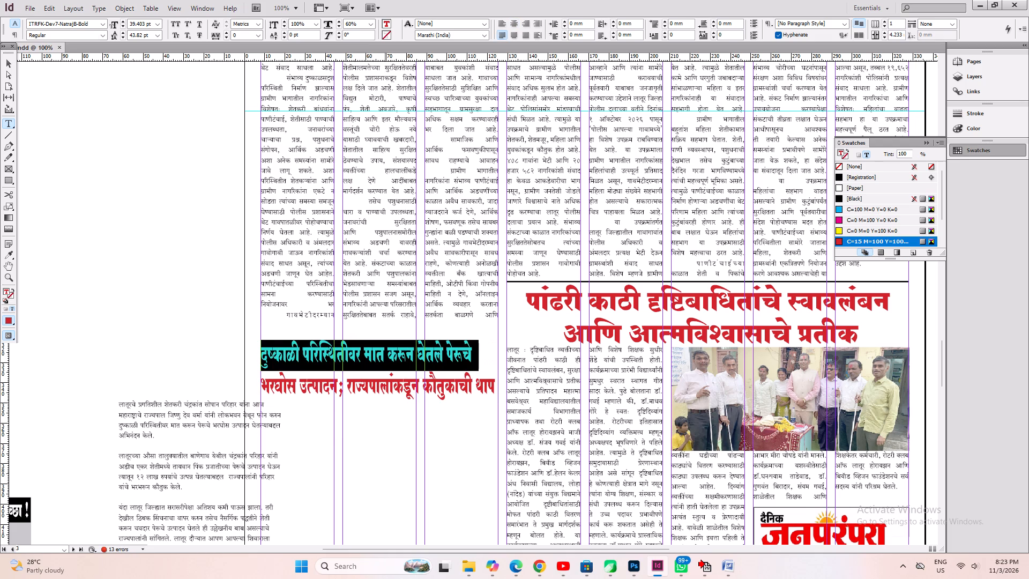
{"action": "key", "text": "ctrl+shift+c"}
{"action": "key", "text": "ctrl+s"}
{"action": "key", "text": "ctrl+a"}
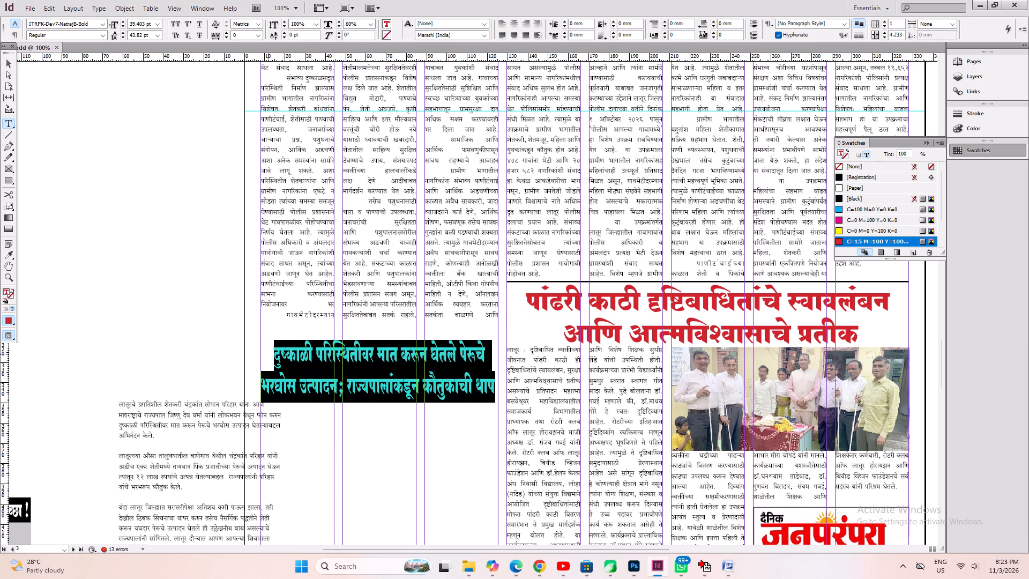
{"action": "key", "text": "ctrl+alt+c"}
{"action": "left_click", "coordinate": [9, 64]}
{"action": "left_click", "coordinate": [385, 399]}
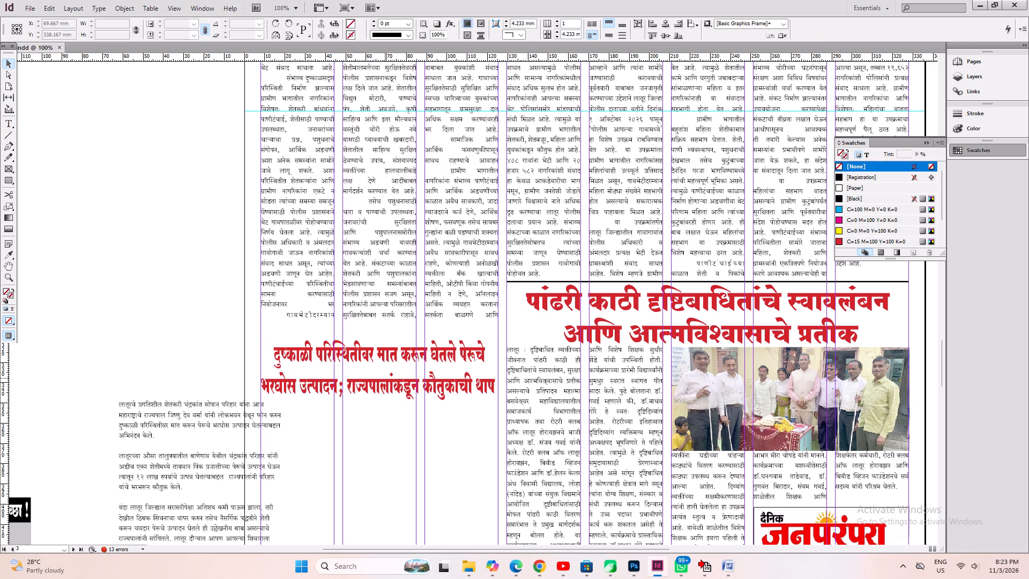
{"action": "left_click_drag", "start_coordinate": [394, 441], "coordinate": [402, 437]}
Duplicate the 2 pt rule from the पांढरी काठी story above the दुष्काळी headline and shorten it to the three-column width.
{"action": "left_click", "coordinate": [526, 283], "text": "ctrl"}
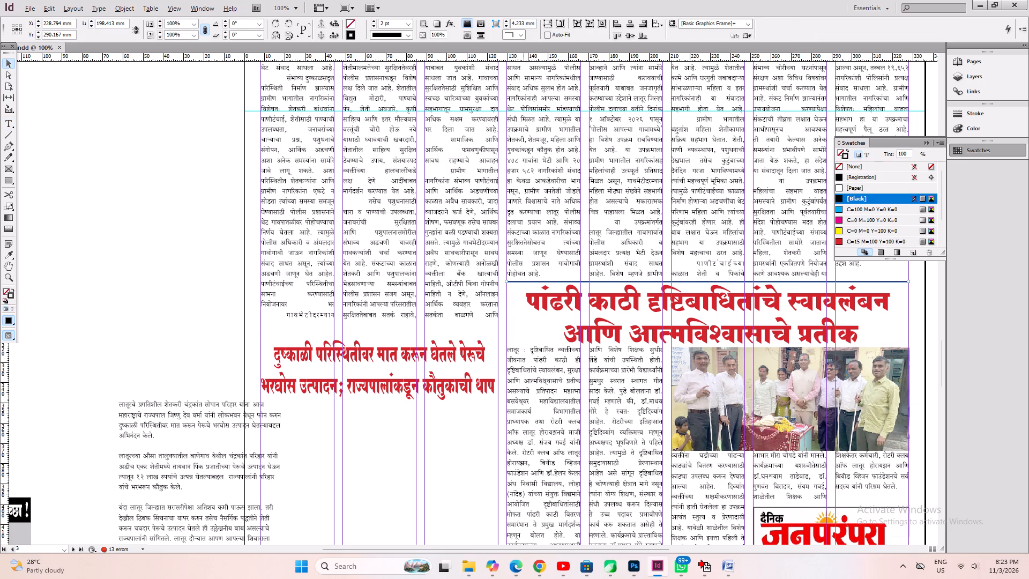
{"action": "left_click_drag", "start_coordinate": [524, 281], "coordinate": [275, 328], "text": "alt"}
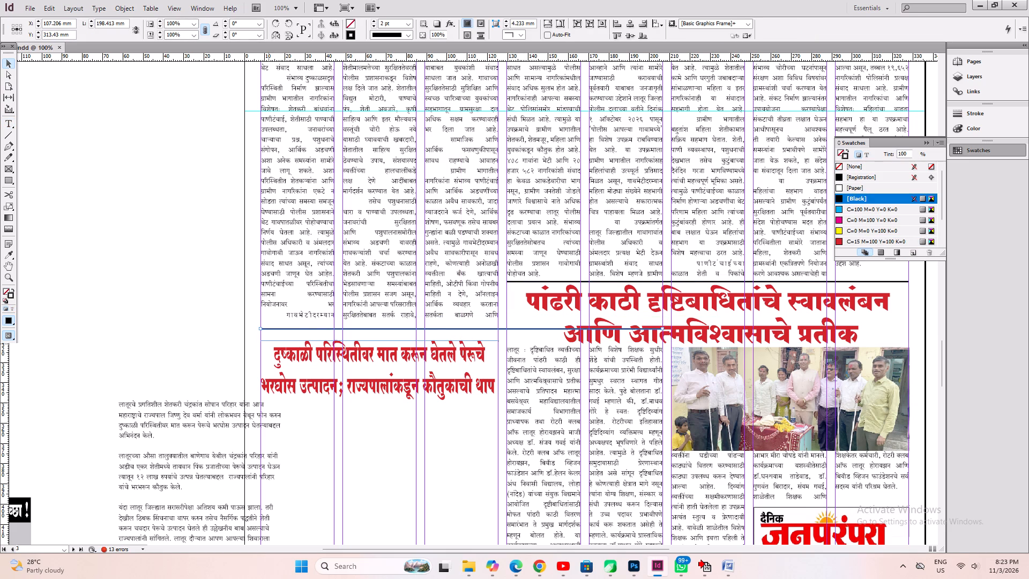
{"action": "left_click_drag", "start_coordinate": [664, 330], "coordinate": [468, 379]}
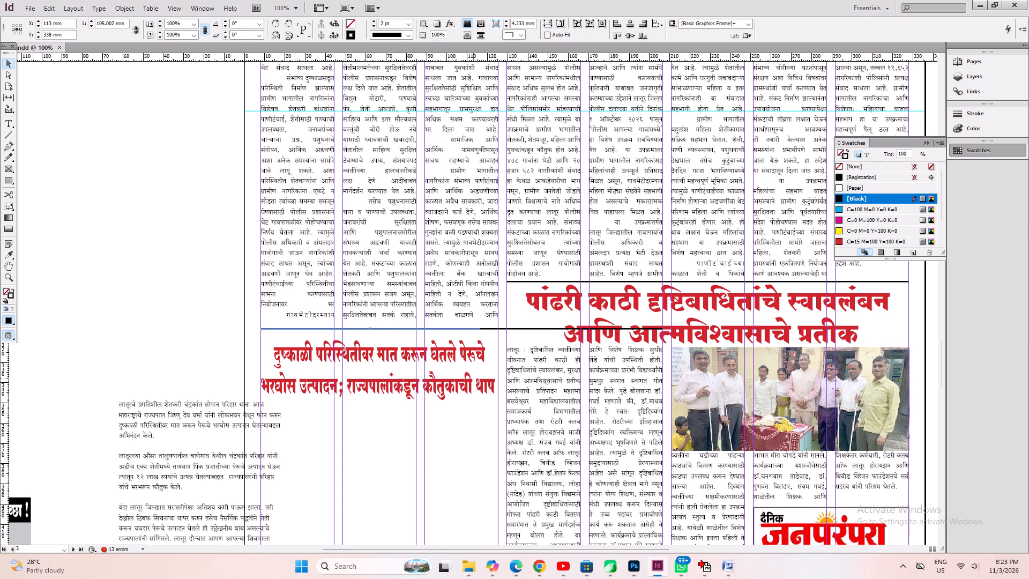
{"action": "left_click_drag", "start_coordinate": [468, 379], "coordinate": [499, 385]}
{"action": "left_click", "coordinate": [397, 413]}
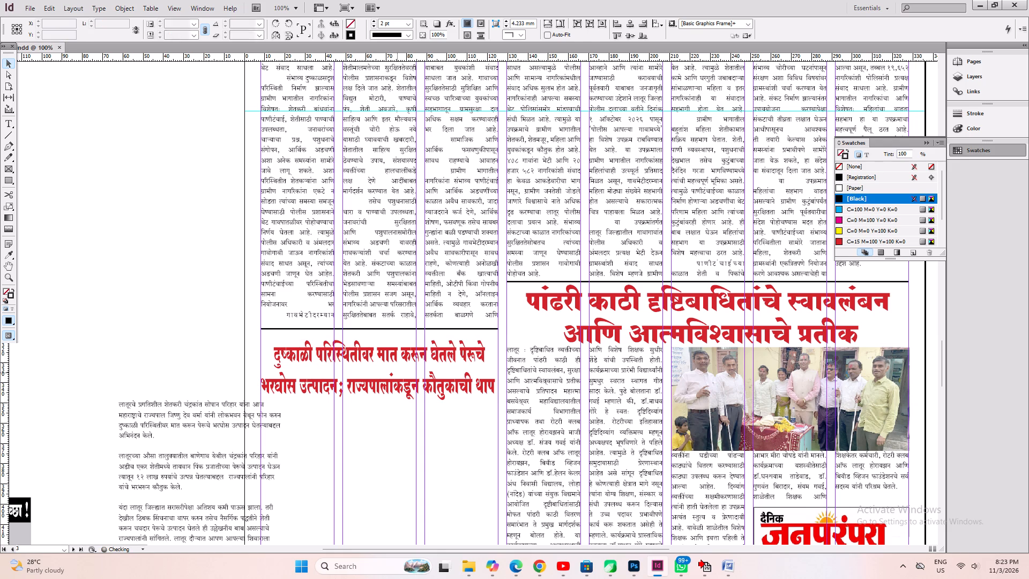
Move the guava farmer story's body text frame farther out on the pasteboard.
{"action": "left_click", "coordinate": [397, 373]}
{"action": "left_click", "coordinate": [233, 458]}
{"action": "scroll", "coordinate": [208, 451], "scroll_direction": "down", "scroll_amount": 3}
{"action": "left_click_drag", "start_coordinate": [207, 445], "coordinate": [57, 307]}
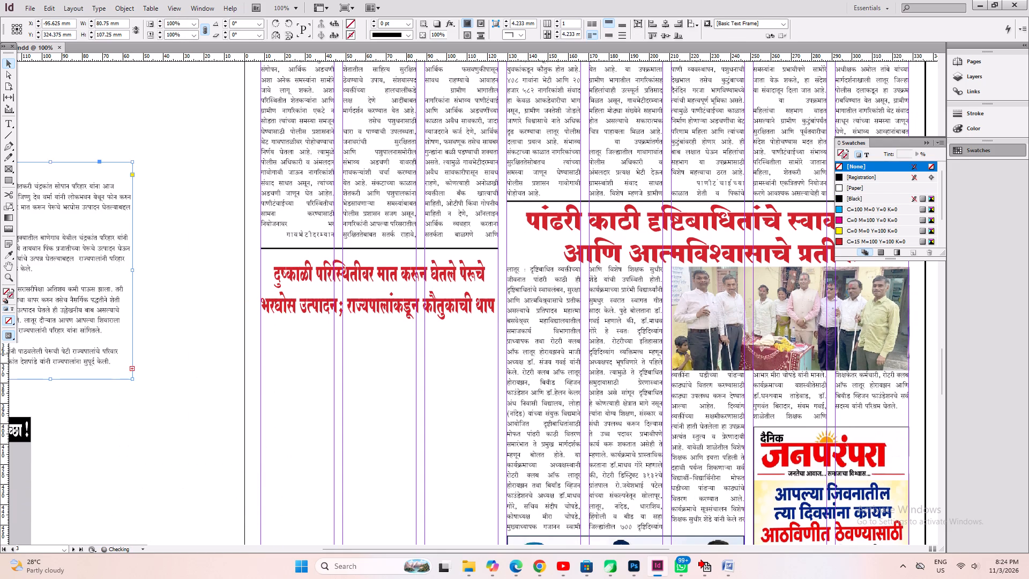
Fit the दुष्काळी परिस्थितीवर headline's frame to its text and move it up directly beneath the rule.
{"action": "left_click", "coordinate": [346, 305]}
{"action": "key", "text": "ctrl+alt+c"}
{"action": "key", "text": "ctrl+2"}
{"action": "left_click_drag", "start_coordinate": [456, 292], "coordinate": [457, 280]}
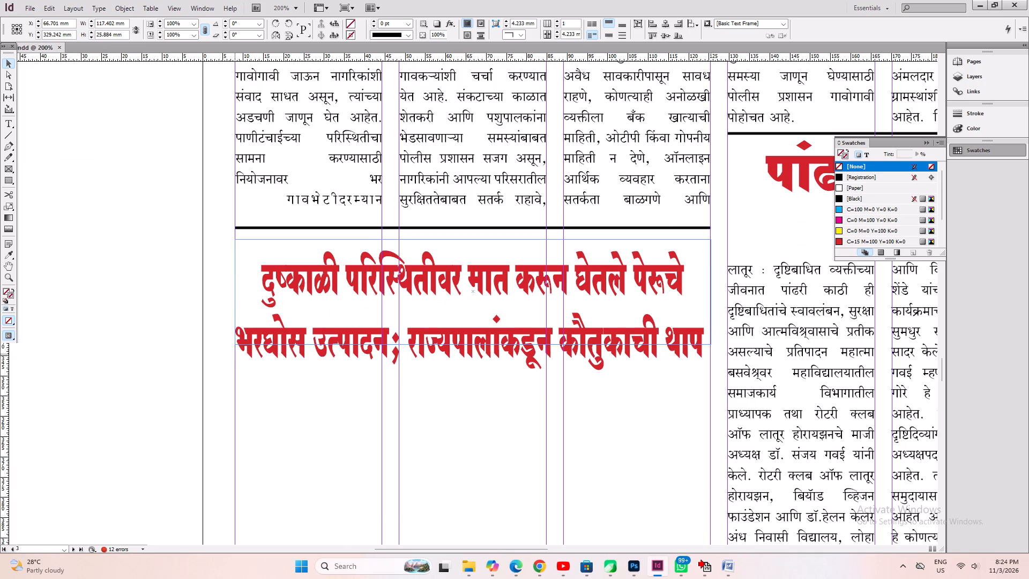
{"action": "left_click_drag", "start_coordinate": [457, 280], "coordinate": [458, 273]}
Nudge the rule and the headline together about 2.5 mm up, closer to the columns above.
{"action": "left_click", "coordinate": [459, 228], "text": "shift"}
{"action": "key", "text": "Up"}
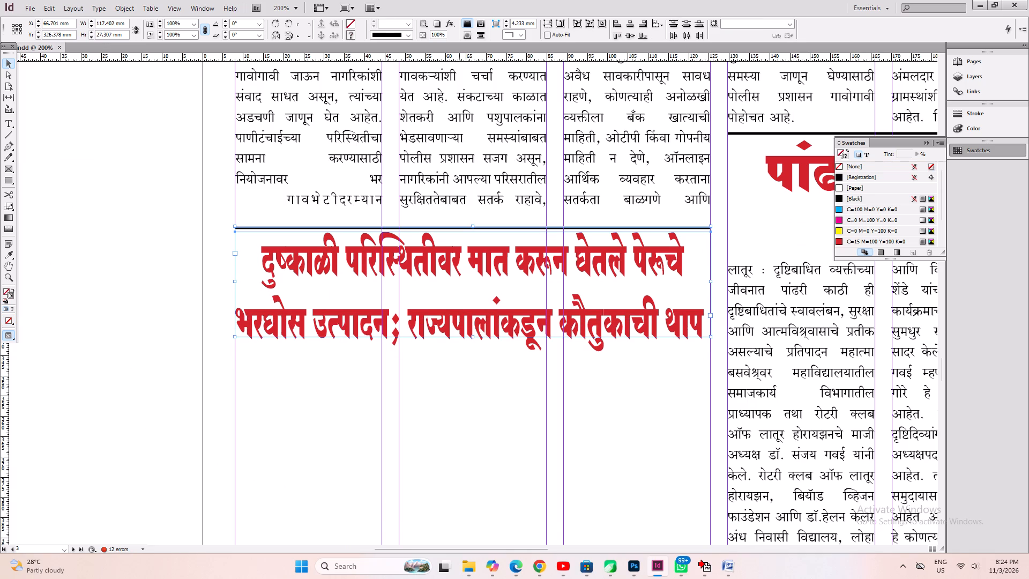
{"action": "key", "text": "Up"}
{"action": "key", "text": "Up"}
{"action": "key", "text": "Up"}
{"action": "key", "text": "Up"}
{"action": "key", "text": "Up"}
{"action": "key", "text": "Up"}
{"action": "key", "text": "Up"}
{"action": "key", "text": "ctrl+1"}
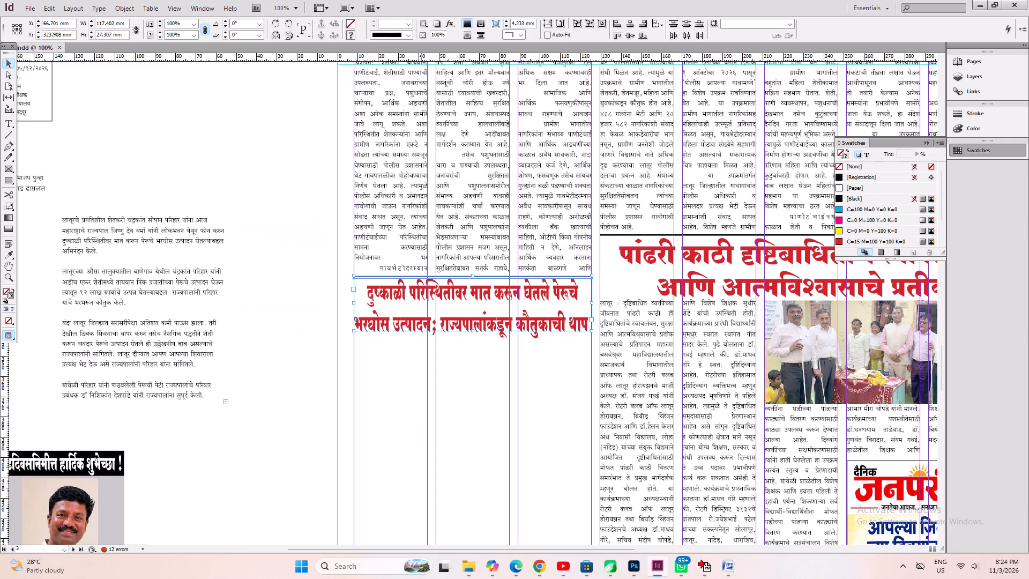
{"action": "left_click", "coordinate": [421, 410]}
{"action": "left_click", "coordinate": [441, 332]}
{"action": "left_click", "coordinate": [389, 375]}
Fit the guava farmer story's pasteboard frame to its overset text and bring it nearer to the page.
{"action": "left_click", "coordinate": [175, 323]}
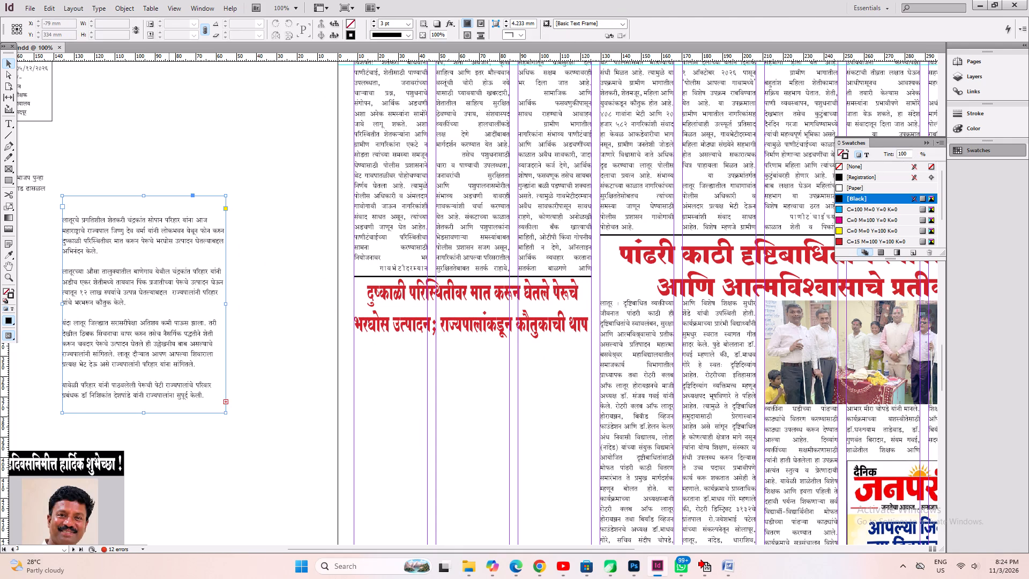
{"action": "key", "text": "ctrl+alt+c"}
{"action": "left_click_drag", "start_coordinate": [162, 369], "coordinate": [225, 337]}
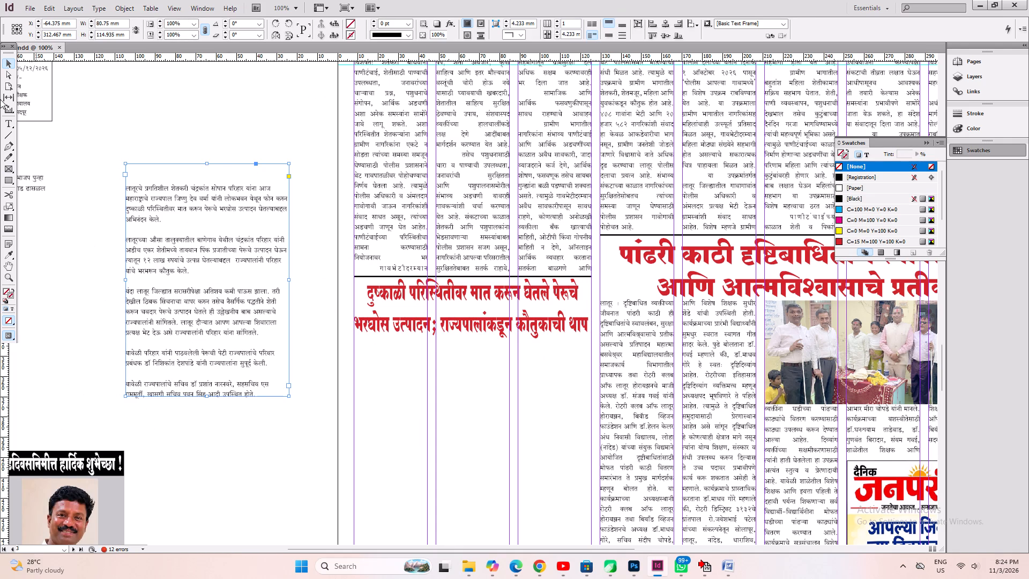
Remove the blank space before the guava farmer story's first paragraph and indent that paragraph with a tab.
{"action": "left_click_drag", "start_coordinate": [6, 124], "coordinate": [12, 128]}
{"action": "left_click", "coordinate": [162, 189]}
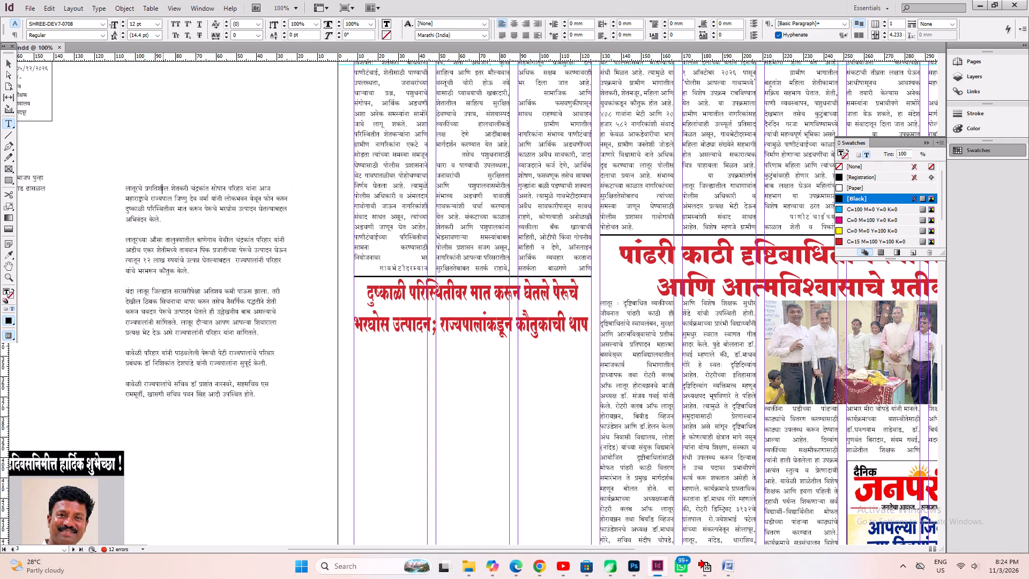
{"action": "key", "text": "Home"}
{"action": "key", "text": "BackSpace"}
{"action": "key", "text": "BackSpace"}
{"action": "key", "text": "BackSpace"}
{"action": "key", "text": "BackSpace"}
{"action": "key", "text": "BackSpace"}
{"action": "key", "text": "Tab"}
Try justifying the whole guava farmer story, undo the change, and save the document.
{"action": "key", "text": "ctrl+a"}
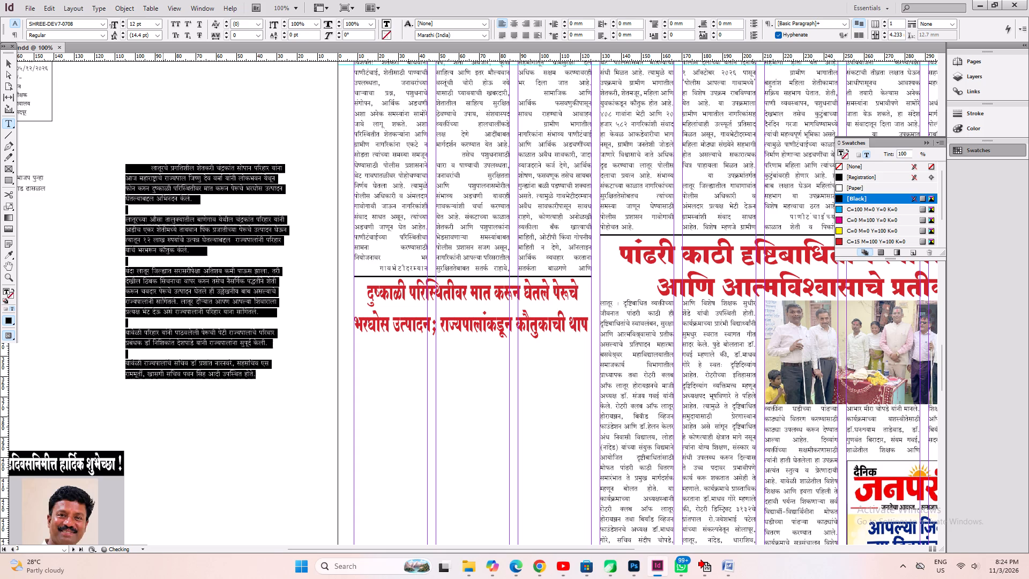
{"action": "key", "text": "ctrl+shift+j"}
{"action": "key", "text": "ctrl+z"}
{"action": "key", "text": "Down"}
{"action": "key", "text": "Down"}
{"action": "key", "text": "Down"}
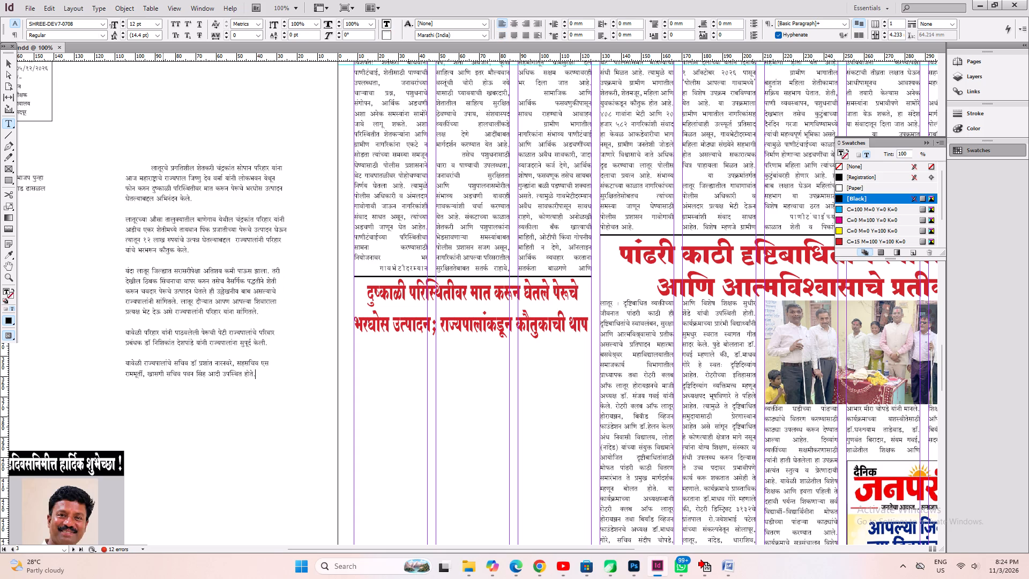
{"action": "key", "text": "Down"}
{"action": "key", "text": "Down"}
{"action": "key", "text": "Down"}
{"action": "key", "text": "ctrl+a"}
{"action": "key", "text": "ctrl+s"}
Delete the blank lines between the guava farmer story's paragraphs and indent each following paragraph with a tab.
{"action": "left_click", "coordinate": [163, 211]}
{"action": "key", "text": "Delete"}
{"action": "key", "text": "Tab"}
{"action": "key", "text": "Down"}
{"action": "key", "text": "Down"}
{"action": "key", "text": "Down"}
{"action": "key", "text": "Down"}
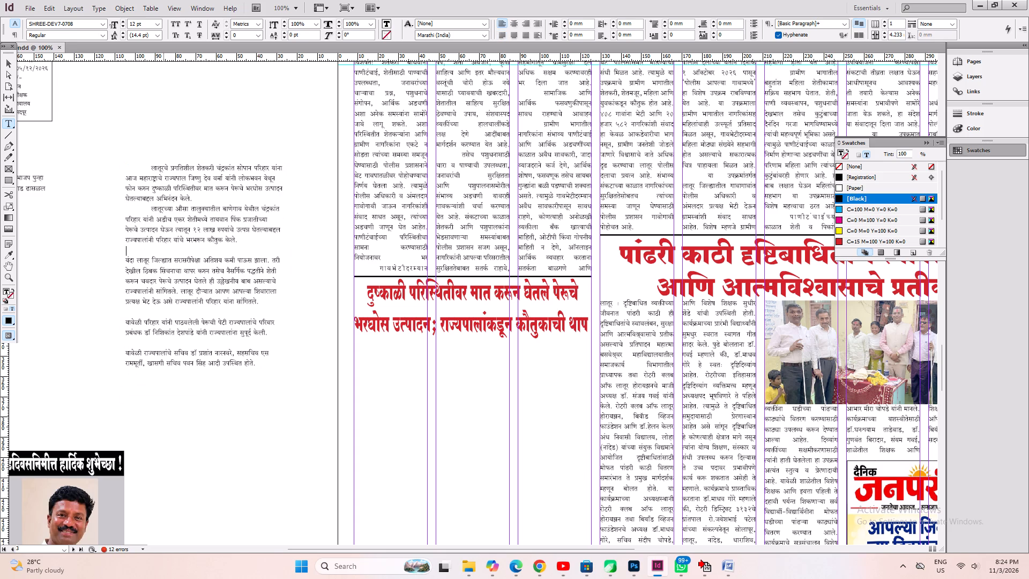
{"action": "key", "text": "Delete"}
{"action": "key", "text": "Tab"}
{"action": "key", "text": "Down"}
{"action": "key", "text": "Down"}
{"action": "key", "text": "Down"}
{"action": "key", "text": "Down"}
{"action": "key", "text": "Down"}
{"action": "key", "text": "Delete"}
{"action": "key", "text": "Tab"}
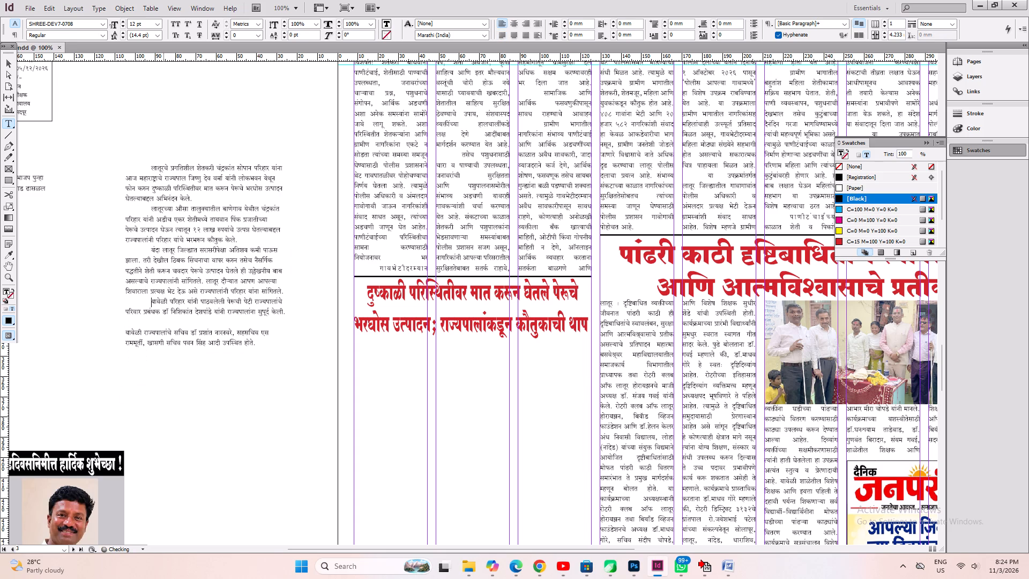
{"action": "key", "text": "Down"}
{"action": "key", "text": "Down"}
{"action": "key", "text": "Delete"}
{"action": "key", "text": "Tab"}
Justify the whole guava farmer story, save the document, and fit the frame to its text.
{"action": "key", "text": "ctrl+a"}
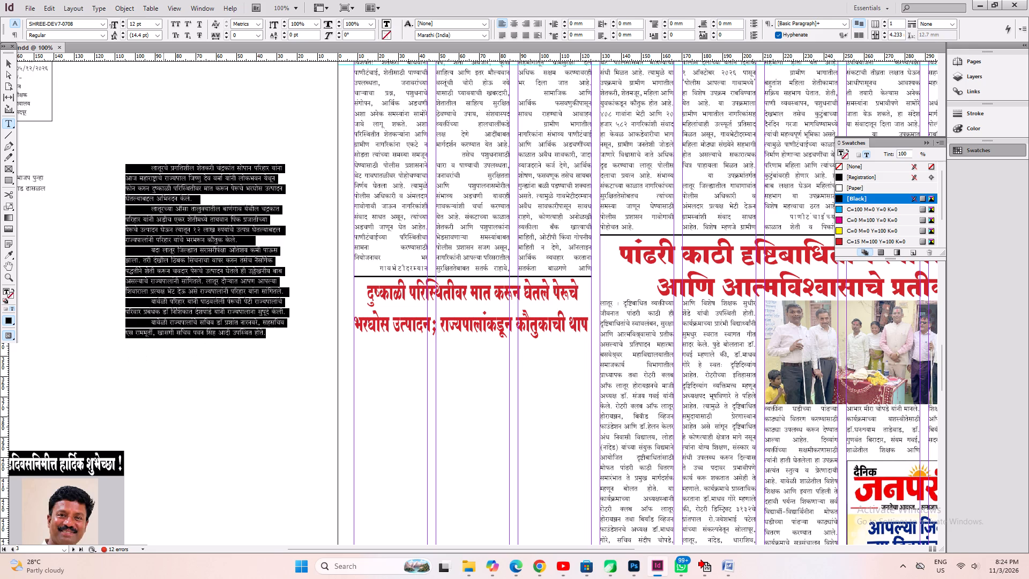
{"action": "key", "text": "ctrl+shift+j"}
{"action": "key", "text": "ctrl+s"}
{"action": "key", "text": "ctrl+alt+c"}
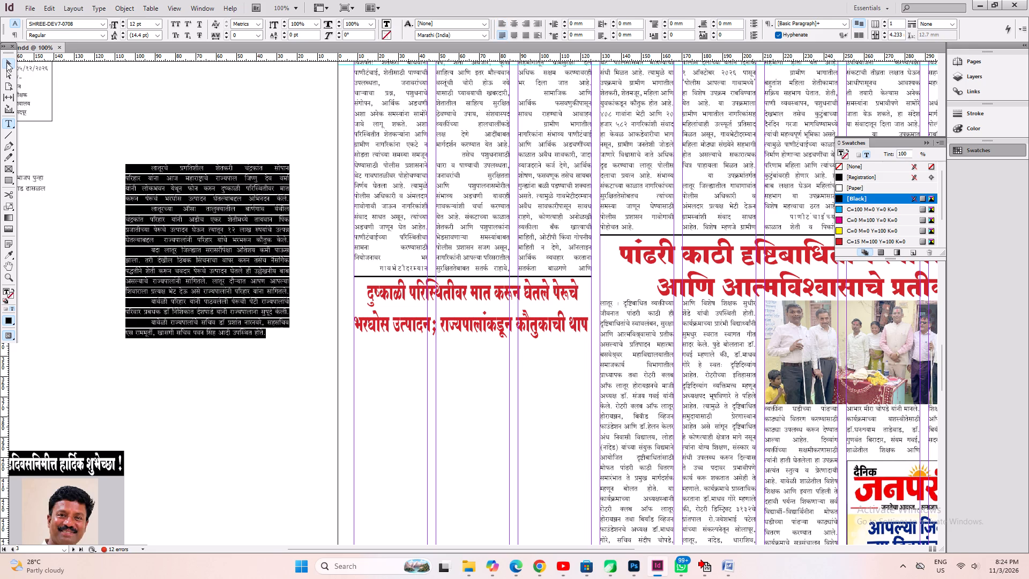
Place the story's text frame beneath the दुष्काळी headline, widen it to about 117 mm, and fit it to its text.
{"action": "left_click", "coordinate": [6, 62]}
{"action": "left_click_drag", "start_coordinate": [217, 274], "coordinate": [446, 450]}
{"action": "key", "text": "space"}
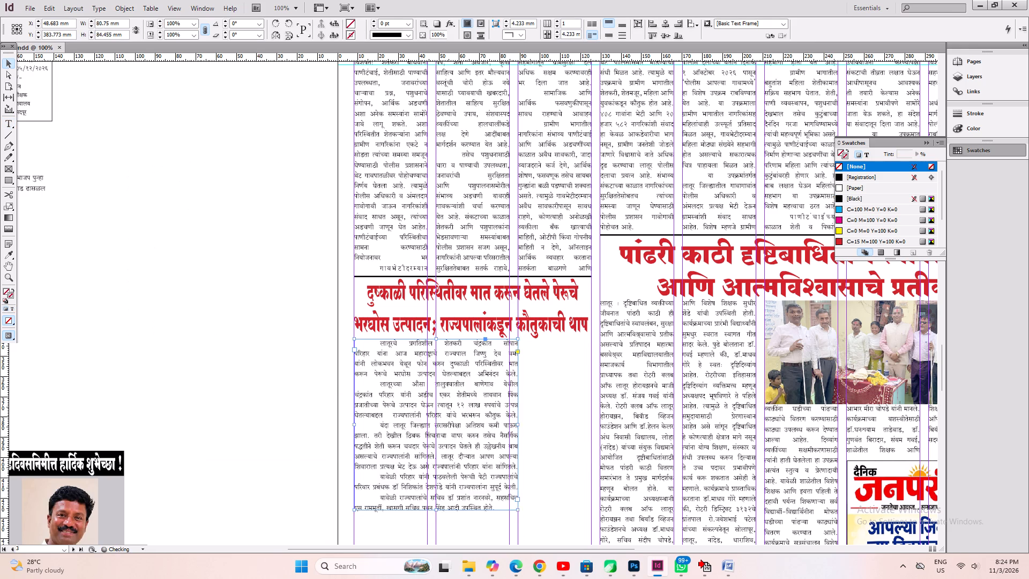
{"action": "left_click_drag", "start_coordinate": [498, 488], "coordinate": [371, 405]}
{"action": "left_click_drag", "start_coordinate": [391, 428], "coordinate": [465, 467]}
{"action": "key", "text": "ctrl+alt+c"}
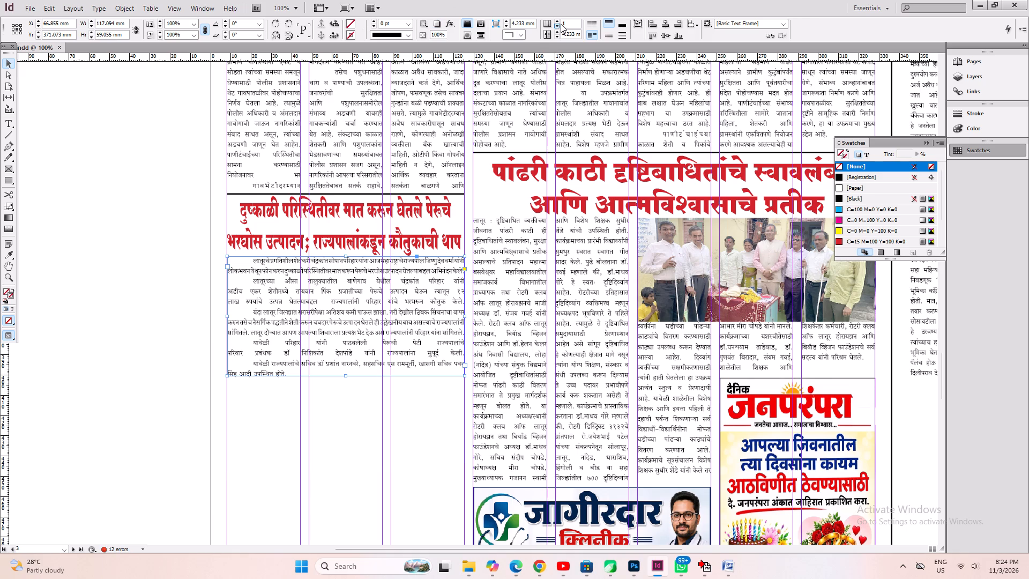
Set the story's text frame to three columns, fit it to its content, and save the document.
{"action": "double_click", "coordinate": [557, 19]}
{"action": "left_click", "coordinate": [557, 20]}
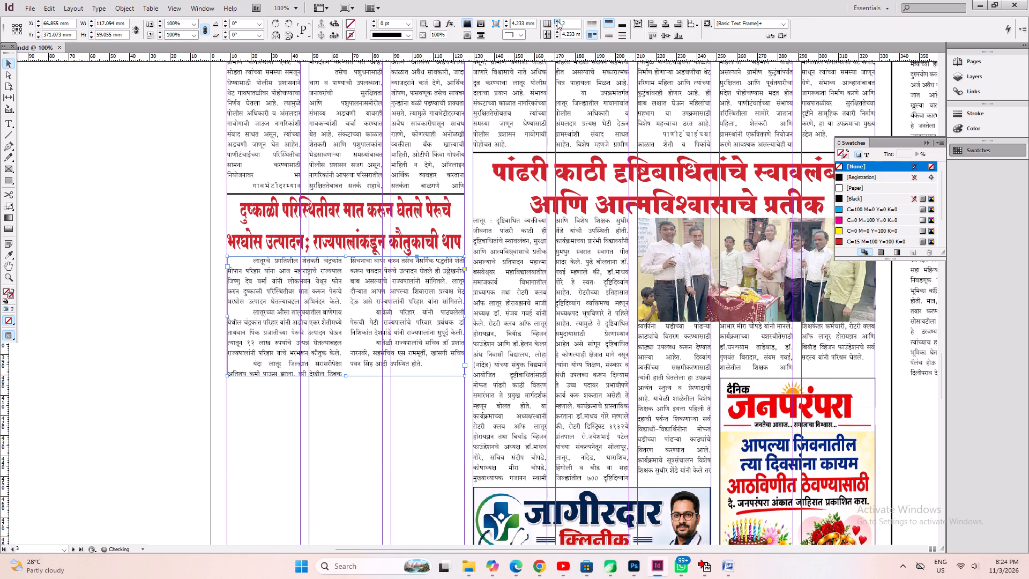
{"action": "left_click", "coordinate": [557, 20]}
{"action": "key", "text": "ctrl+alt+c"}
{"action": "left_click", "coordinate": [314, 442]}
{"action": "key", "text": "ctrl+s"}
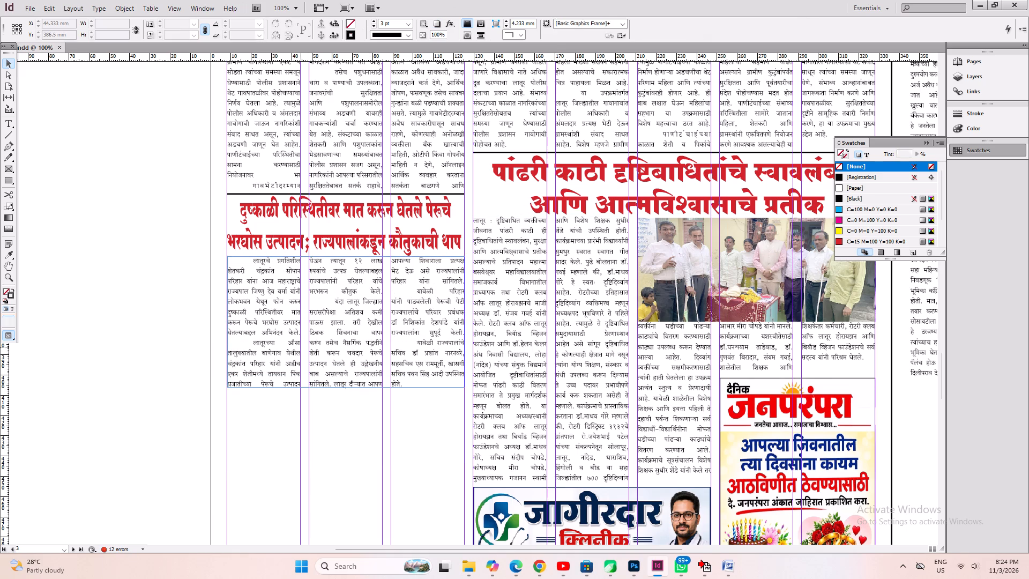
Save the document with the guava farmer story in place on page 3.
{"action": "left_click", "coordinate": [301, 347]}
{"action": "scroll", "coordinate": [301, 347], "scroll_direction": "down", "scroll_amount": 7}
{"action": "key", "text": "ctrl+s"}
{"action": "key", "text": "ctrl+0"}
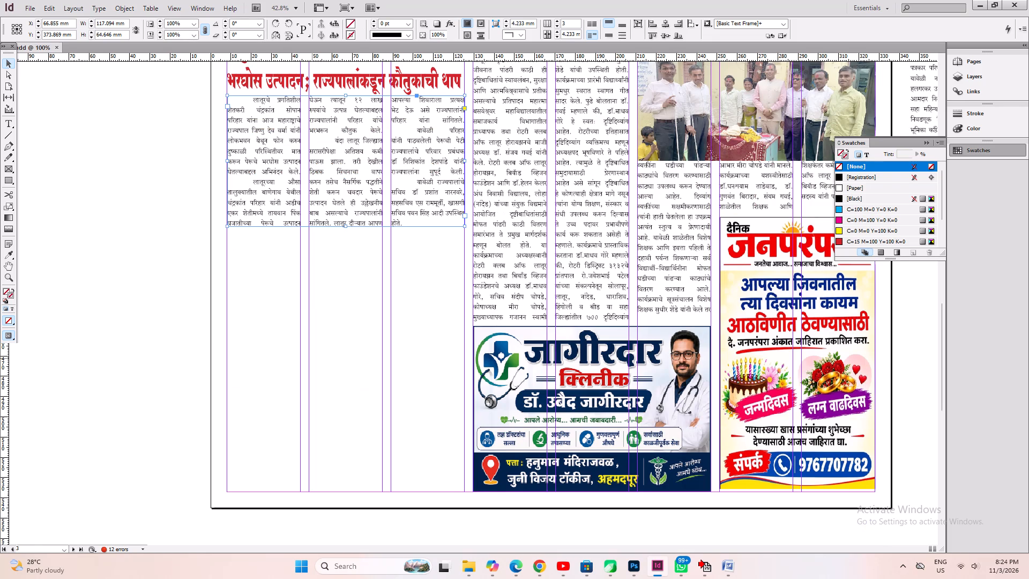
{"action": "left_click", "coordinate": [225, 343]}
{"action": "left_click", "coordinate": [387, 338], "text": "ctrl"}
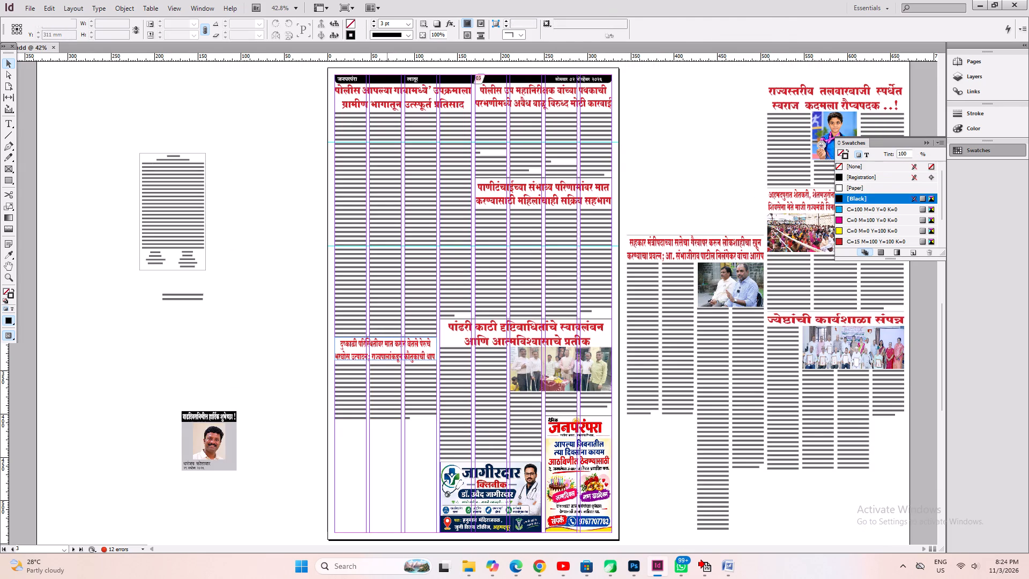
Duplicate the 2 pt rule above the दुष्काळी headline to just below the guava farmer story, at Y about 408.35 mm, and save the document.
{"action": "key", "text": "ctrl+1"}
{"action": "left_click_drag", "start_coordinate": [257, 347], "coordinate": [265, 347]}
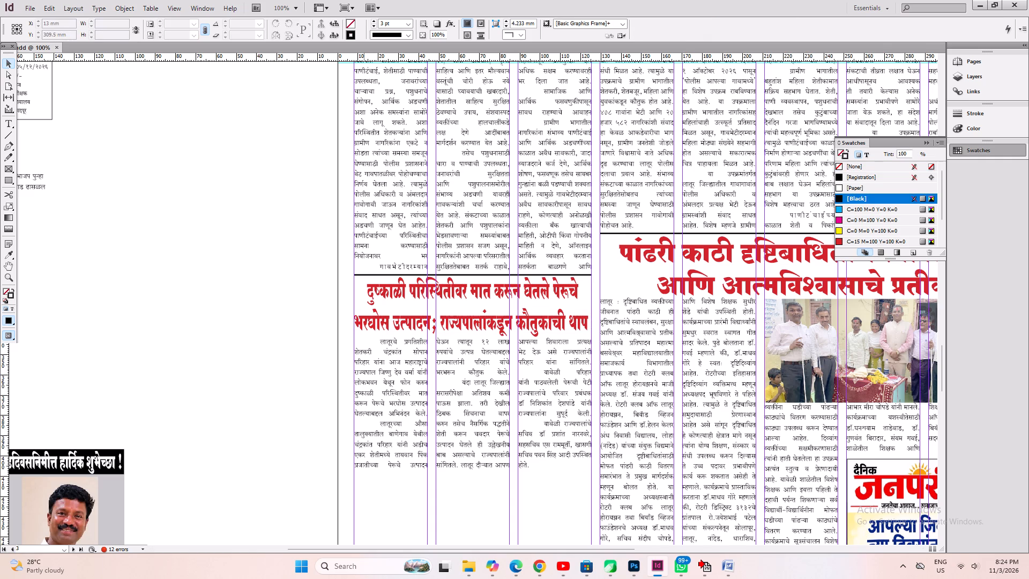
{"action": "left_click", "coordinate": [364, 273], "text": "ctrl"}
{"action": "left_click", "coordinate": [362, 273], "text": "ctrl"}
{"action": "left_click", "coordinate": [361, 275], "text": "ctrl"}
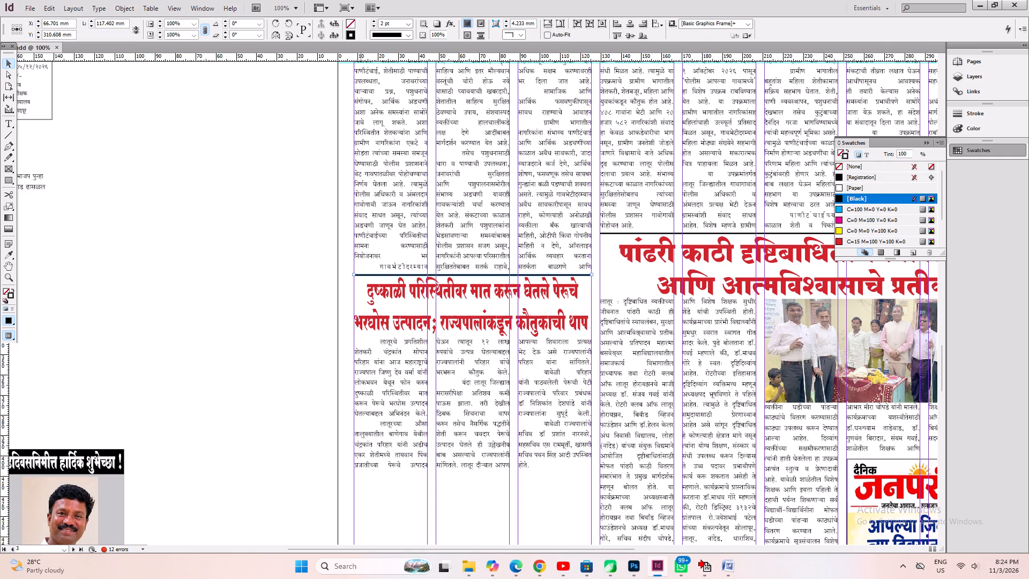
{"action": "left_click_drag", "start_coordinate": [361, 275], "coordinate": [335, 473], "text": "ctrl+alt+shift"}
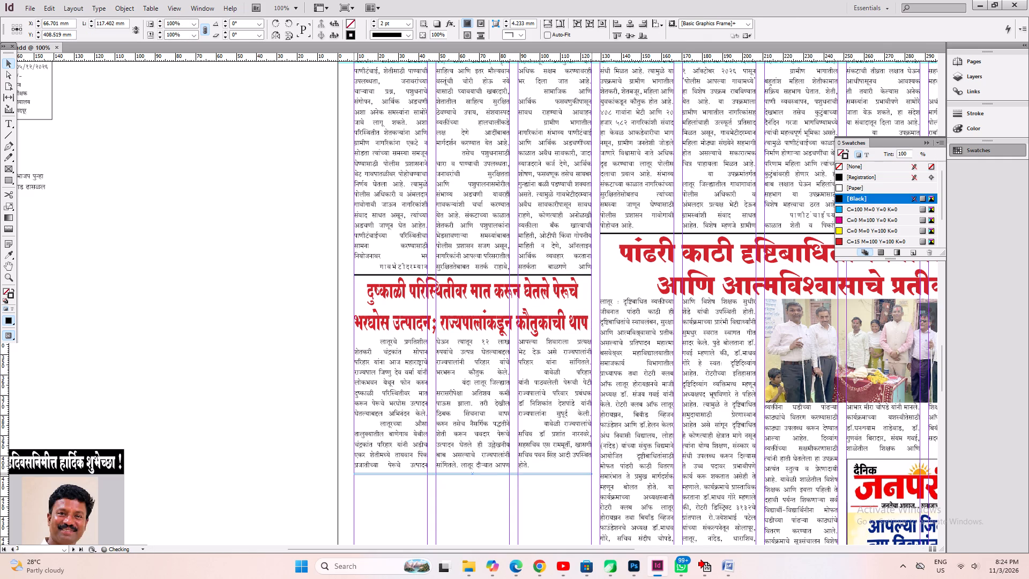
{"action": "left_click_drag", "start_coordinate": [335, 473], "coordinate": [336, 473], "text": "ctrl+alt+shift"}
{"action": "key", "text": "ctrl+s"}
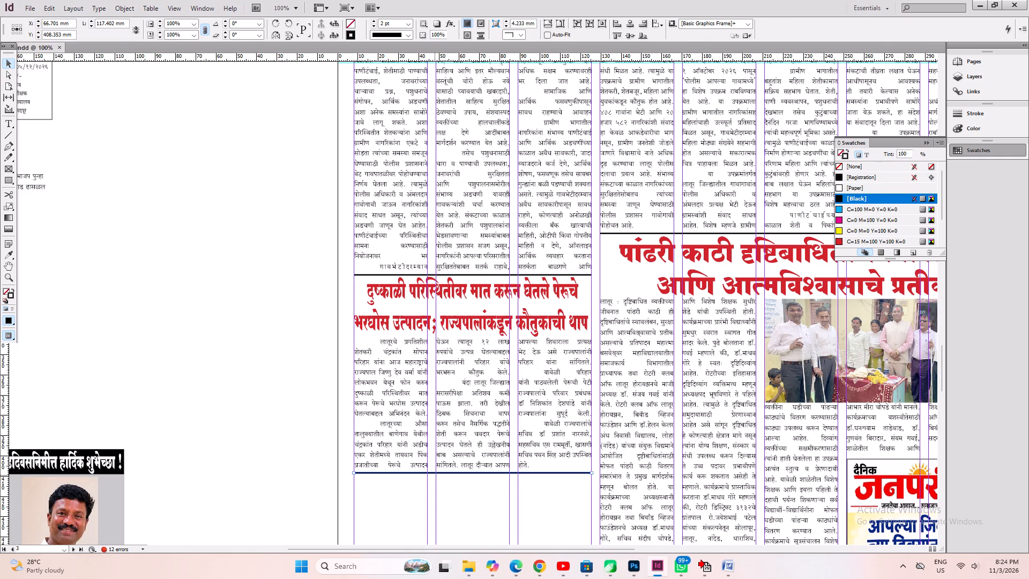
{"action": "key", "text": "ctrl+0"}
{"action": "key", "text": "ctrl+s"}
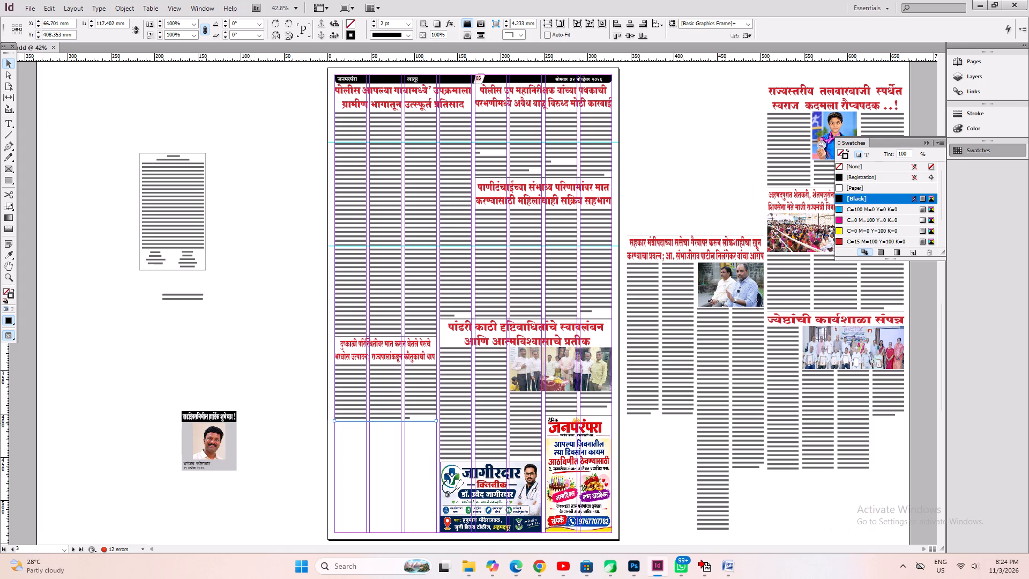
{"action": "key", "text": "ctrl+s"}
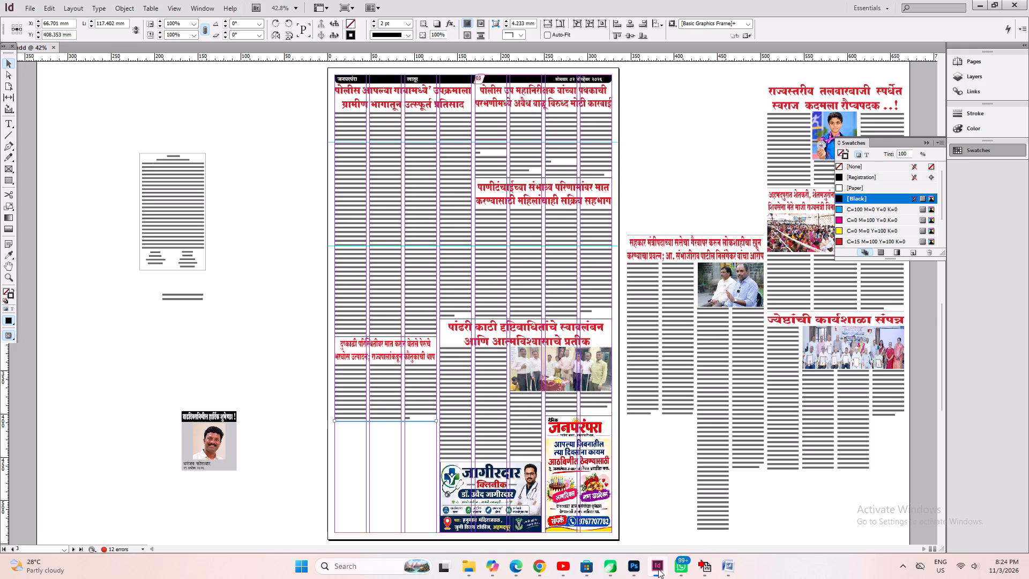
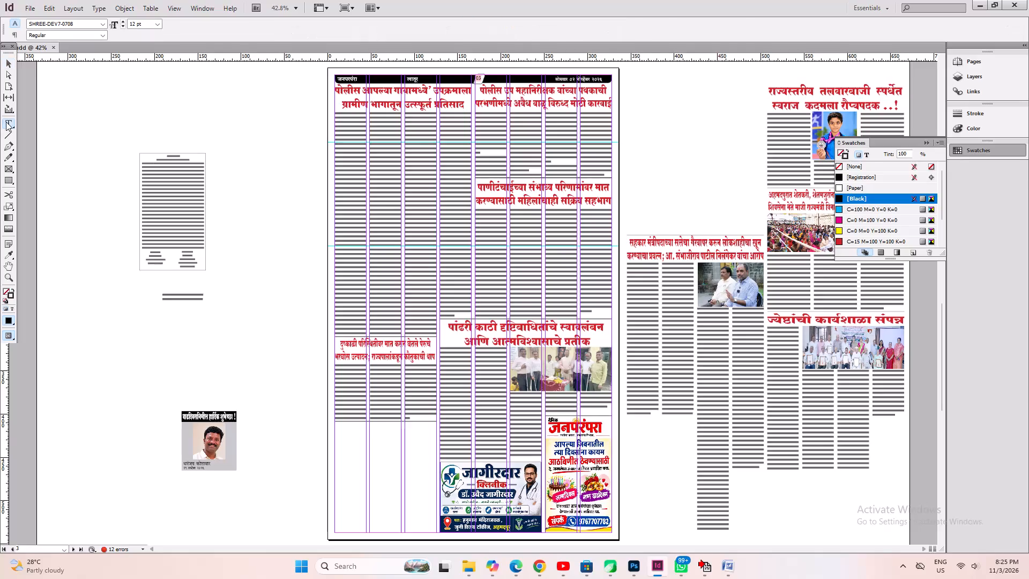
Draw a text frame about 90 mm wide and 196.5 mm tall on the pasteboard beside page 3.
{"action": "scroll", "coordinate": [267, 320], "scroll_direction": "down", "scroll_amount": 3}
{"action": "left_click_drag", "start_coordinate": [260, 192], "coordinate": [315, 315]}
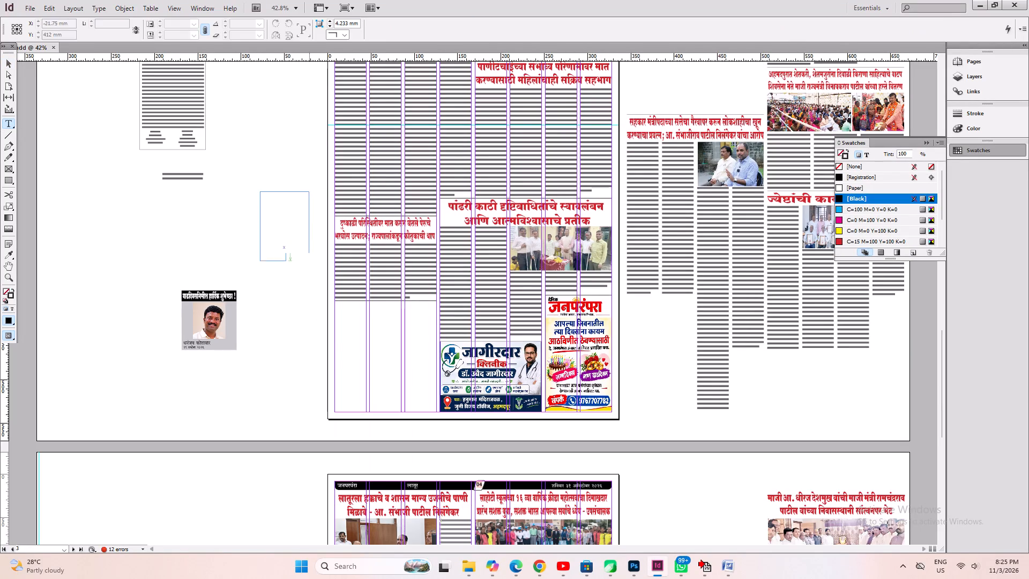
{"action": "left_click_drag", "start_coordinate": [315, 315], "coordinate": [338, 362]}
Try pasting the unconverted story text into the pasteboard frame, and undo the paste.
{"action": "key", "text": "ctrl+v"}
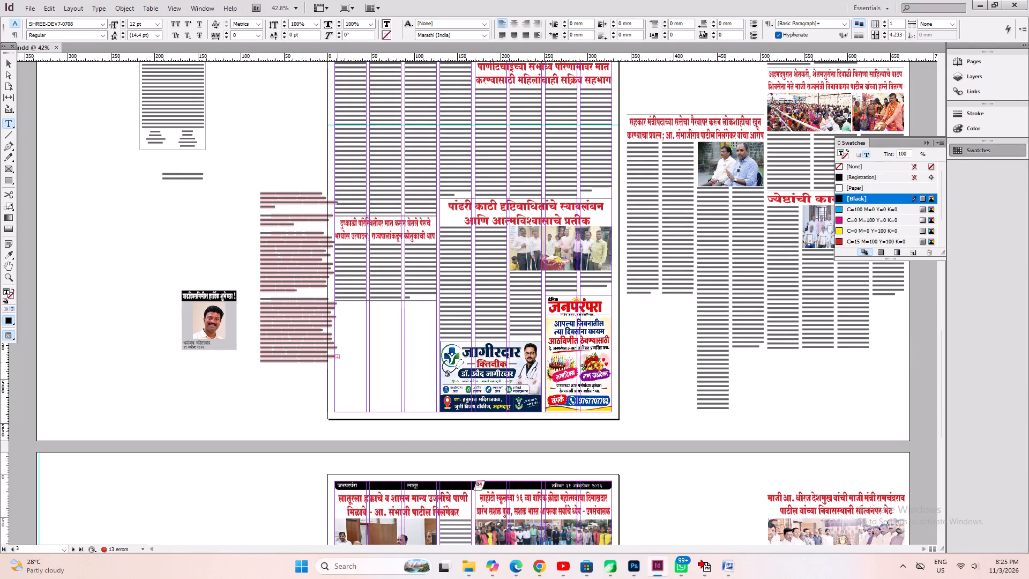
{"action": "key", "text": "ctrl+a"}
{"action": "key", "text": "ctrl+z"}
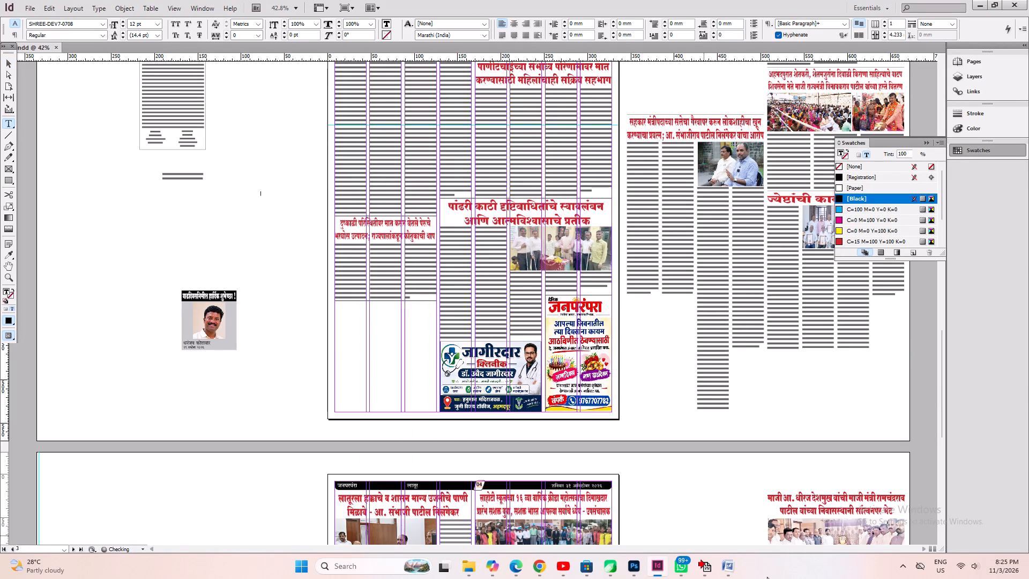
Switch to Exchange Utility and convert the clipboard's Unicode Devnagri text to Shree-Lipi 7.0, overwriting Untitled.txt.
{"action": "left_click", "coordinate": [711, 569]}
{"action": "left_click", "coordinate": [615, 532]}
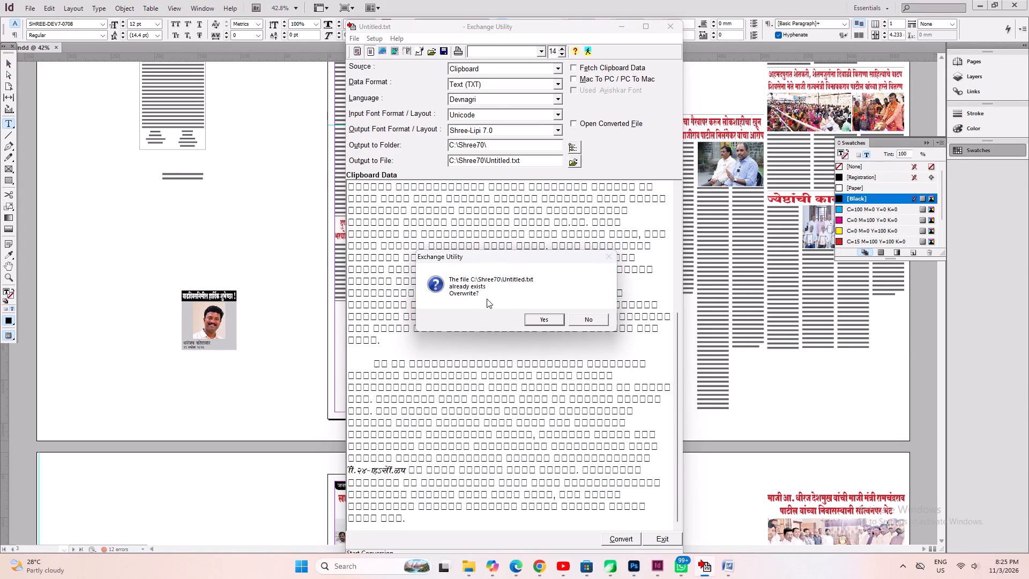
{"action": "left_click", "coordinate": [550, 306]}
{"action": "left_click", "coordinate": [543, 318]}
{"action": "left_click", "coordinate": [578, 311]}
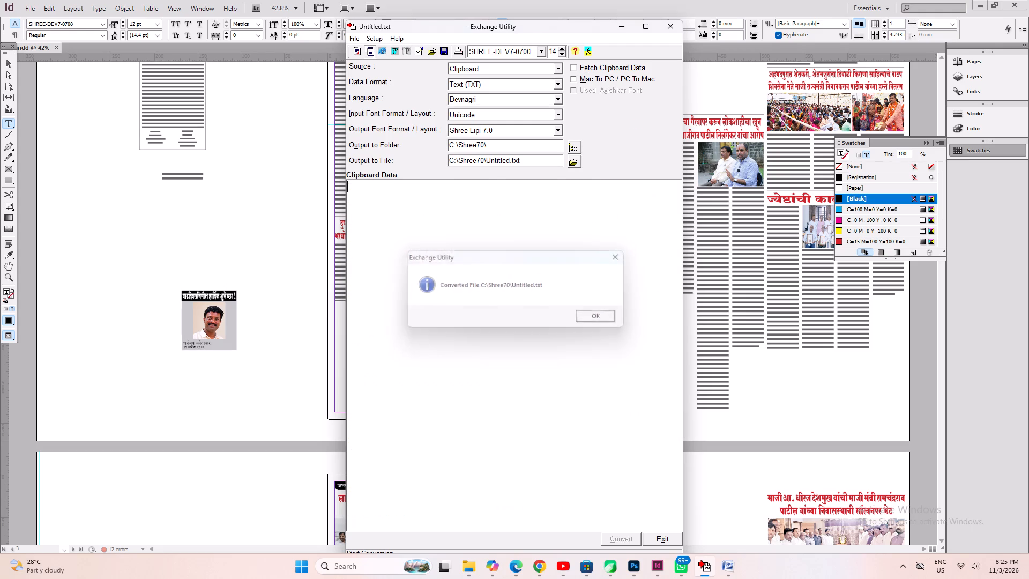
Return to InDesign, paste the converted story into the pasteboard text frame, and fit the frame to its text.
{"action": "left_click", "coordinate": [666, 567]}
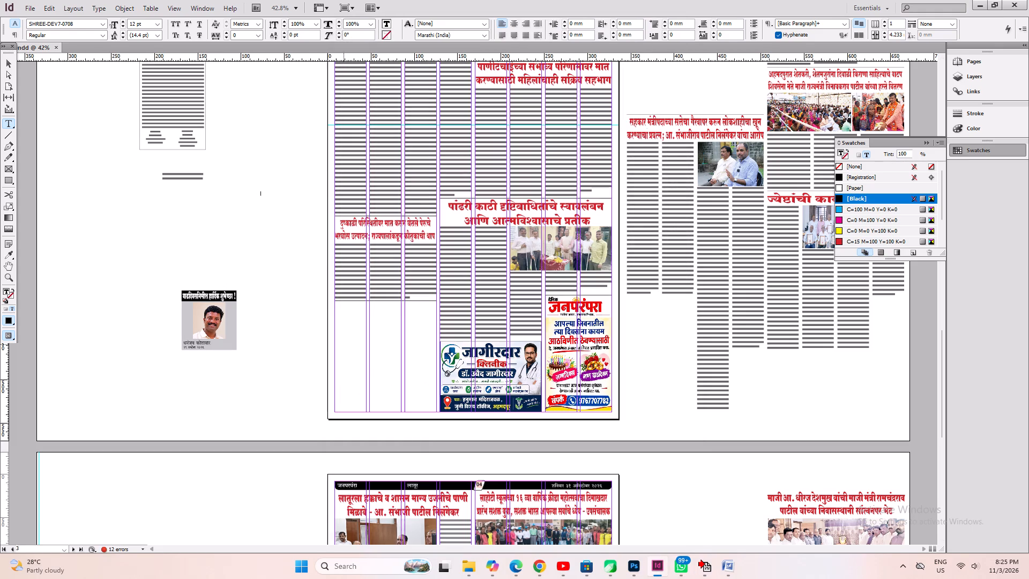
{"action": "key", "text": "ctrl+v"}
{"action": "key", "text": "ctrl+1"}
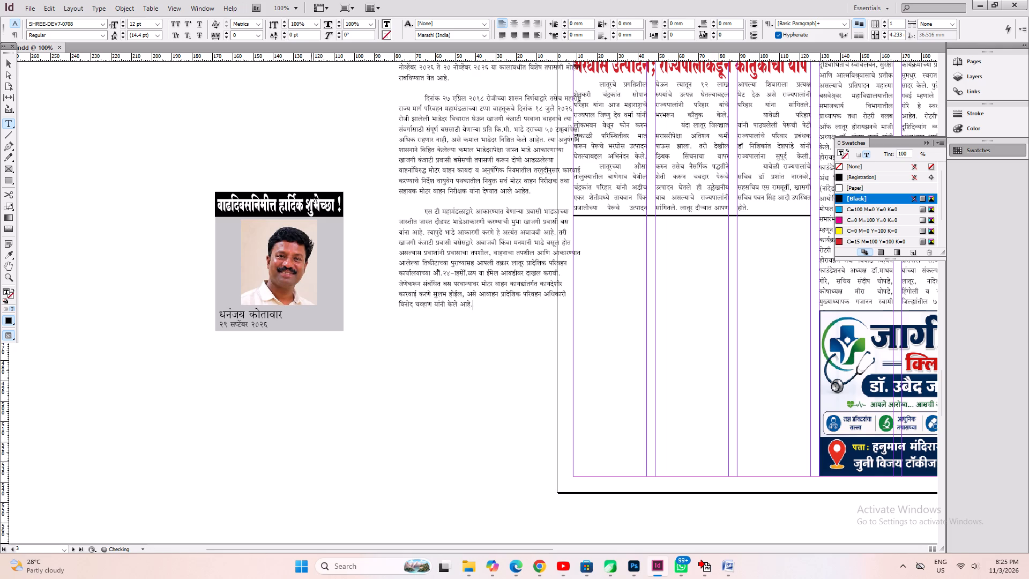
{"action": "left_click", "coordinate": [9, 61]}
{"action": "left_click_drag", "start_coordinate": [209, 174], "coordinate": [269, 322]}
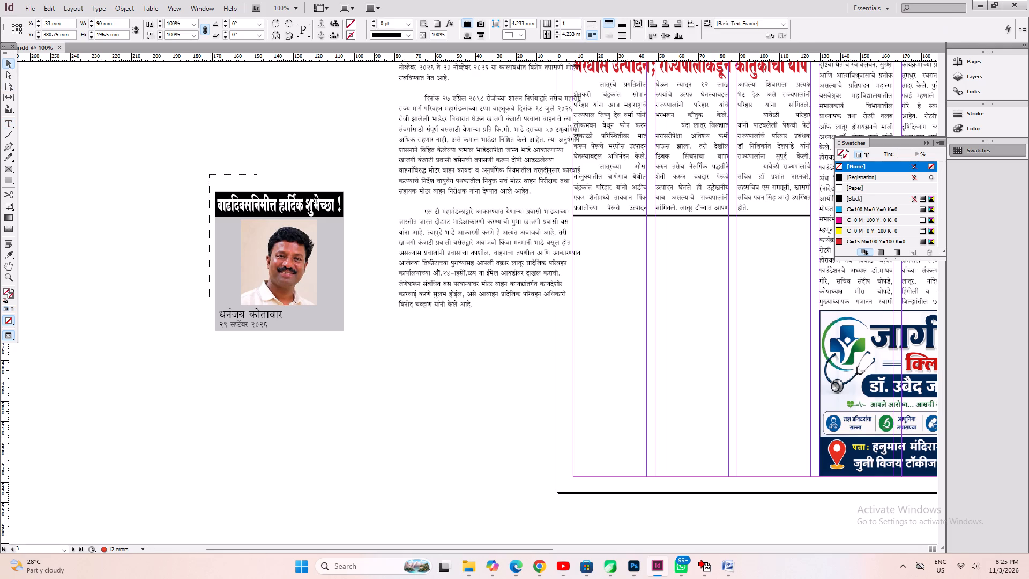
{"action": "left_click_drag", "start_coordinate": [269, 322], "coordinate": [275, 331]}
{"action": "left_click_drag", "start_coordinate": [306, 317], "coordinate": [163, 313]}
{"action": "left_click_drag", "start_coordinate": [444, 185], "coordinate": [332, 362]}
{"action": "key", "text": "ctrl+1"}
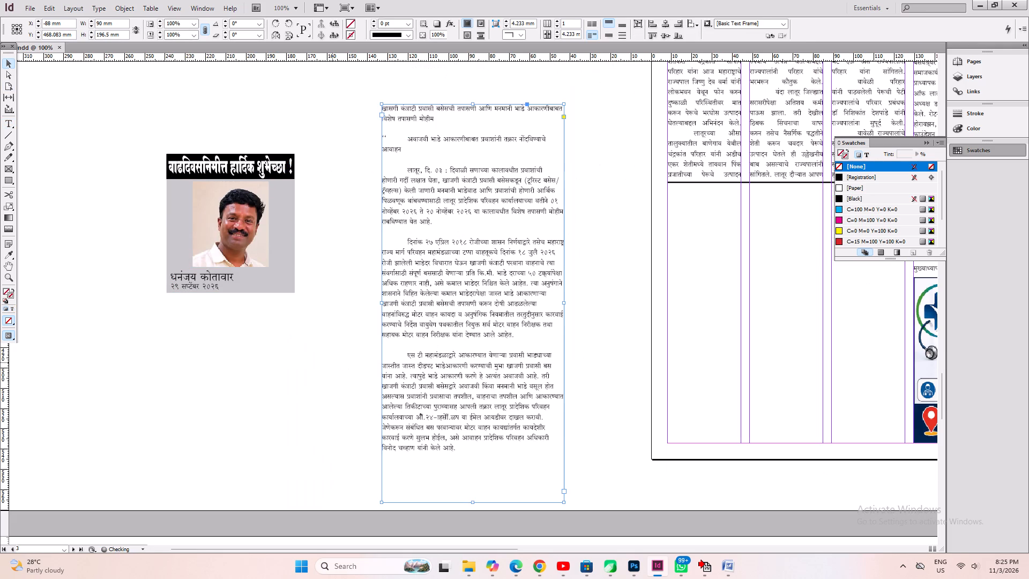
{"action": "key", "text": "ctrl+alt+c"}
Cut the two-line heading starting खासगी कंत्राटी प्रवासी बसेसची from the top of the pasteboard story.
{"action": "key", "text": "ctrl+2"}
{"action": "key", "text": "space"}
{"action": "key", "text": "space"}
{"action": "key", "text": "space"}
{"action": "key", "text": "space"}
{"action": "key", "text": "space"}
{"action": "key", "text": "space"}
{"action": "key", "text": "space"}
{"action": "key", "text": "space"}
{"action": "key", "text": "space"}
{"action": "key", "text": "space"}
{"action": "key", "text": "space"}
{"action": "key", "text": "space"}
{"action": "key", "text": "space"}
{"action": "key", "text": "space"}
{"action": "key", "text": "space"}
{"action": "key", "text": "space"}
{"action": "key", "text": "space"}
{"action": "key", "text": "space"}
{"action": "key", "text": "space"}
{"action": "key", "text": "space"}
{"action": "left_click_drag", "start_coordinate": [383, 279], "coordinate": [330, 479]}
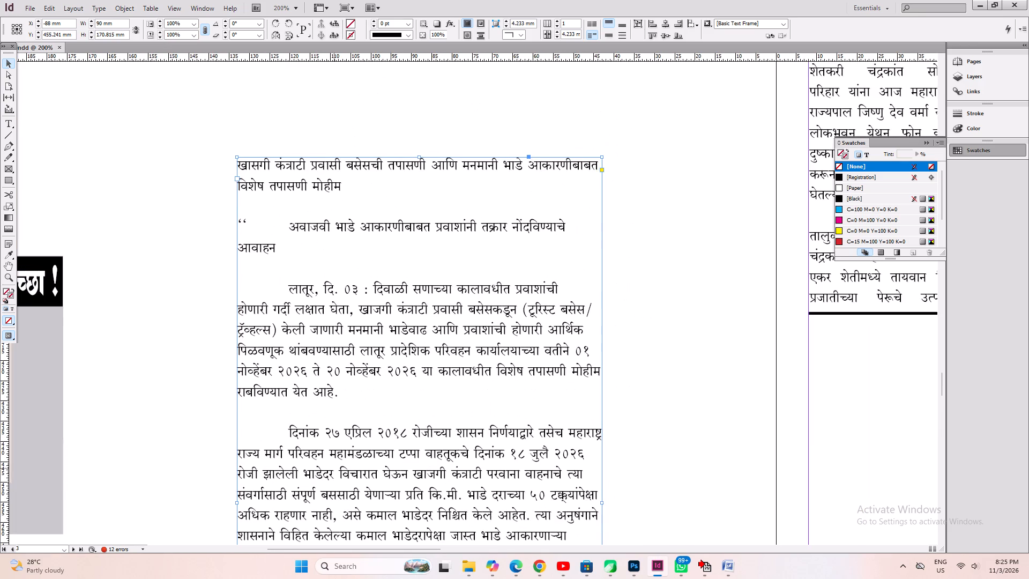
{"action": "left_click_drag", "start_coordinate": [256, 283], "coordinate": [248, 303]}
{"action": "left_click", "coordinate": [9, 120]}
{"action": "left_click_drag", "start_coordinate": [371, 211], "coordinate": [1, 159]}
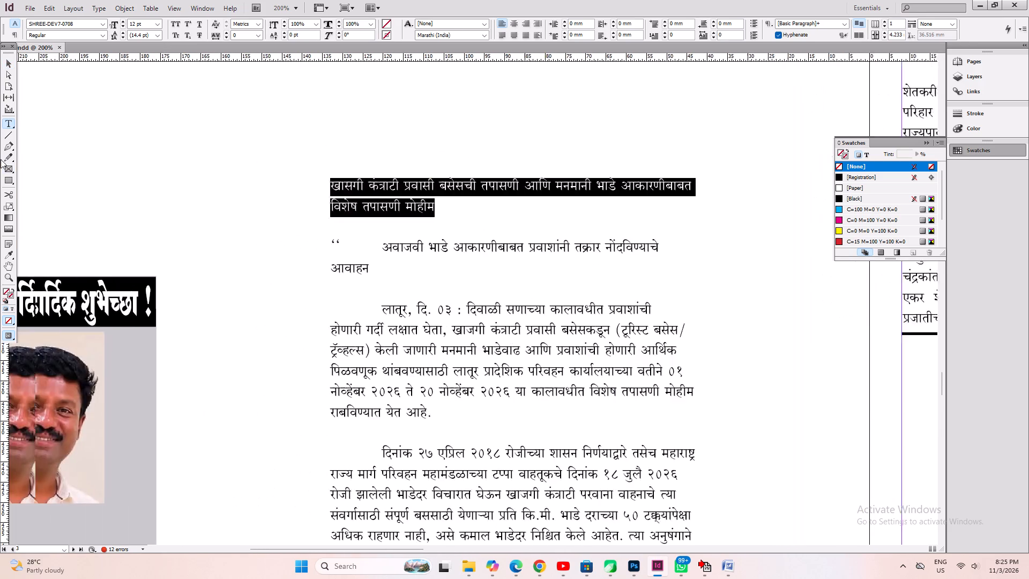
{"action": "key", "text": "ctrl+x"}
Paste the heading into a new text frame about 117 mm wide below the rule closing the guava farmer story.
{"action": "key", "text": "ctrl+1"}
{"action": "left_click_drag", "start_coordinate": [696, 425], "coordinate": [174, 239], "text": "alt"}
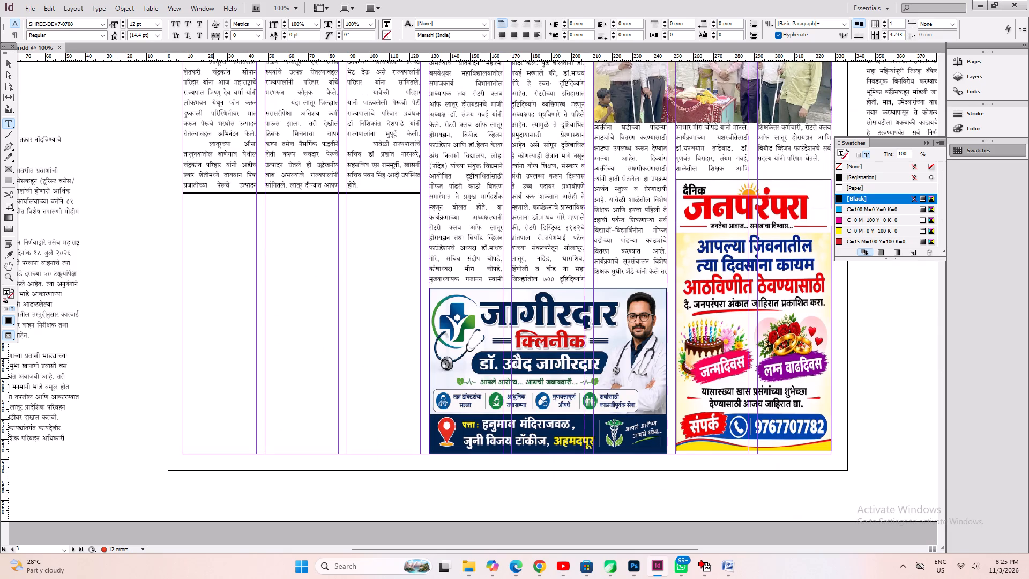
{"action": "left_click_drag", "start_coordinate": [183, 204], "coordinate": [419, 336]}
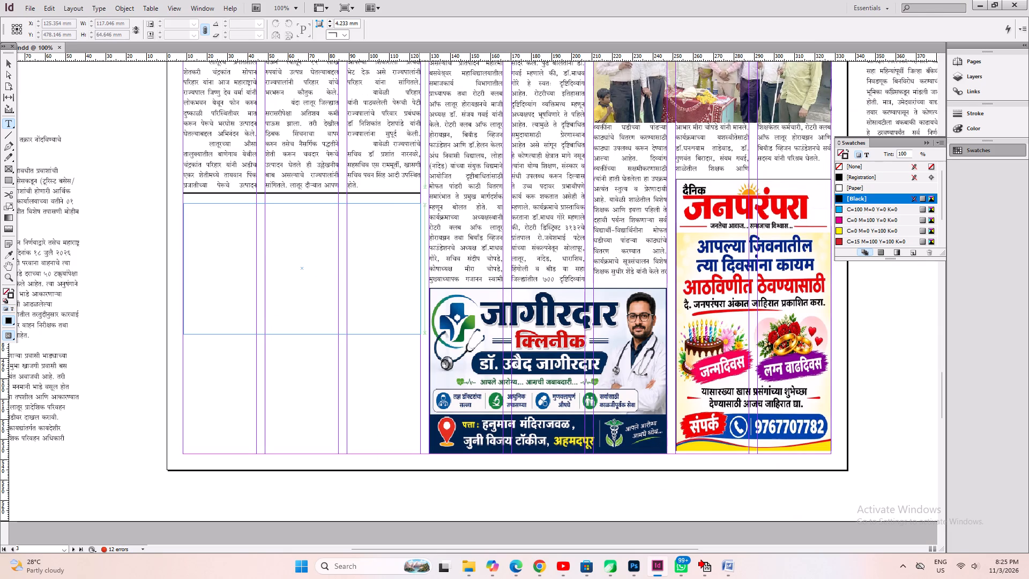
{"action": "left_click_drag", "start_coordinate": [419, 336], "coordinate": [420, 338]}
{"action": "key", "text": "ctrl+v"}
Apply the red दुष्काळी headline's formatting to all of the new heading text with the Eyedropper.
{"action": "key", "text": "ctrl+a"}
{"action": "scroll", "coordinate": [719, 339], "scroll_direction": "up", "scroll_amount": 1}
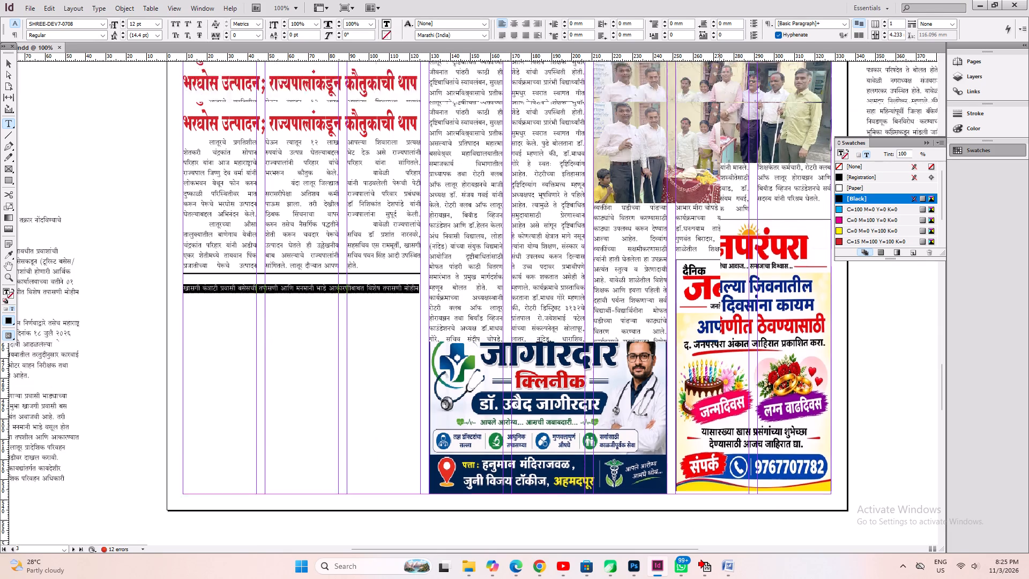
{"action": "scroll", "coordinate": [719, 337], "scroll_direction": "up", "scroll_amount": 2}
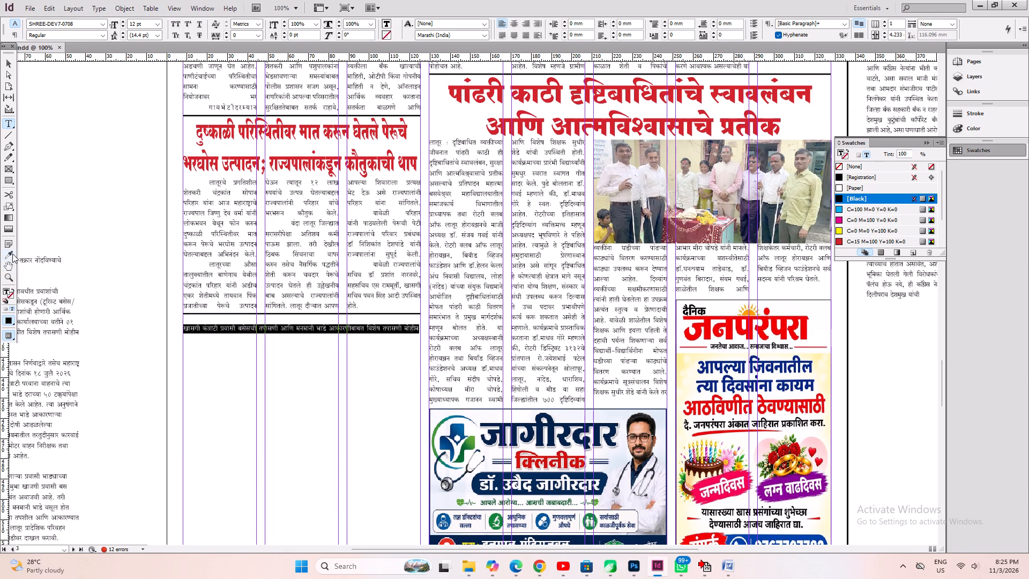
{"action": "left_click", "coordinate": [12, 254]}
{"action": "left_click", "coordinate": [225, 126]}
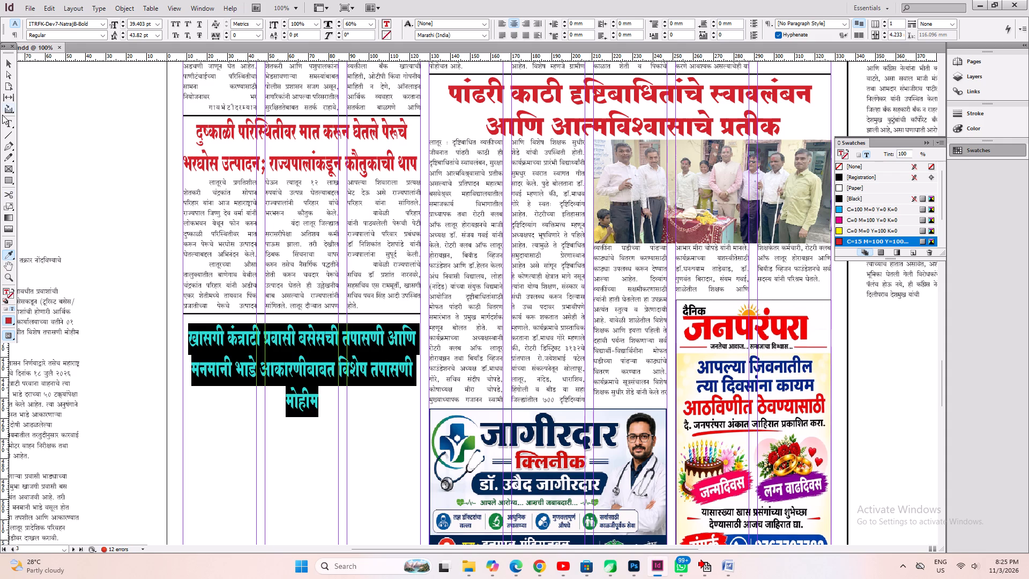
Justify the new headline with its last line aligned left and reduce its font size to 37.403 pt.
{"action": "left_click", "coordinate": [3, 118]}
{"action": "left_click", "coordinate": [257, 383]}
{"action": "key", "text": "ctrl+a"}
{"action": "key", "text": "ctrl+shift+j"}
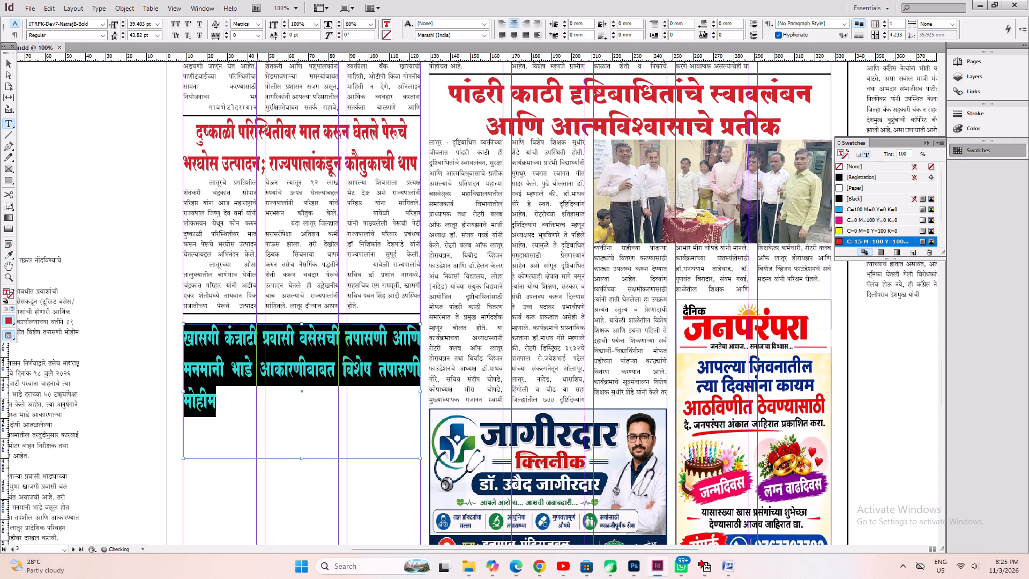
{"action": "key", "text": "ctrl+shift+comma"}
{"action": "key", "text": "Left"}
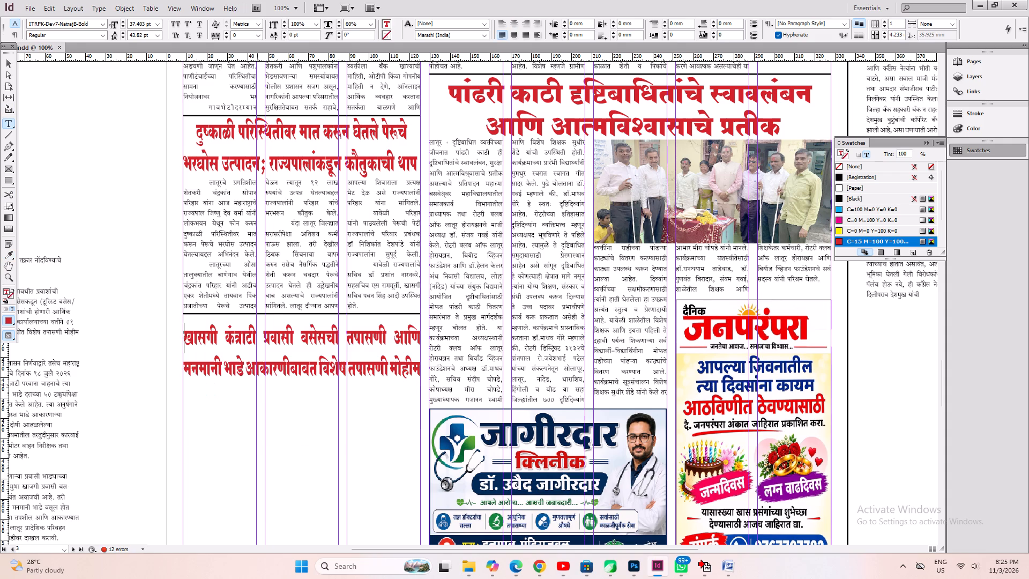
Break the headline after आणि, centre its first line, and save the document.
{"action": "key", "text": "Right"}
{"action": "key", "text": "End"}
{"action": "key", "text": "Return"}
{"action": "key", "text": "Up"}
{"action": "key", "text": "shift+Down"}
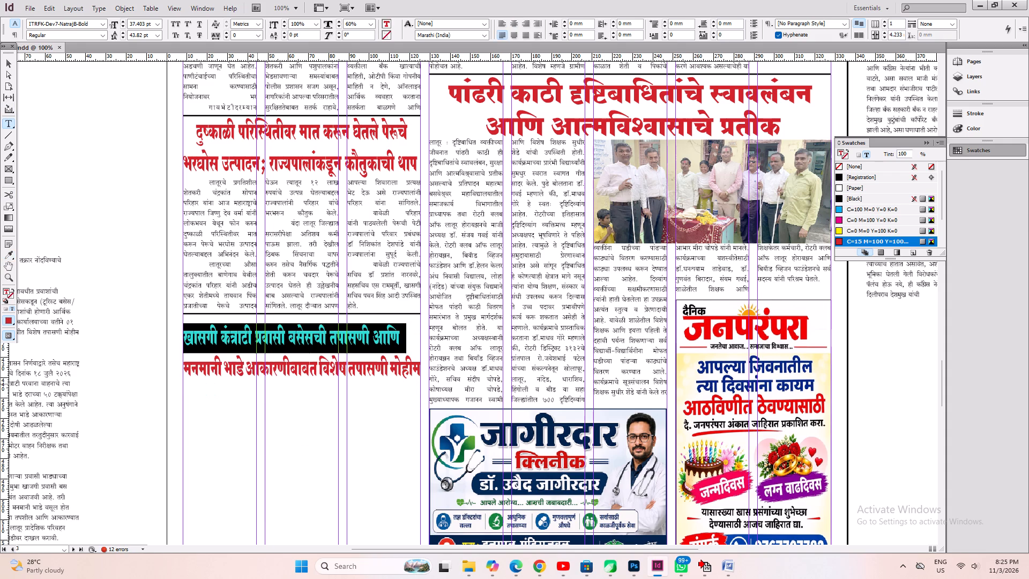
{"action": "key", "text": "ctrl+shift+c"}
{"action": "key", "text": "ctrl+s"}
Reduce the leading of the headline's first line to 37.82 pt, undo the last reduction, and save the document.
{"action": "key", "text": "alt+Up"}
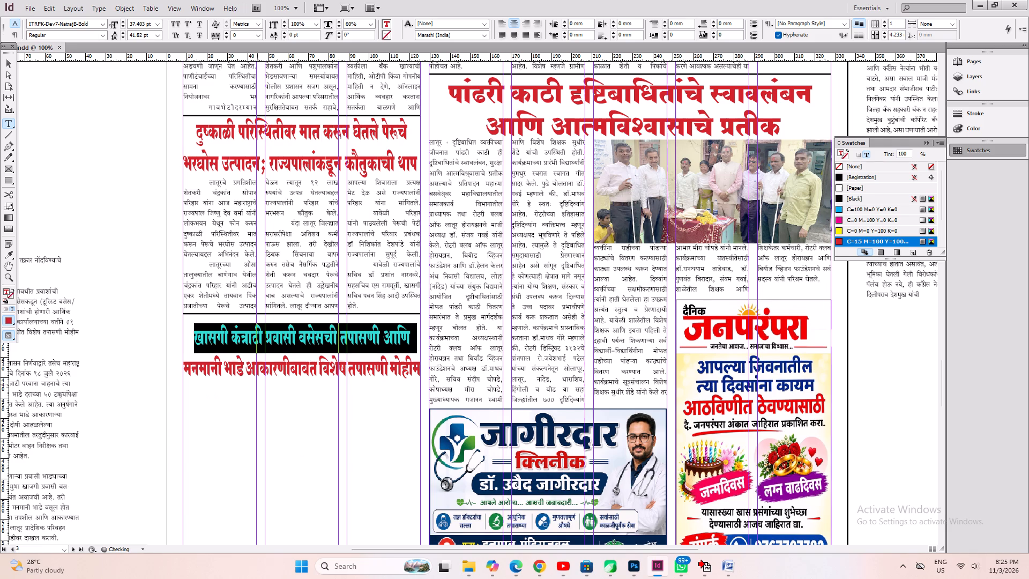
{"action": "key", "text": "alt+Up"}
{"action": "key", "text": "alt+Up"}
{"action": "key", "text": "ctrl+z"}
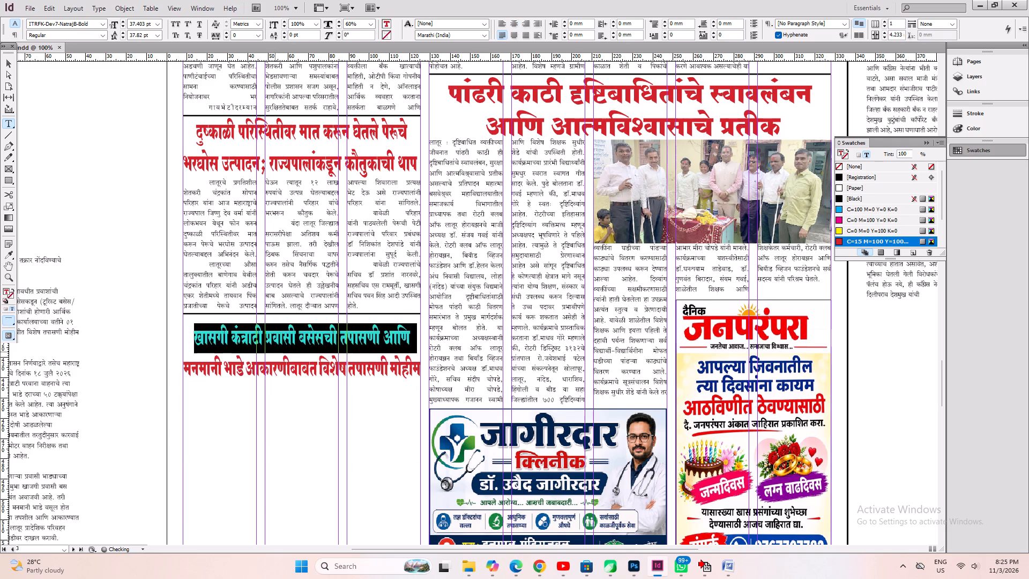
{"action": "left_click", "coordinate": [273, 339]}
{"action": "key", "text": "ctrl+s"}
Fit the खासगी headline's frame to its text and move it up about 3 mm, closer to the rule.
{"action": "key", "text": "ctrl+alt+c"}
{"action": "left_click", "coordinate": [7, 61]}
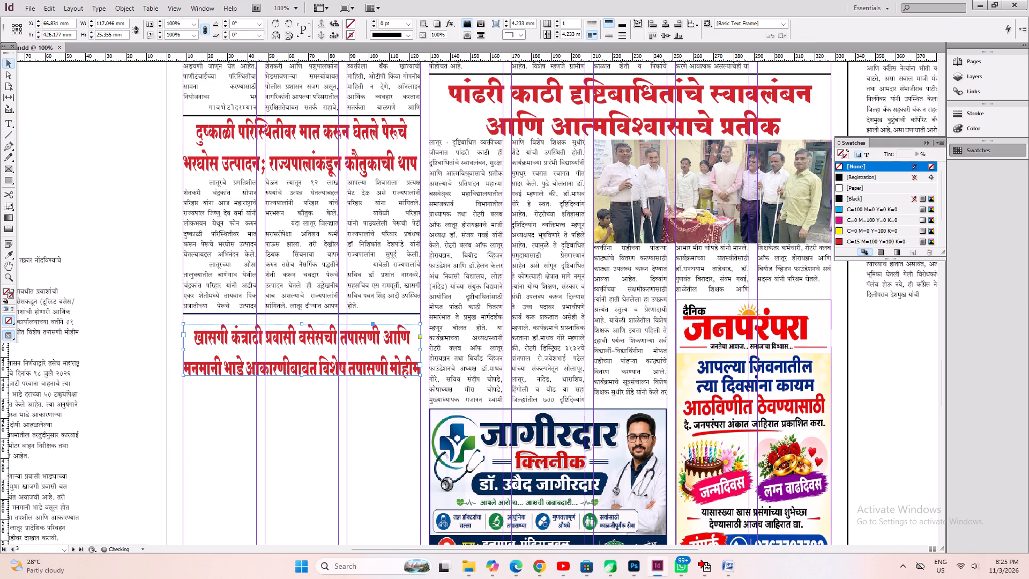
{"action": "left_click", "coordinate": [301, 342], "text": "shift"}
Delete the अवाजवी भाडे subheading and the blank space above the opening paragraph of the pasteboard story.
{"action": "key", "text": "space"}
{"action": "key", "text": "space"}
{"action": "left_click_drag", "start_coordinate": [218, 365], "coordinate": [598, 345]}
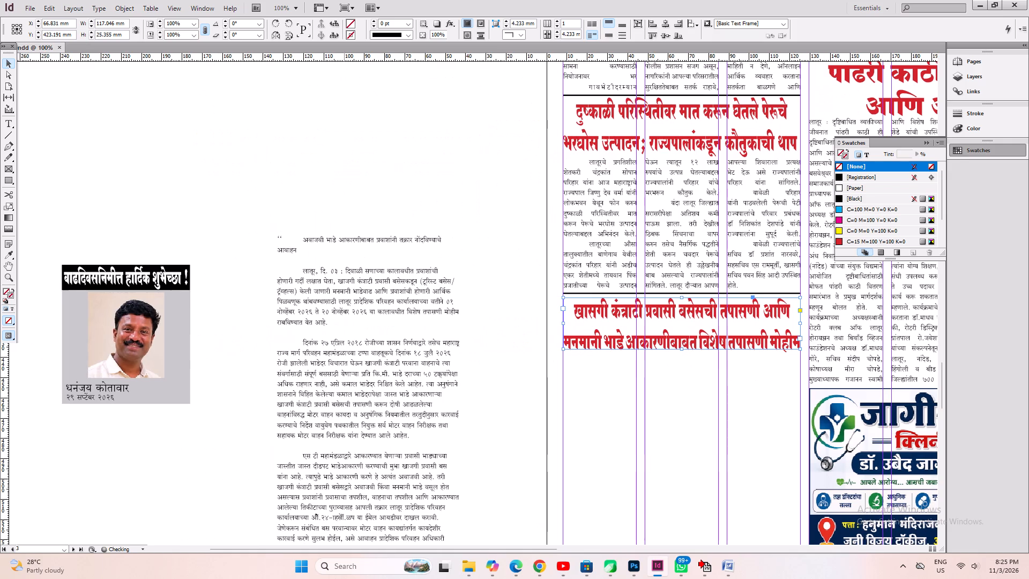
{"action": "left_click", "coordinate": [335, 342]}
{"action": "left_click", "coordinate": [10, 125]}
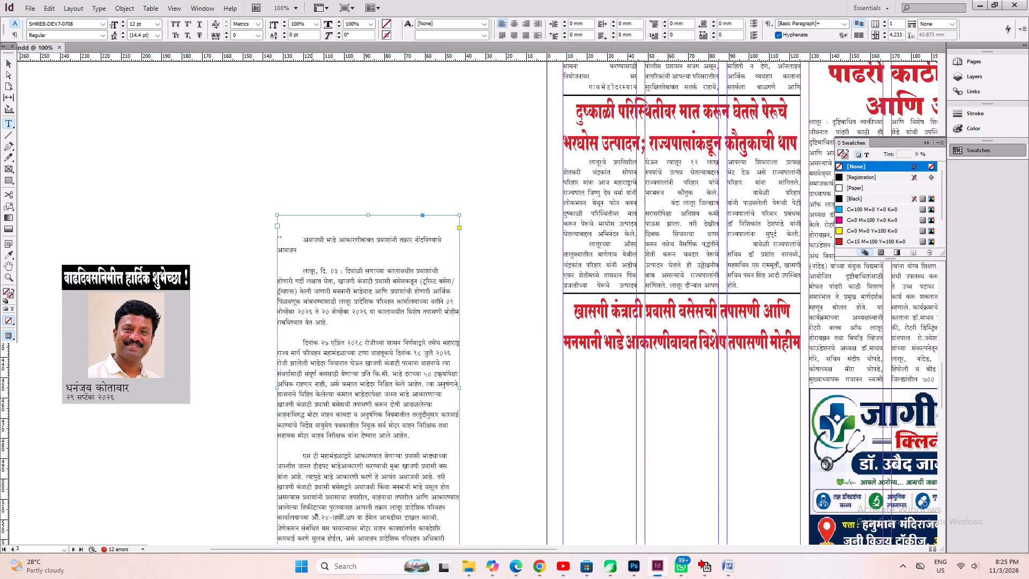
{"action": "left_click_drag", "start_coordinate": [294, 270], "coordinate": [199, 131]}
{"action": "key", "text": "BackSpace"}
{"action": "key", "text": "Right"}
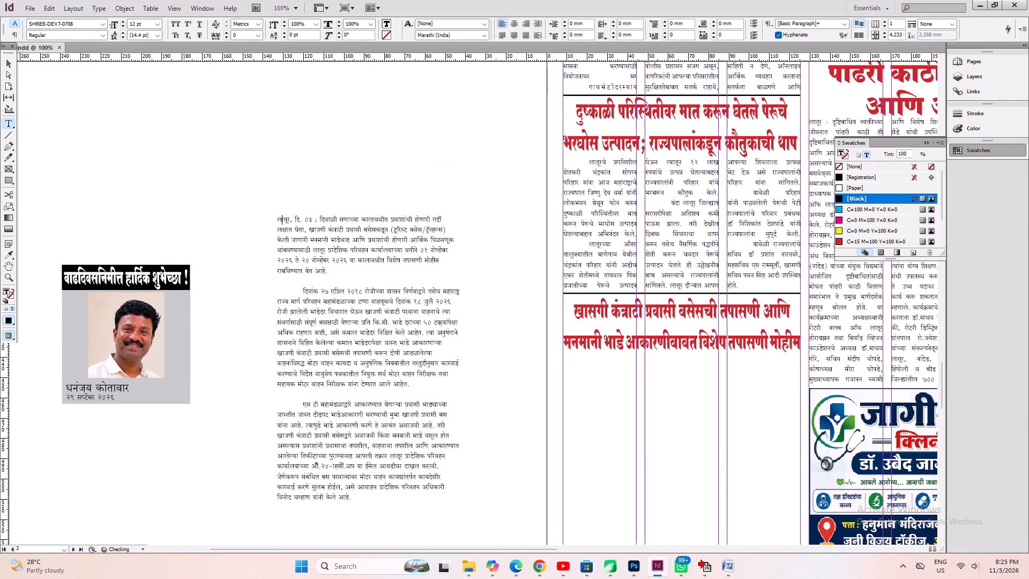
{"action": "key", "text": "Left"}
{"action": "key", "text": "shift+Up"}
{"action": "key", "text": "BackSpace"}
Delete the date दि. ०३ after लातूर in the story's opening line.
{"action": "key", "text": "Right"}
{"action": "key", "text": "Right"}
{"action": "key", "text": "Right"}
{"action": "key", "text": "Right"}
{"action": "key", "text": "Right"}
{"action": "key", "text": "Right"}
{"action": "key", "text": "Right"}
{"action": "key", "text": "Right"}
{"action": "key", "text": "Left"}
{"action": "key", "text": "shift+Right"}
{"action": "key", "text": "shift+Right"}
{"action": "key", "text": "shift+Right"}
{"action": "key", "text": "shift+Right"}
{"action": "key", "text": "shift+Right"}
{"action": "key", "text": "shift+Right"}
{"action": "key", "text": "shift+Right"}
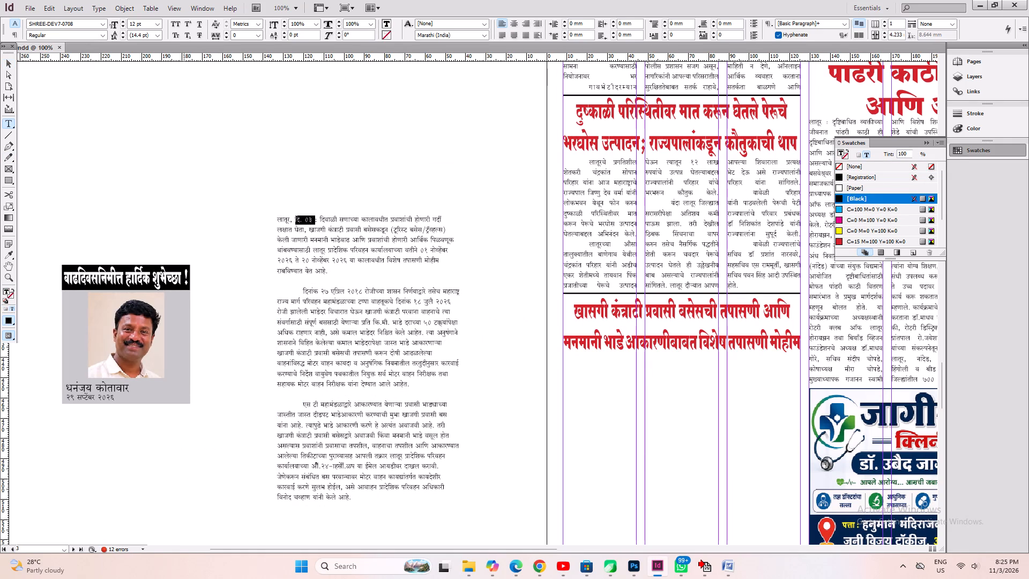
{"action": "key", "text": "shift+Left"}
{"action": "key", "text": "BackSpace"}
Remove the blank lines between the story's paragraphs.
{"action": "key", "text": "Down"}
{"action": "key", "text": "Down"}
{"action": "key", "text": "Down"}
{"action": "key", "text": "Down"}
{"action": "key", "text": "Down"}
{"action": "key", "text": "Delete"}
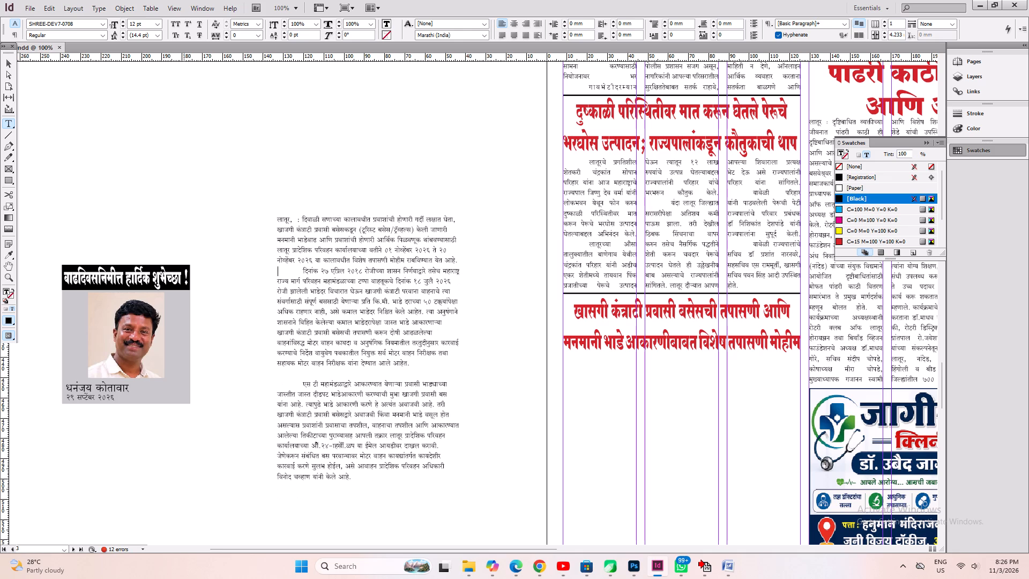
{"action": "key", "text": "Down"}
{"action": "key", "text": "Down"}
{"action": "key", "text": "Down"}
{"action": "key", "text": "Down"}
{"action": "key", "text": "Down"}
{"action": "key", "text": "Down"}
{"action": "key", "text": "Down"}
{"action": "key", "text": "Down"}
{"action": "key", "text": "Down"}
{"action": "key", "text": "Down"}
{"action": "key", "text": "Down"}
{"action": "key", "text": "Up"}
{"action": "key", "text": "Delete"}
Justify the whole story with last lines aligned left and fit its frame to the text.
{"action": "key", "text": "Down"}
{"action": "key", "text": "Down"}
{"action": "key", "text": "ctrl+a"}
{"action": "key", "text": "ctrl+shift+j"}
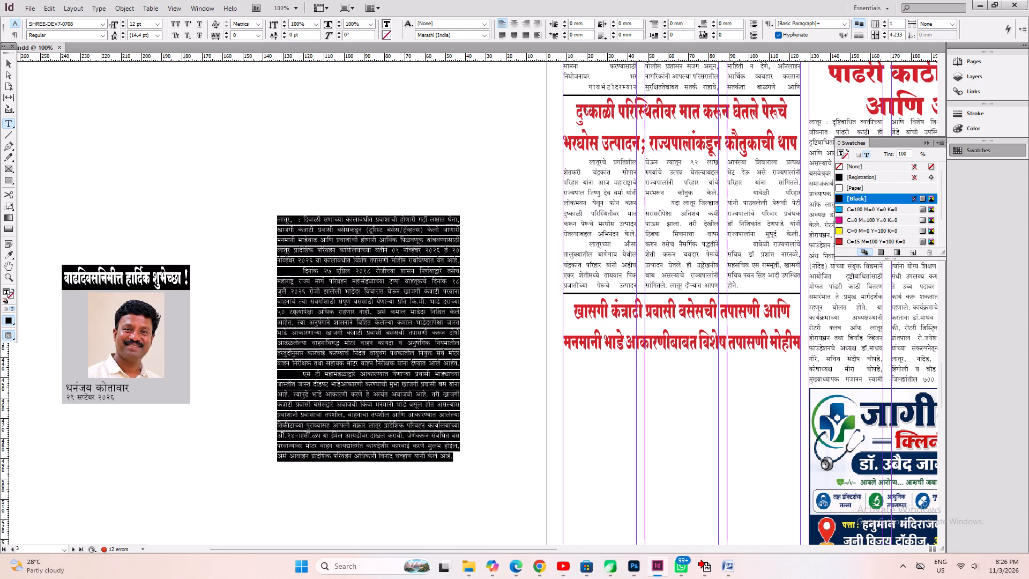
{"action": "left_click_drag", "start_coordinate": [477, 268], "coordinate": [351, 110], "text": "alt"}
{"action": "key", "text": "ctrl+alt+c"}
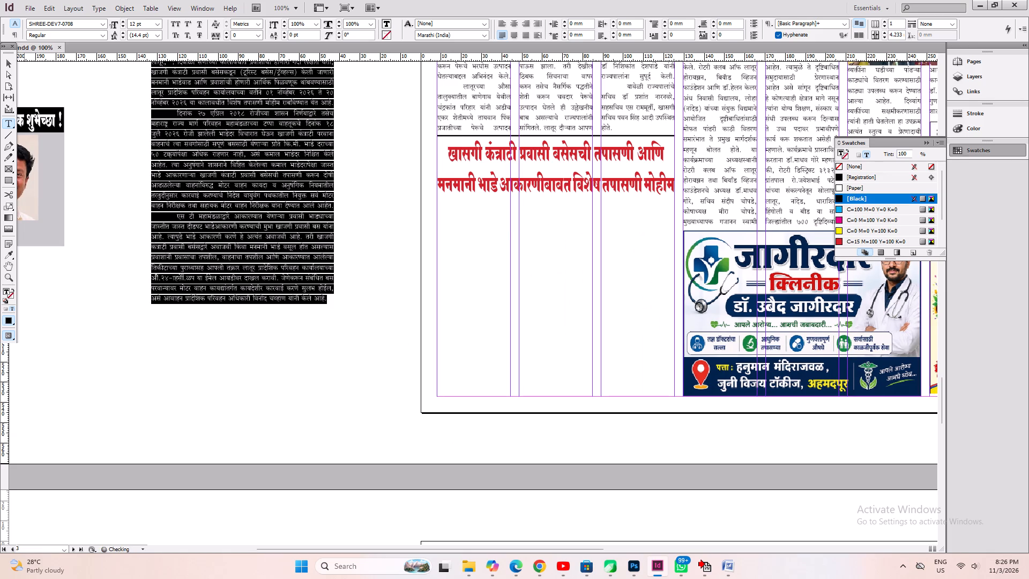
Move the story's text frame onto page 3, directly beneath the खासगी headline.
{"action": "left_click", "coordinate": [12, 64]}
{"action": "left_click_drag", "start_coordinate": [250, 99], "coordinate": [539, 244]}
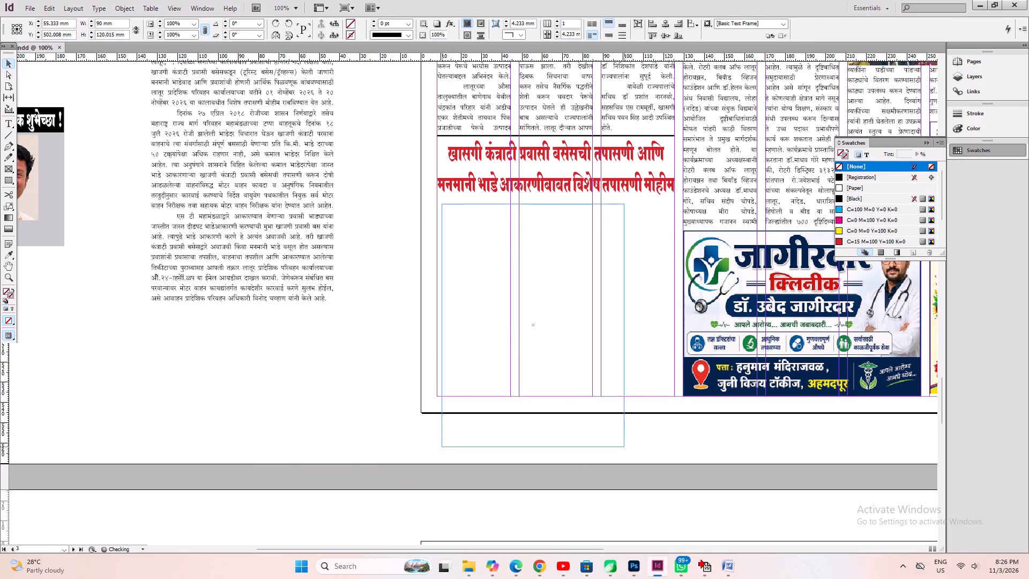
{"action": "left_click_drag", "start_coordinate": [539, 244], "coordinate": [536, 241]}
Widen the story's text frame to about 117 mm to match the headline and fit it to its text.
{"action": "key", "text": "space"}
{"action": "key", "text": "space"}
{"action": "key", "text": "space"}
{"action": "key", "text": "space"}
{"action": "left_click_drag", "start_coordinate": [706, 490], "coordinate": [607, 466]}
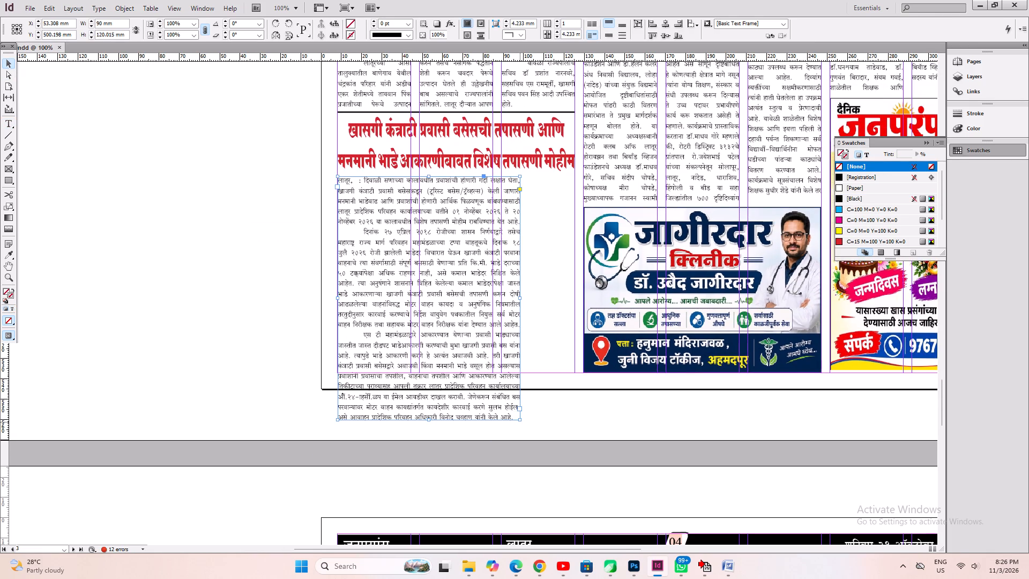
{"action": "left_click", "coordinate": [518, 420]}
{"action": "left_click_drag", "start_coordinate": [519, 419], "coordinate": [571, 431]}
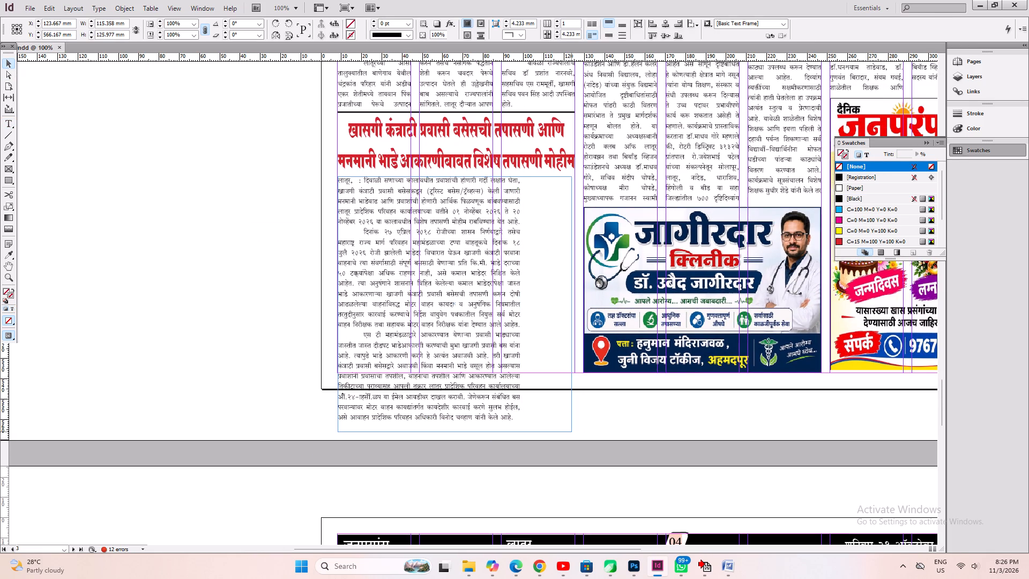
{"action": "left_click_drag", "start_coordinate": [571, 431], "coordinate": [573, 432]}
{"action": "key", "text": "ctrl+alt+c"}
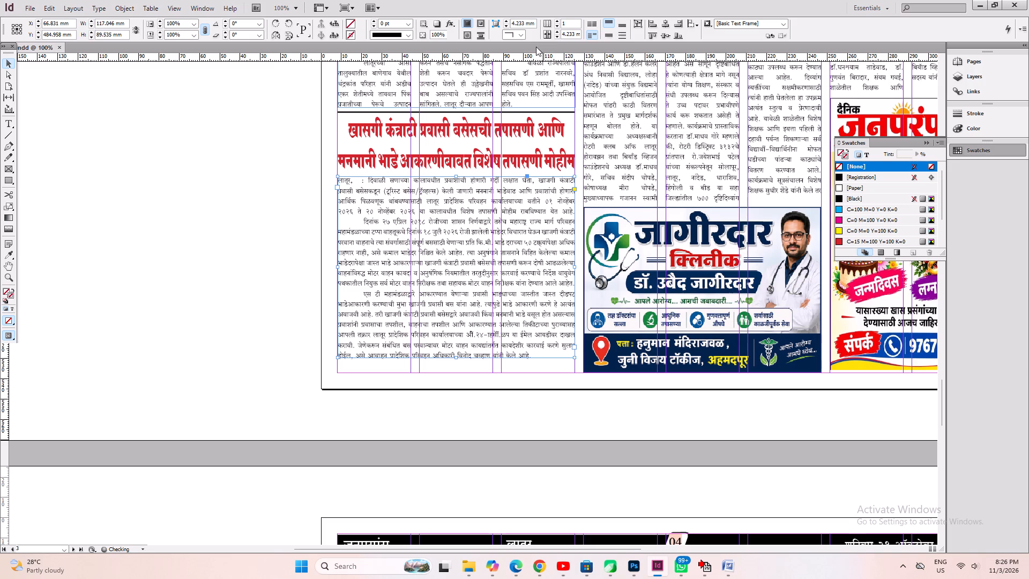
Split the bus inspection story into three columns, fit the frame to its text and nudge it up beneath the खासगी headline.
{"action": "double_click", "coordinate": [556, 21]}
{"action": "key", "text": "ctrl+alt+c"}
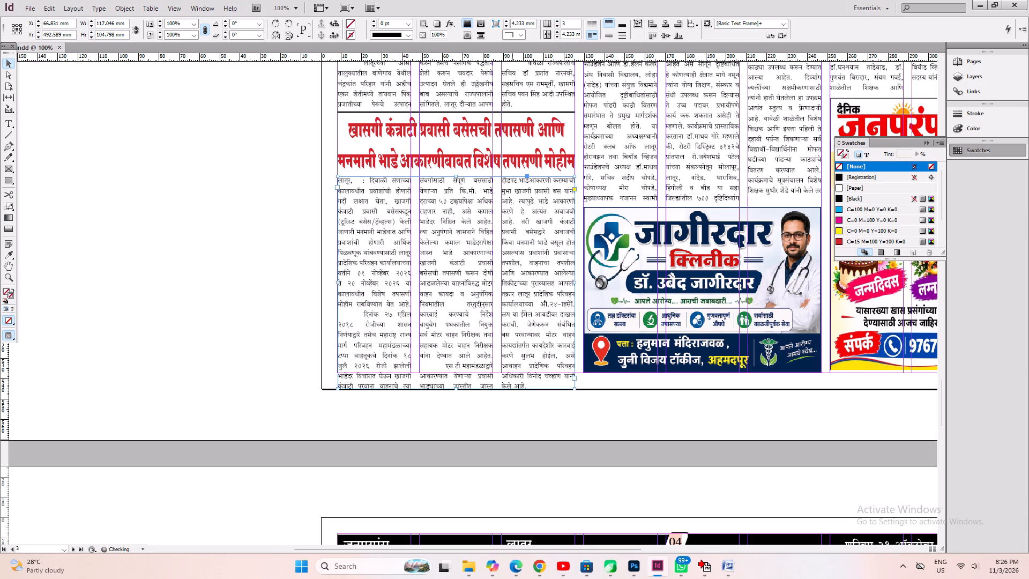
{"action": "left_click", "coordinate": [492, 266], "text": "shift"}
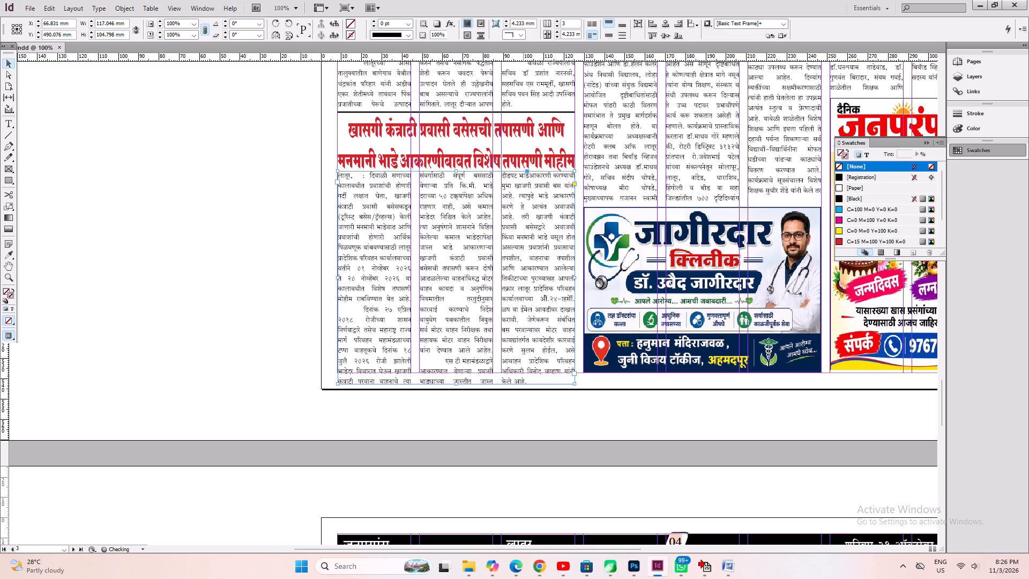
{"action": "key", "text": "Up"}
{"action": "key", "text": "Up"}
{"action": "left_click", "coordinate": [457, 420]}
{"action": "left_click", "coordinate": [459, 370]}
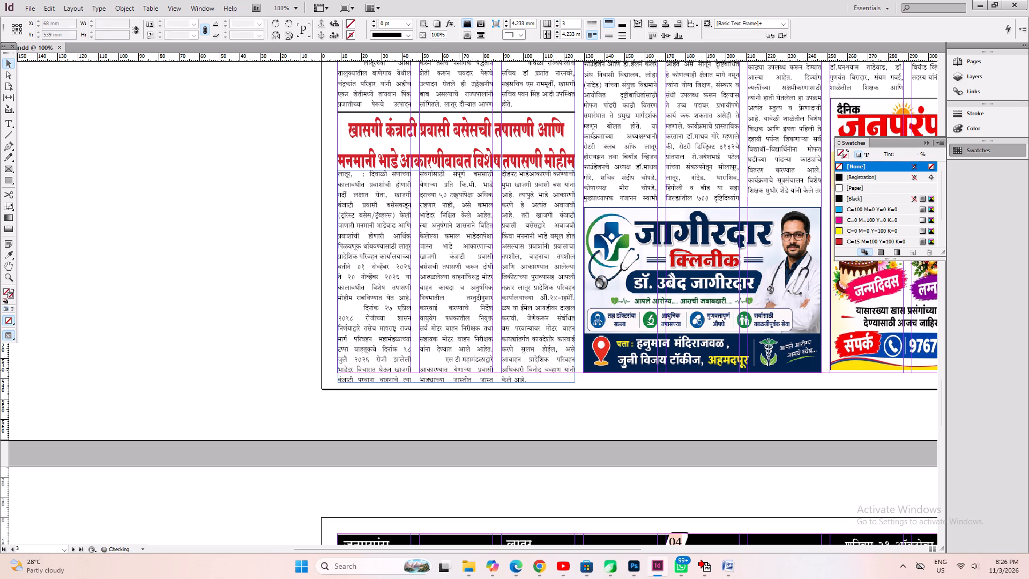
Shorten the bus inspection story's text frame so its bottom edge sits on page 3's bottom margin.
{"action": "scroll", "coordinate": [405, 254], "scroll_direction": "up", "scroll_amount": 3}
{"action": "left_click", "coordinate": [425, 240]}
{"action": "scroll", "coordinate": [442, 204], "scroll_direction": "up", "scroll_amount": 4}
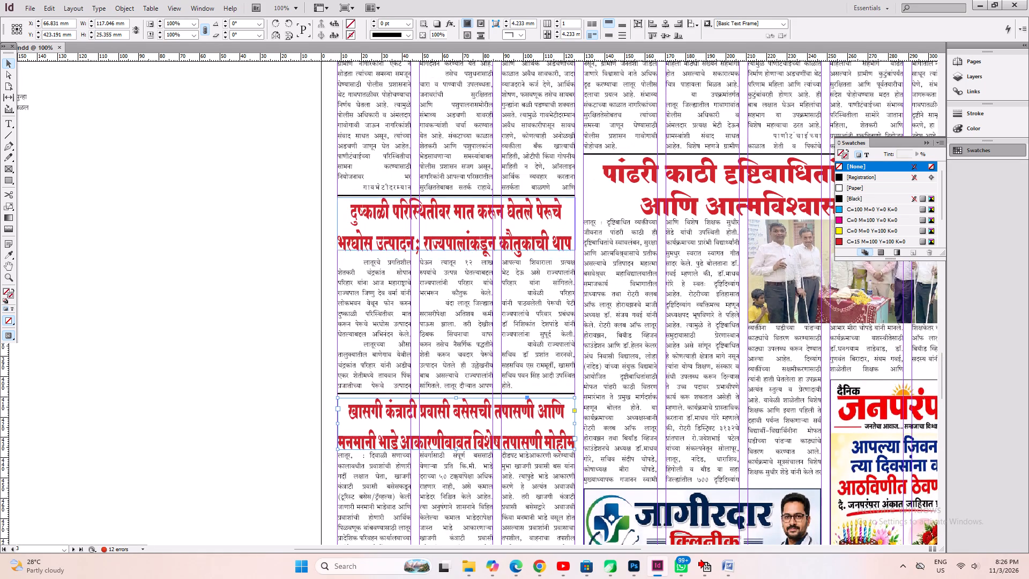
{"action": "scroll", "coordinate": [492, 326], "scroll_direction": "down", "scroll_amount": 9}
{"action": "left_click", "coordinate": [498, 335]}
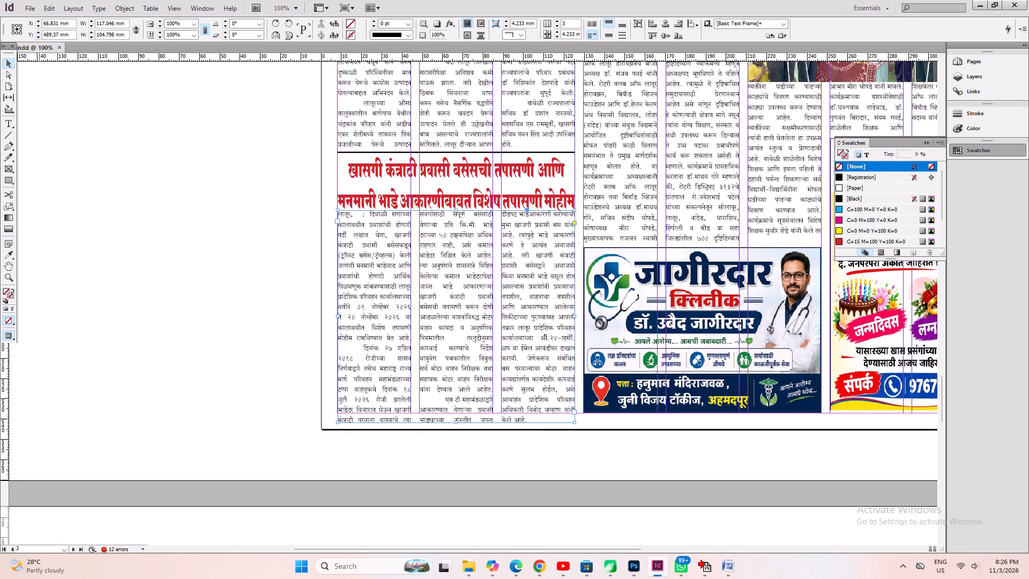
{"action": "left_click_drag", "start_coordinate": [456, 424], "coordinate": [456, 421]}
{"action": "left_click_drag", "start_coordinate": [456, 421], "coordinate": [454, 414]}
Tighten the tracking to -20 for the text in the story's second and third columns and save the document.
{"action": "left_click", "coordinate": [11, 119]}
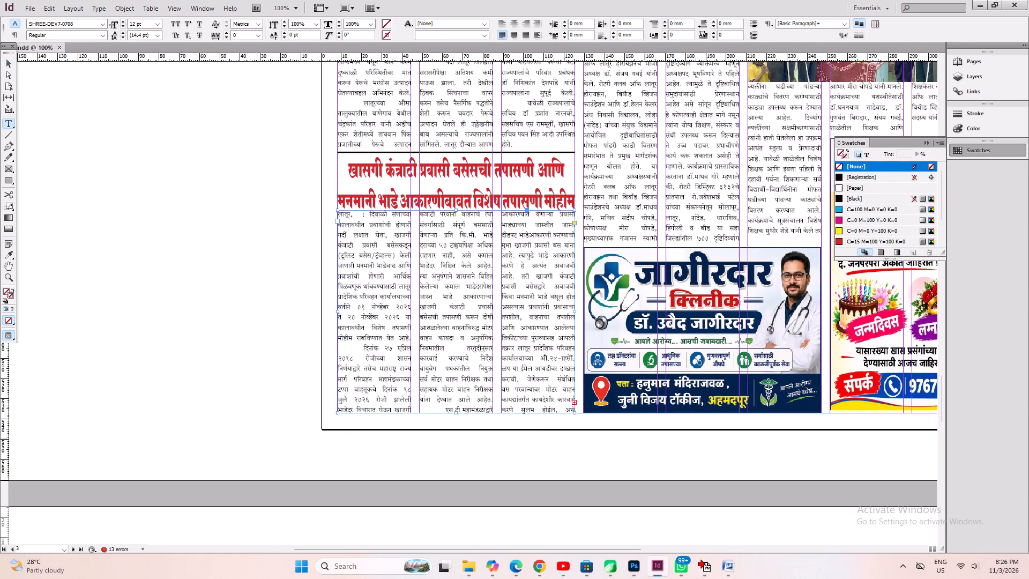
{"action": "left_click_drag", "start_coordinate": [472, 251], "coordinate": [464, 434]}
{"action": "key", "text": "alt+Left"}
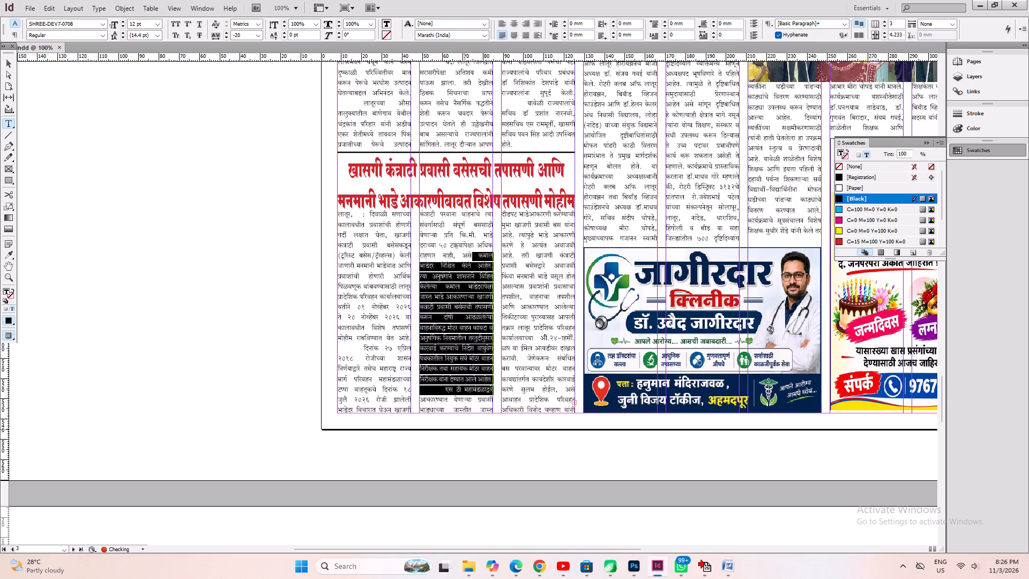
{"action": "left_click_drag", "start_coordinate": [528, 246], "coordinate": [574, 444]}
{"action": "key", "text": "alt+Left"}
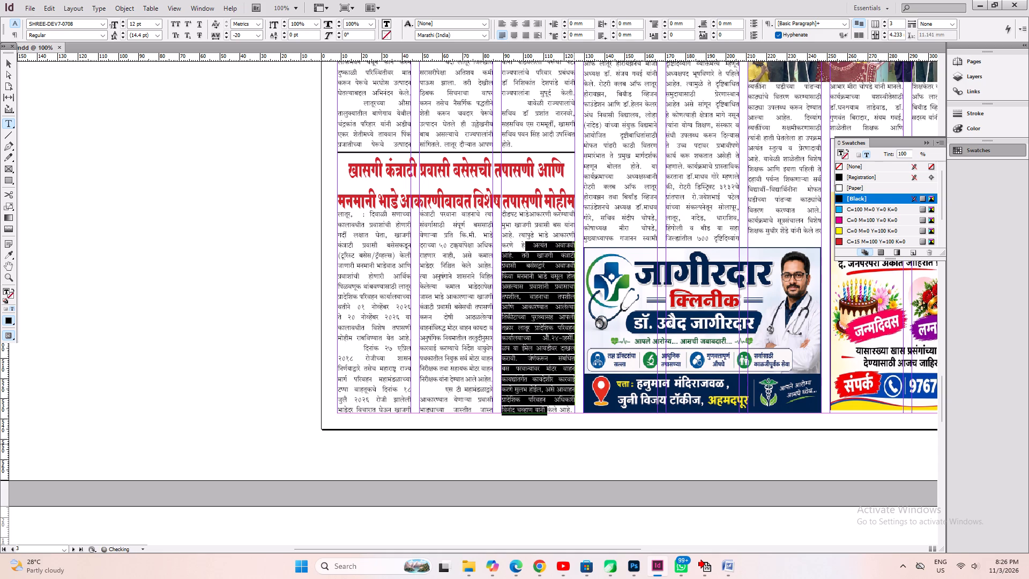
{"action": "key", "text": "ctrl+s"}
{"action": "key", "text": "ctrl+0"}
{"action": "key", "text": "ctrl+s"}
{"action": "key", "text": "ctrl+s"}
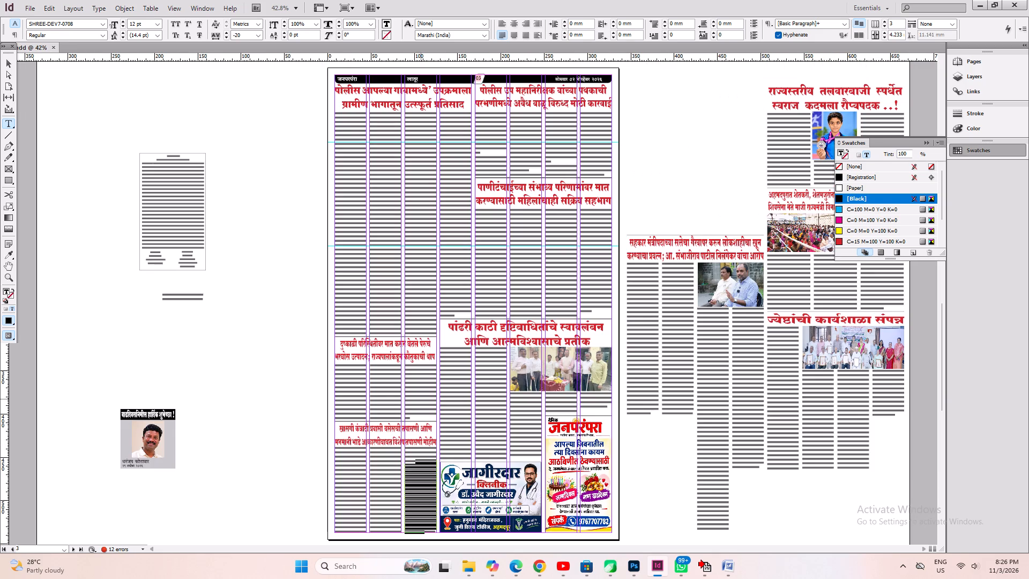
Delete the trailing comma from the red editorial headline under संपादकीय on page 2 and save the document.
{"action": "scroll", "coordinate": [171, 202], "scroll_direction": "down", "scroll_amount": 20}
{"action": "scroll", "coordinate": [171, 202], "scroll_direction": "down", "scroll_amount": 2}
{"action": "scroll", "coordinate": [557, 420], "scroll_direction": "down", "scroll_amount": 5}
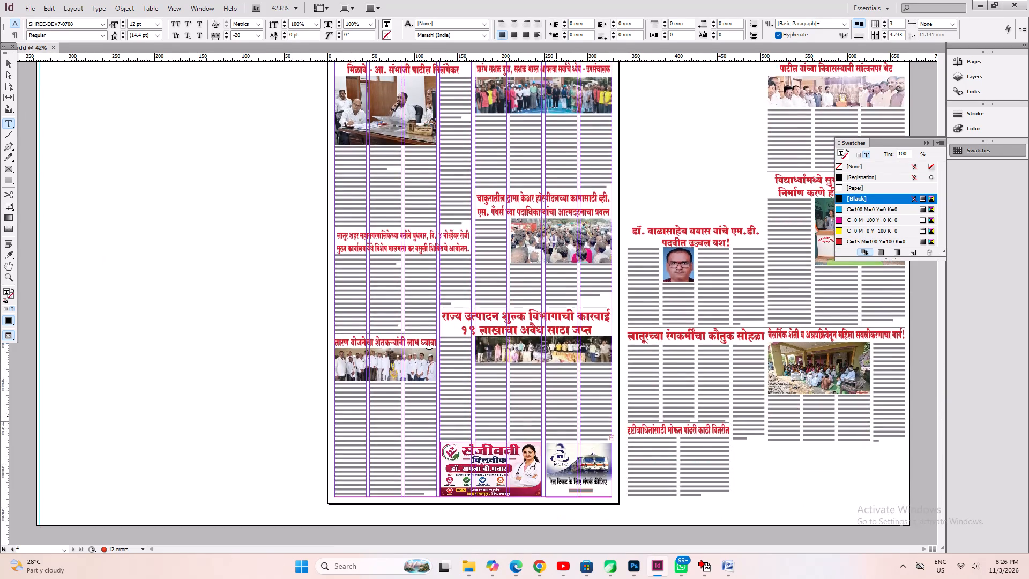
{"action": "scroll", "coordinate": [556, 415], "scroll_direction": "up", "scroll_amount": 20}
{"action": "scroll", "coordinate": [556, 415], "scroll_direction": "up", "scroll_amount": 20}
{"action": "scroll", "coordinate": [556, 415], "scroll_direction": "up", "scroll_amount": 11}
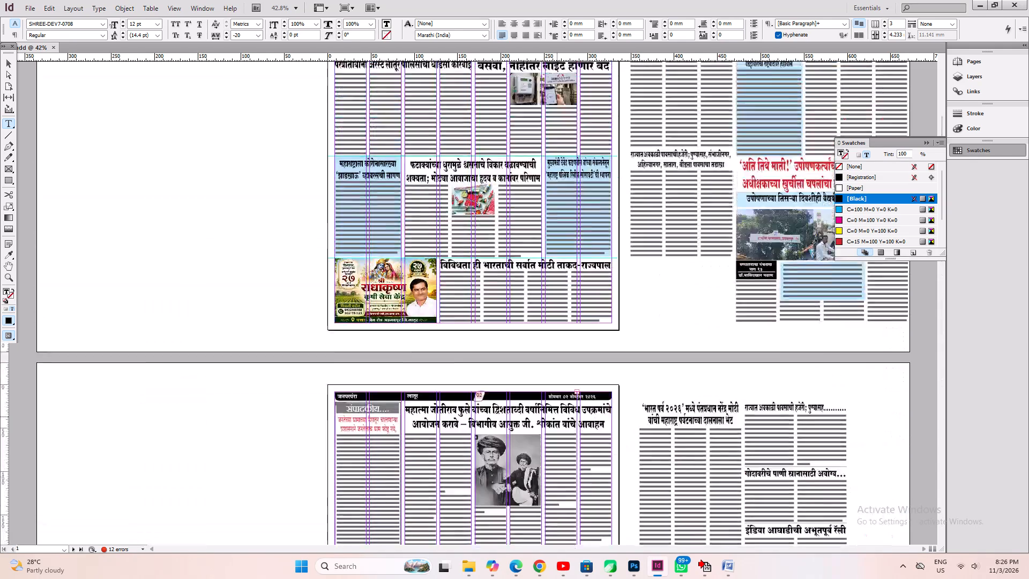
{"action": "scroll", "coordinate": [557, 417], "scroll_direction": "up", "scroll_amount": 8}
{"action": "scroll", "coordinate": [509, 354], "scroll_direction": "down", "scroll_amount": 9}
{"action": "left_click", "coordinate": [387, 309]}
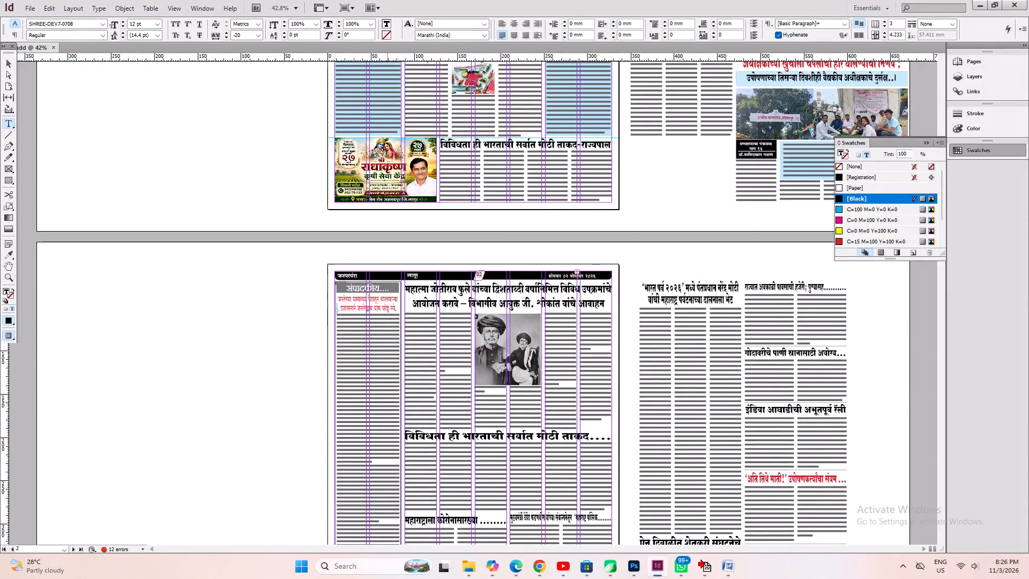
{"action": "key", "text": "ctrl+2"}
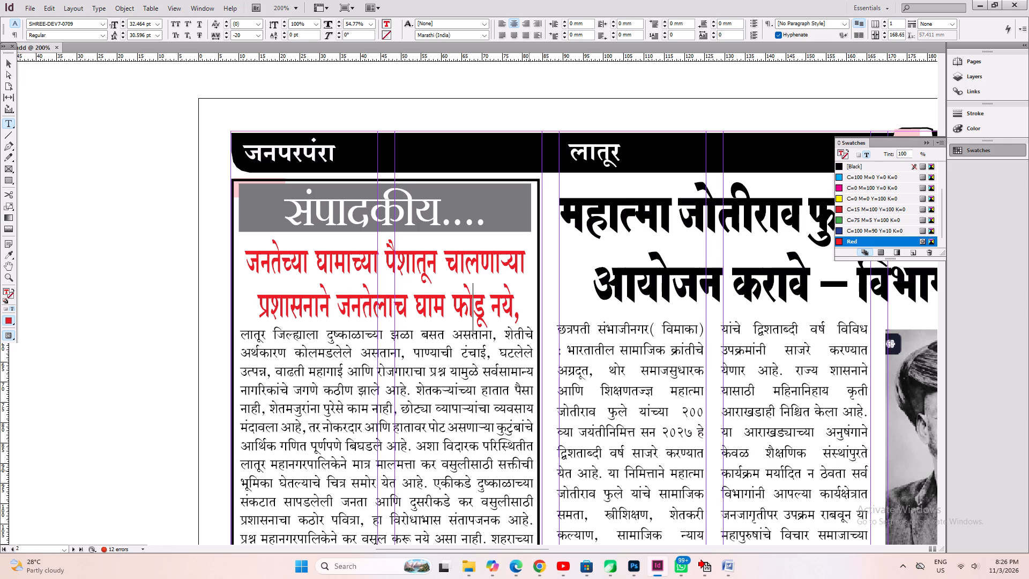
{"action": "key", "text": "End"}
{"action": "key", "text": "BackSpace"}
{"action": "key", "text": "ctrl+s"}
{"action": "key", "text": "ctrl+0"}
{"action": "key", "text": "ctrl+s"}
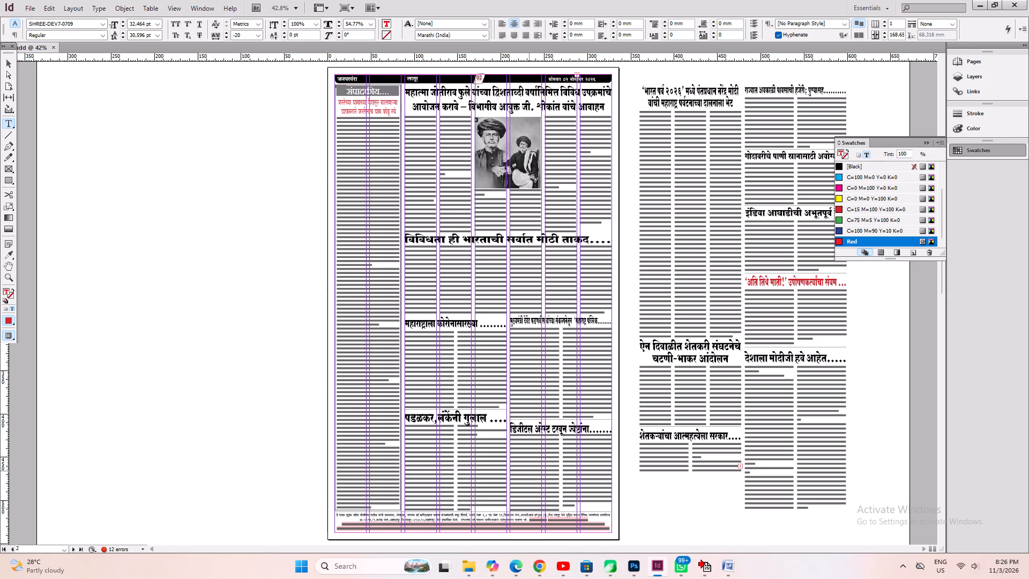
Change the issue number in the page 1 dateline to अंक ५५.
{"action": "scroll", "coordinate": [588, 377], "scroll_direction": "up", "scroll_amount": 17}
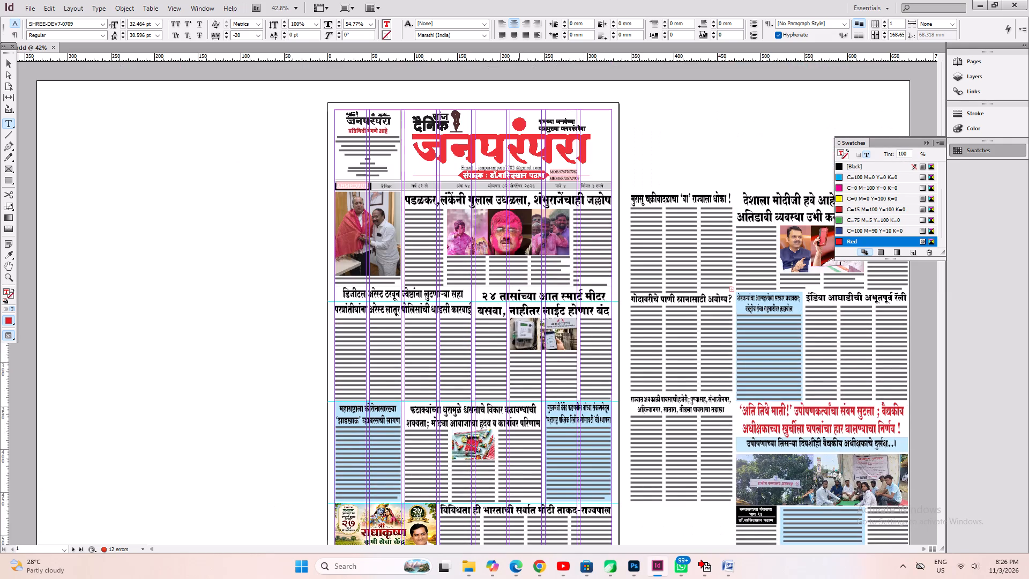
{"action": "left_click", "coordinate": [420, 189]}
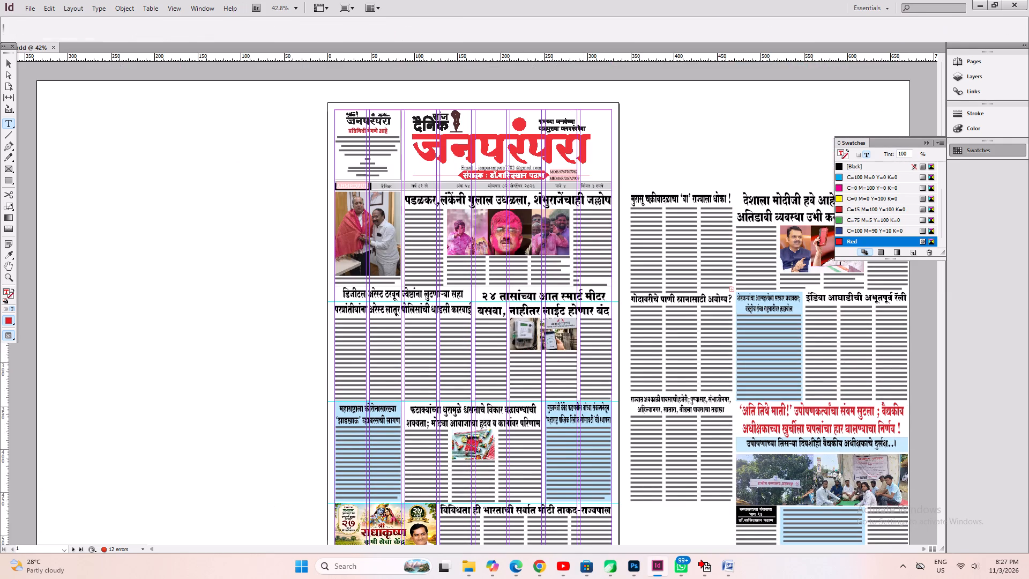
{"action": "left_click", "coordinate": [468, 184]}
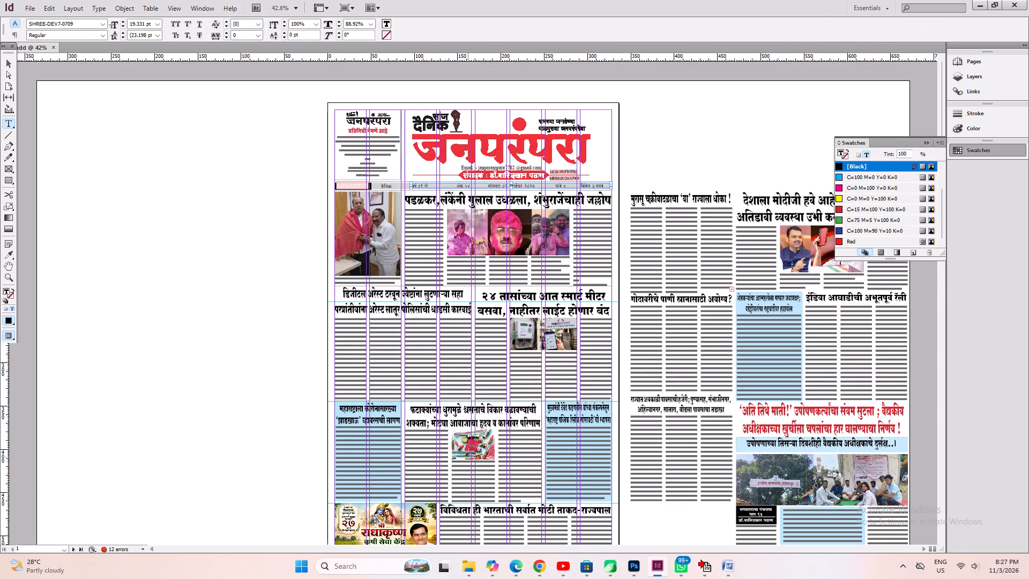
{"action": "key", "text": "ctrl+2"}
{"action": "key", "text": "0"}
{"action": "key", "text": "ctrl+z"}
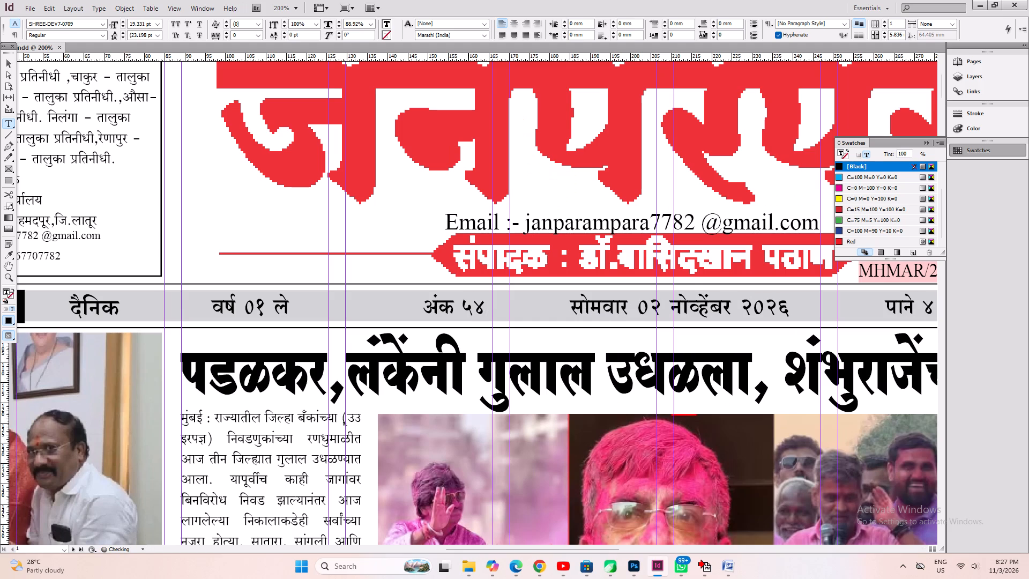
{"action": "key", "text": "Right"}
{"action": "key", "text": "shift+Left"}
{"action": "key", "text": "5"}
Change the date in the page 1 dateline to मंगळवार ०३ नोव्हेंबर २०२६.
{"action": "key", "text": "Right"}
{"action": "key", "text": "Right"}
{"action": "key", "text": "Right"}
{"action": "key", "text": "Right"}
{"action": "key", "text": "Right"}
{"action": "key", "text": "Right"}
{"action": "key", "text": "Right"}
{"action": "key", "text": "Right"}
{"action": "key", "text": "Right"}
{"action": "key", "text": "Right"}
{"action": "key", "text": "Right"}
{"action": "key", "text": "Right"}
{"action": "key", "text": "Right"}
{"action": "key", "text": "Right"}
{"action": "key", "text": "Right"}
{"action": "key", "text": "Right"}
{"action": "key", "text": "Right"}
{"action": "key", "text": "Right"}
Change the day number to ०३ and the weekday to मंगळवार in the page 1 dateline's date.
{"action": "key", "text": "Right"}
{"action": "key", "text": "shift+Right"}
{"action": "key", "text": "shift+Right"}
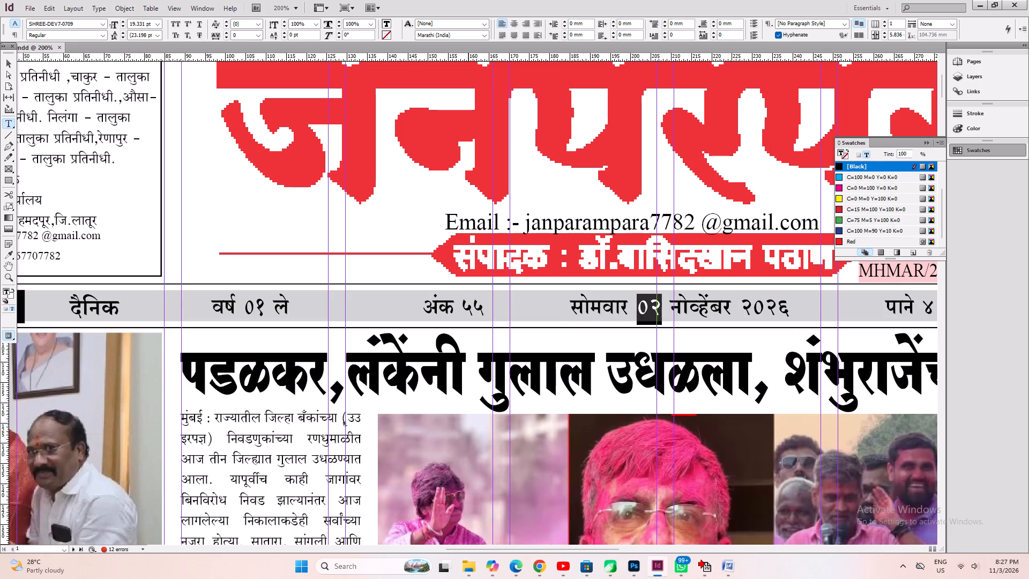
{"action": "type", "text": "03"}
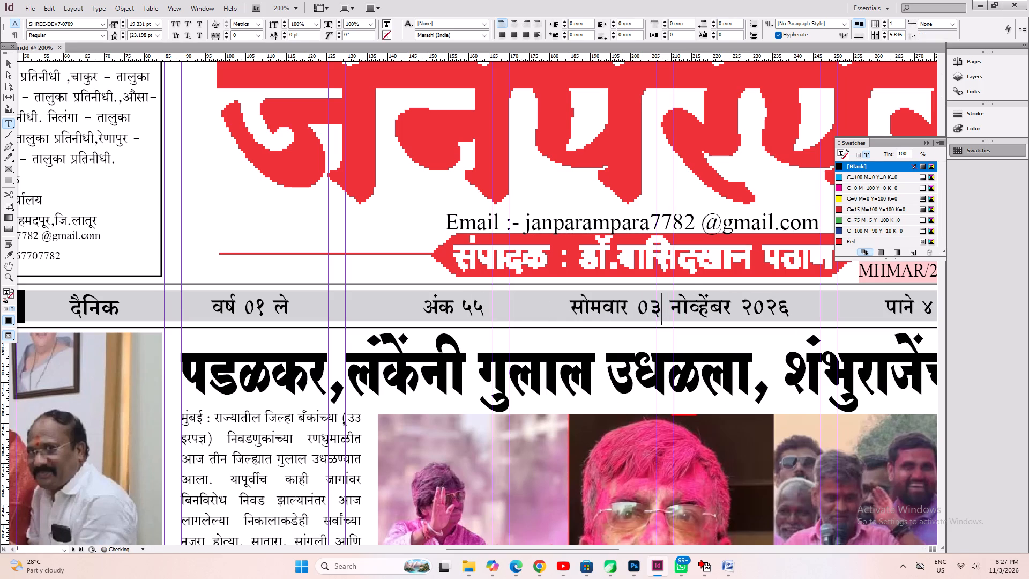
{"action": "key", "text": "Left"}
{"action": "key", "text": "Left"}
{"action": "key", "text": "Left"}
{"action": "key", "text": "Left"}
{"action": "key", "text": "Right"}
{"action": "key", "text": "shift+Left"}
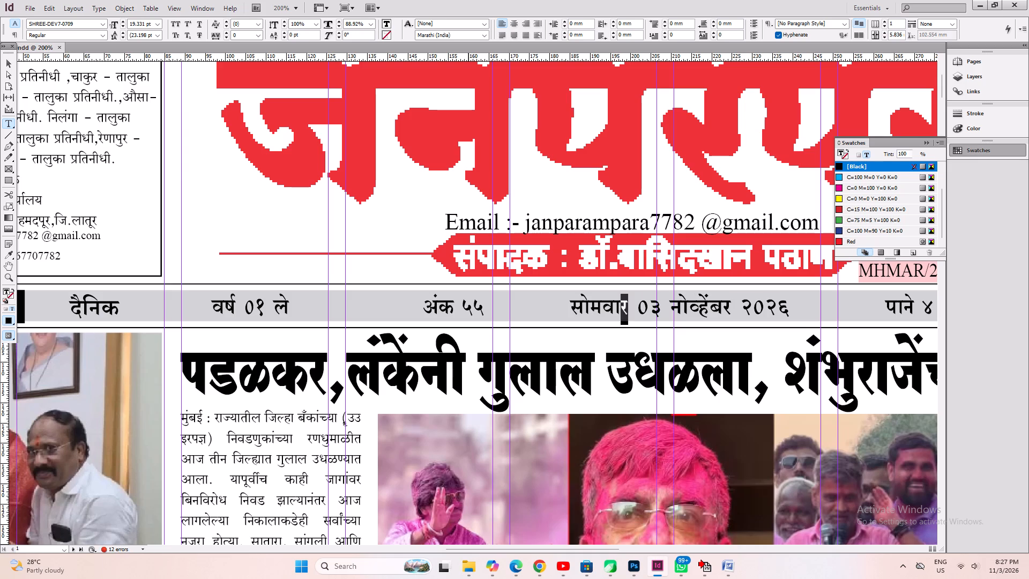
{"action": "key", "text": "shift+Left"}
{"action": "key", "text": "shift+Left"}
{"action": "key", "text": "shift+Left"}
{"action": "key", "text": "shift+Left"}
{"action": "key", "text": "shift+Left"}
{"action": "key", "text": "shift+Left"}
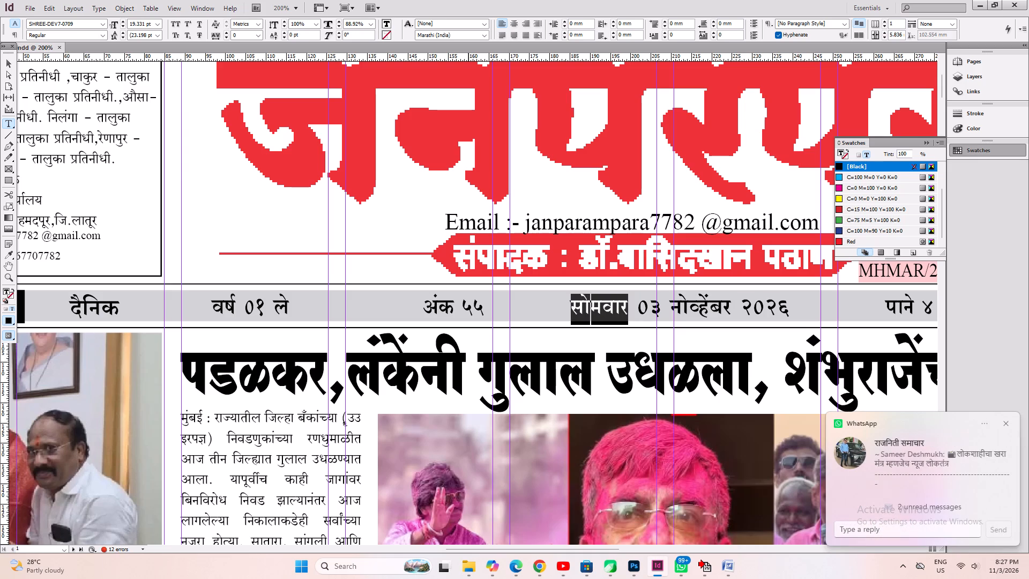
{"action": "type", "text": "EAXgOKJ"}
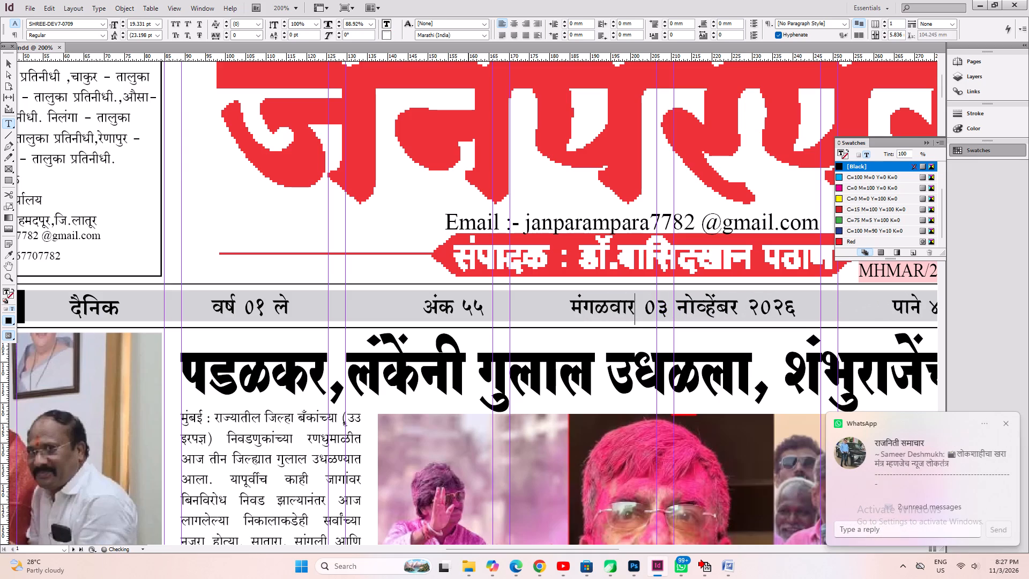
Check the rest of the page 1 dateline and the stories below it, and save the document.
{"action": "left_click_drag", "start_coordinate": [683, 303], "coordinate": [327, 303], "text": "alt"}
{"action": "left_click_drag", "start_coordinate": [578, 360], "coordinate": [509, 362], "text": "alt"}
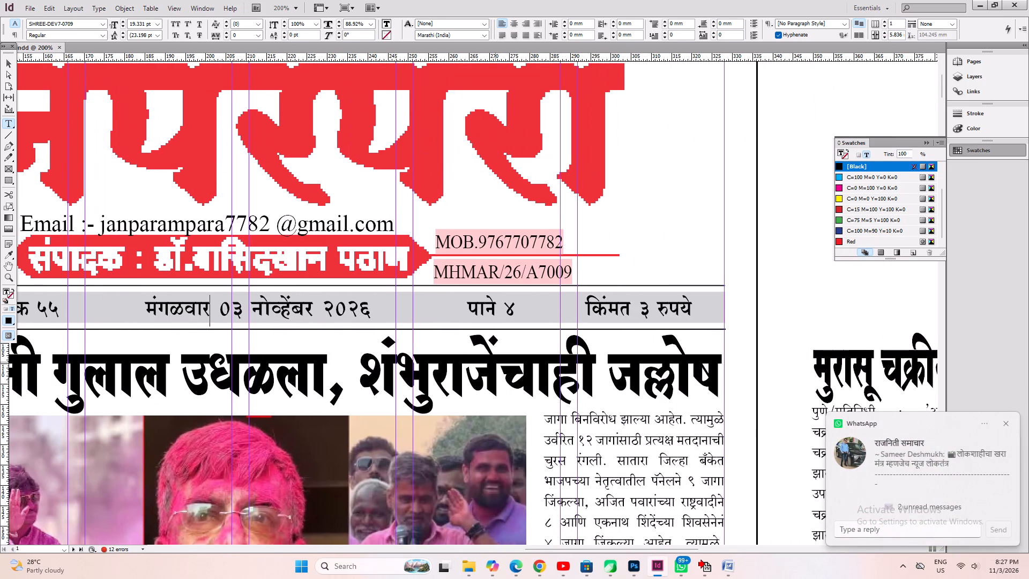
{"action": "left_click_drag", "start_coordinate": [386, 367], "coordinate": [562, 381], "text": "alt"}
{"action": "left_click_drag", "start_coordinate": [550, 381], "coordinate": [352, 346], "text": "alt"}
{"action": "left_click_drag", "start_coordinate": [347, 348], "coordinate": [487, 205], "text": "alt"}
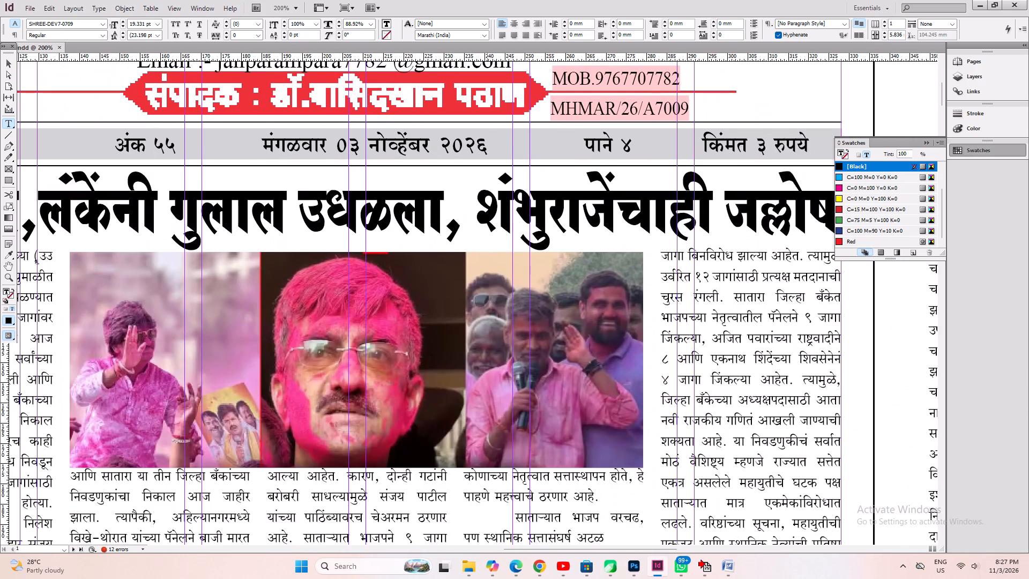
{"action": "key", "text": "ctrl+2"}
{"action": "key", "text": "ctrl+1"}
{"action": "left_click_drag", "start_coordinate": [245, 420], "coordinate": [245, 203], "text": "alt"}
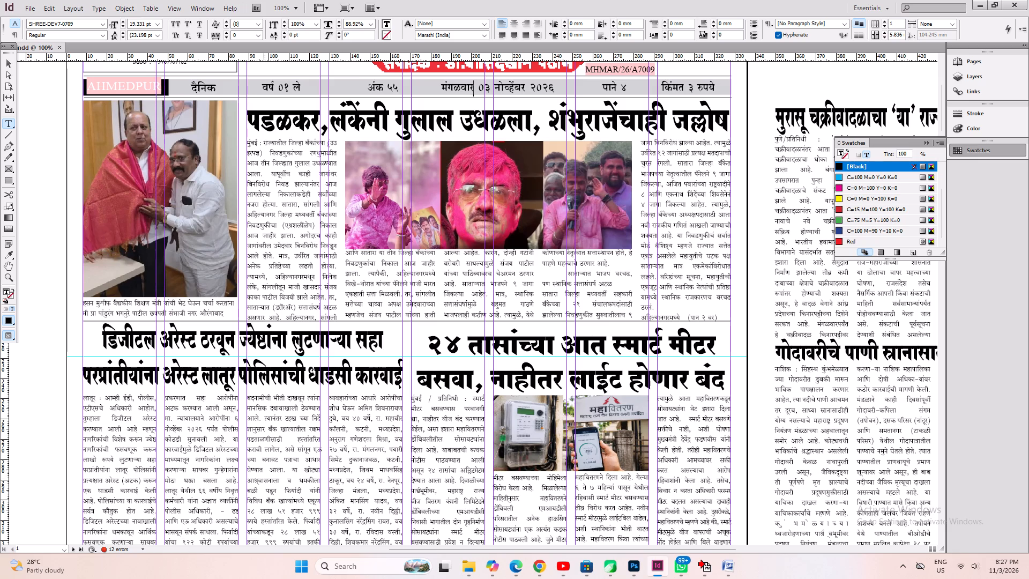
{"action": "key", "text": "ctrl+s"}
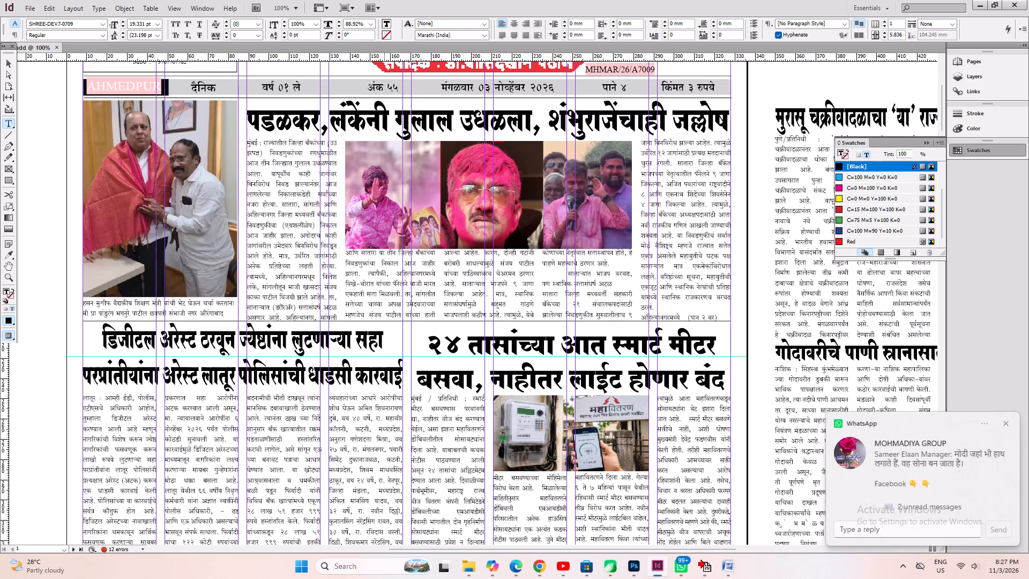
Start exporting the newspaper document as a JPEG.
{"action": "key", "text": "ctrl+e"}
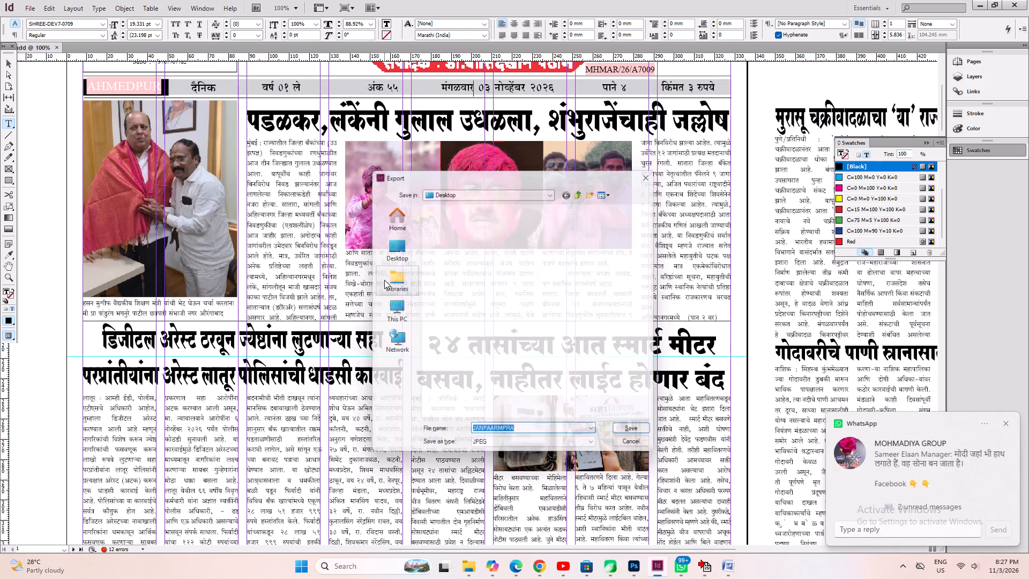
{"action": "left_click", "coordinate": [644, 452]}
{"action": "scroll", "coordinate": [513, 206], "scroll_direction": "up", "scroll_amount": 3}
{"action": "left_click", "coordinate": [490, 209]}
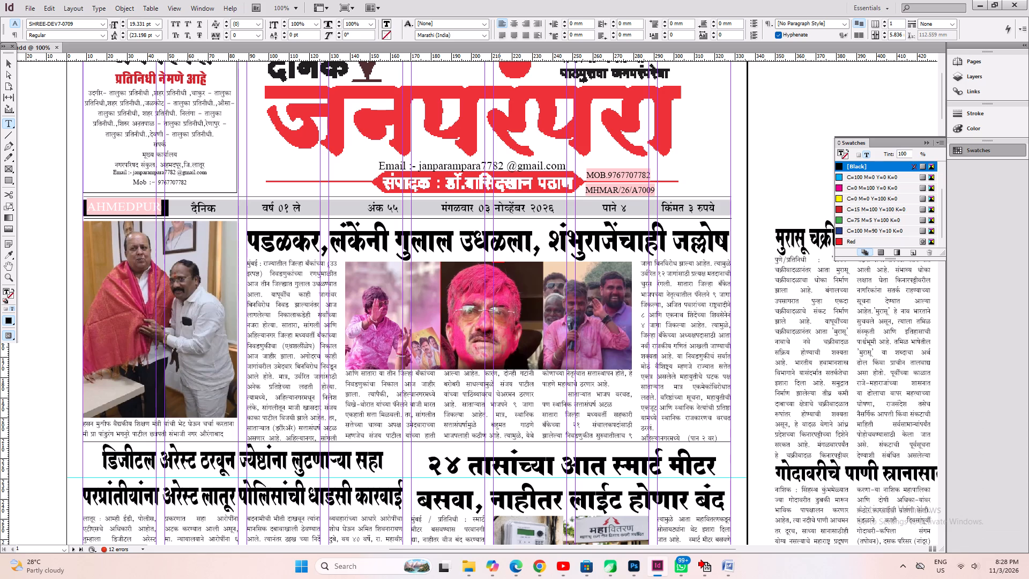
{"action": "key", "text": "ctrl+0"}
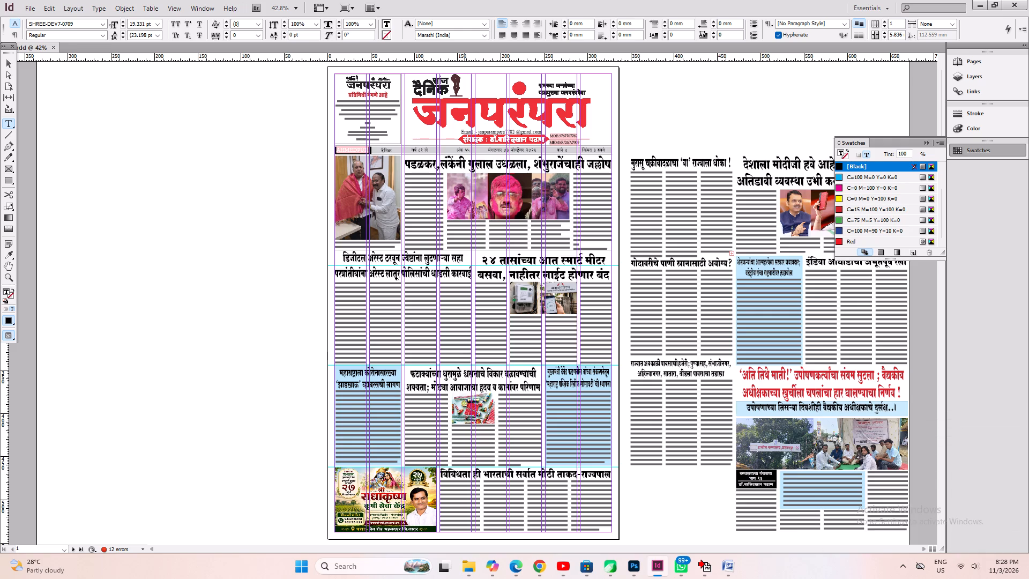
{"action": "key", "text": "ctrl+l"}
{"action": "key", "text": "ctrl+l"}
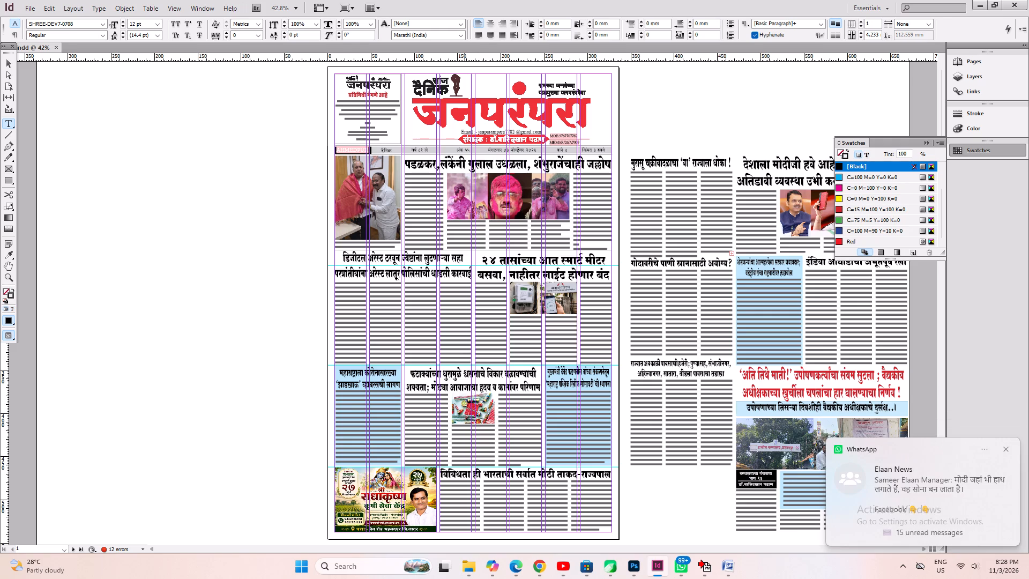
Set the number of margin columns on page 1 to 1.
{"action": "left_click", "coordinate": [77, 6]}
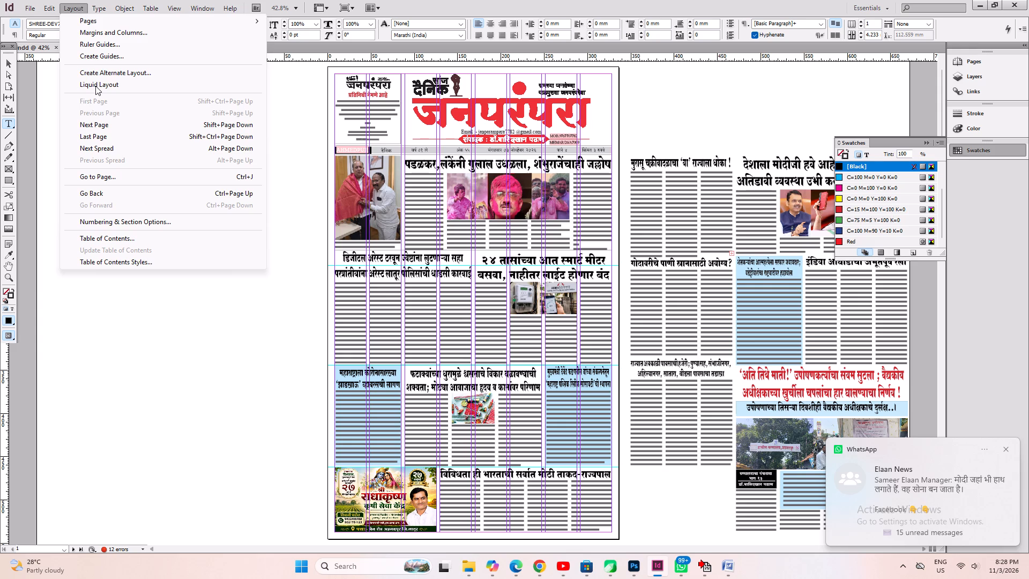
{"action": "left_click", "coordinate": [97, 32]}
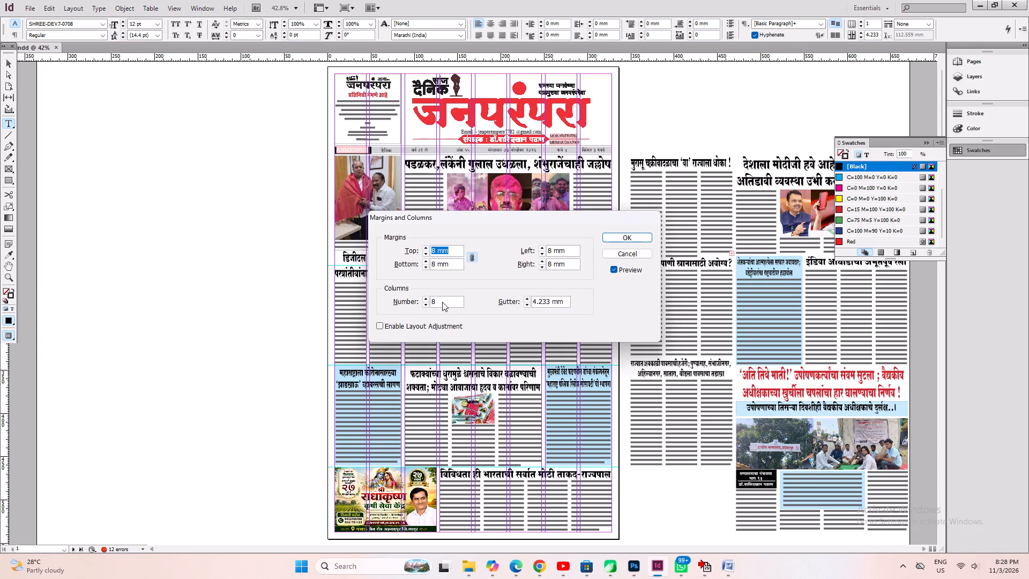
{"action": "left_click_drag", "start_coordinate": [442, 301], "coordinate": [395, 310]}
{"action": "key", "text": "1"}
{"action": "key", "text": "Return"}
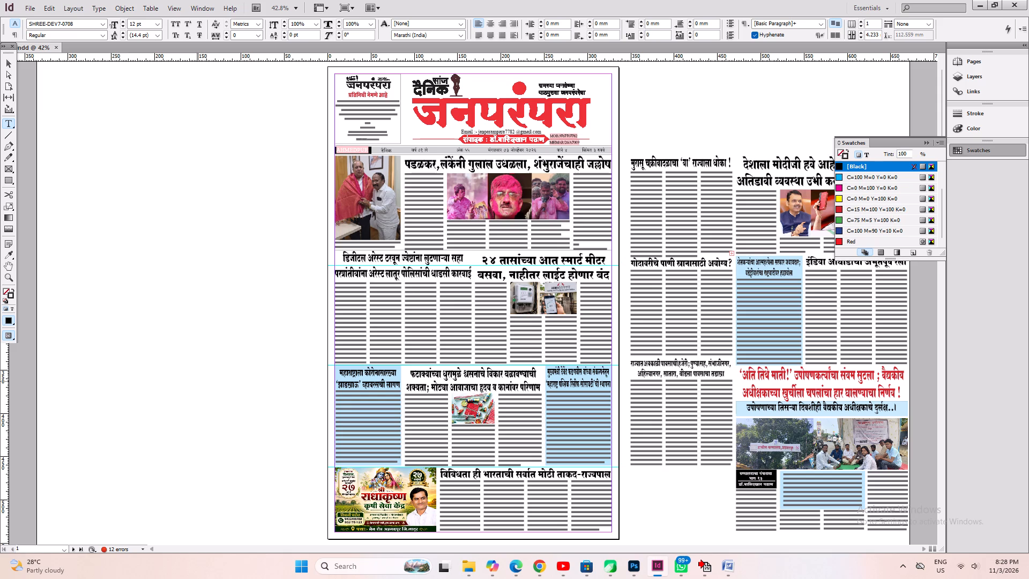
Examine page 1's middle and lower stories at actual size, checking their text columns and frame alignment.
{"action": "left_click", "coordinate": [197, 381]}
{"action": "left_click", "coordinate": [5, 63]}
{"action": "left_click", "coordinate": [563, 360]}
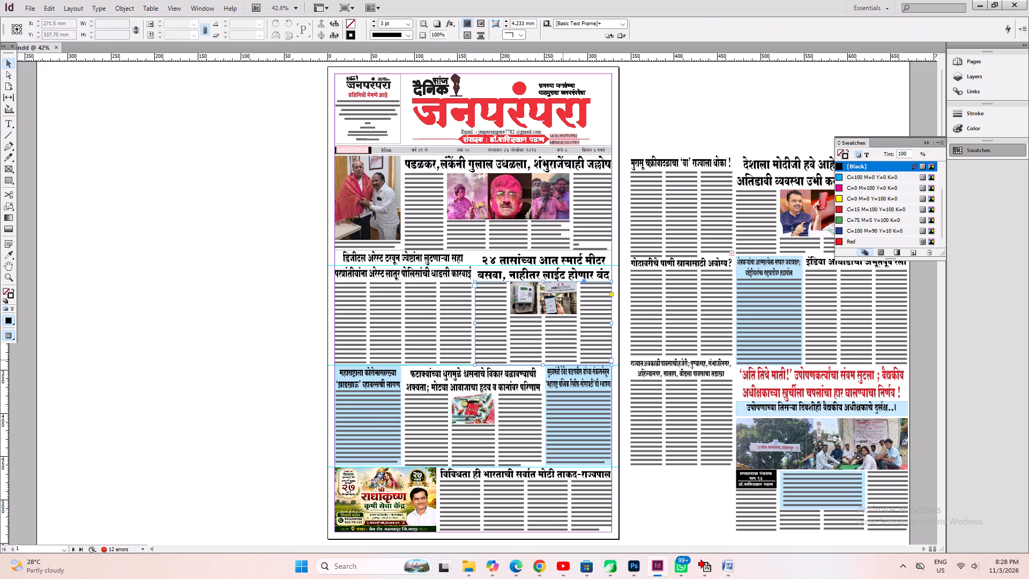
{"action": "key", "text": "ctrl+1"}
{"action": "key", "text": "space"}
{"action": "key", "text": "space"}
{"action": "key", "text": "space"}
{"action": "key", "text": "space"}
{"action": "key", "text": "space"}
{"action": "key", "text": "space"}
{"action": "key", "text": "space"}
{"action": "key", "text": "space"}
{"action": "key", "text": "space"}
{"action": "key", "text": "space"}
{"action": "key", "text": "space"}
{"action": "key", "text": "space"}
{"action": "key", "text": "space"}
{"action": "key", "text": "space"}
{"action": "key", "text": "space"}
{"action": "key", "text": "space"}
{"action": "key", "text": "space"}
{"action": "key", "text": "space"}
{"action": "key", "text": "space"}
{"action": "key", "text": "space"}
{"action": "left_click_drag", "start_coordinate": [272, 355], "coordinate": [335, 448]}
{"action": "left_click_drag", "start_coordinate": [253, 427], "coordinate": [391, 390]}
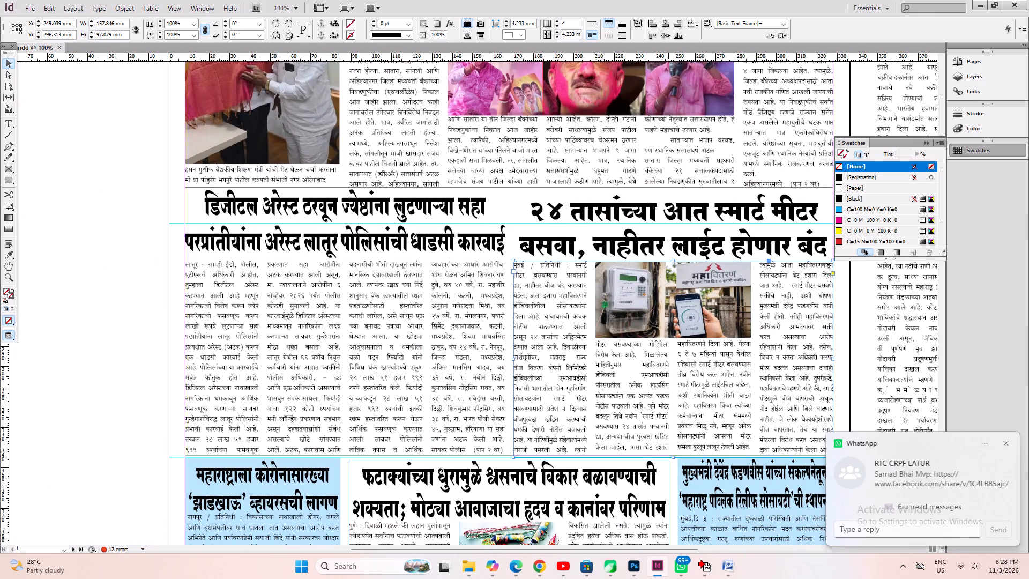
{"action": "scroll", "coordinate": [602, 474], "scroll_direction": "down", "scroll_amount": 11}
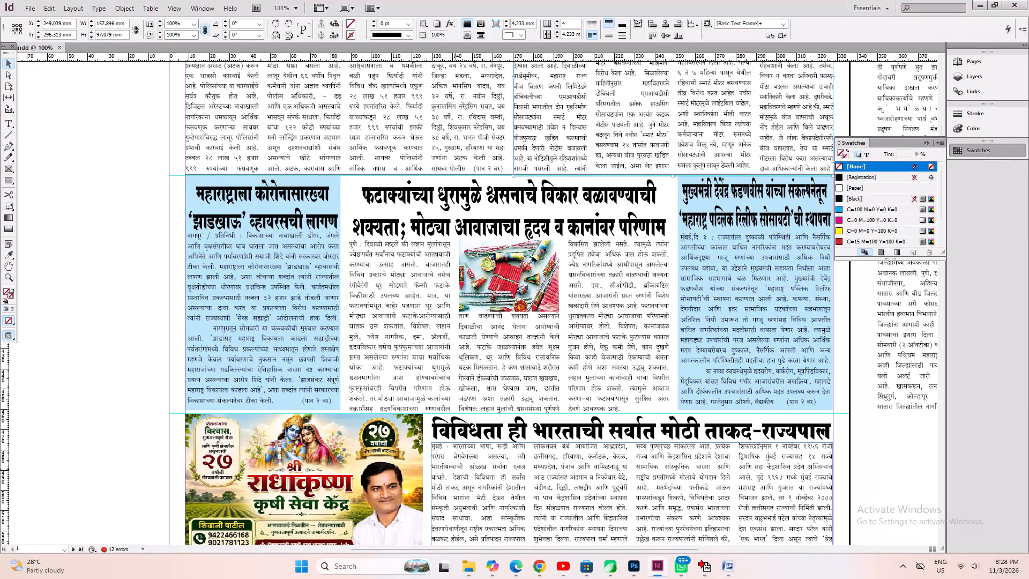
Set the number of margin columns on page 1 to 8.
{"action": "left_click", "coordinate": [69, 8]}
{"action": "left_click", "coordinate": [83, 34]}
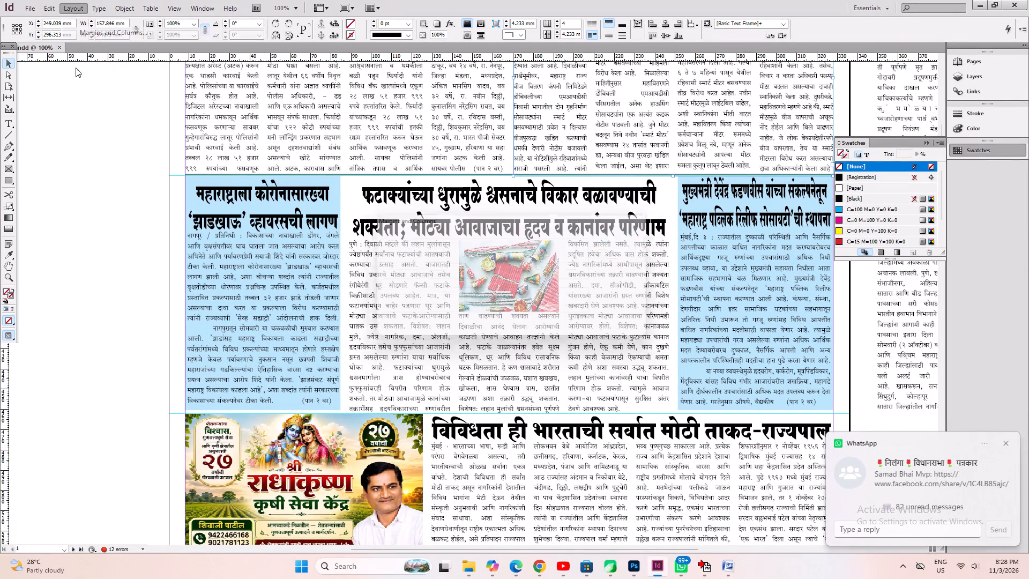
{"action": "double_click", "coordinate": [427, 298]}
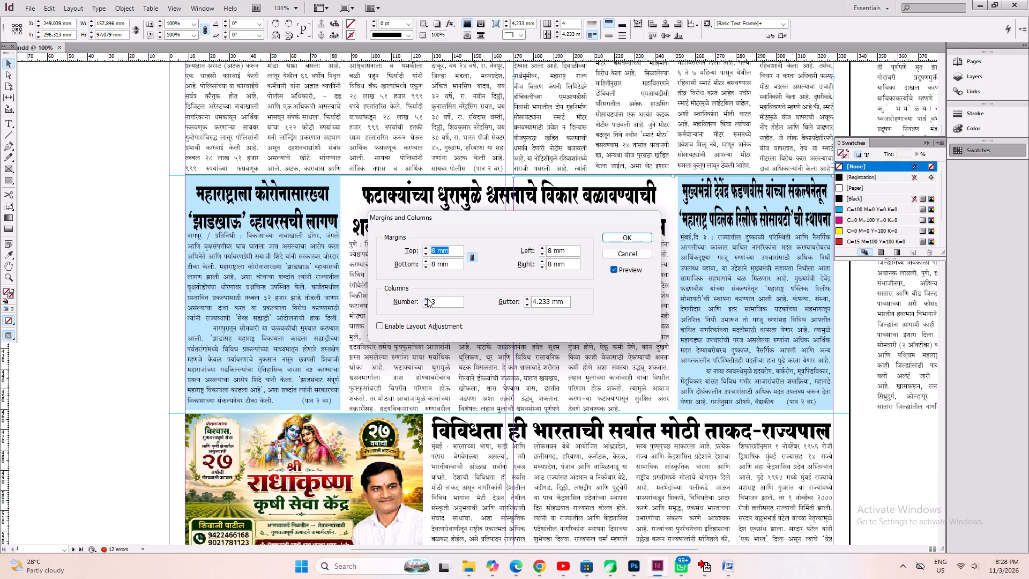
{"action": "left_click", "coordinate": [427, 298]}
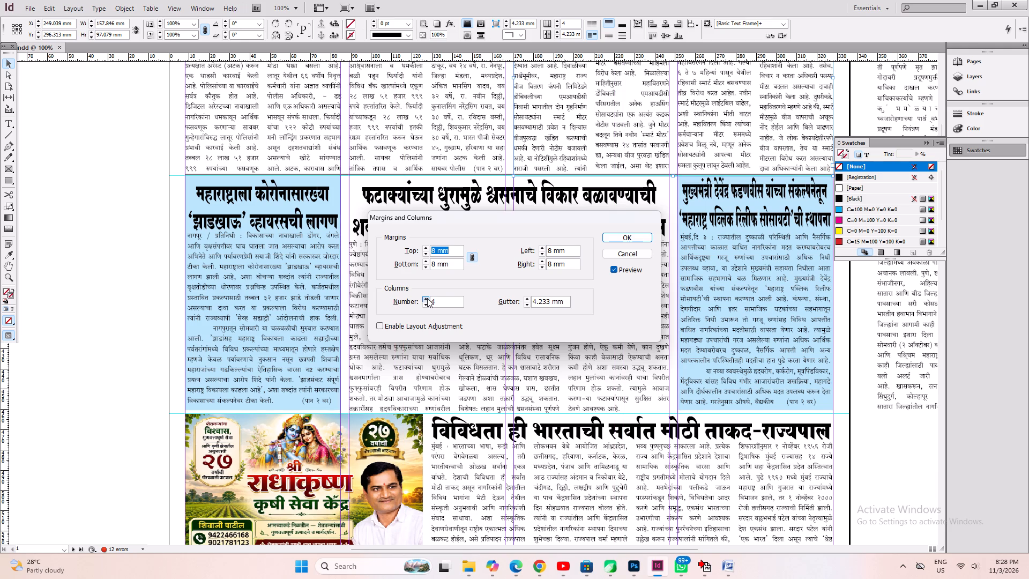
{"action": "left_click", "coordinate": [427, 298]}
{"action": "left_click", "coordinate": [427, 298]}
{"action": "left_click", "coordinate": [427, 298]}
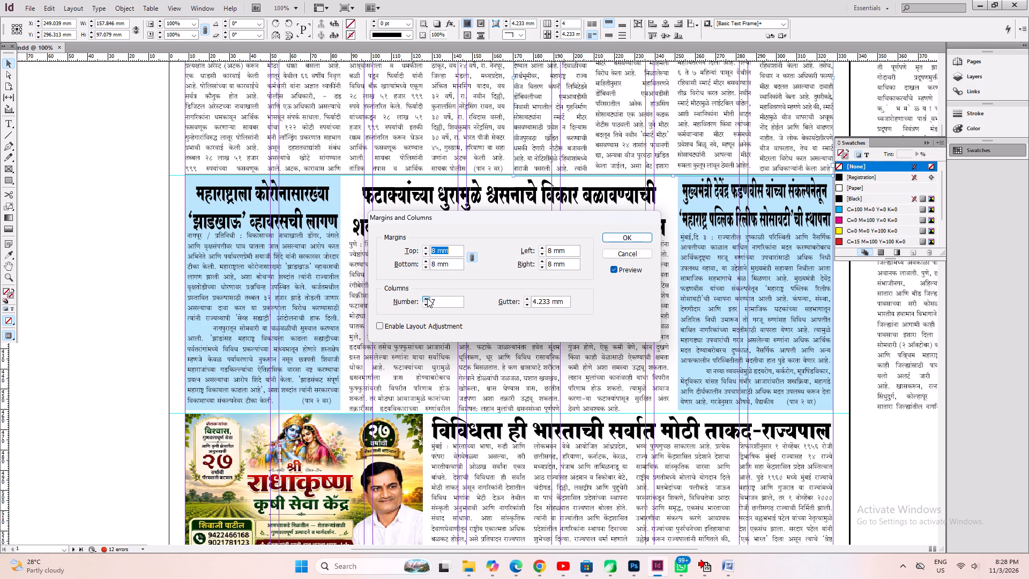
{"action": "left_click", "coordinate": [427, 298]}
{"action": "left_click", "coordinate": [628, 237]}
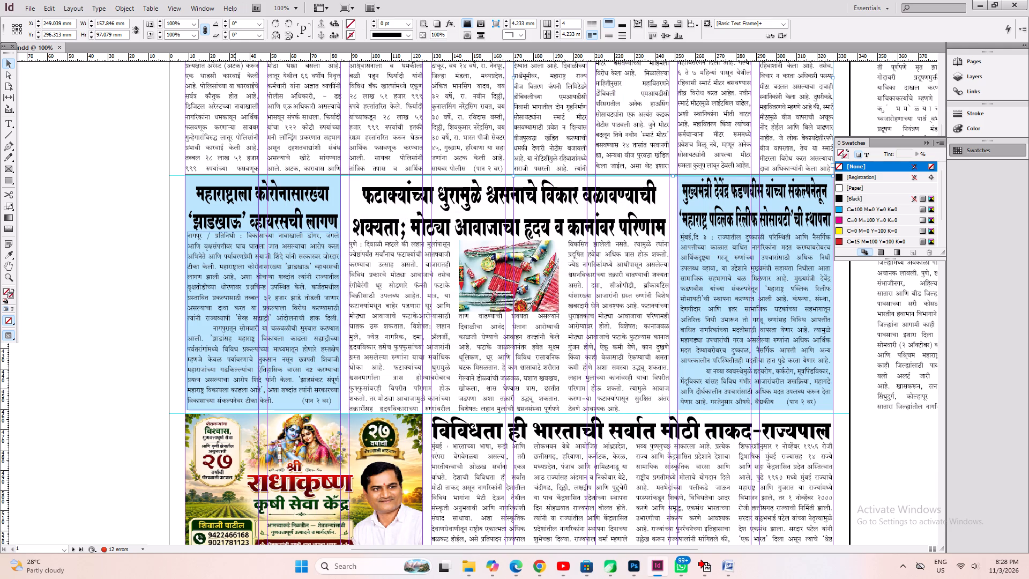
Save the newspaper document.
{"action": "key", "text": "ctrl+0"}
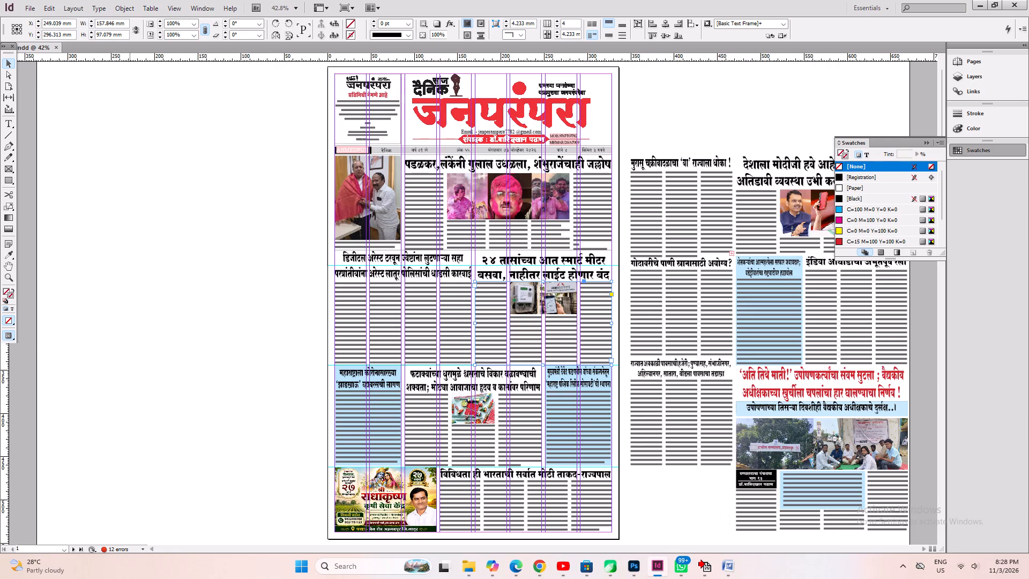
{"action": "key", "text": "ctrl+s"}
Open text.indd from the JANPARMPARA folder and bring its boxed news clipping into view.
{"action": "left_click", "coordinate": [33, 5]}
{"action": "left_click", "coordinate": [34, 38]}
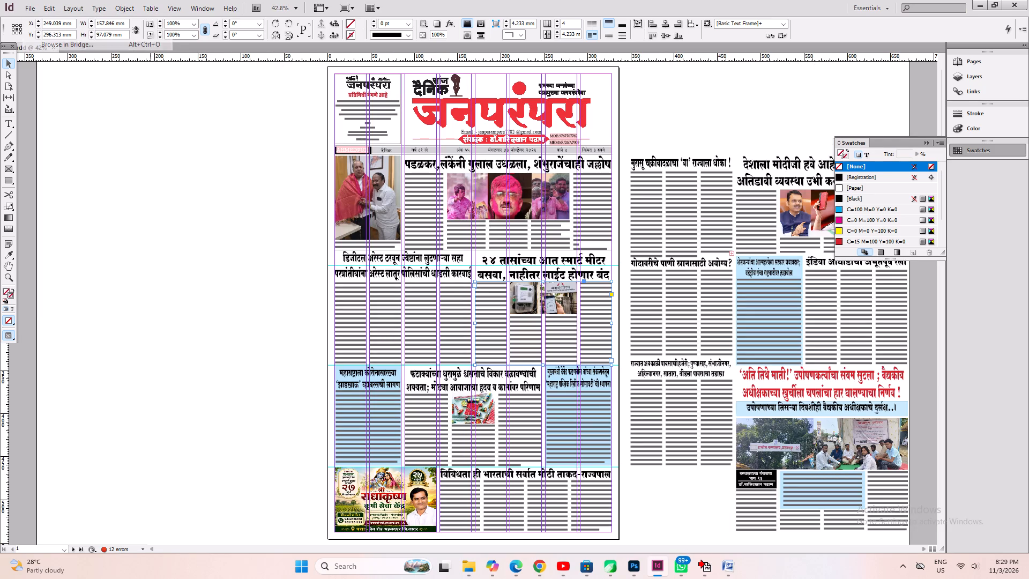
{"action": "left_click", "coordinate": [29, 10]}
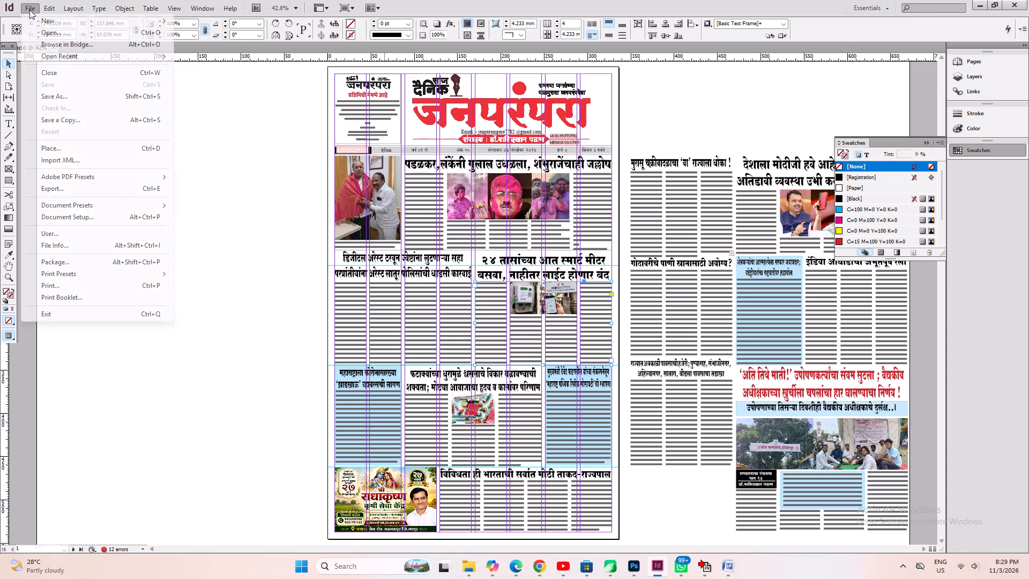
{"action": "left_click", "coordinate": [35, 31]}
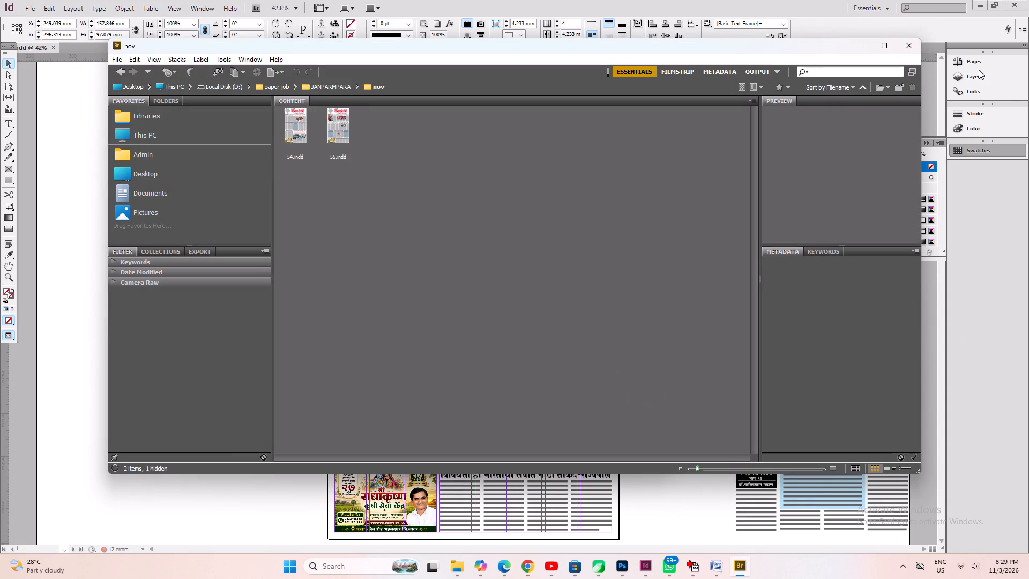
{"action": "left_click", "coordinate": [905, 46]}
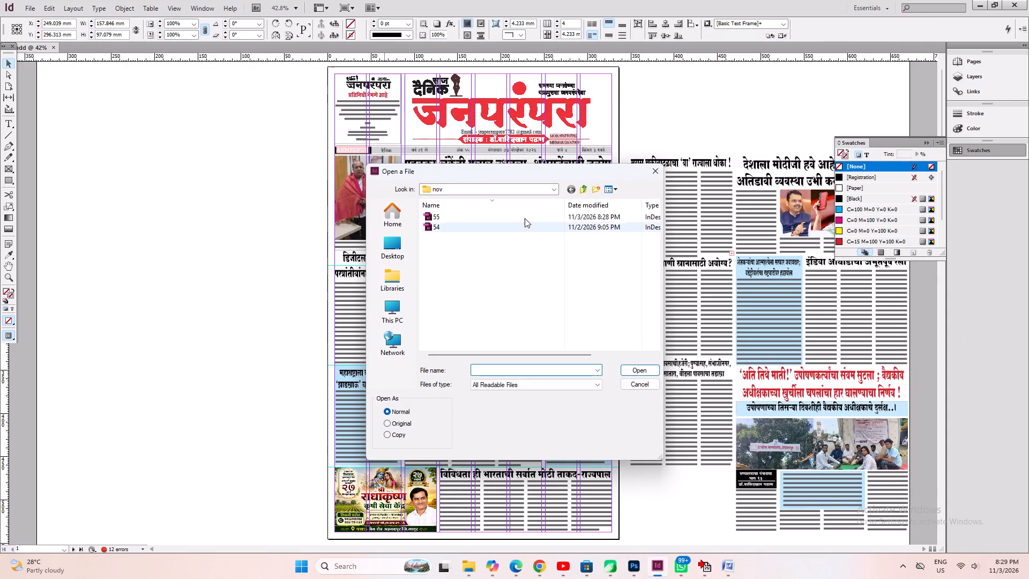
{"action": "left_click", "coordinate": [459, 183]}
{"action": "left_click", "coordinate": [459, 183]}
{"action": "left_click", "coordinate": [459, 183]}
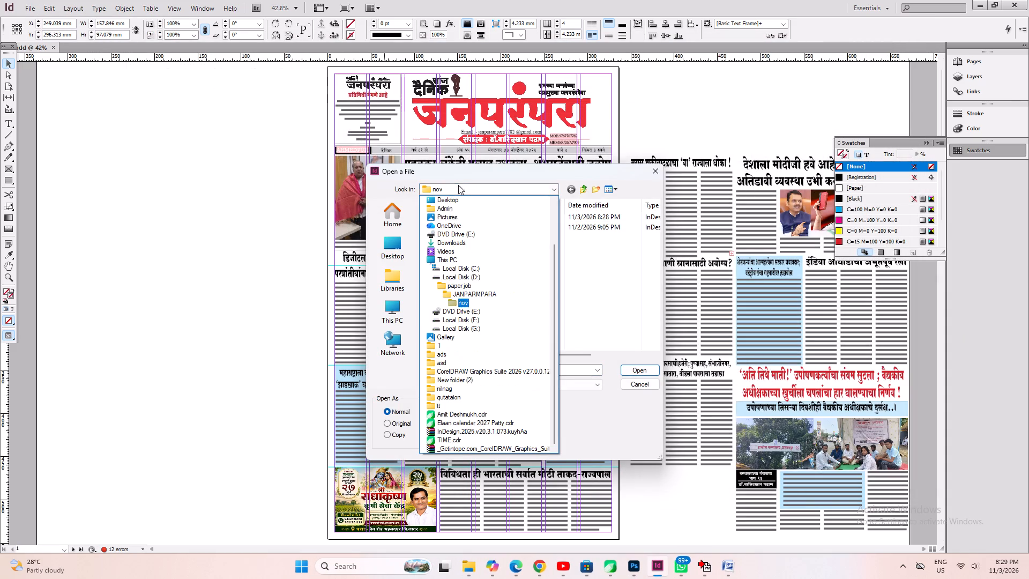
{"action": "left_click", "coordinate": [467, 294]}
{"action": "scroll", "coordinate": [464, 295], "scroll_direction": "down", "scroll_amount": 6}
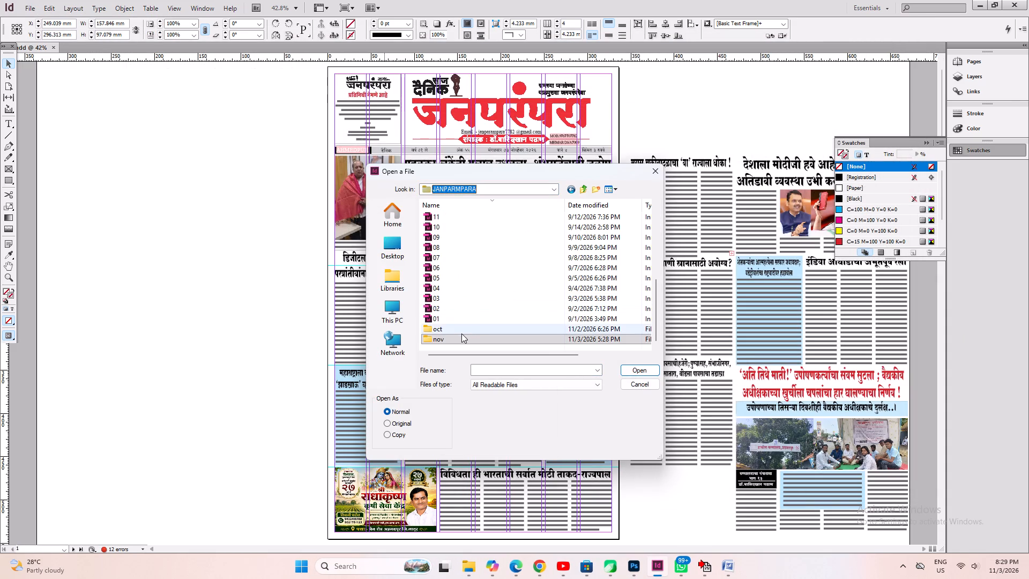
{"action": "scroll", "coordinate": [456, 315], "scroll_direction": "up", "scroll_amount": 10}
{"action": "double_click", "coordinate": [449, 220]}
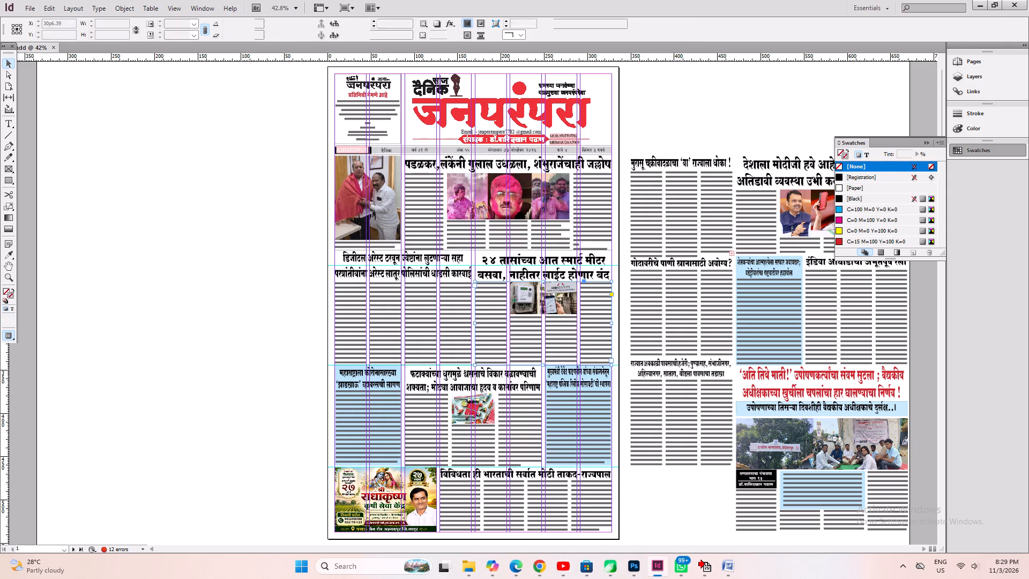
{"action": "left_click", "coordinate": [618, 351]}
{"action": "left_click_drag", "start_coordinate": [423, 500], "coordinate": [429, 485]}
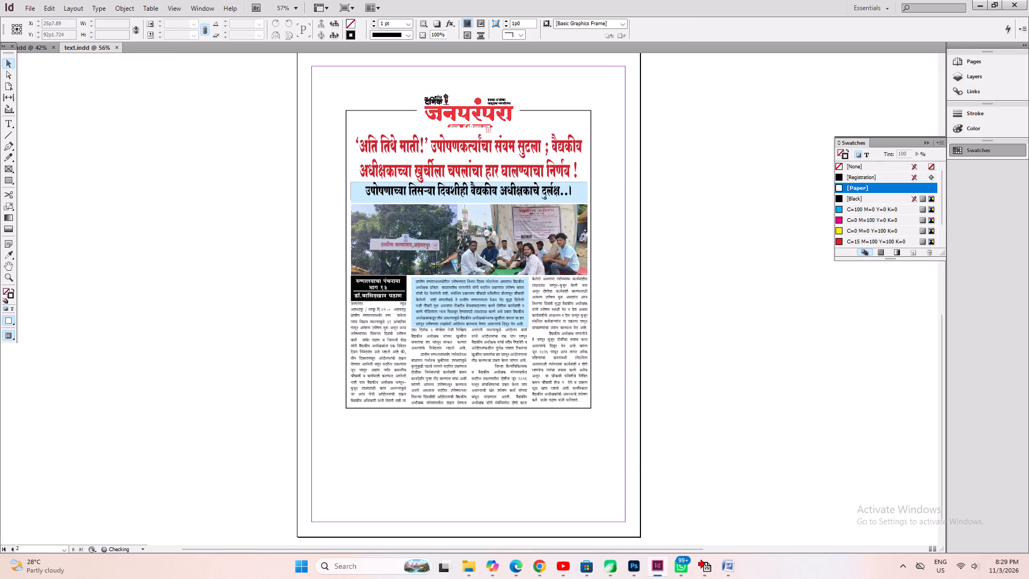
{"action": "left_click_drag", "start_coordinate": [429, 485], "coordinate": [427, 492]}
{"action": "left_click", "coordinate": [431, 391]}
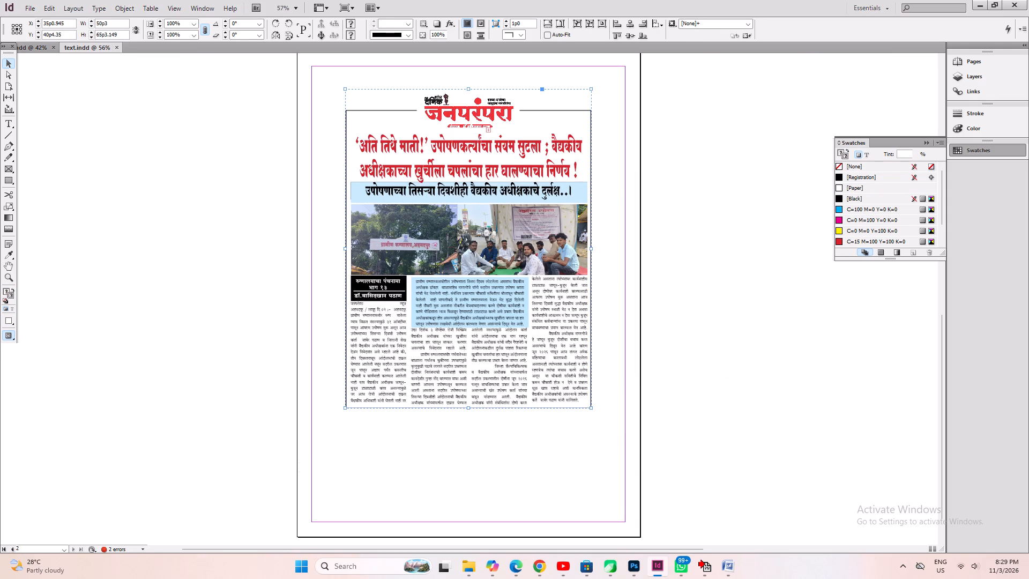
{"action": "left_click", "coordinate": [525, 450]}
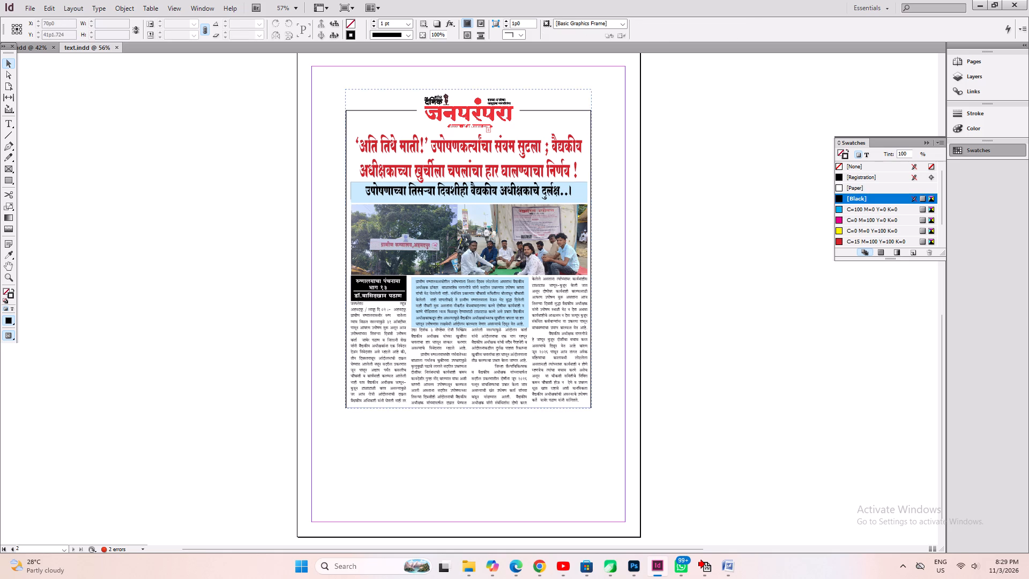
Return to the newspaper document and save it.
{"action": "left_click", "coordinate": [36, 46]}
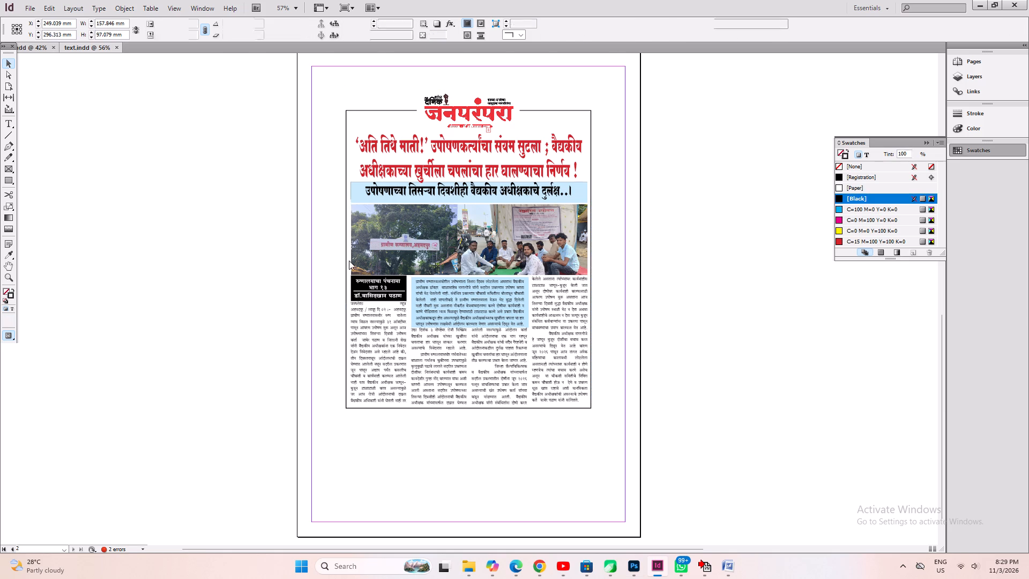
{"action": "key", "text": "ctrl+a"}
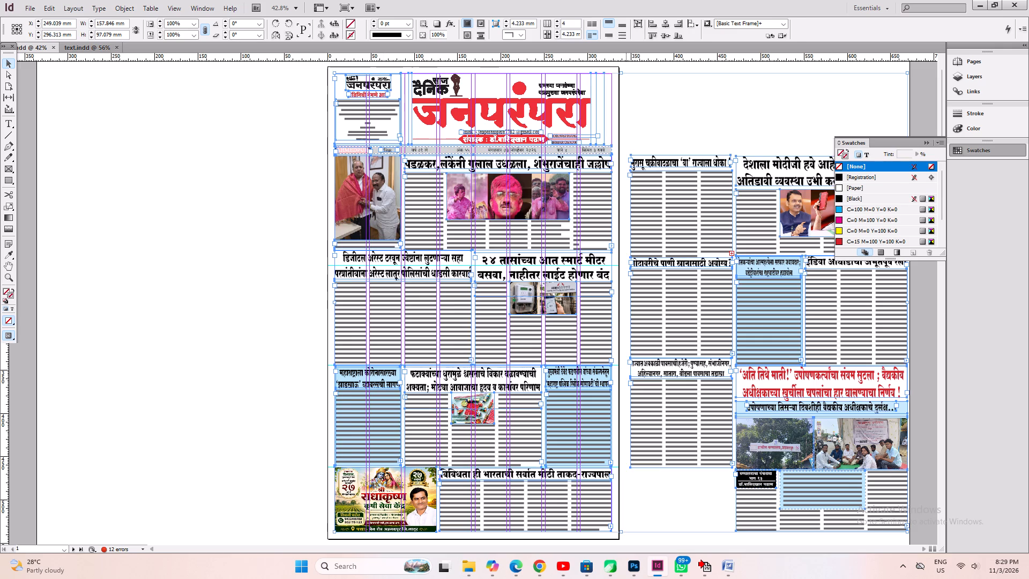
{"action": "key", "text": "ctrl+s"}
{"action": "key", "text": "ctrl+s"}
{"action": "left_click", "coordinate": [241, 381]}
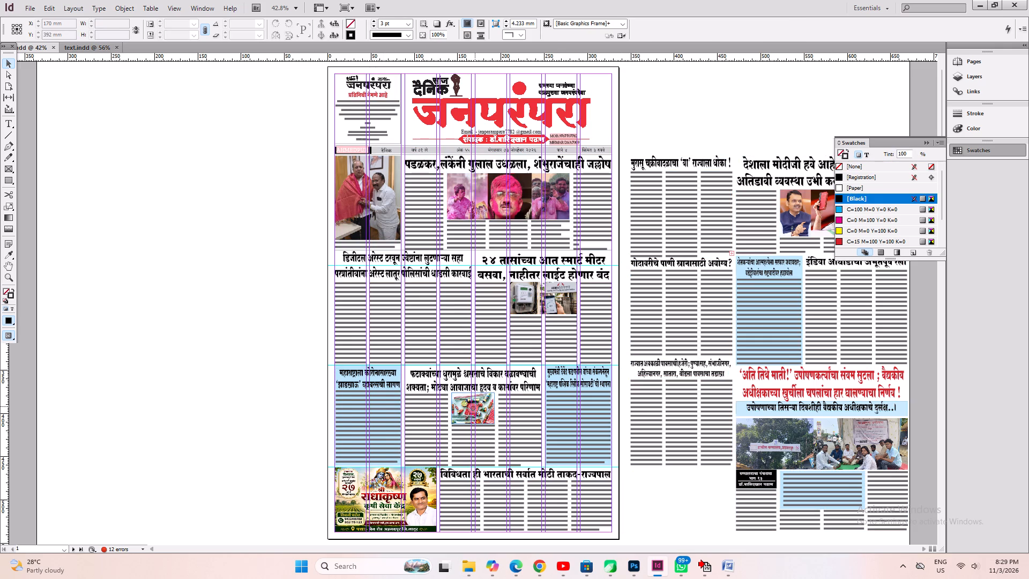
Examine the layouts of pages 2 to 4 and their pasteboard stories, and return to page 1.
{"action": "scroll", "coordinate": [344, 457], "scroll_direction": "down", "scroll_amount": 5}
{"action": "key", "text": "space"}
{"action": "key", "text": "space"}
{"action": "key", "text": "space"}
{"action": "key", "text": "space"}
{"action": "key", "text": "space"}
{"action": "key", "text": "space"}
{"action": "key", "text": "space"}
{"action": "key", "text": "space"}
{"action": "key", "text": "space"}
{"action": "key", "text": "space"}
{"action": "key", "text": "space"}
{"action": "key", "text": "space"}
{"action": "key", "text": "space"}
{"action": "key", "text": "space"}
{"action": "key", "text": "space"}
{"action": "key", "text": "space"}
{"action": "key", "text": "space"}
{"action": "key", "text": "space"}
{"action": "key", "text": "space"}
{"action": "key", "text": "space"}
{"action": "left_click_drag", "start_coordinate": [220, 469], "coordinate": [189, 219]}
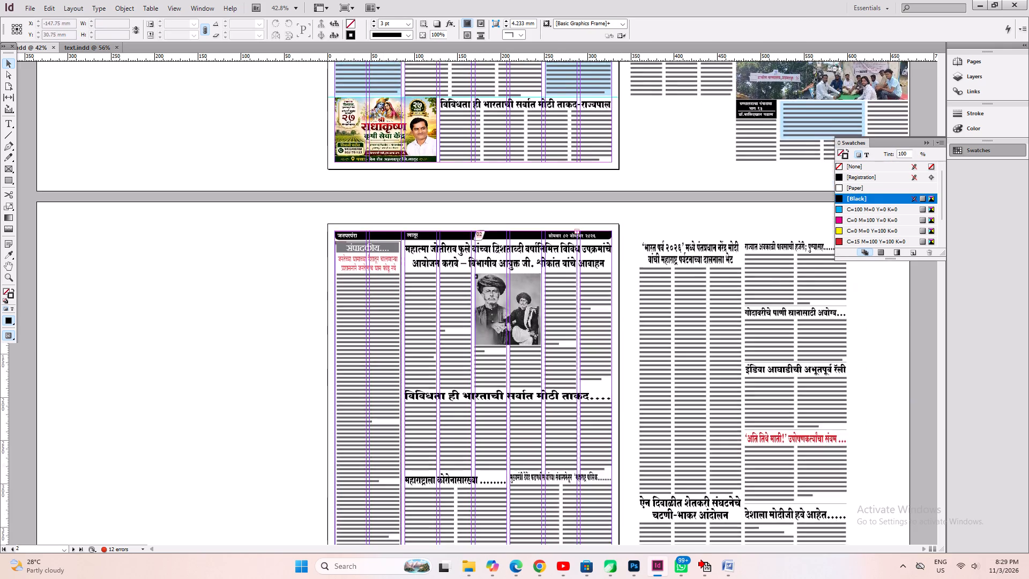
{"action": "left_click_drag", "start_coordinate": [312, 454], "coordinate": [250, 176]}
{"action": "left_click_drag", "start_coordinate": [405, 357], "coordinate": [359, 149]}
{"action": "left_click_drag", "start_coordinate": [498, 411], "coordinate": [419, 137]}
{"action": "left_click_drag", "start_coordinate": [533, 458], "coordinate": [533, 452]}
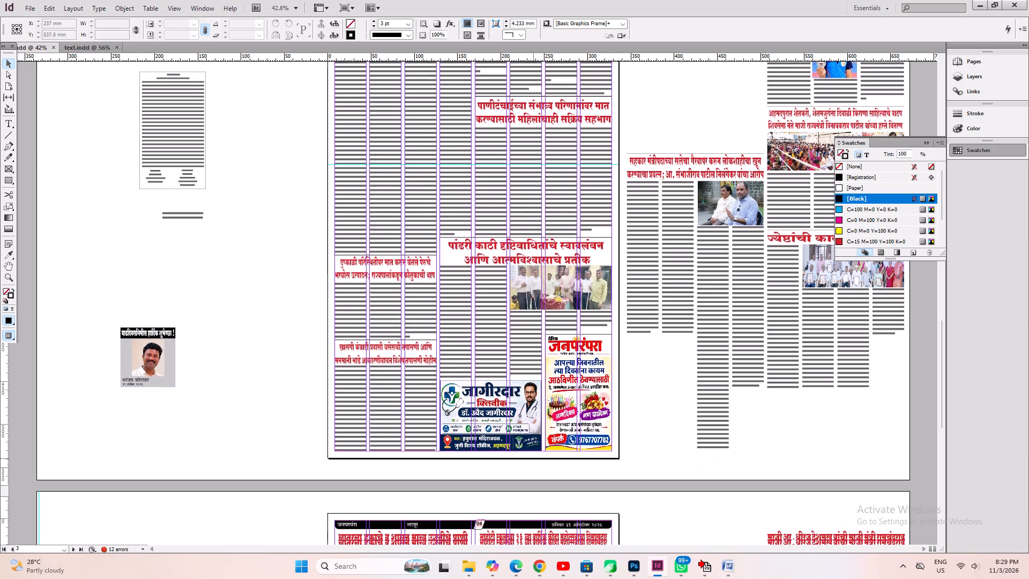
{"action": "left_click_drag", "start_coordinate": [533, 452], "coordinate": [498, 198]}
{"action": "left_click_drag", "start_coordinate": [515, 371], "coordinate": [520, 184]}
{"action": "left_click_drag", "start_coordinate": [542, 382], "coordinate": [510, 179]}
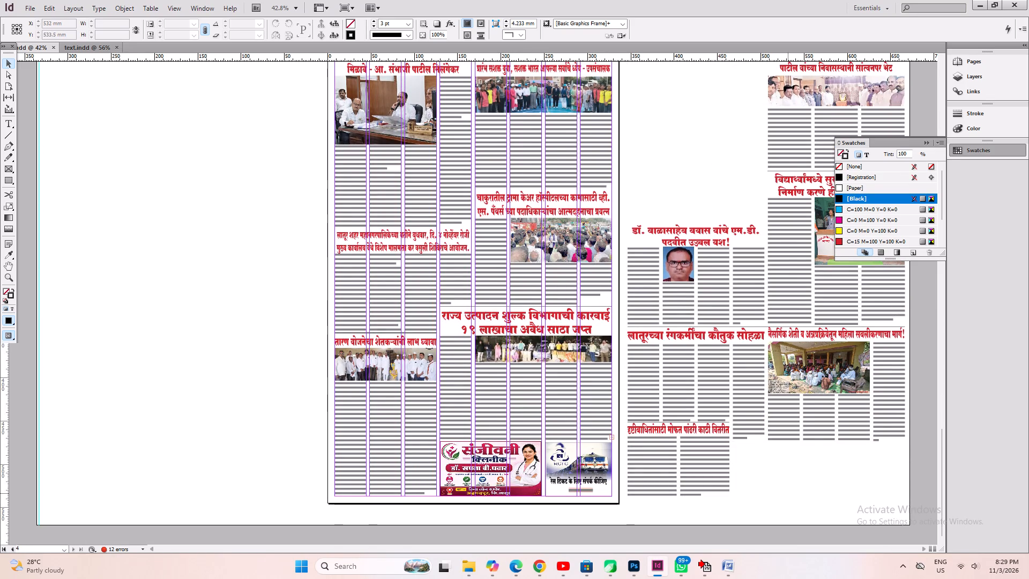
{"action": "key", "text": "space"}
{"action": "key", "text": "space"}
{"action": "key", "text": "space"}
{"action": "key", "text": "space"}
{"action": "key", "text": "space"}
{"action": "key", "text": "space"}
{"action": "key", "text": "space"}
{"action": "key", "text": "space"}
{"action": "key", "text": "space"}
{"action": "key", "text": "space"}
{"action": "key", "text": "space"}
{"action": "key", "text": "space"}
{"action": "key", "text": "space"}
{"action": "key", "text": "space"}
{"action": "key", "text": "space"}
{"action": "key", "text": "space"}
{"action": "key", "text": "space"}
{"action": "key", "text": "space"}
{"action": "key", "text": "space"}
{"action": "key", "text": "space"}
{"action": "left_click_drag", "start_coordinate": [501, 158], "coordinate": [374, 448]}
{"action": "left_click_drag", "start_coordinate": [510, 239], "coordinate": [465, 427]}
{"action": "left_click_drag", "start_coordinate": [530, 166], "coordinate": [486, 453]}
{"action": "left_click_drag", "start_coordinate": [508, 235], "coordinate": [472, 487]}
{"action": "left_click_drag", "start_coordinate": [503, 184], "coordinate": [464, 529]}
{"action": "left_click_drag", "start_coordinate": [504, 311], "coordinate": [479, 568]}
{"action": "left_click_drag", "start_coordinate": [487, 340], "coordinate": [448, 578]}
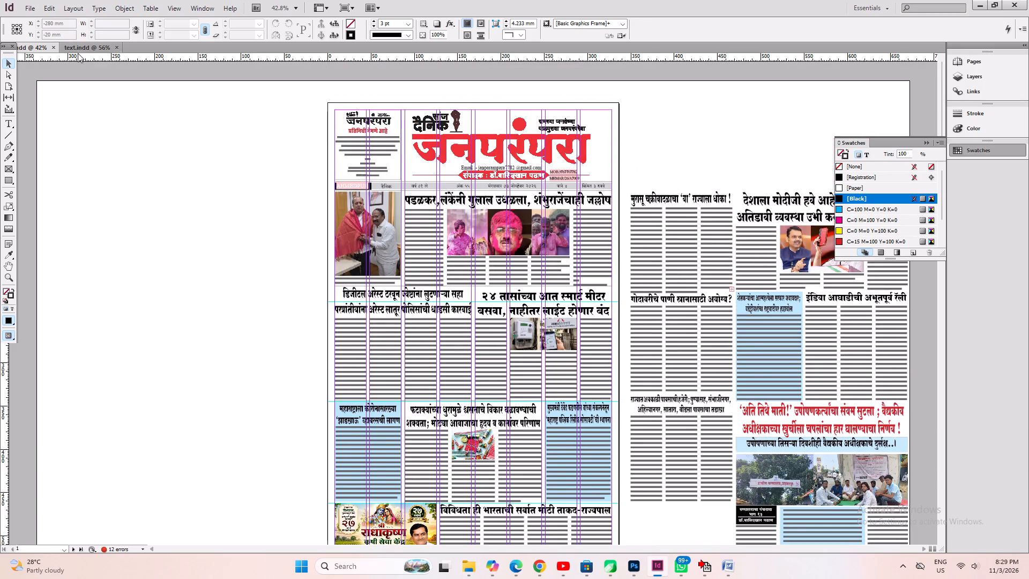
Switch to text.indd and save it.
{"action": "left_click", "coordinate": [78, 47]}
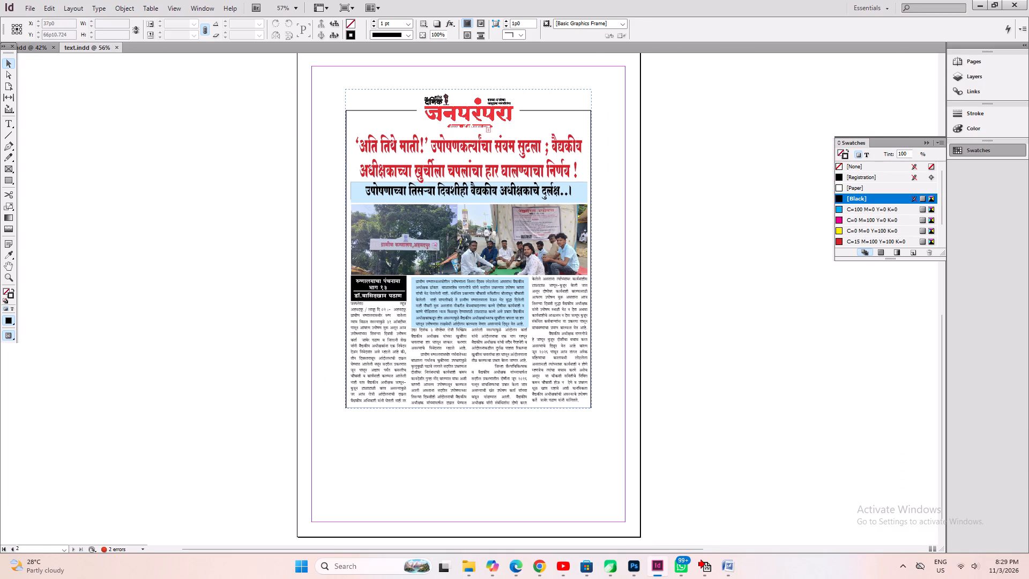
{"action": "left_click", "coordinate": [265, 417]}
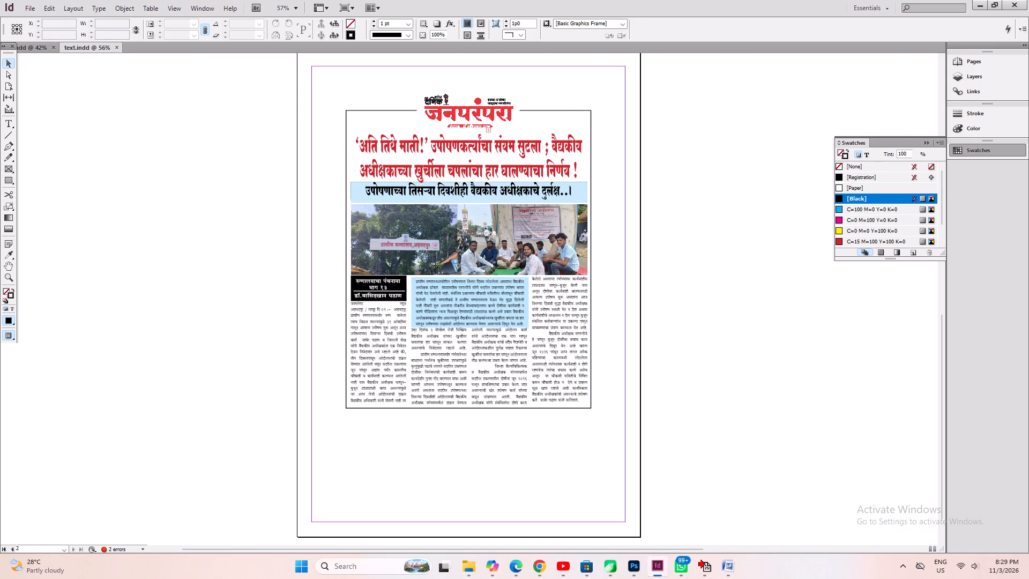
{"action": "left_click", "coordinate": [450, 281]}
{"action": "key", "text": "ctrl+s"}
{"action": "key", "text": "ctrl+a"}
{"action": "key", "text": "ctrl+s"}
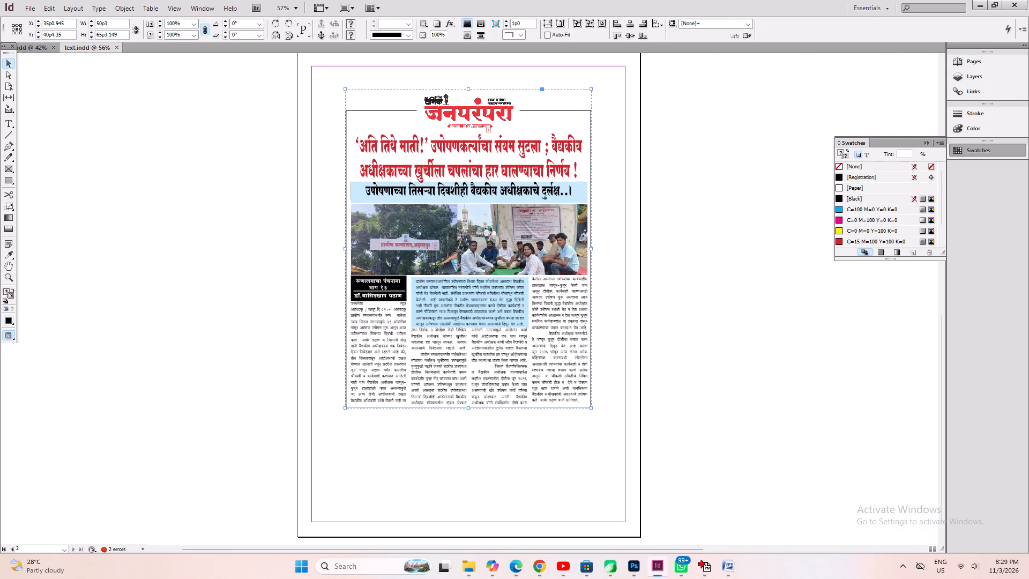
{"action": "left_click", "coordinate": [453, 452]}
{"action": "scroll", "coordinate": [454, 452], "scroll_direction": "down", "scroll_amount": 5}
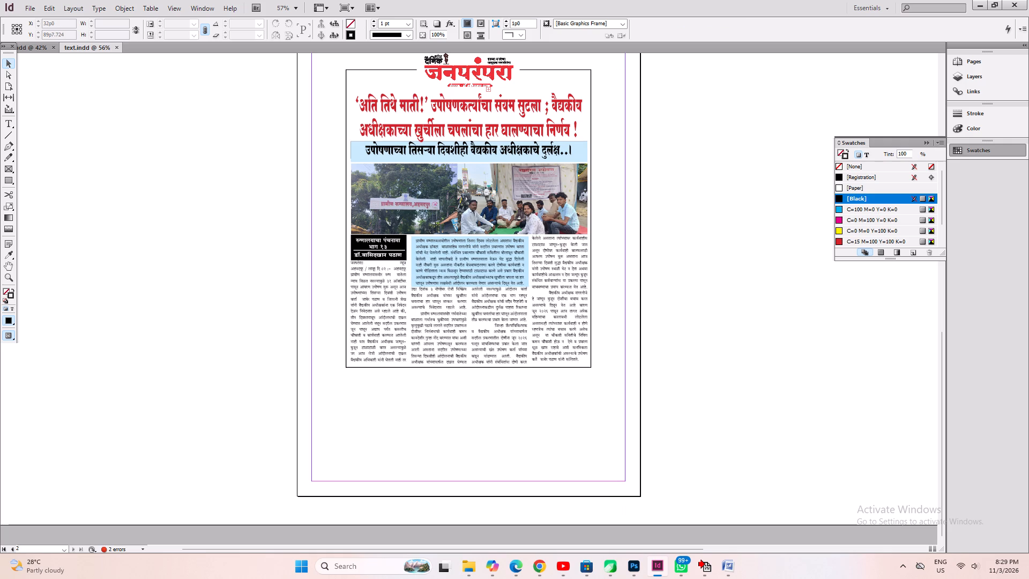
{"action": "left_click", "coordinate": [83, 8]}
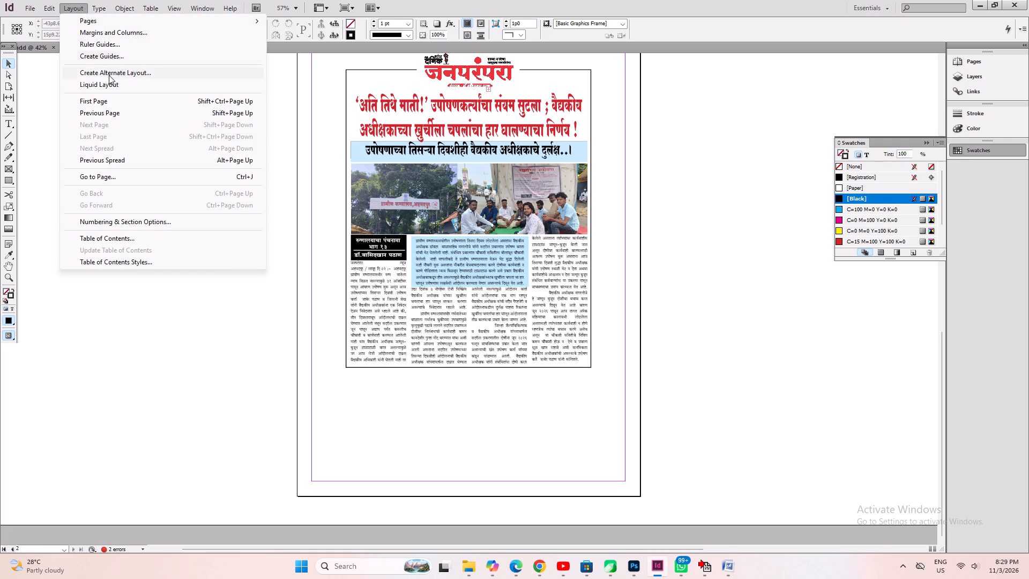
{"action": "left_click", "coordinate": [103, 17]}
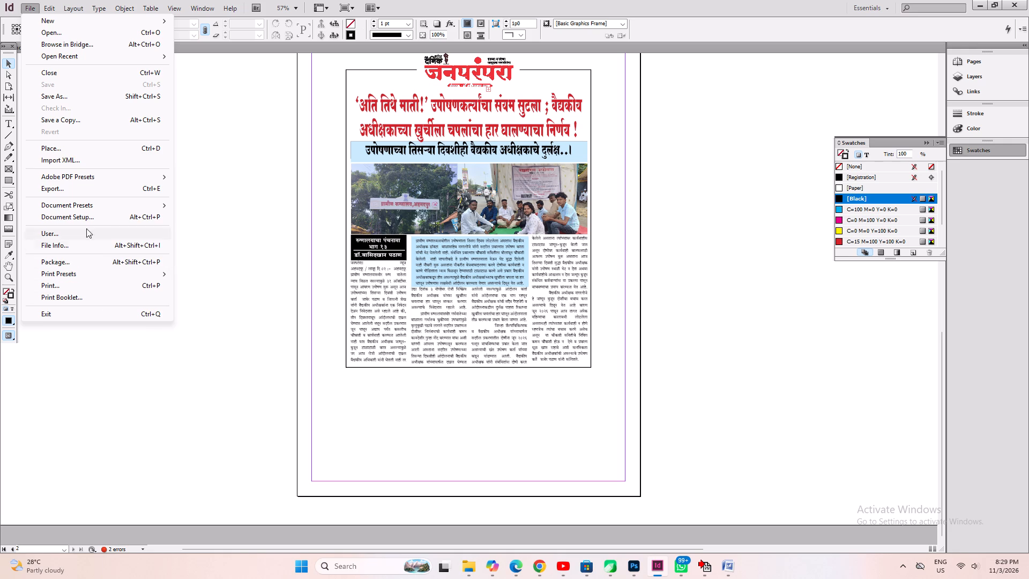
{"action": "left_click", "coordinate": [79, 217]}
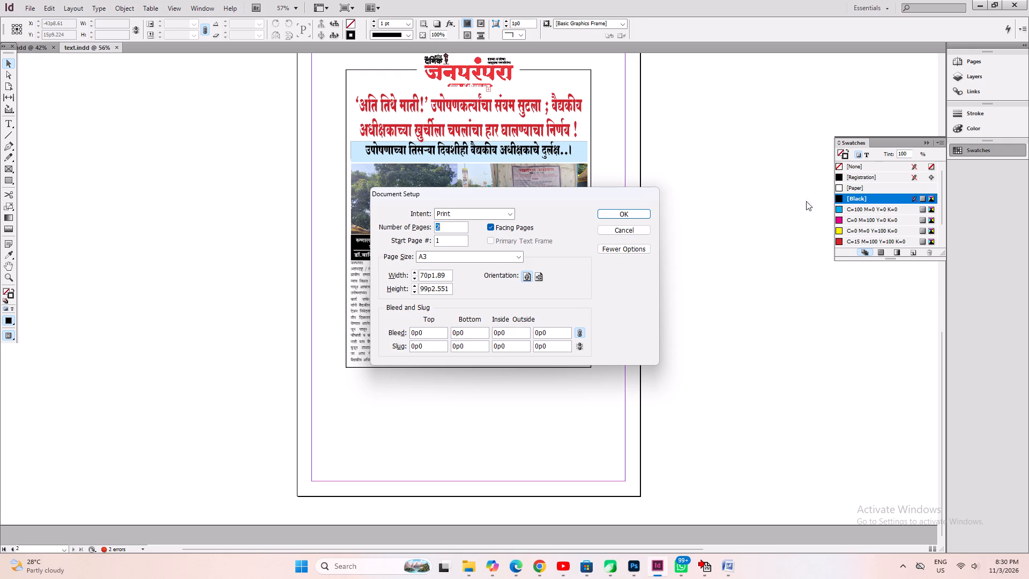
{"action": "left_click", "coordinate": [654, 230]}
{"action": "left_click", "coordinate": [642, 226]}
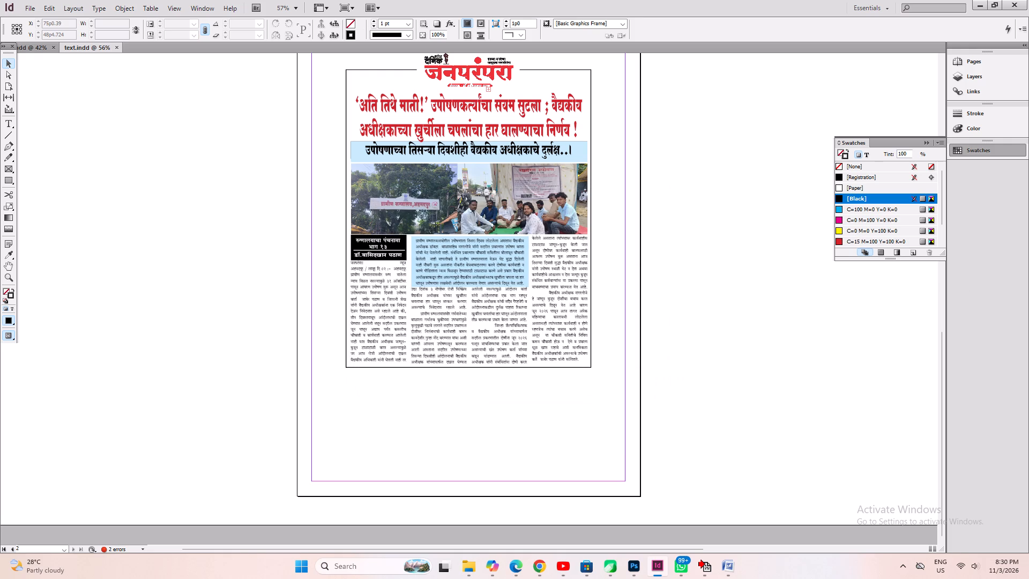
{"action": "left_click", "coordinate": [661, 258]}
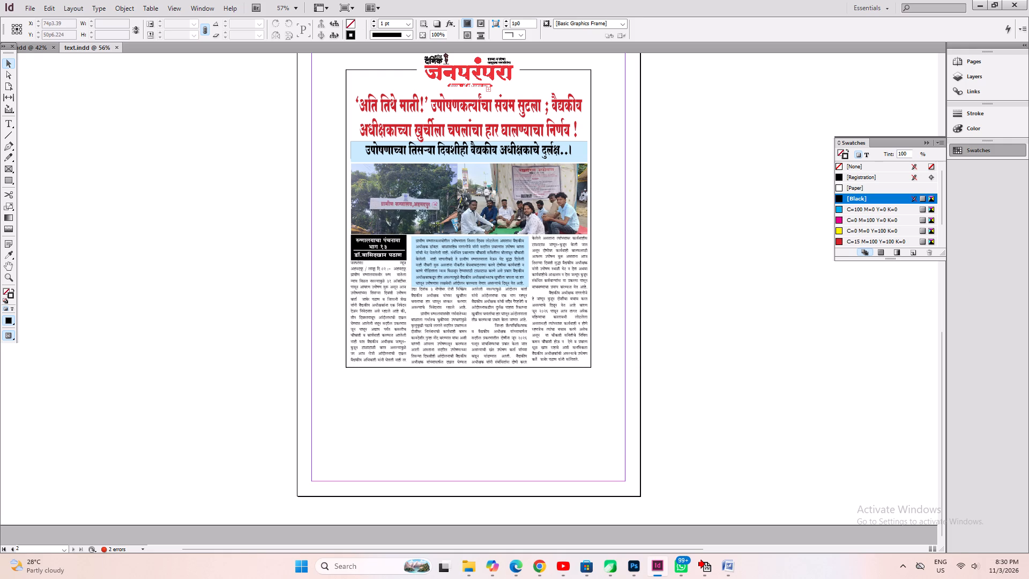
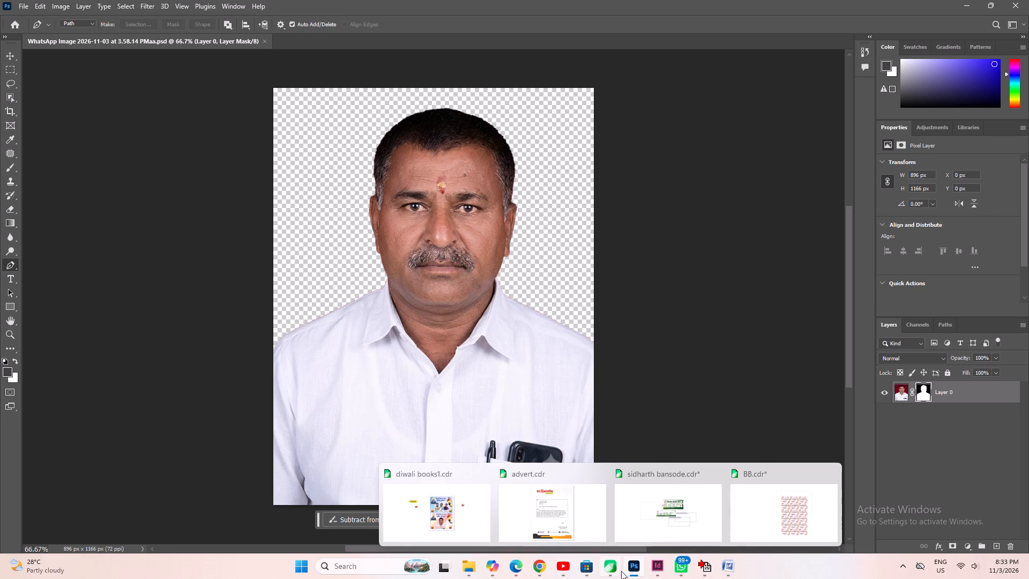
Switch to BB.cdr in CorelDRAW and import the portrait WhatsApp Image 2026-11-03 at 3.58.14 PM over the Marathi text on page 4.
{"action": "left_click", "coordinate": [760, 522]}
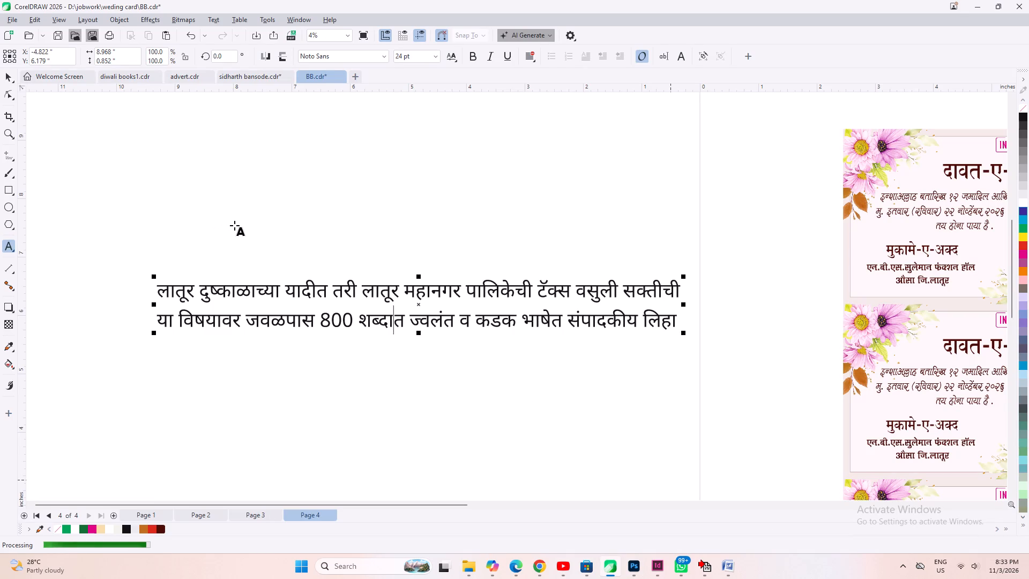
{"action": "left_click", "coordinate": [11, 72]}
{"action": "right_click", "coordinate": [187, 160]}
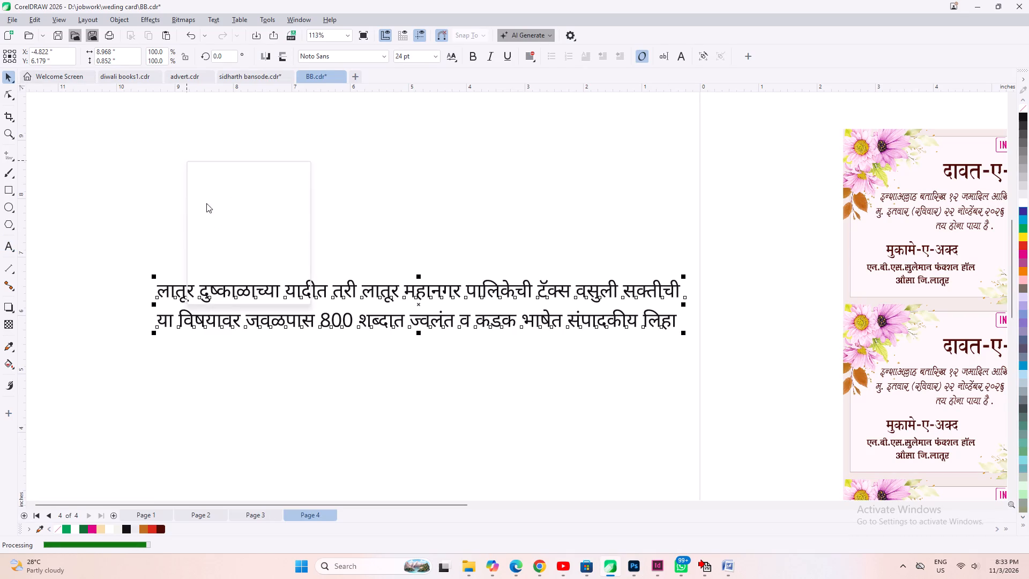
{"action": "left_click", "coordinate": [219, 223]}
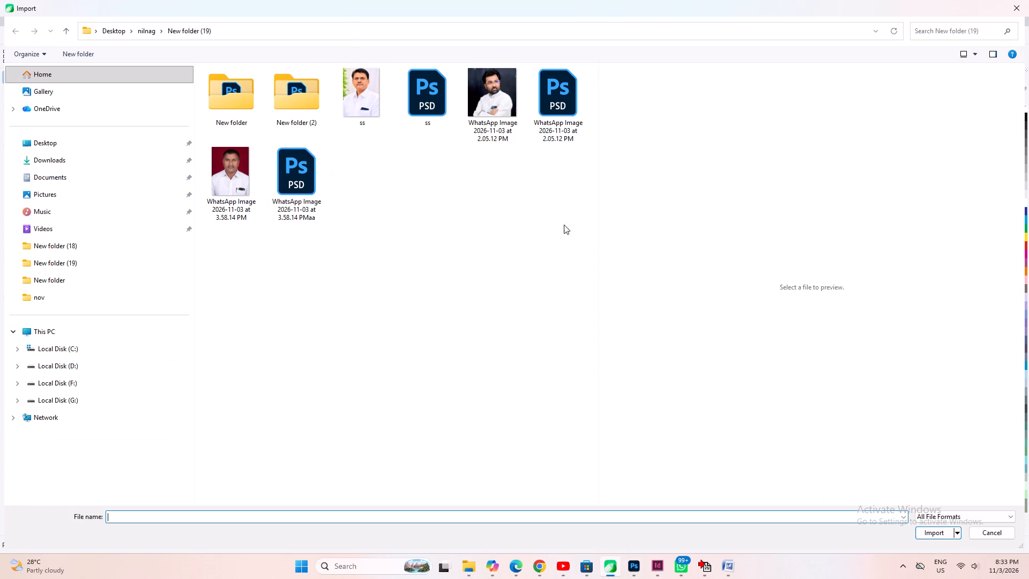
{"action": "left_click_drag", "start_coordinate": [221, 170], "coordinate": [227, 175]}
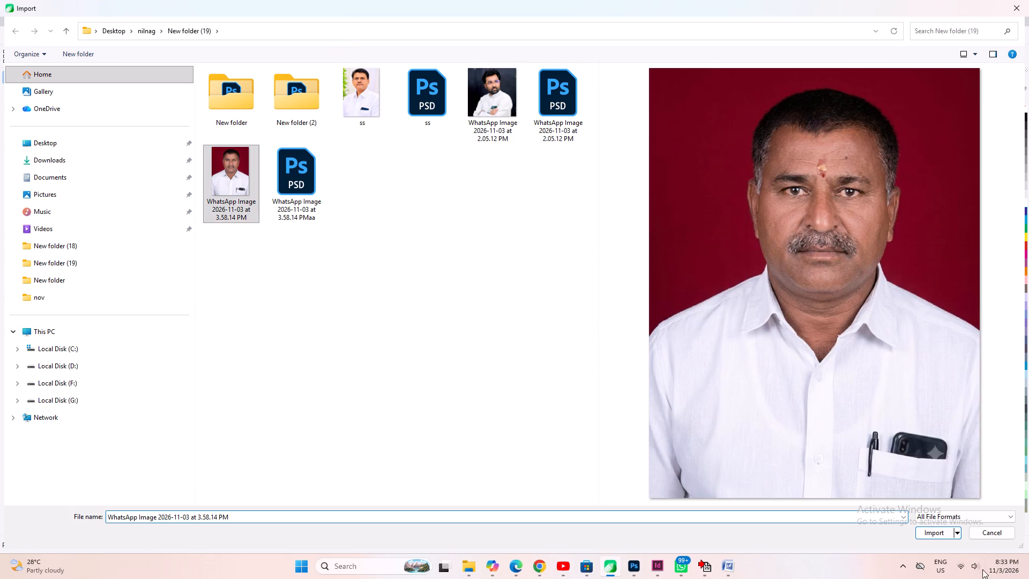
{"action": "left_click", "coordinate": [932, 533]}
{"action": "left_click", "coordinate": [311, 188]}
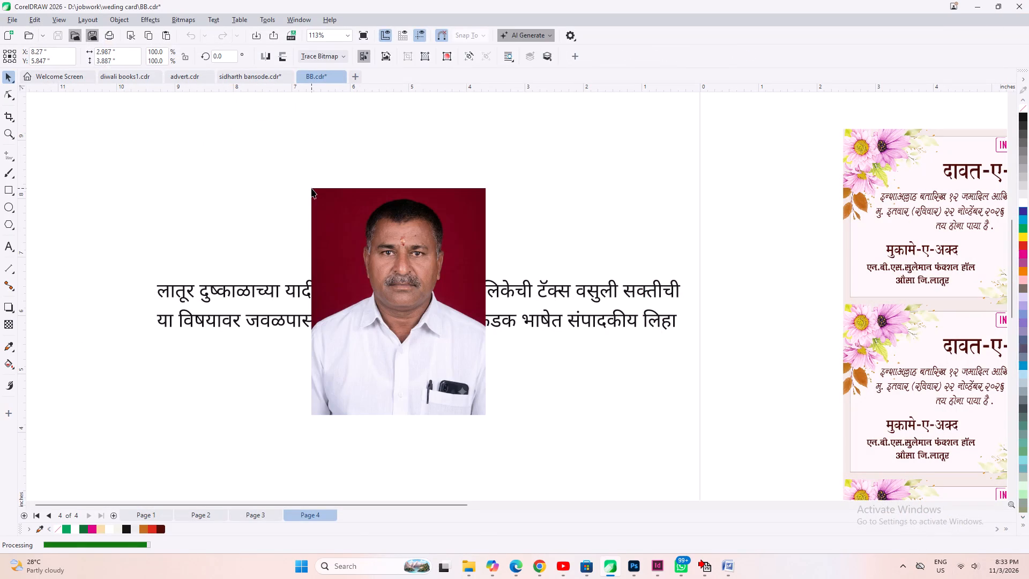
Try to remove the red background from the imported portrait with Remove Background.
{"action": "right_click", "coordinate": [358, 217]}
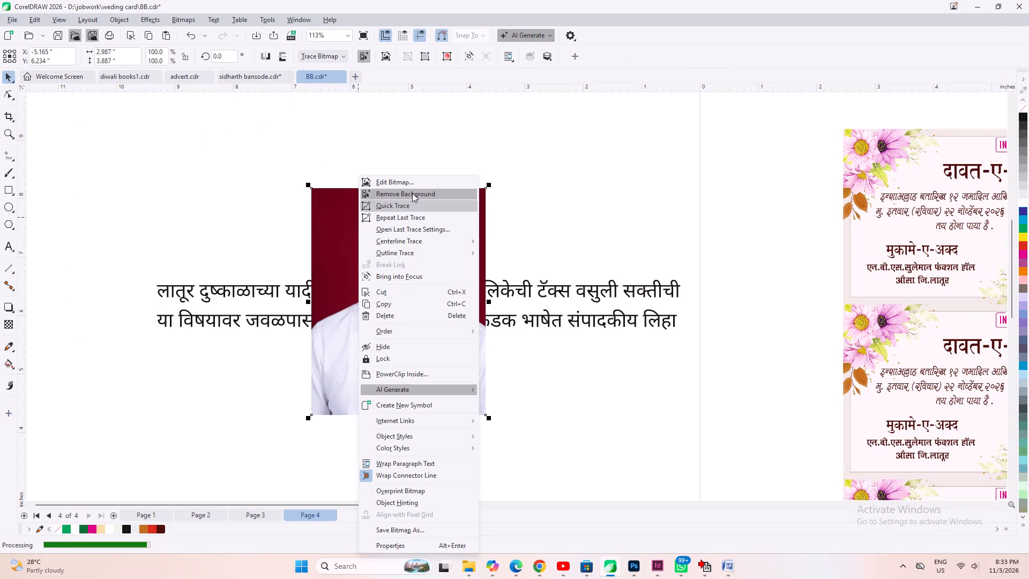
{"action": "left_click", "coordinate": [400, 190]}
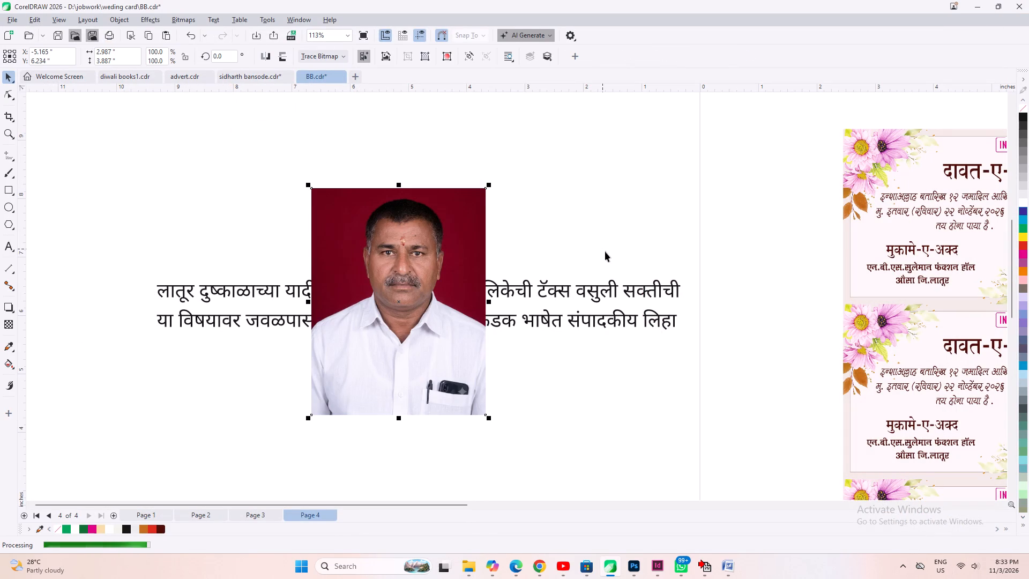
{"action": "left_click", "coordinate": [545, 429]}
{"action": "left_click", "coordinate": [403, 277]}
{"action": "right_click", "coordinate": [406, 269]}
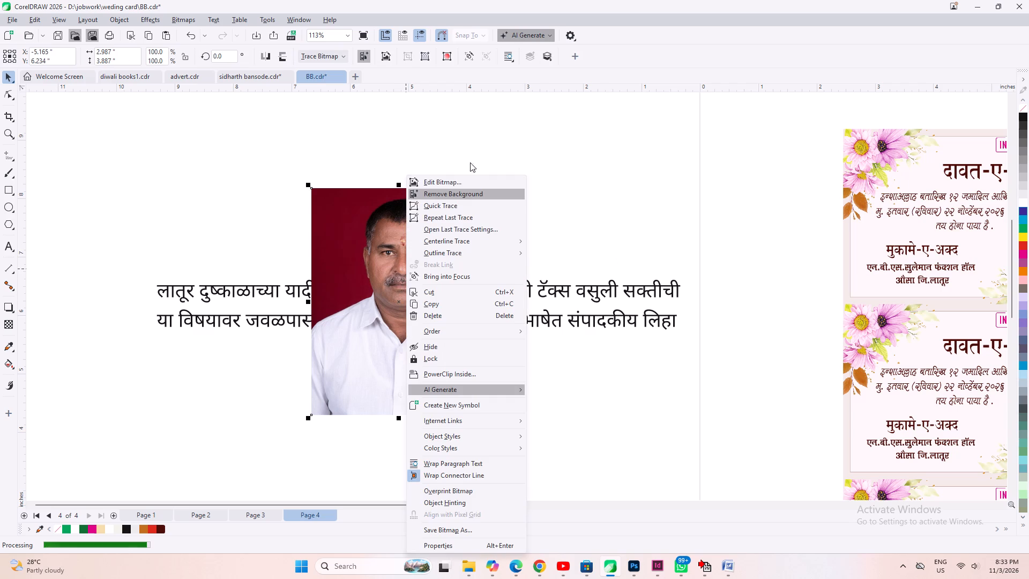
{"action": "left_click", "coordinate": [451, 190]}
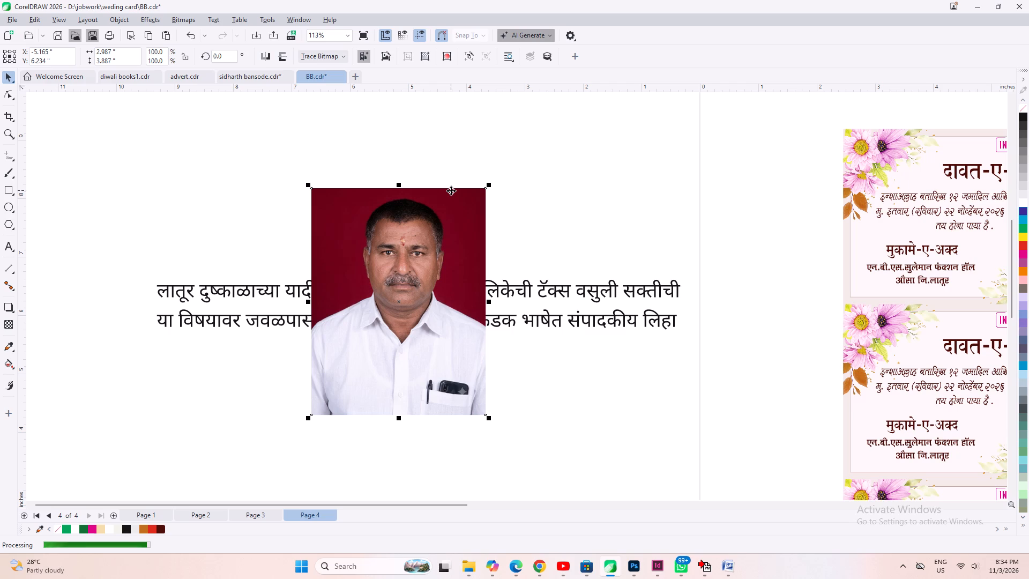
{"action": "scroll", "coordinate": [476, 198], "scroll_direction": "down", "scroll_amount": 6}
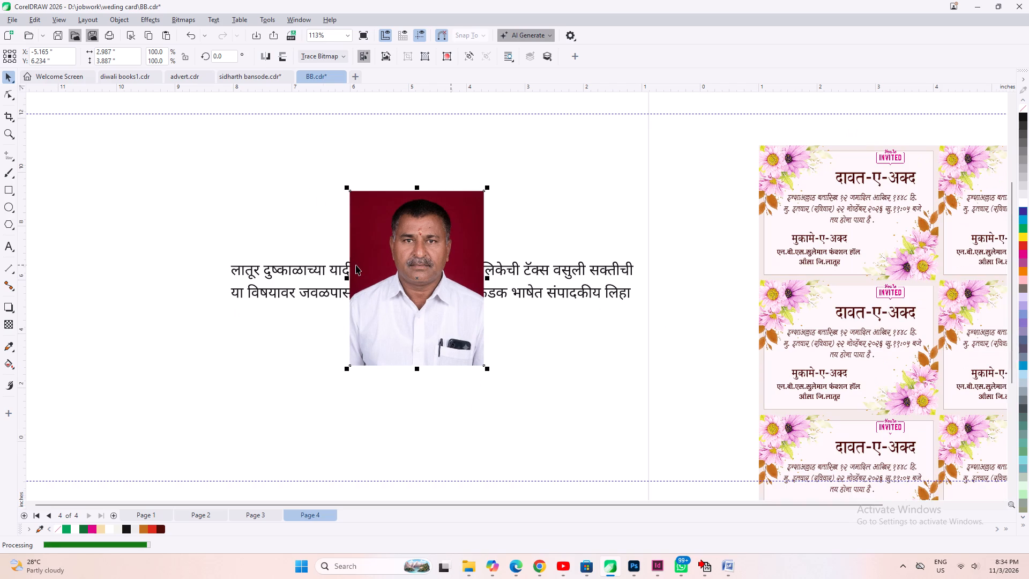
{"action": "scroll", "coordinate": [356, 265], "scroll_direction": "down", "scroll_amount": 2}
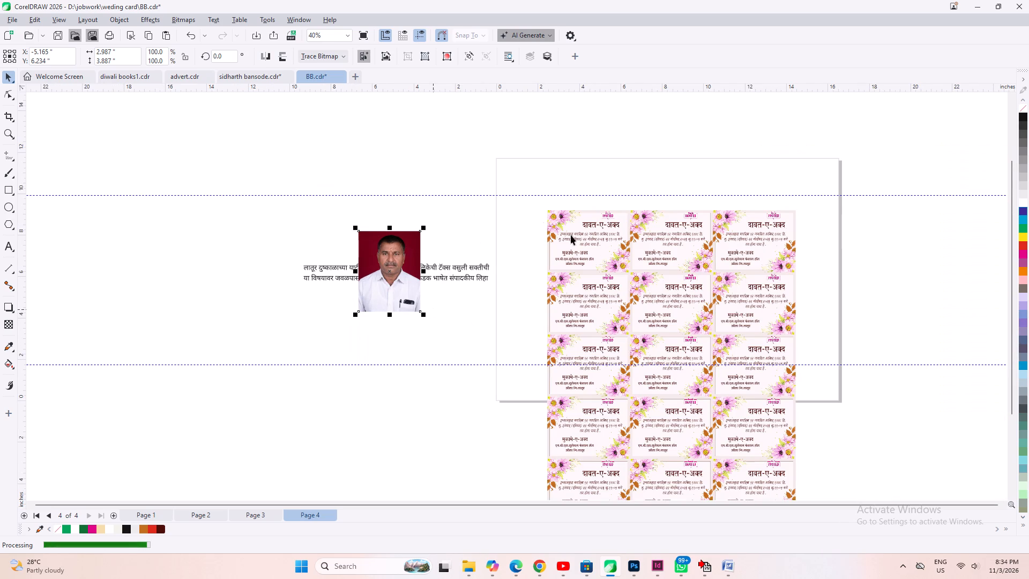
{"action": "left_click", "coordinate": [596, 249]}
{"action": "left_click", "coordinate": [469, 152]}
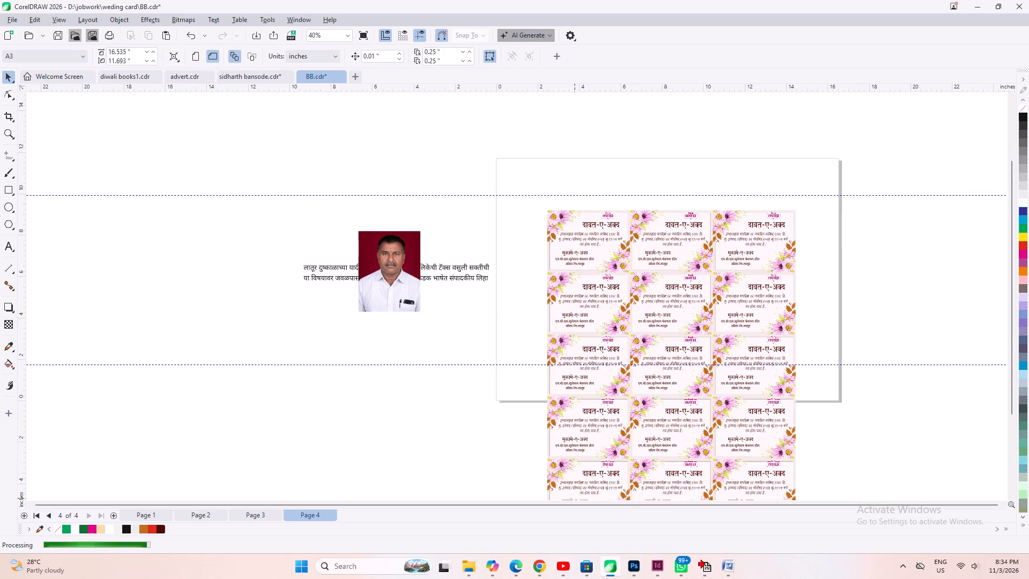